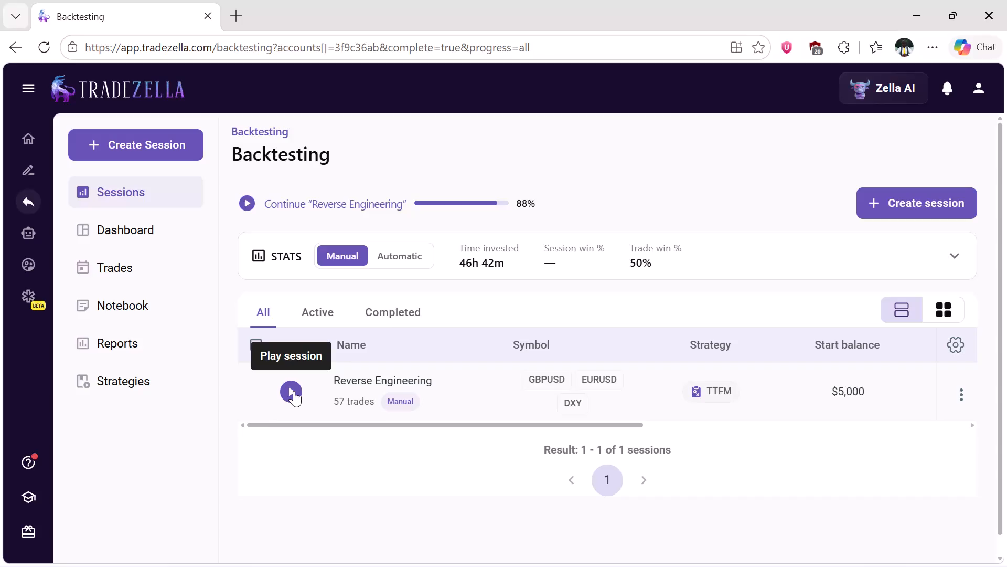
Open the Reverse Engineering backtesting session and dismiss the order placement form beside the charts.
left_click(294, 391)
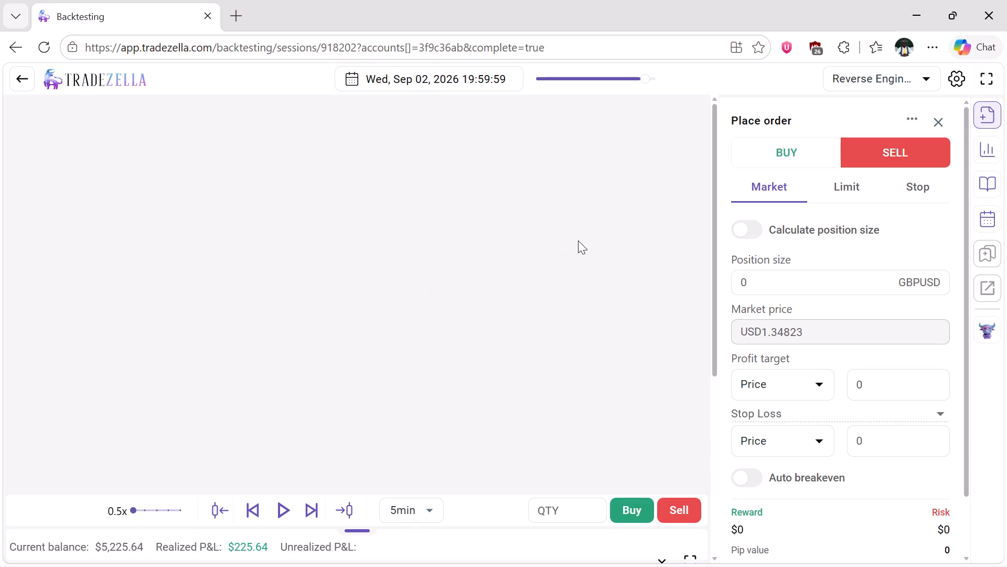
left_click(938, 121)
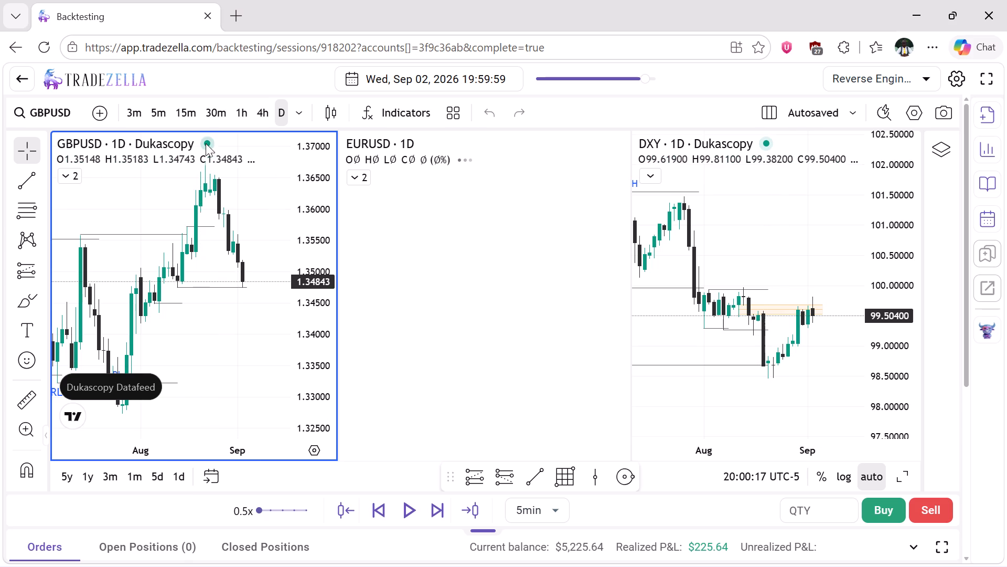
Switch the GBPUSD chart from the daily to the 15-minute timeframe.
left_click(184, 117)
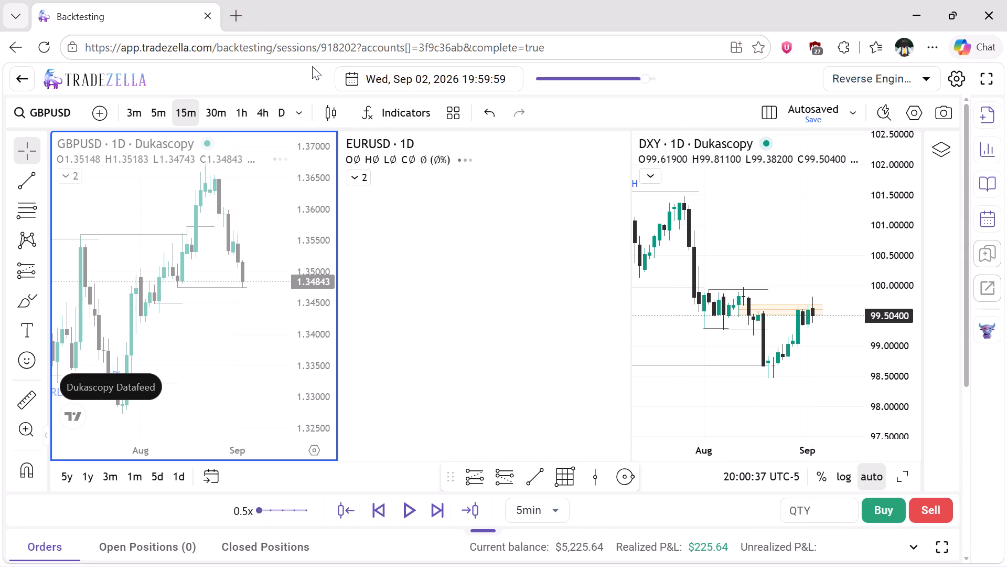
Run an internet speed test on fast.com in a new browser tab.
left_click(241, 24)
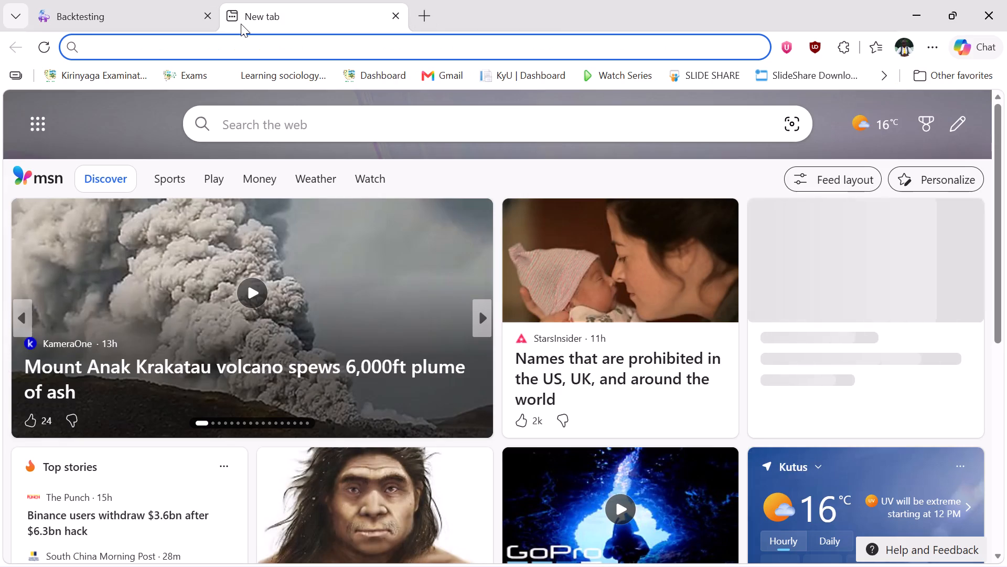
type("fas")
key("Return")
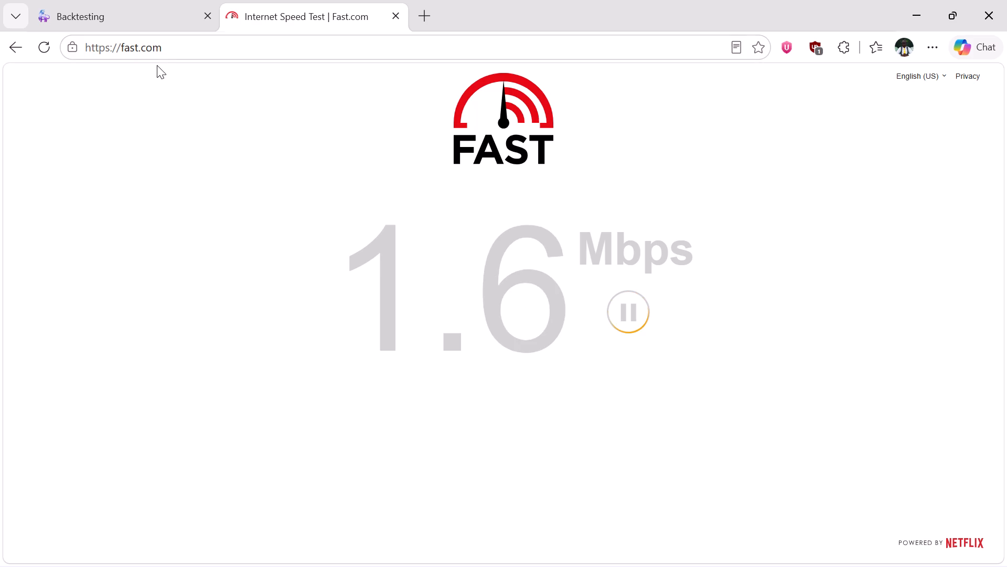
Return to the backtesting session and switch the GBPUSD chart to the daily timeframe with a more compressed price scale.
left_click(138, 16)
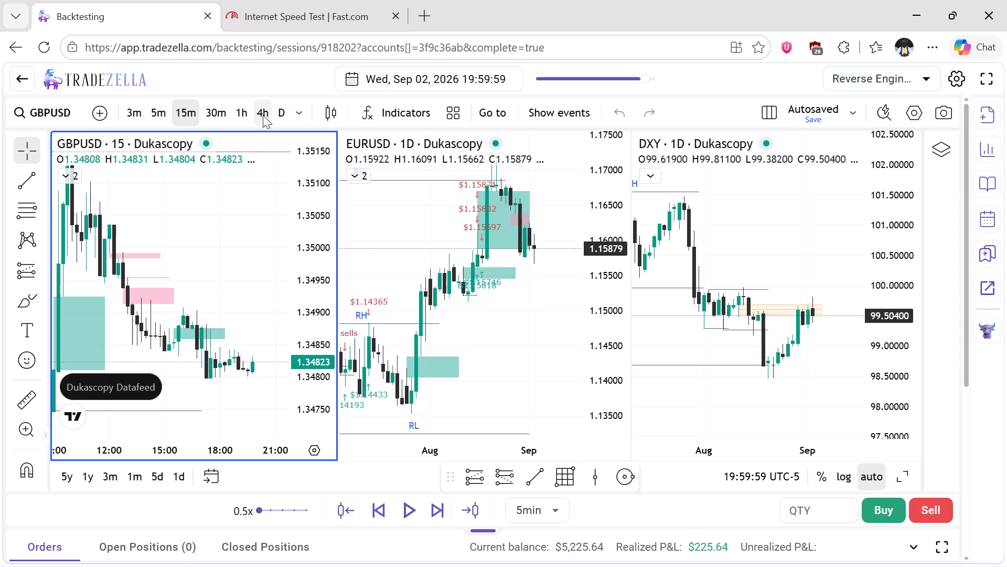
left_click(279, 111)
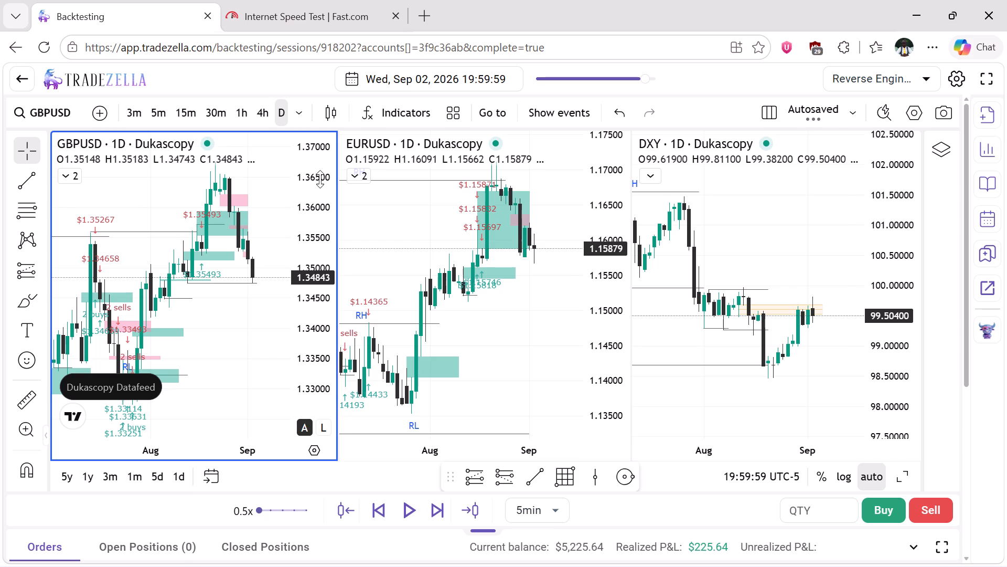
left_click_drag(309, 180, 312, 197)
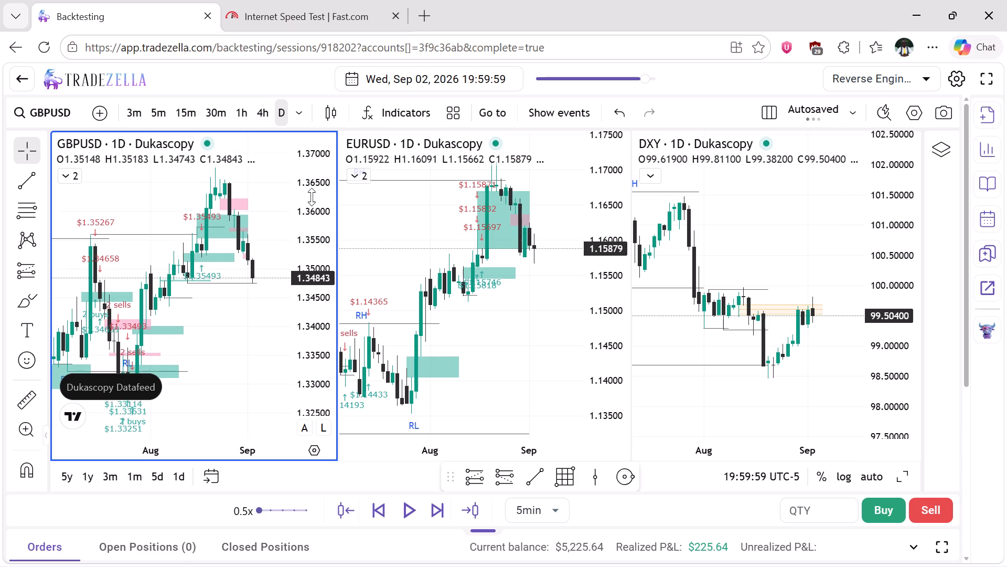
left_click_drag(312, 197, 321, 264)
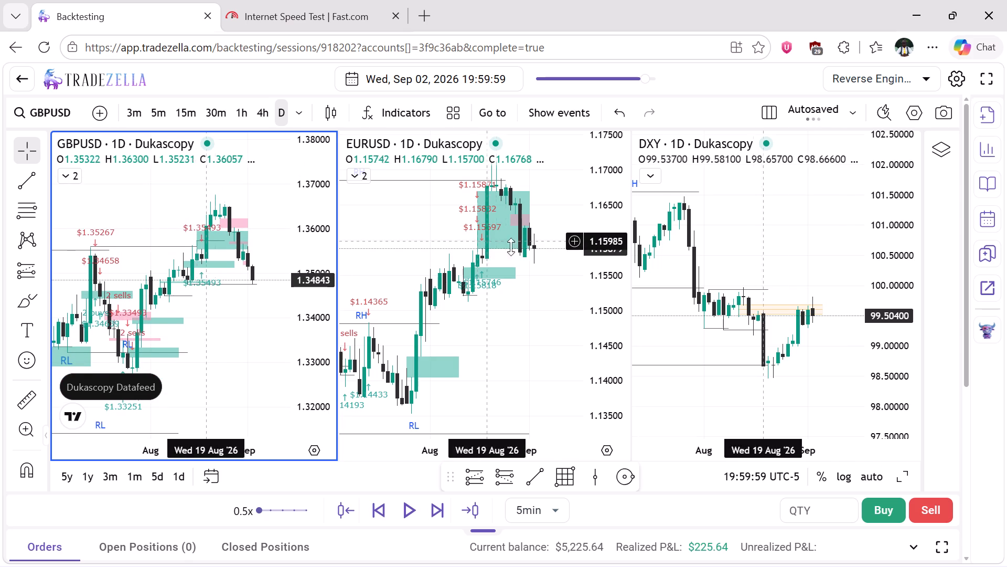
Make the EURUSD daily chart the active chart in the three-chart layout.
left_click(518, 253)
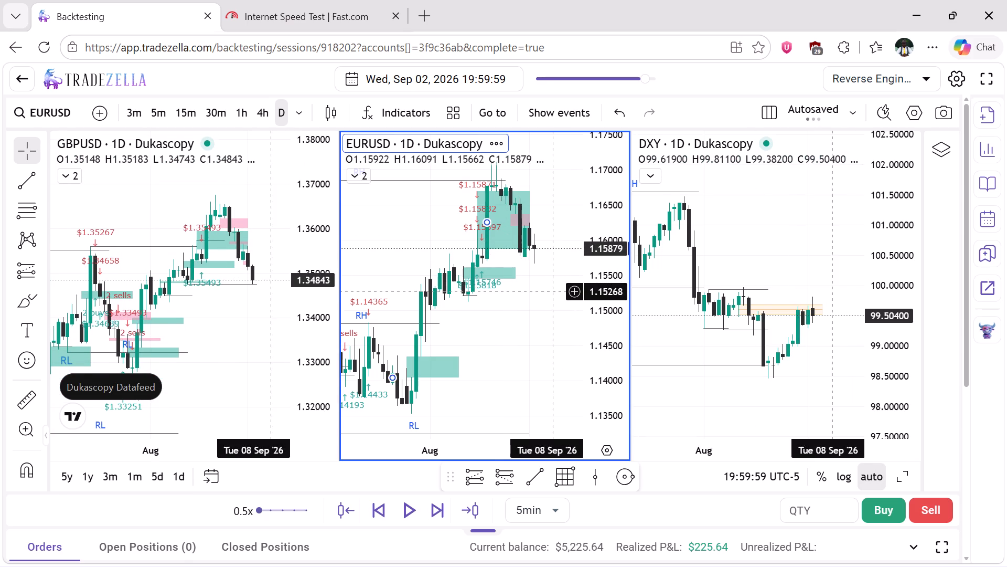
left_click(550, 294)
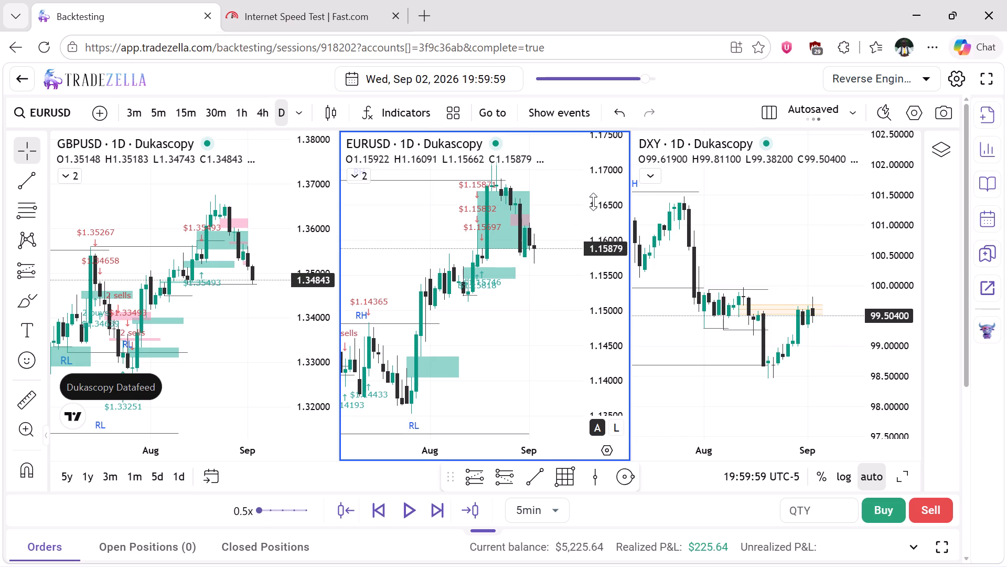
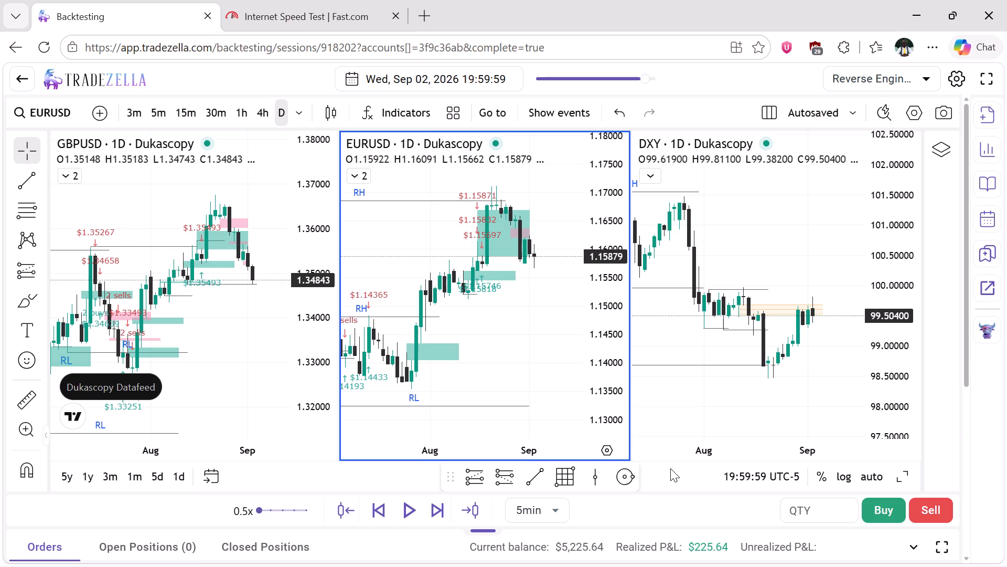
Draw a Gann Box on the DXY daily chart from 26 Aug to 7 Sep '26, between about 99.18 and 99.33.
left_click(572, 475)
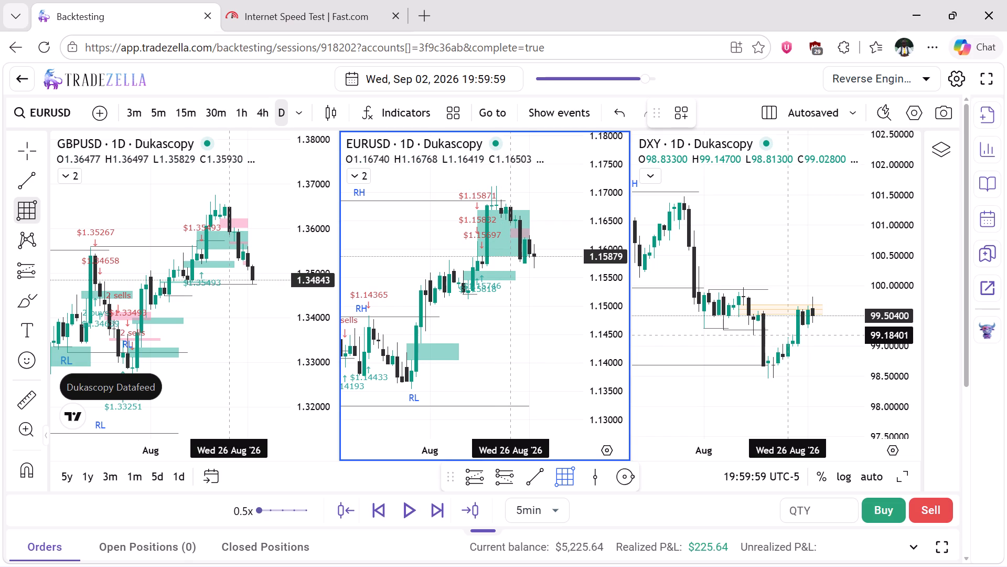
left_click_drag(786, 335, 815, 328)
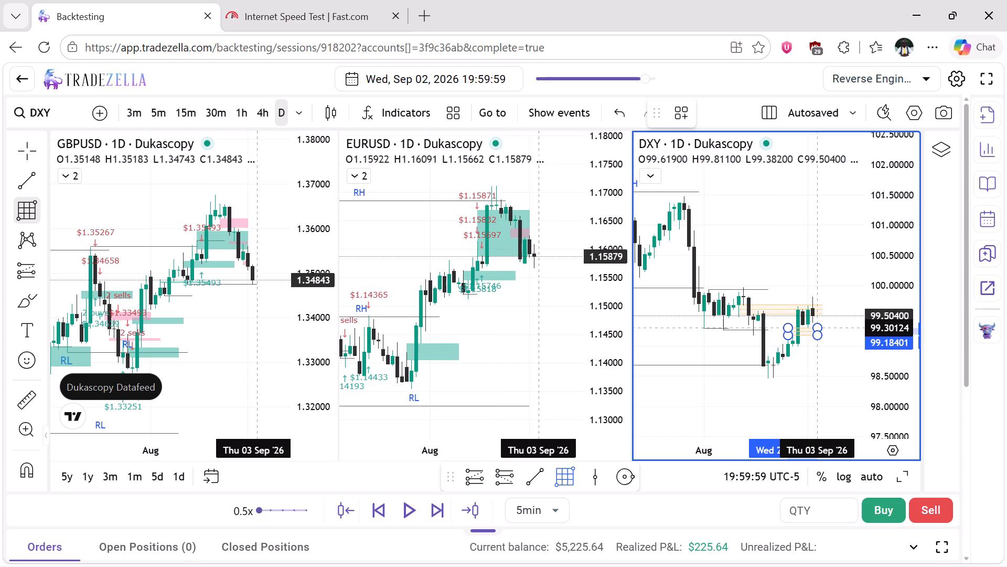
left_click_drag(815, 328, 820, 327)
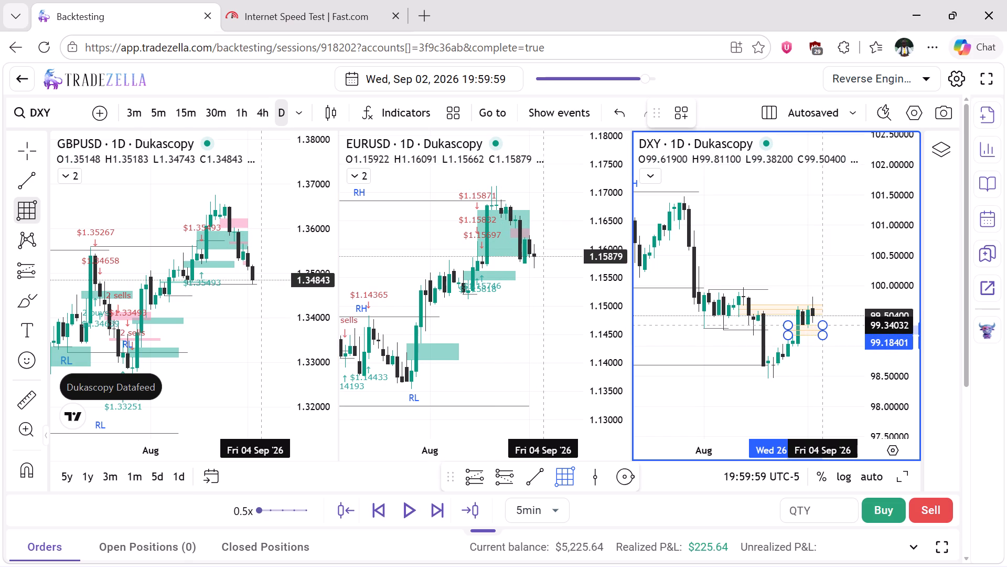
left_click_drag(820, 327, 824, 326)
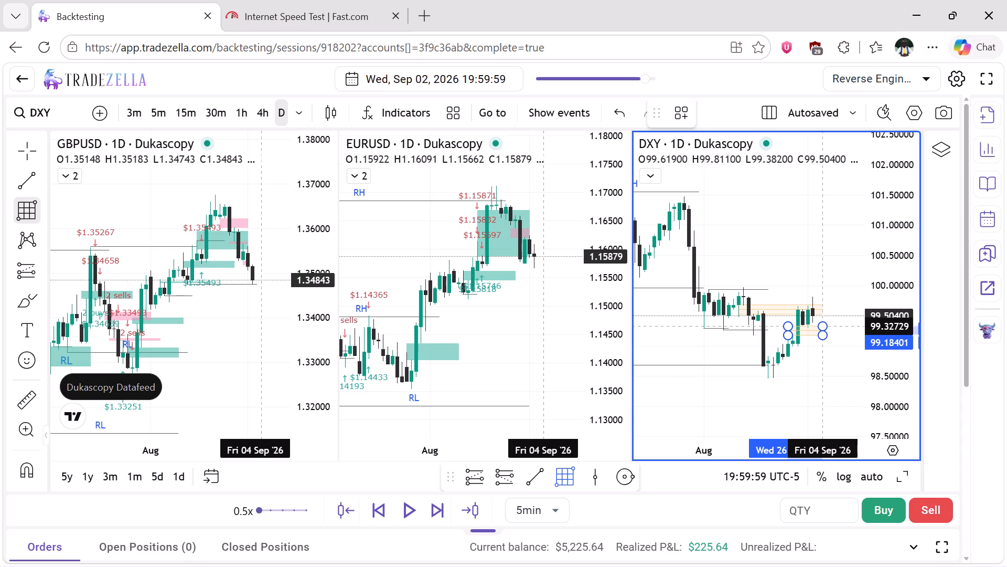
left_click_drag(824, 326, 824, 327)
left_click(824, 327)
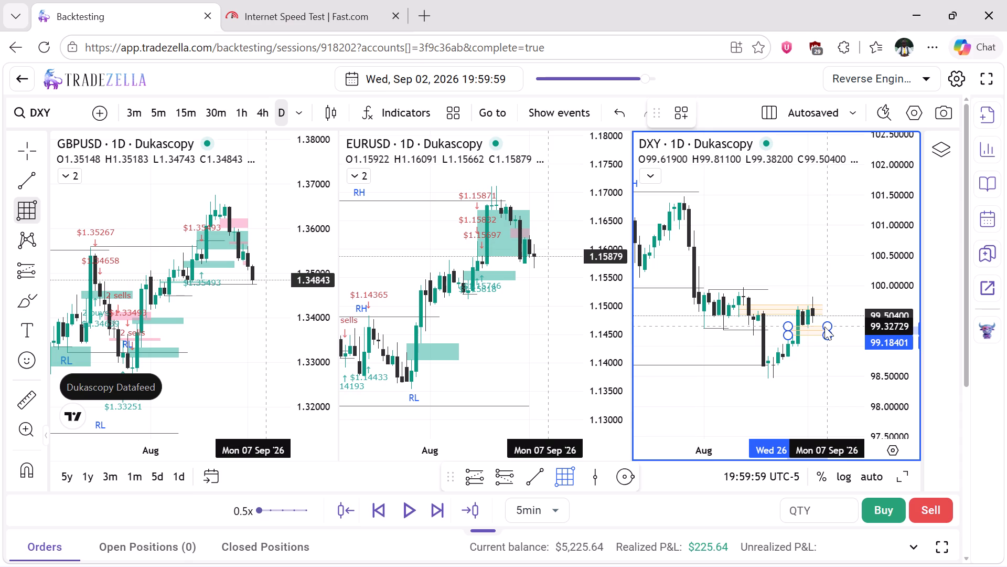
left_click(826, 348)
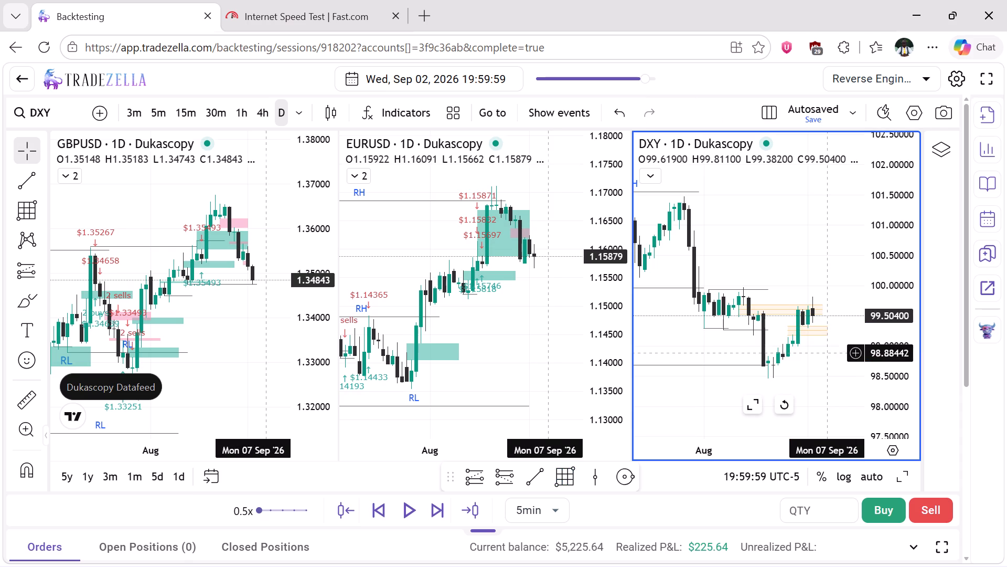
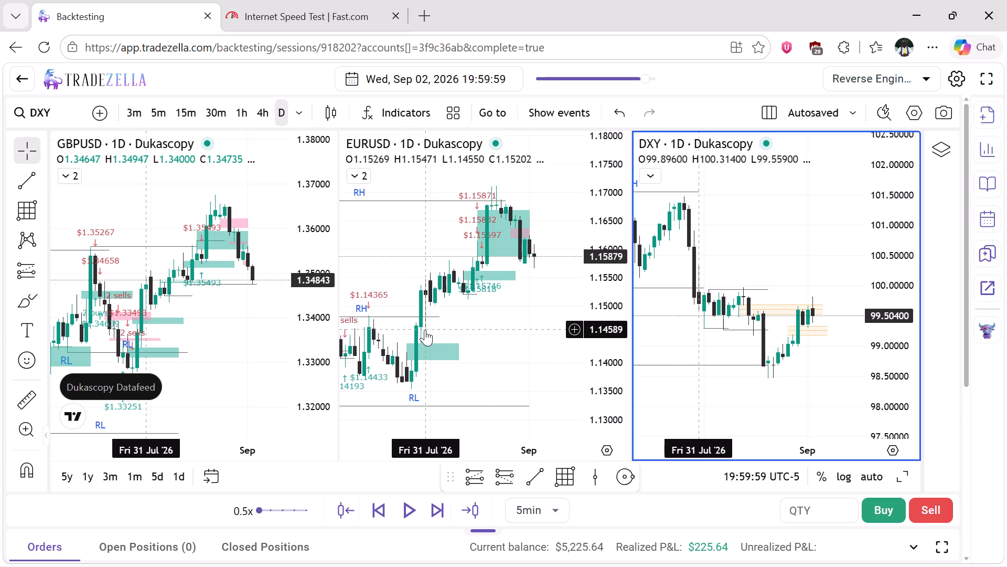
Examine the EURUSD daily price action and marked zones from July to early September '26.
scroll(425, 330, "right", 2)
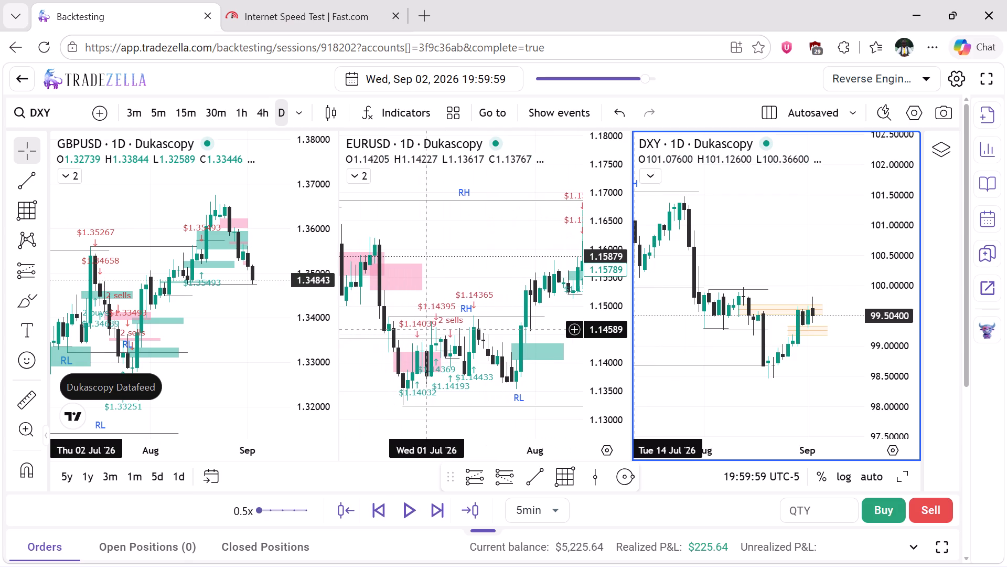
scroll(425, 330, "right", 1)
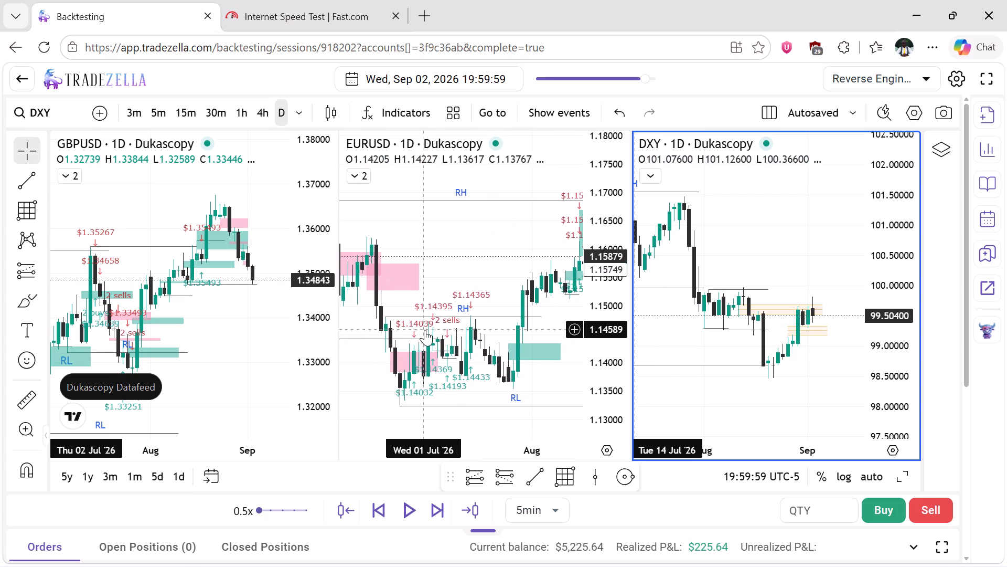
scroll(425, 330, "right", 1)
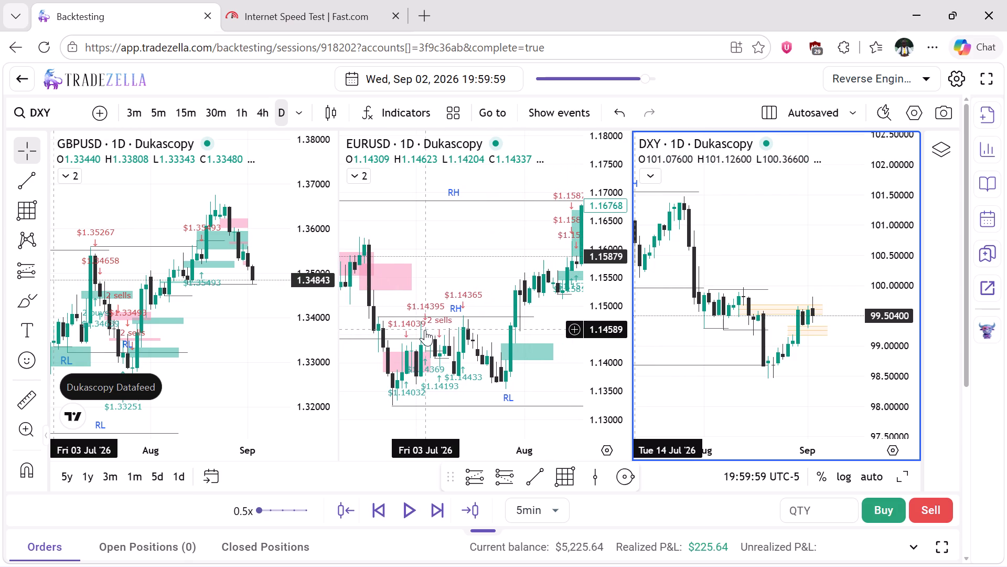
scroll(425, 330, "right", 2)
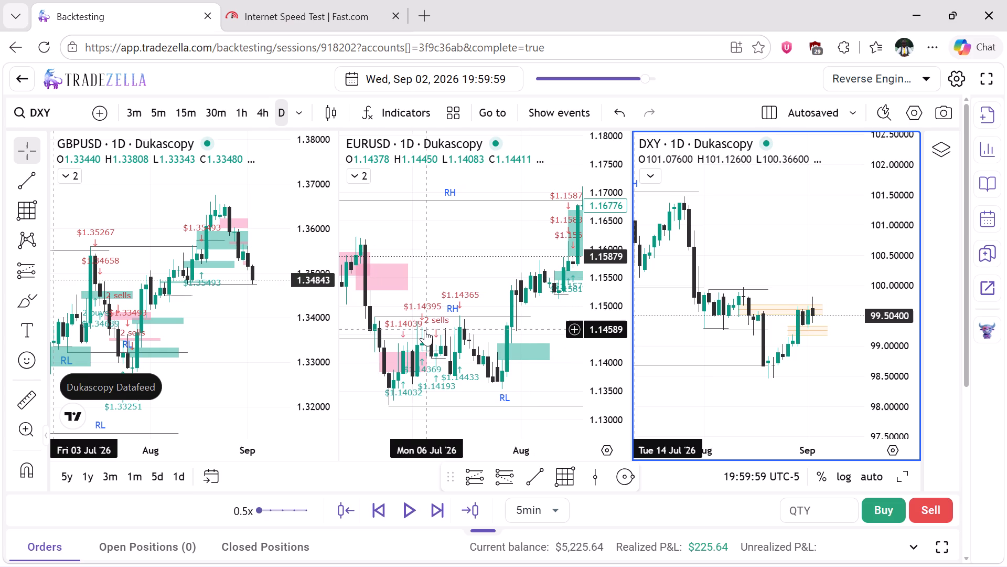
scroll(454, 327, "left", 3)
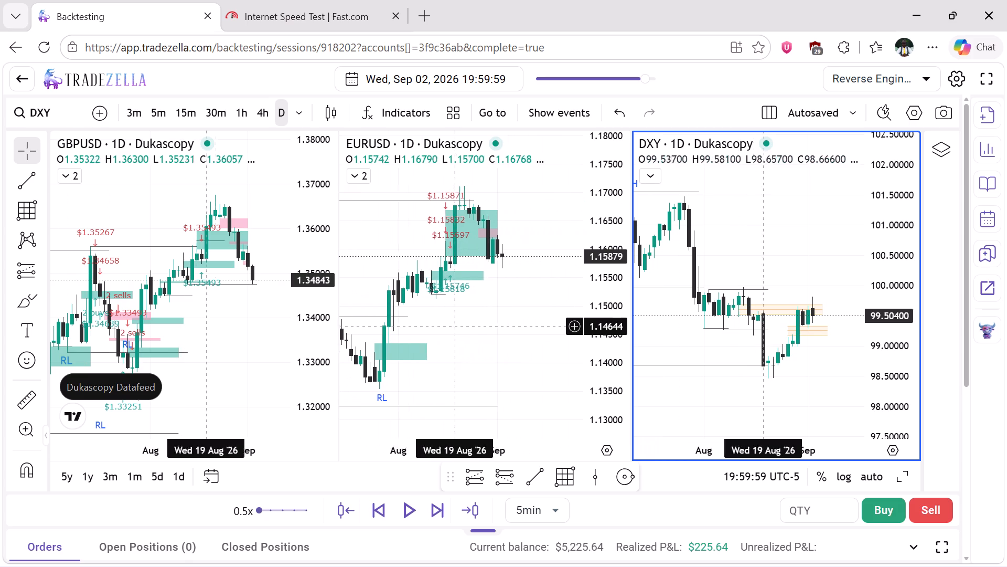
scroll(454, 327, "left", 1)
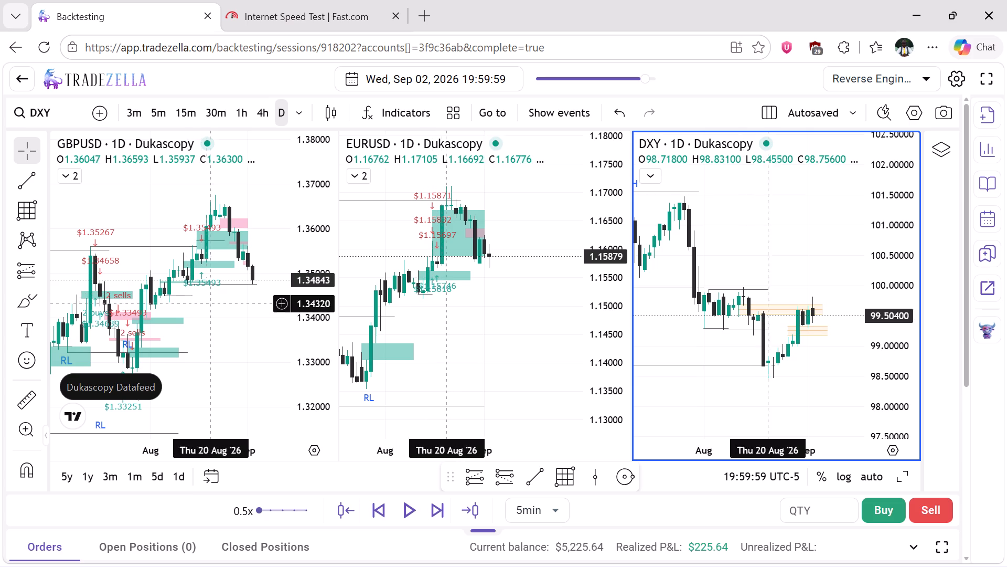
Delete the horizontal line at about 1.34747 running from 13 Aug to 3 Sep '26 on the GBPUSD daily chart.
left_click(255, 285)
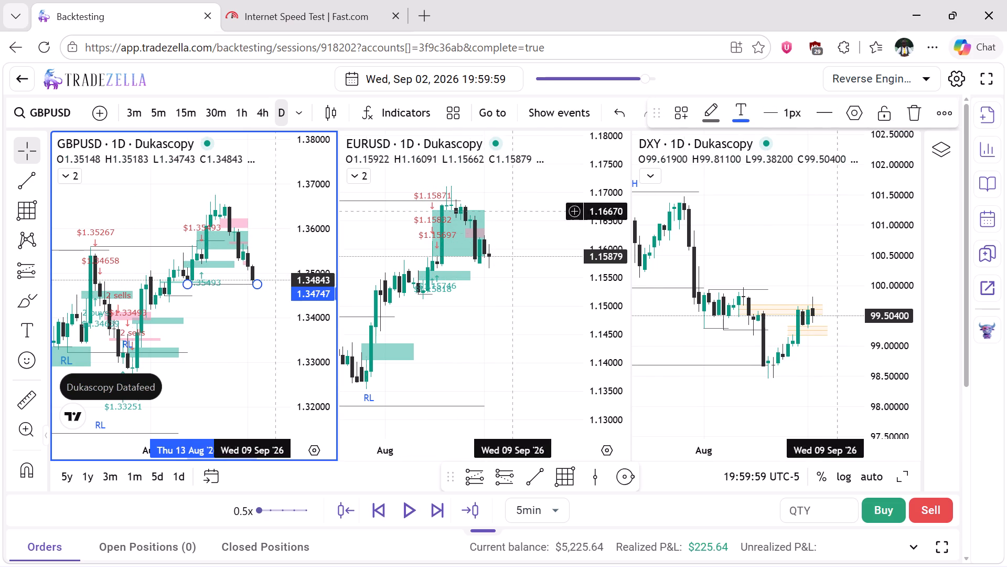
left_click(921, 116)
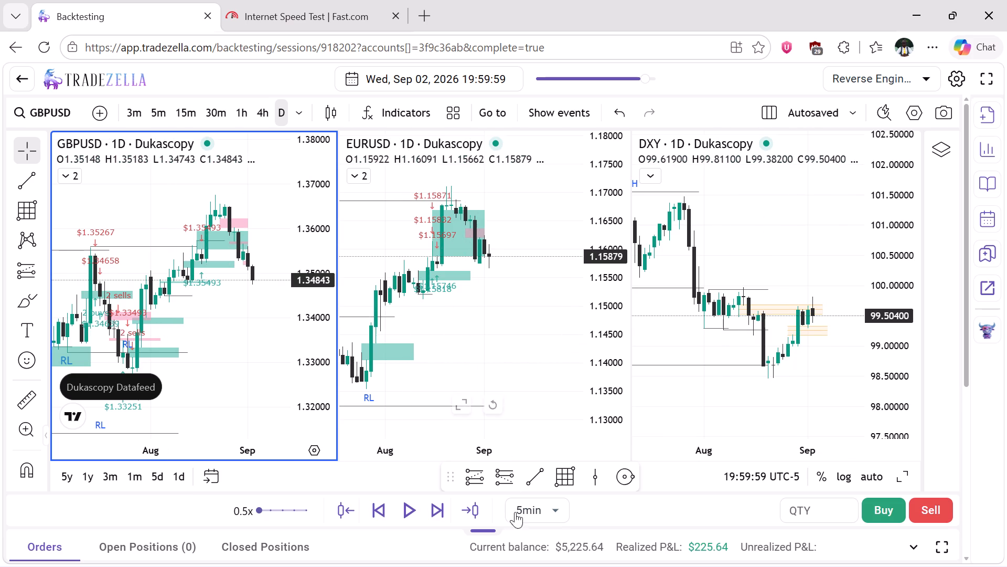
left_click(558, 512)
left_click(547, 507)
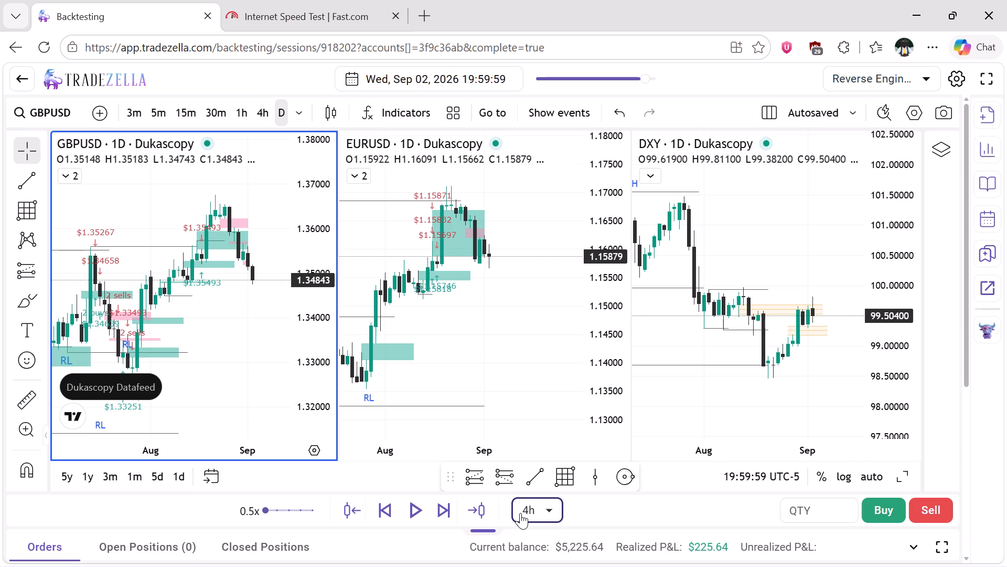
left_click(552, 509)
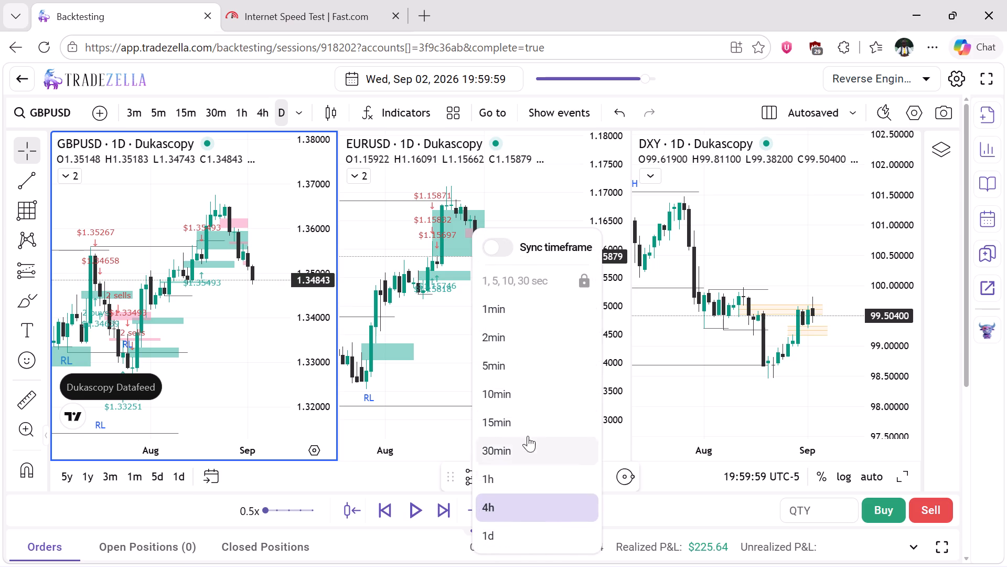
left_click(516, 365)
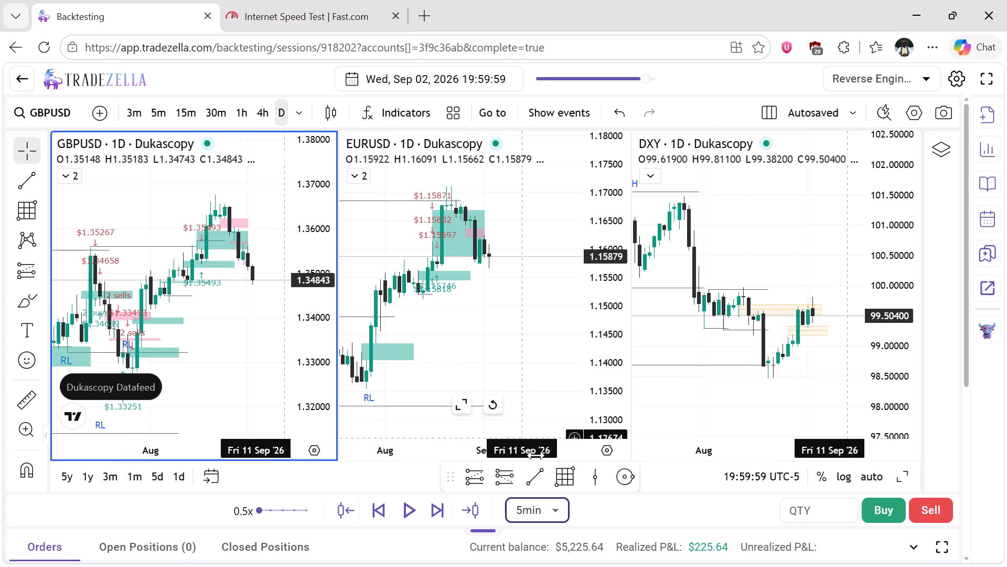
Set the replay interval to 15min and advance the replay candle by candle to Sep 02, 2026 23:44:59.
left_click(555, 508)
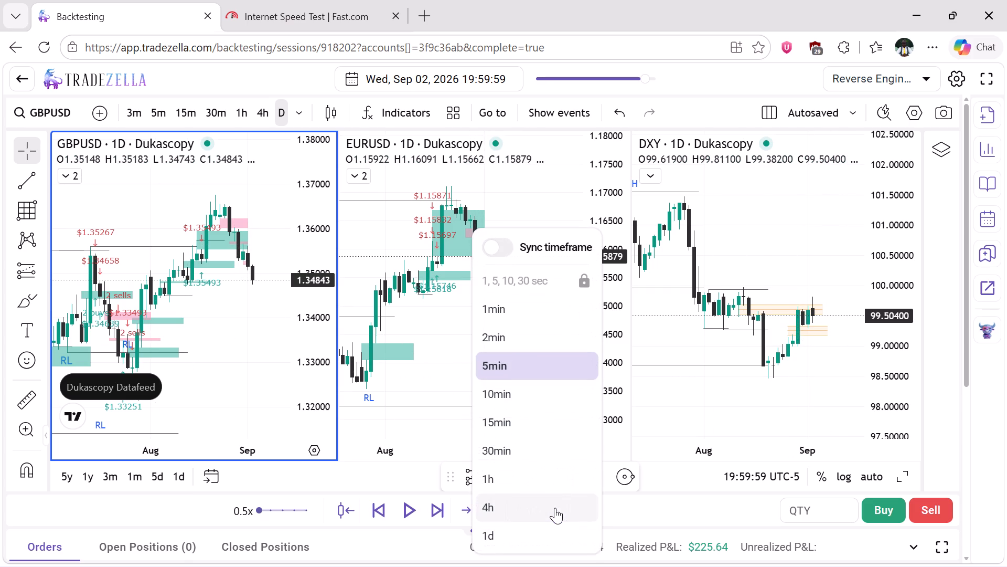
left_click(502, 422)
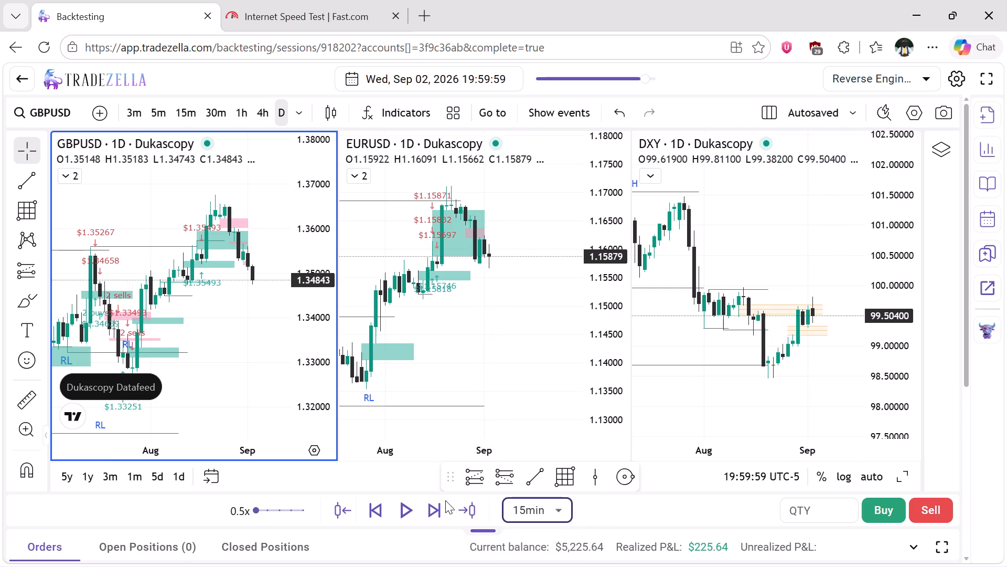
left_click(432, 510)
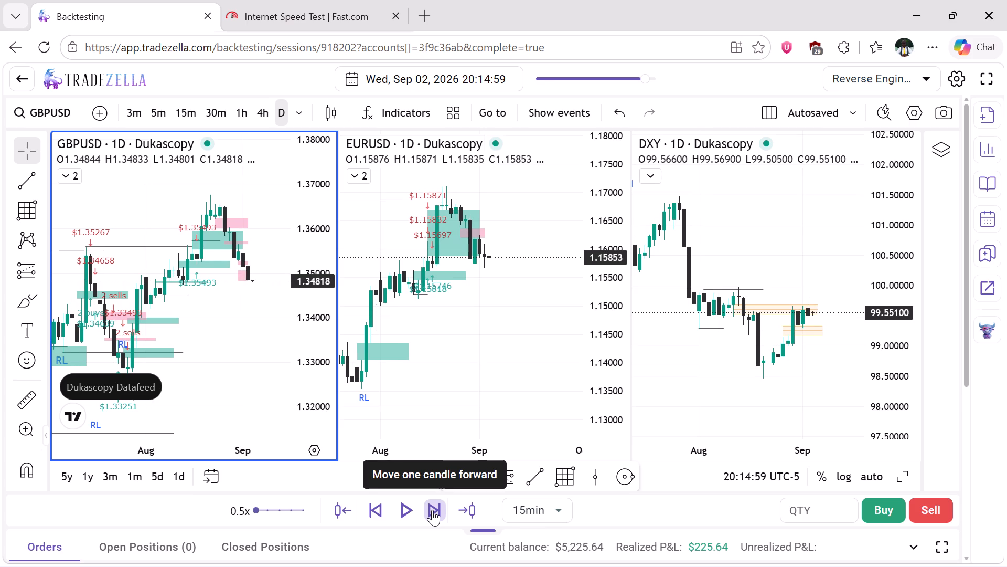
left_click(432, 510)
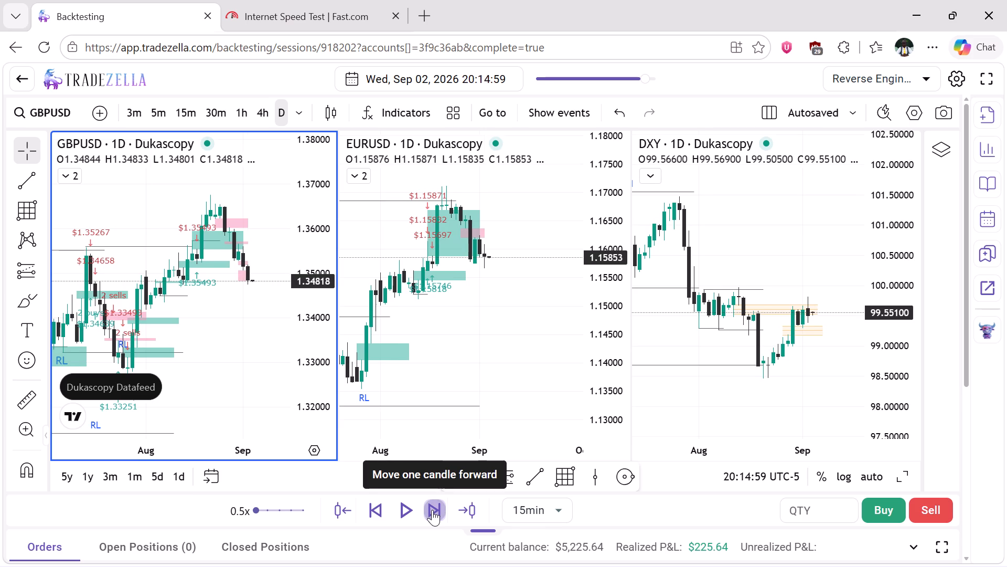
left_click(432, 510)
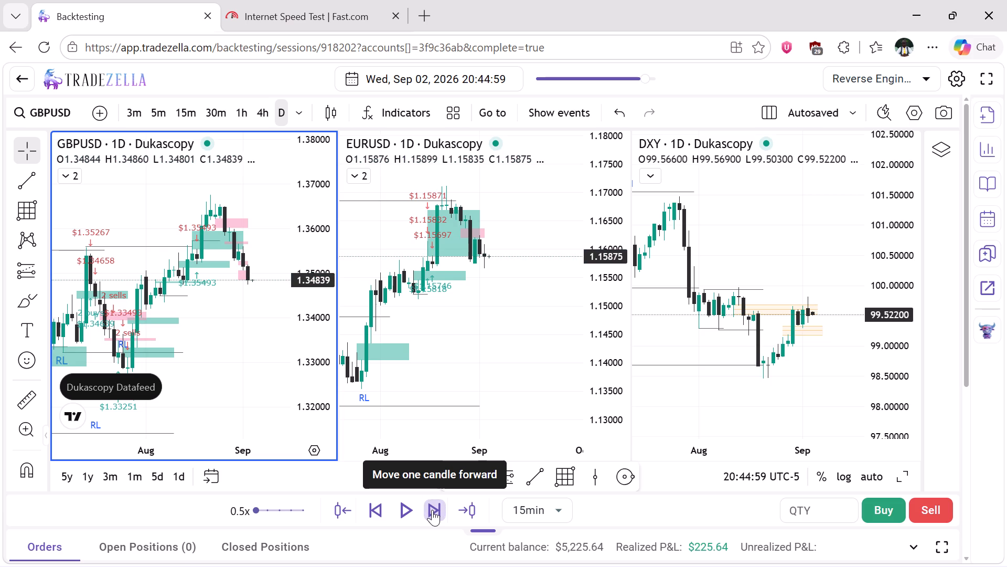
left_click(432, 510)
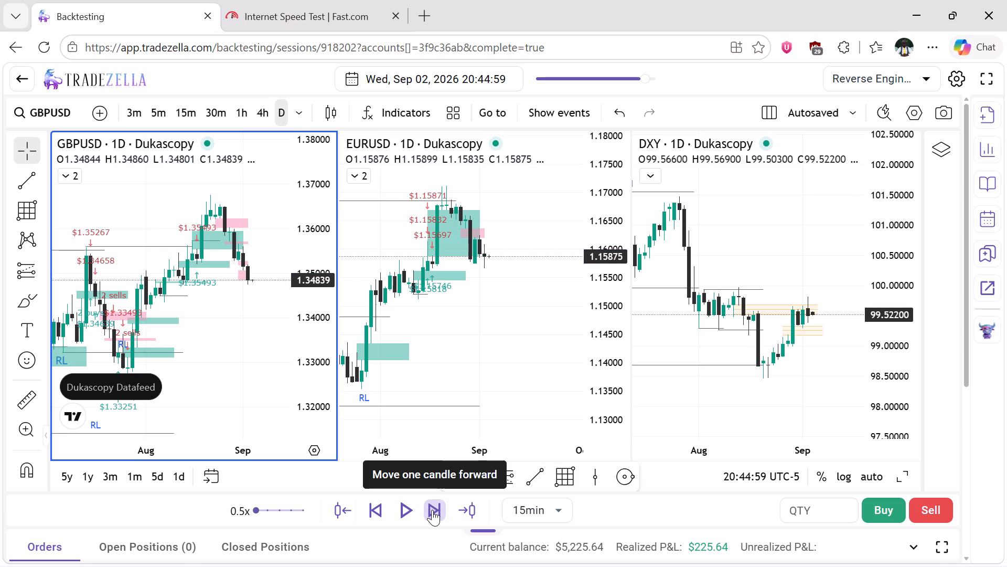
left_click(432, 510)
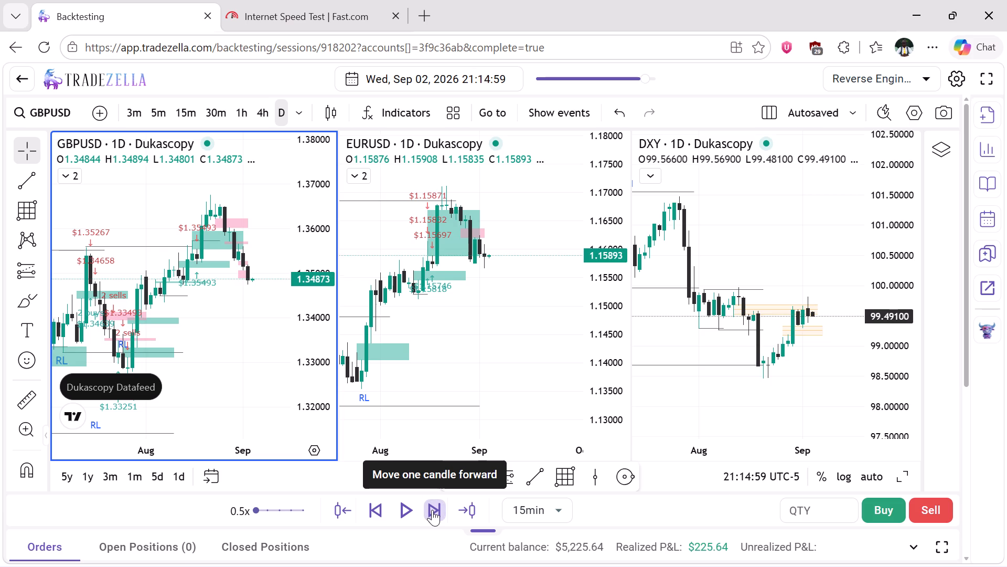
left_click(432, 510)
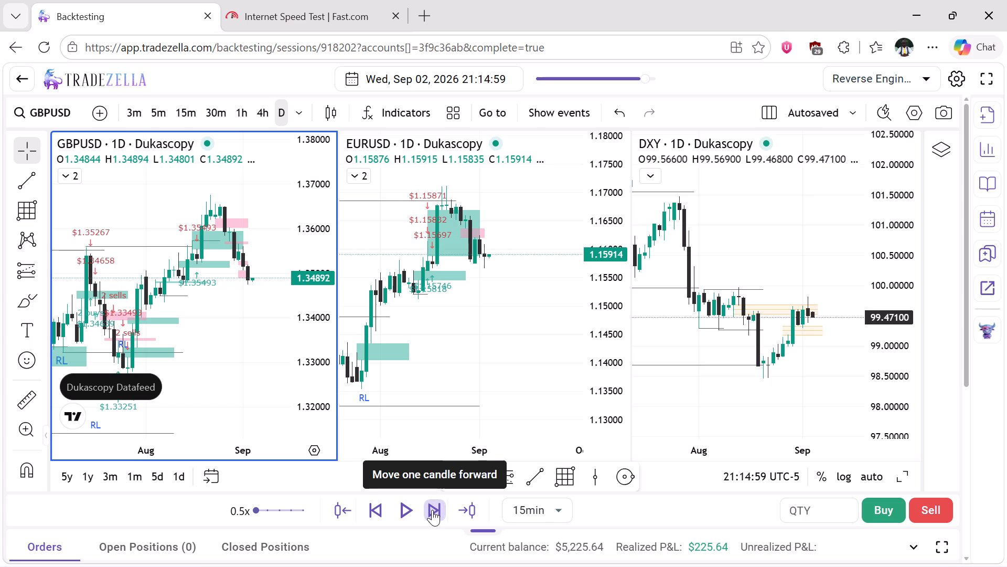
left_click(432, 510)
left_click(432, 510)
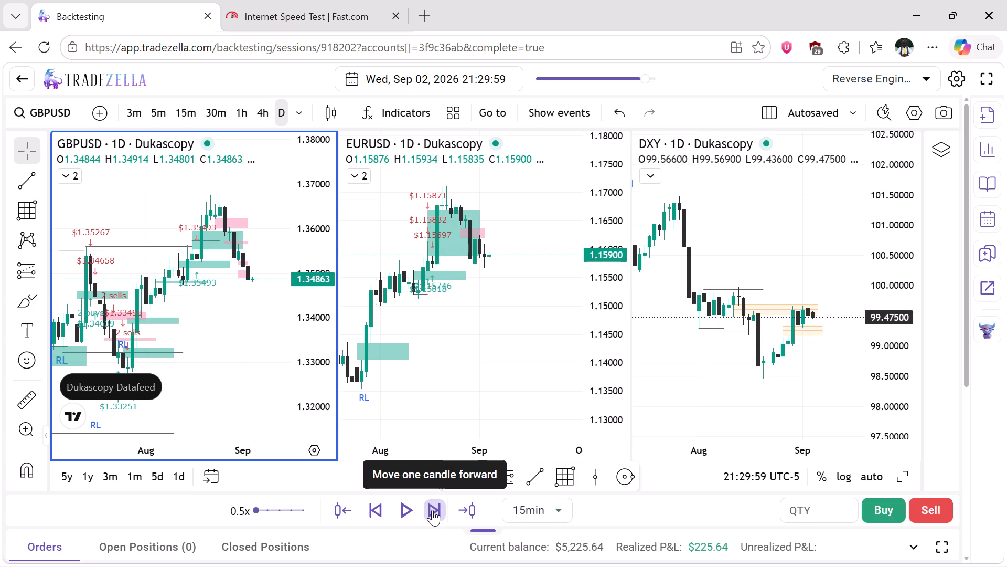
left_click(432, 510)
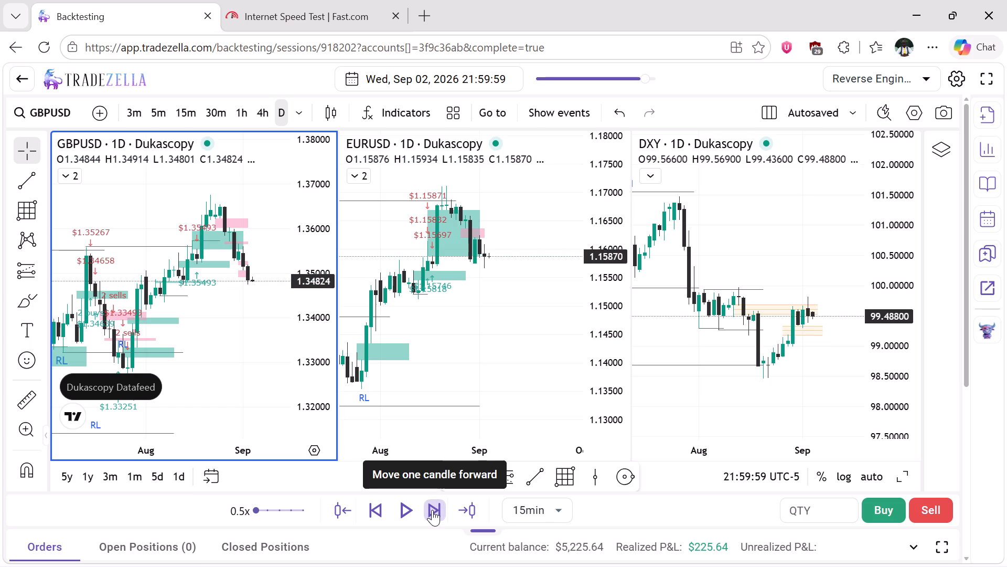
left_click(432, 510)
left_click(432, 510)
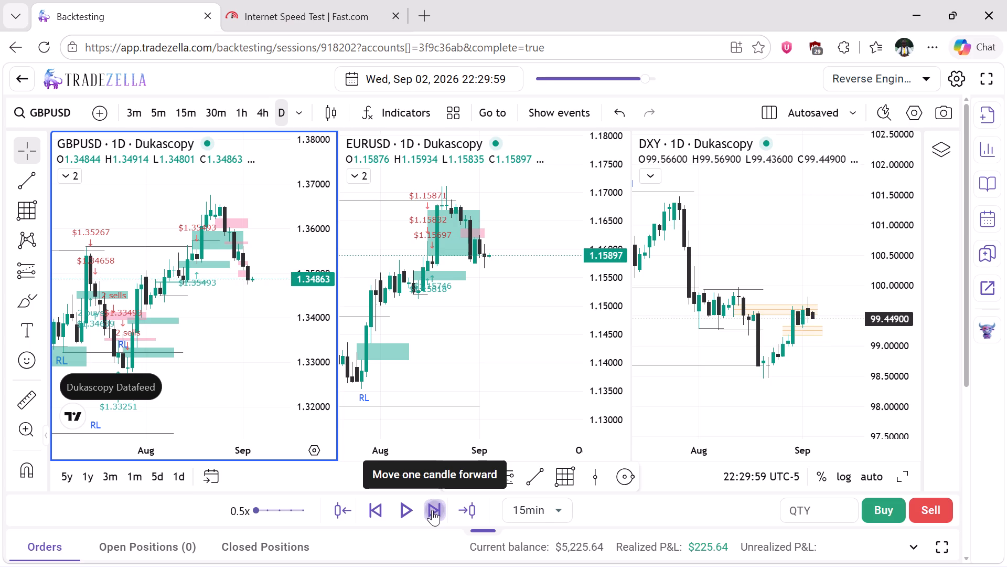
left_click(432, 510)
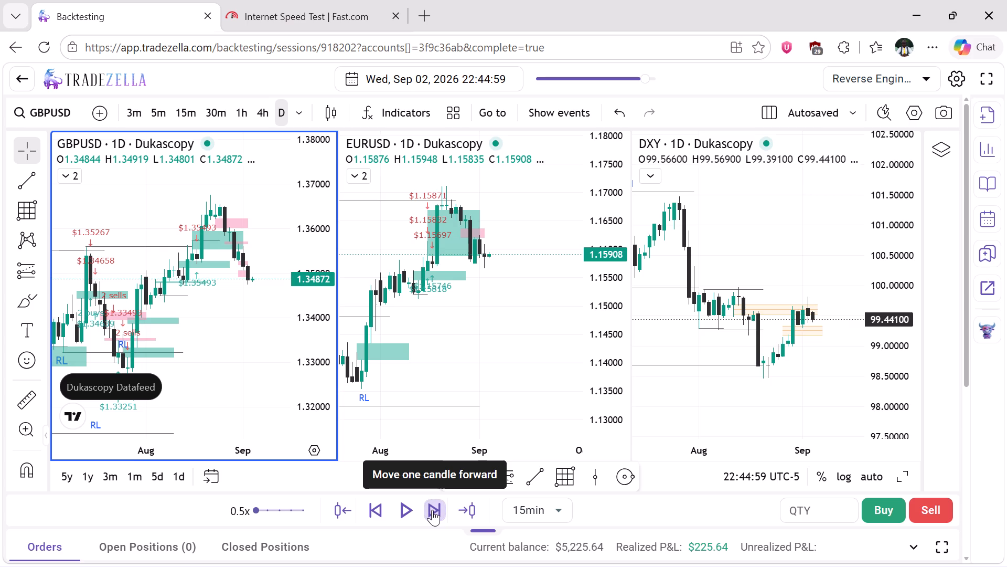
left_click(432, 510)
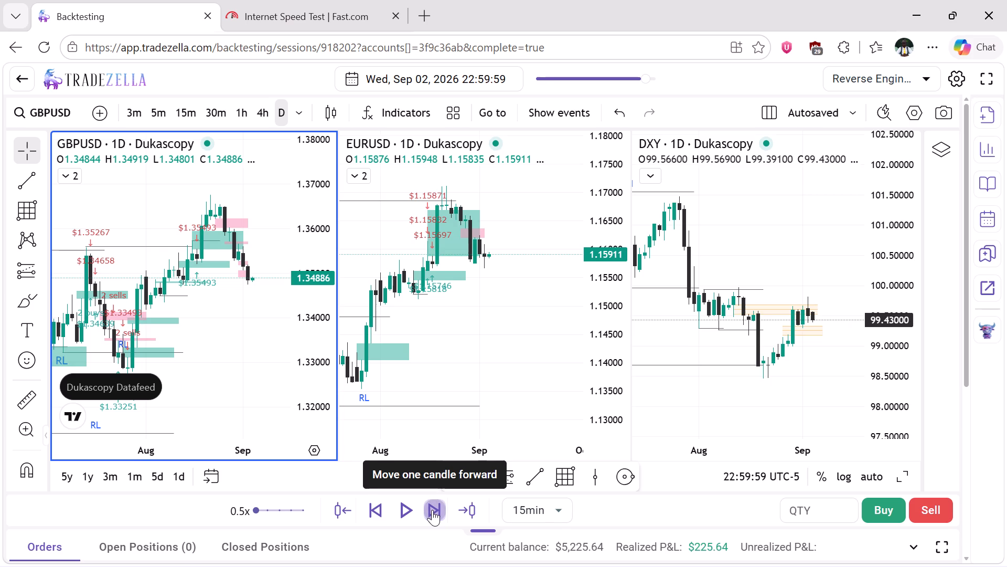
left_click(432, 510)
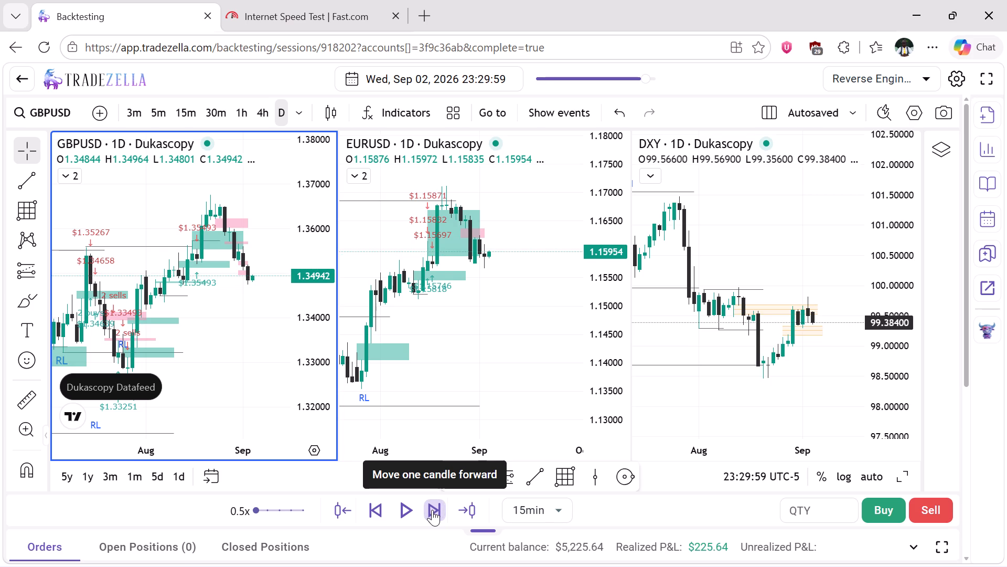
left_click(432, 510)
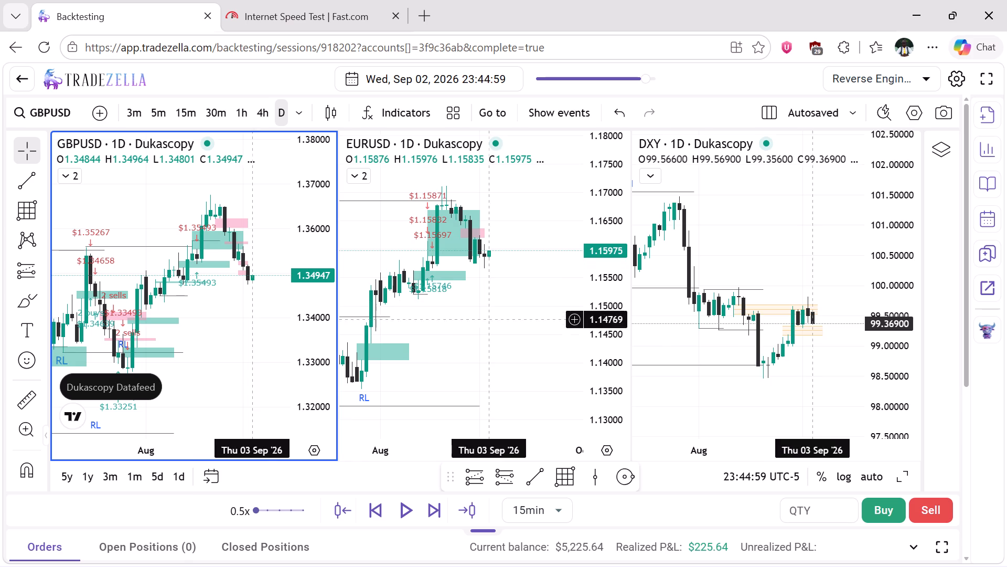
Switch the EURUSD chart to the 1h timeframe and close the #60 EURUSD trade details.
left_click(421, 291)
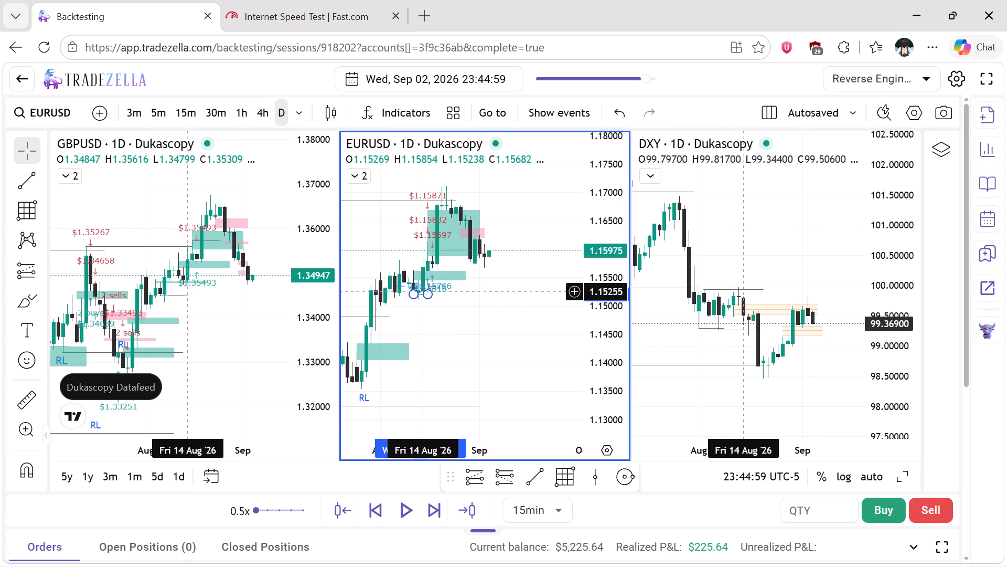
left_click(238, 114)
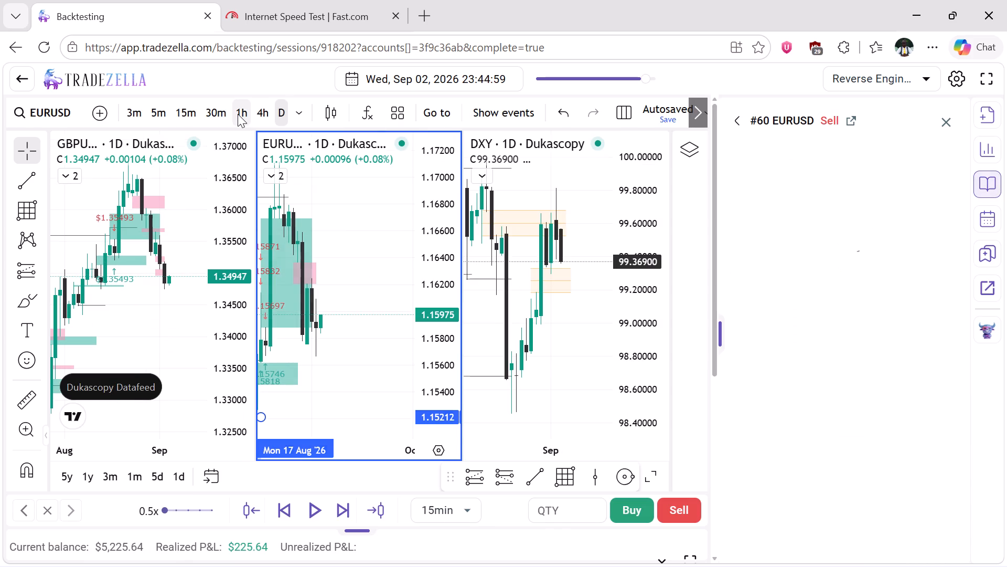
left_click(944, 122)
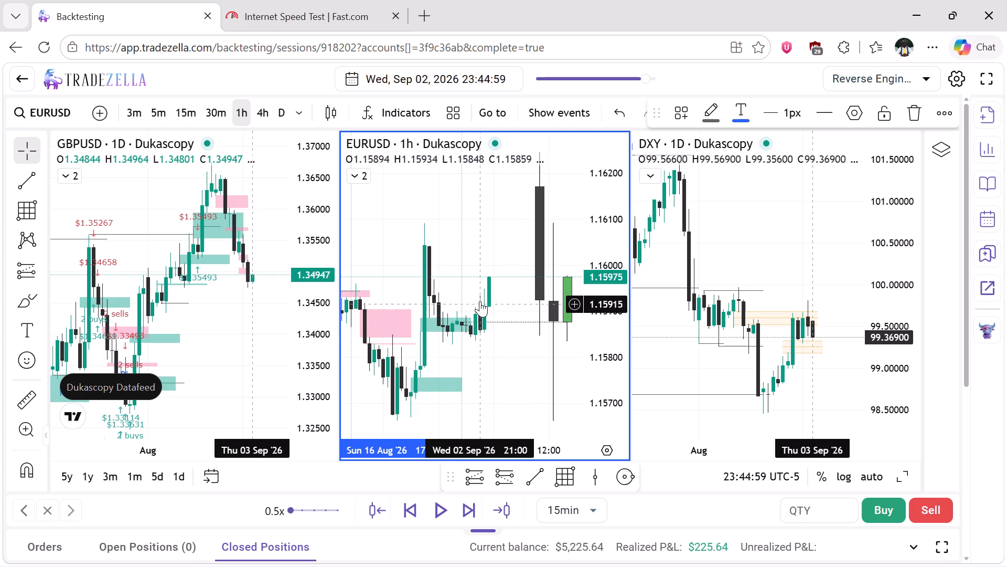
Examine the EURUSD 1h price action and marked zones around 2 Sep '26.
scroll(478, 297, "right", 1)
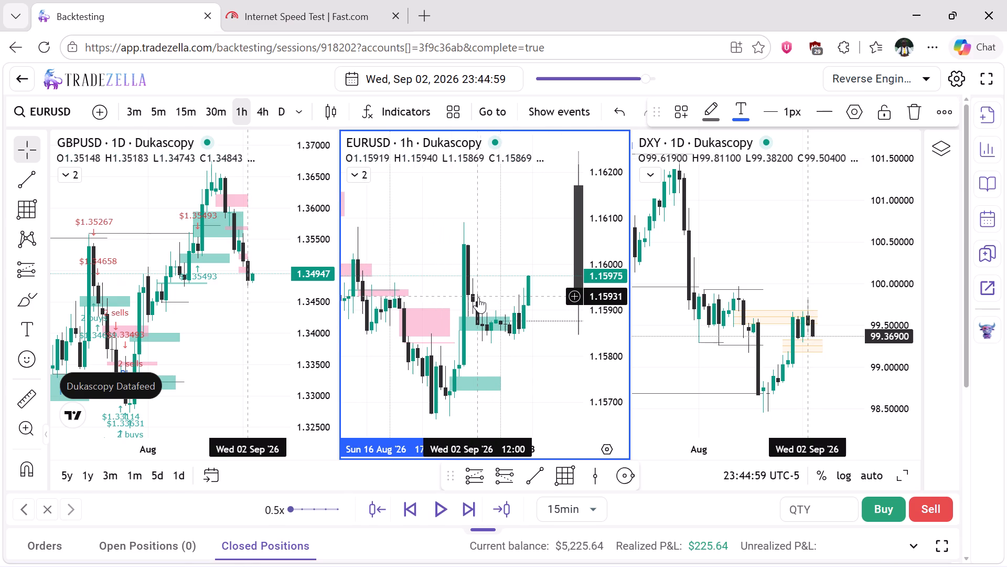
scroll(478, 297, "right", 1)
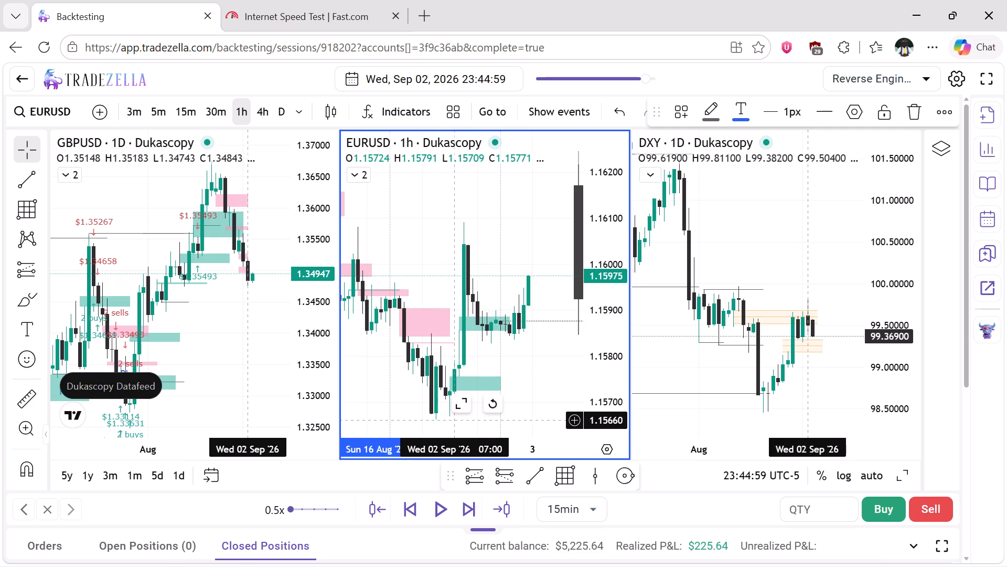
scroll(418, 403, "left", 1)
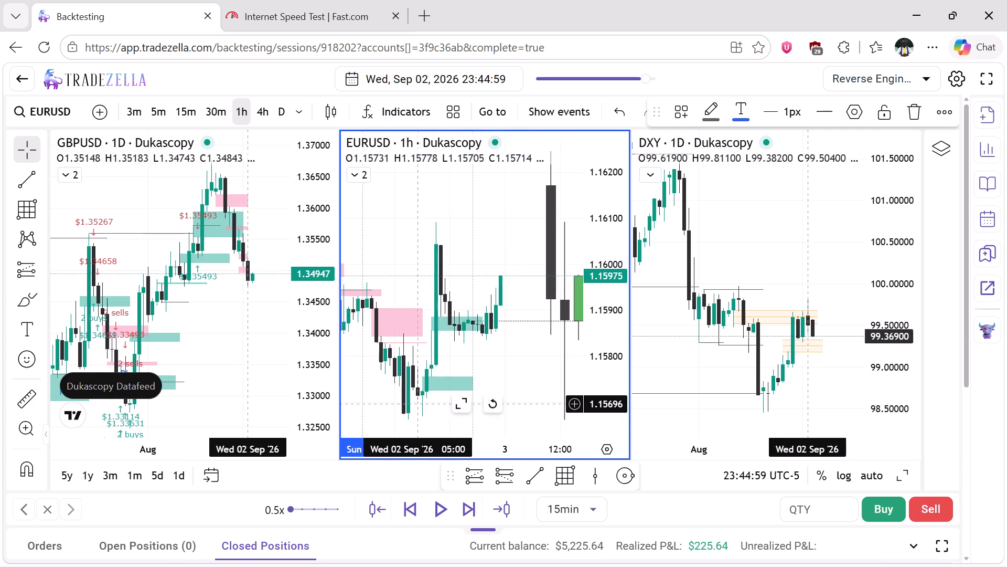
scroll(418, 403, "left", 1)
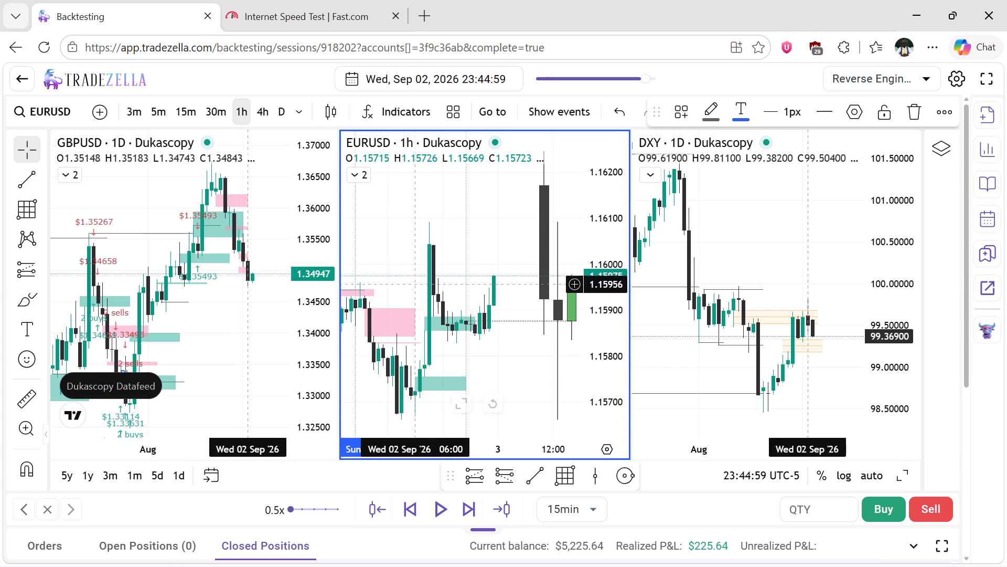
scroll(415, 282, "left", 1)
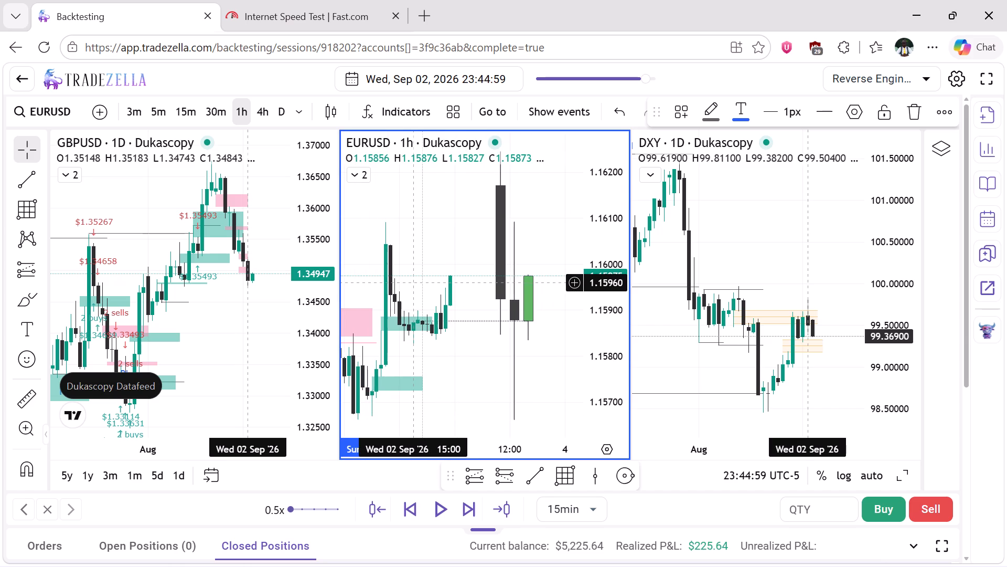
scroll(415, 282, "left", 1)
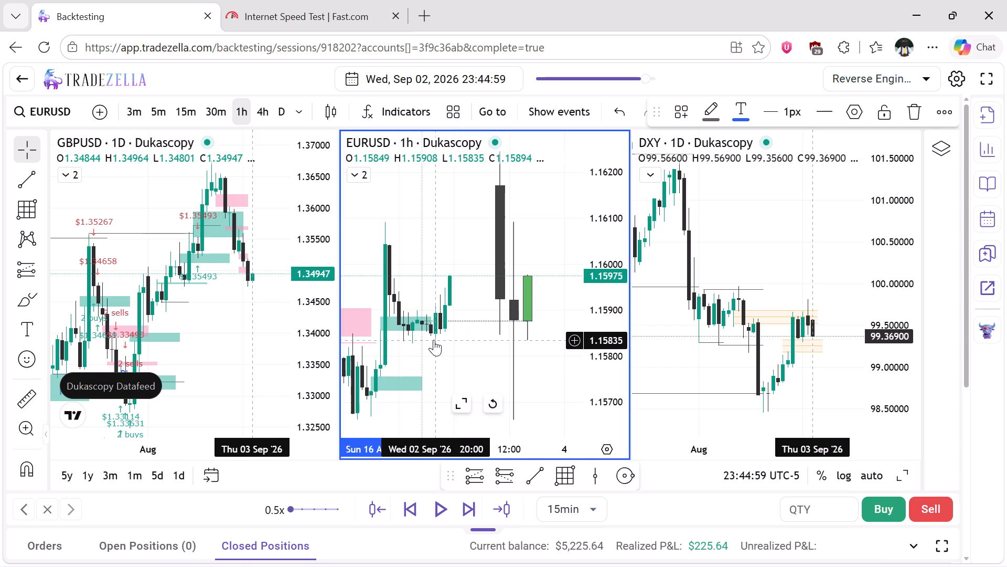
Advance the replay candle by candle in 15-minute steps to Sep 03, 2026 01:59:59.
left_click(471, 514)
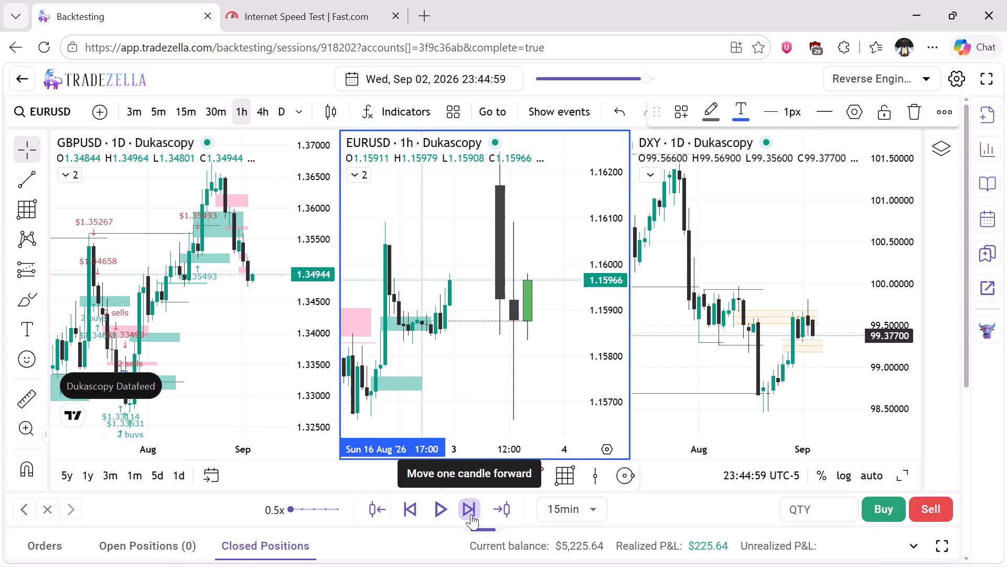
left_click(471, 514)
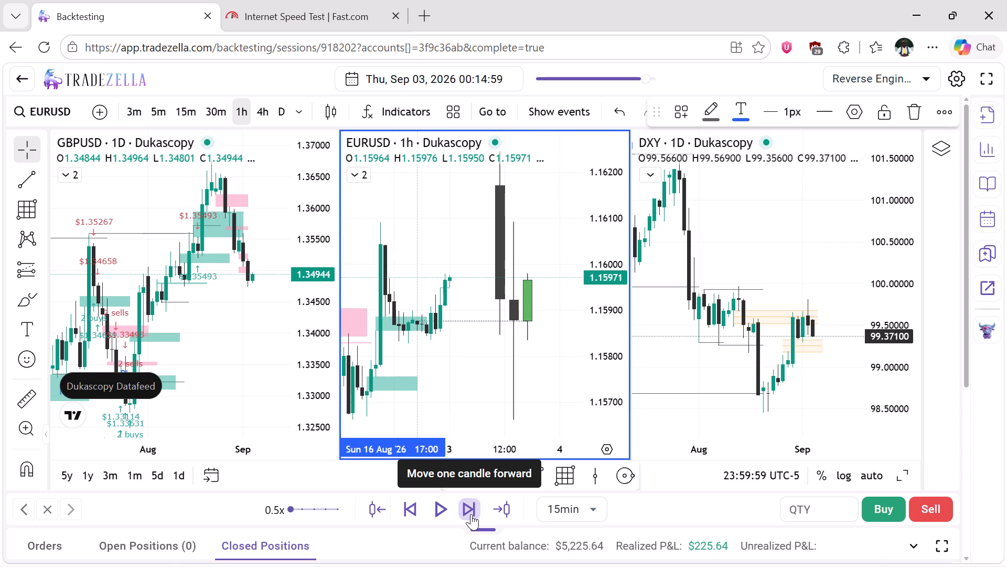
left_click(471, 514)
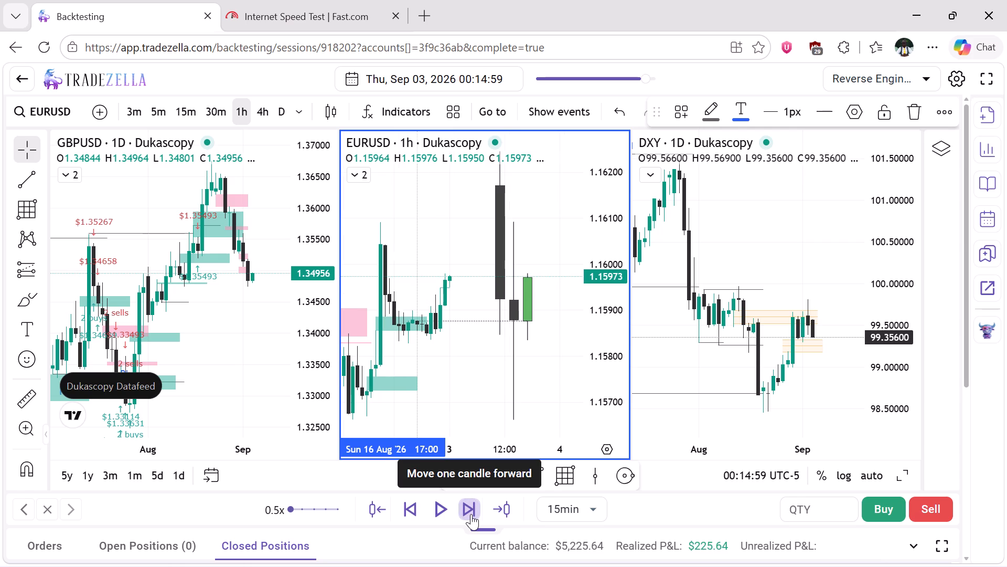
left_click(471, 514)
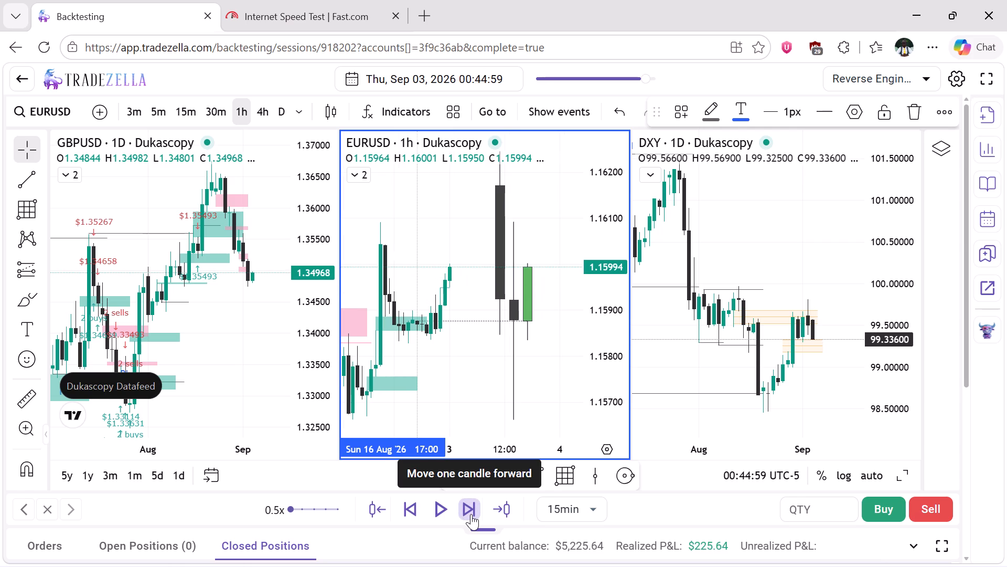
left_click(471, 514)
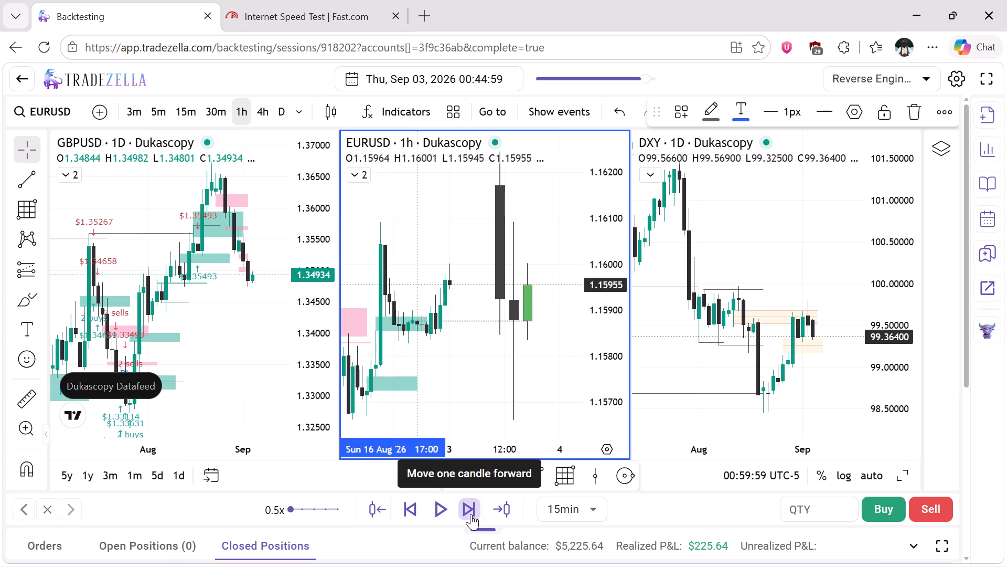
left_click(471, 514)
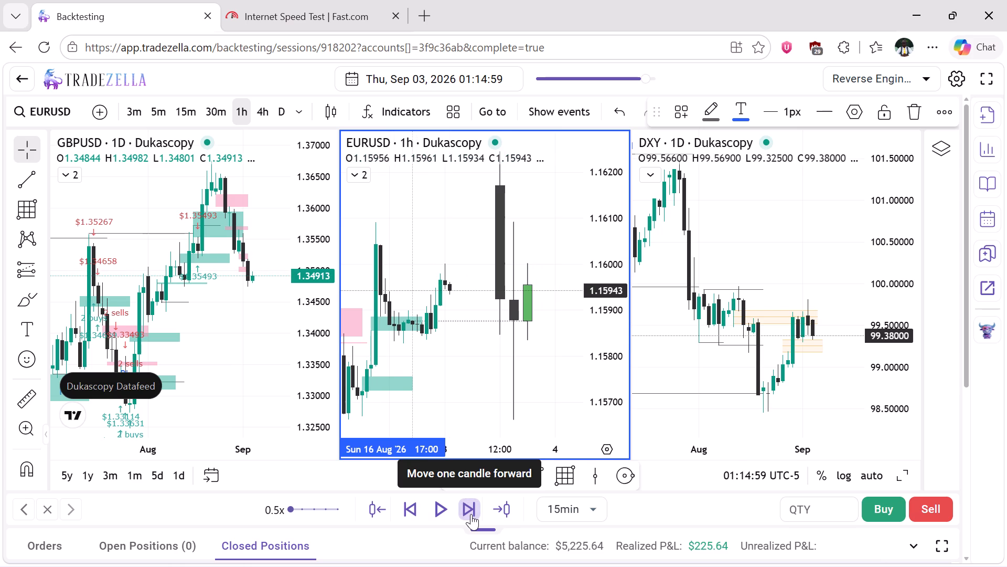
left_click(471, 514)
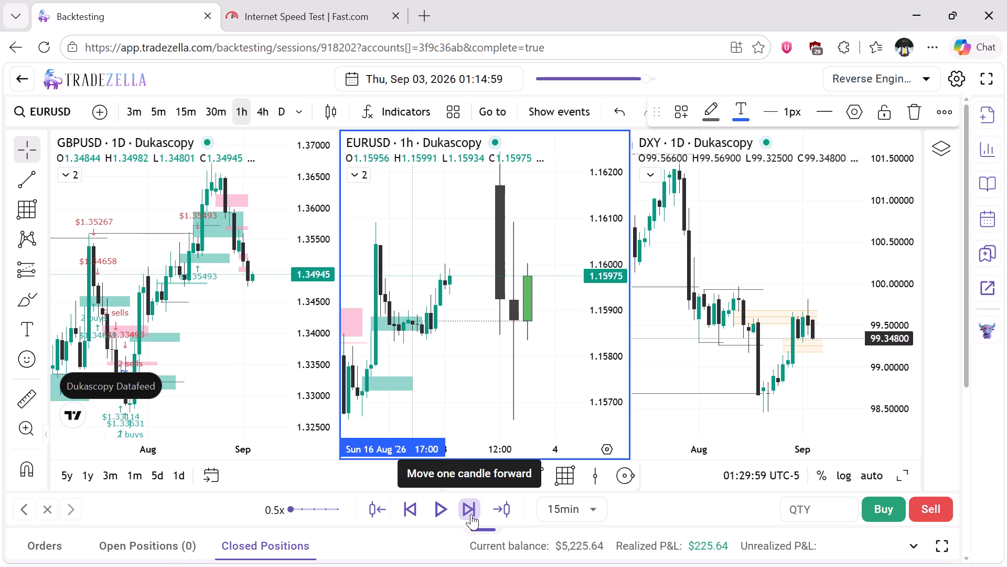
left_click(471, 514)
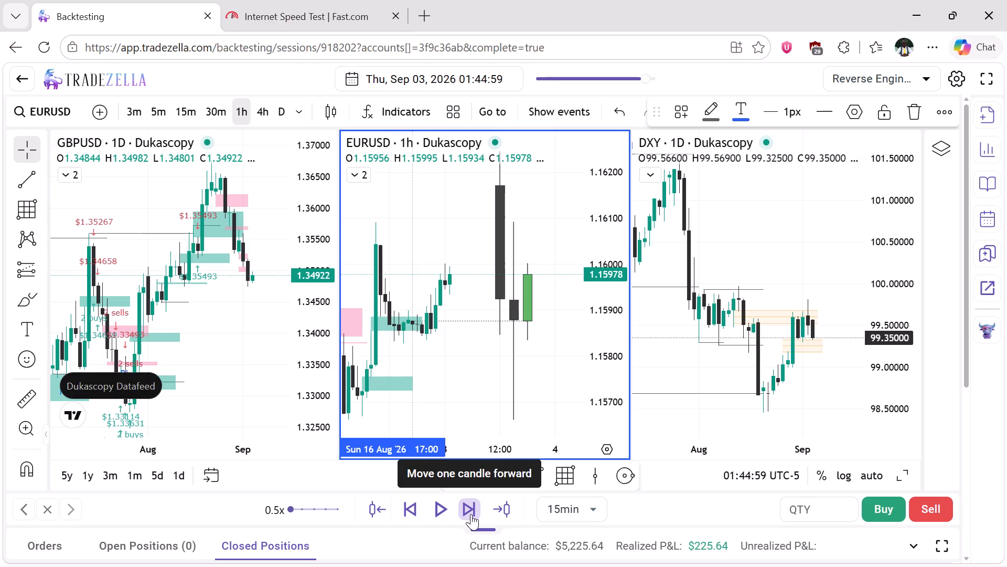
left_click(471, 514)
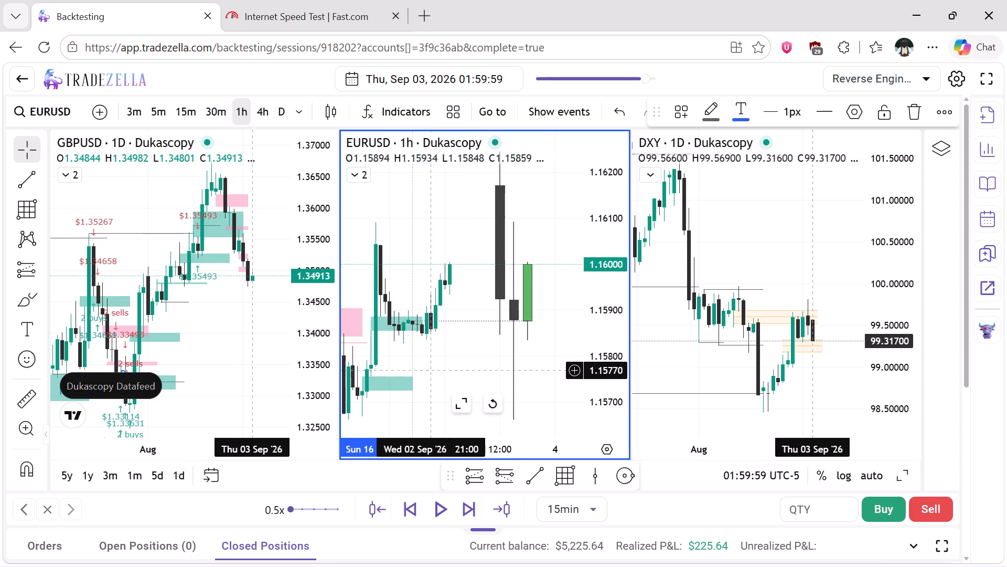
Review the EURUSD price action and marked zones on the 4h timeframe and return to 1h.
left_click(263, 110)
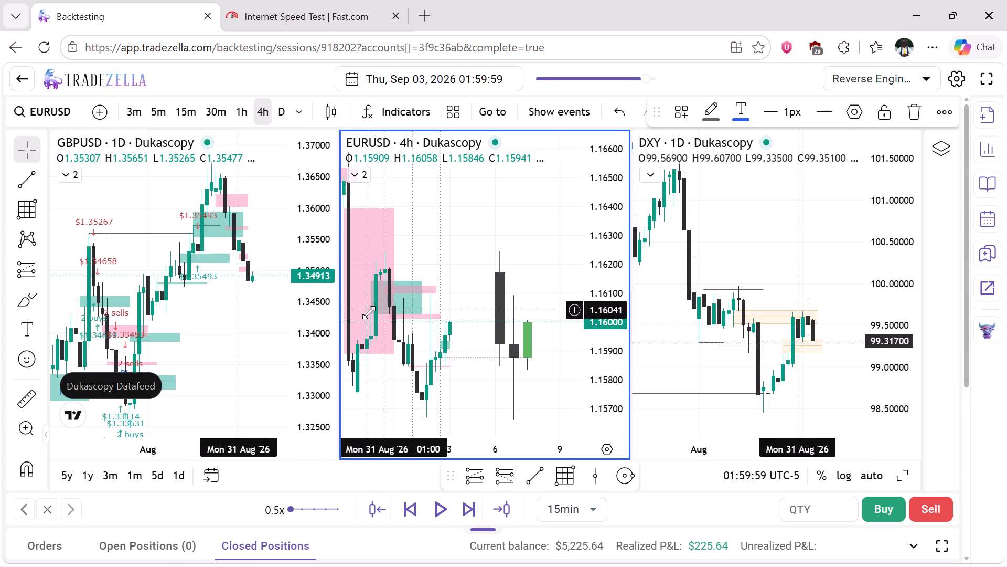
left_click(236, 113)
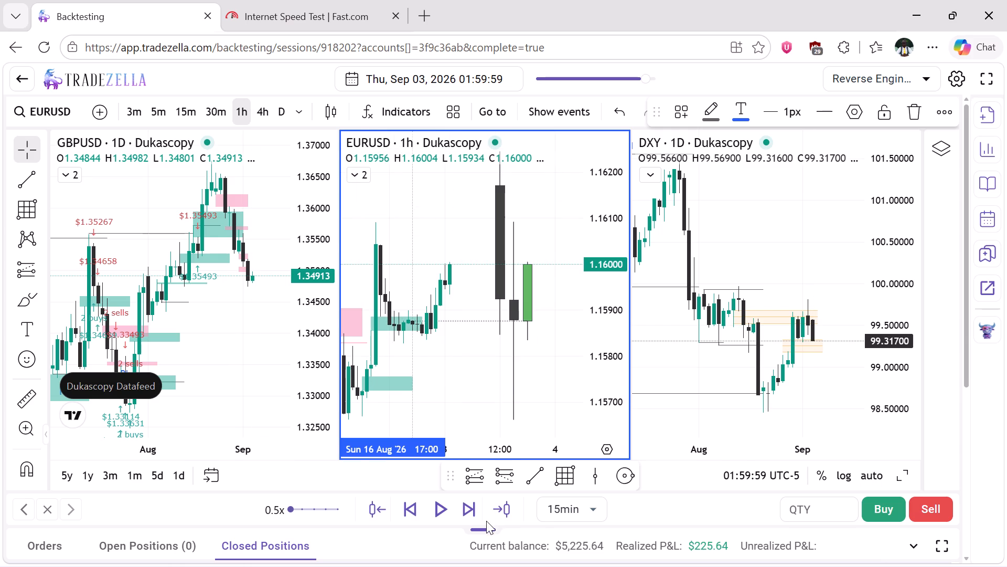
Advance the replay candle by candle in 15-minute steps to Sep 03, 2026 03:29:59.
left_click(464, 499)
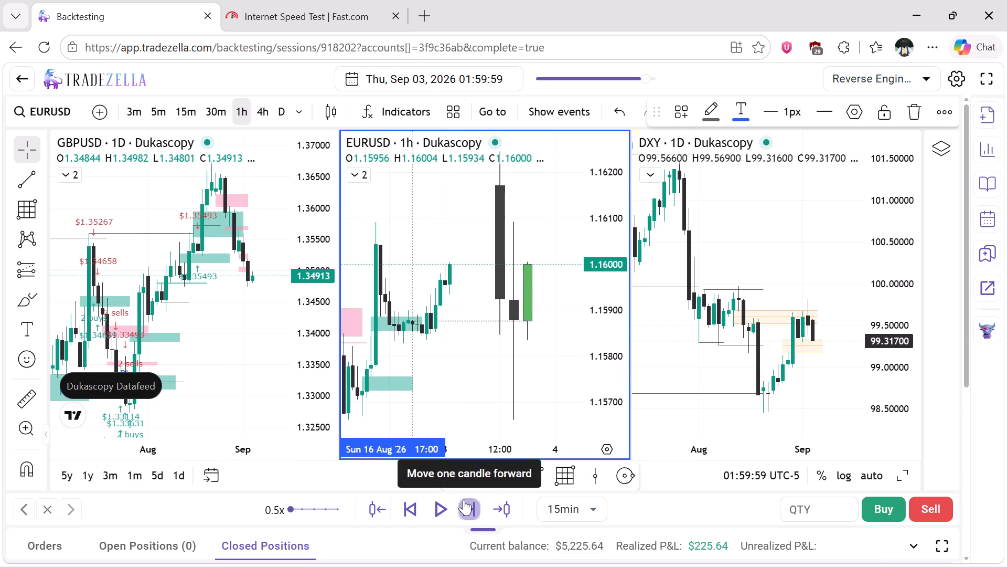
left_click(464, 499)
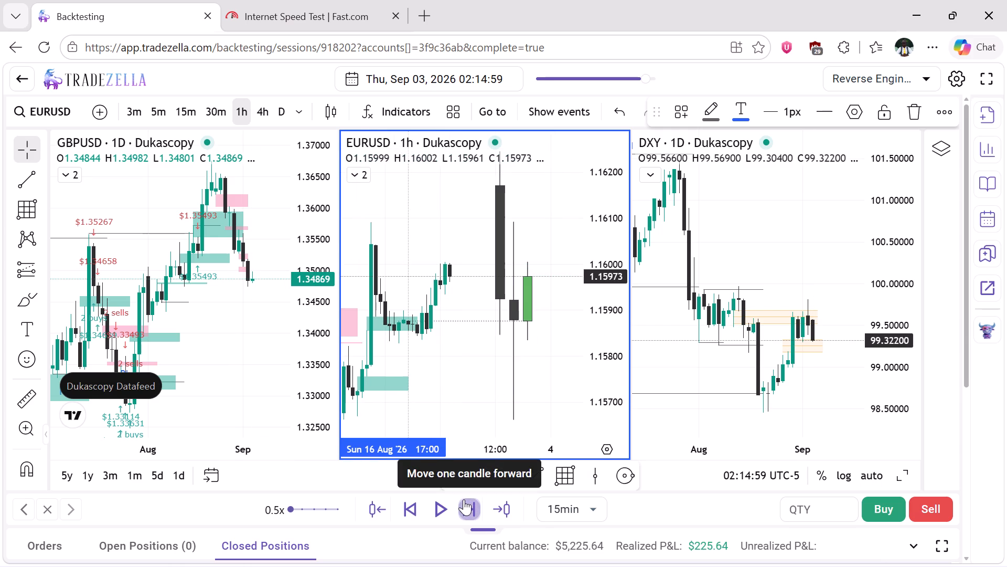
left_click(464, 499)
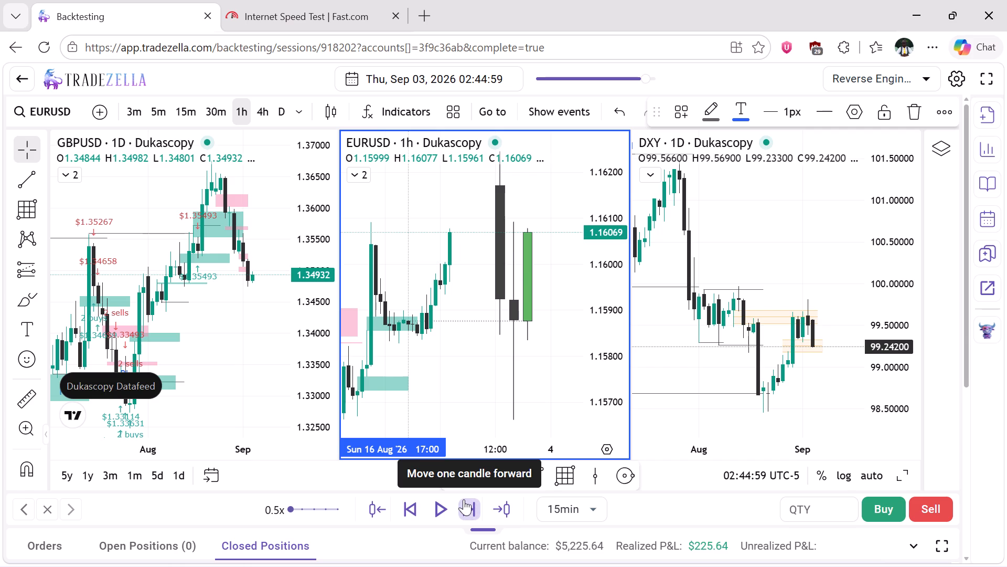
left_click(464, 499)
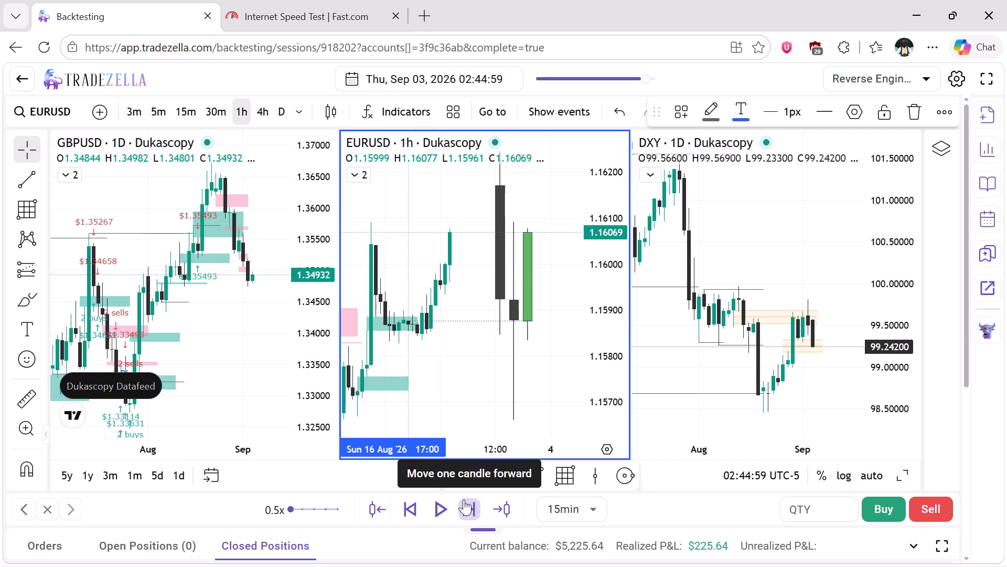
left_click(464, 499)
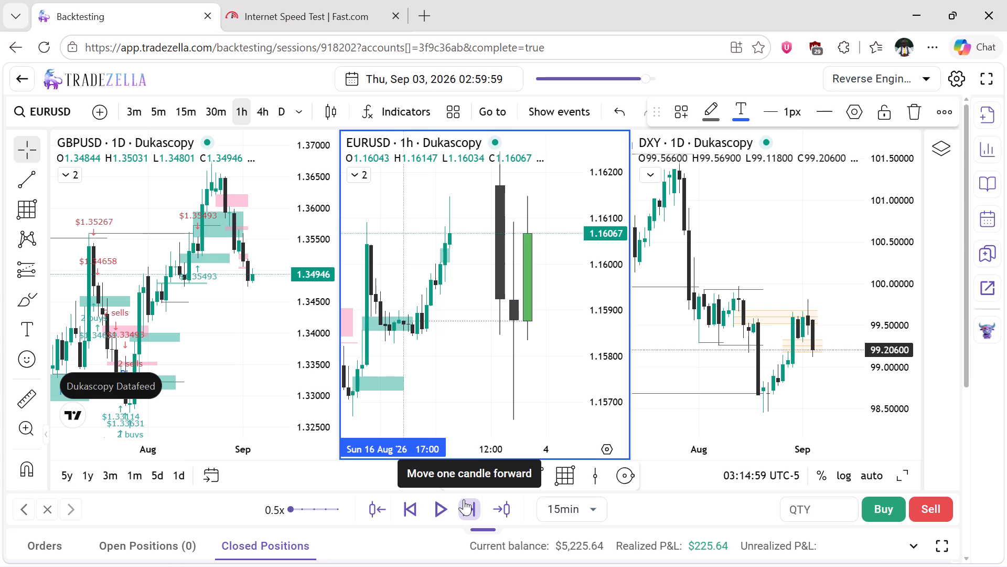
left_click(464, 499)
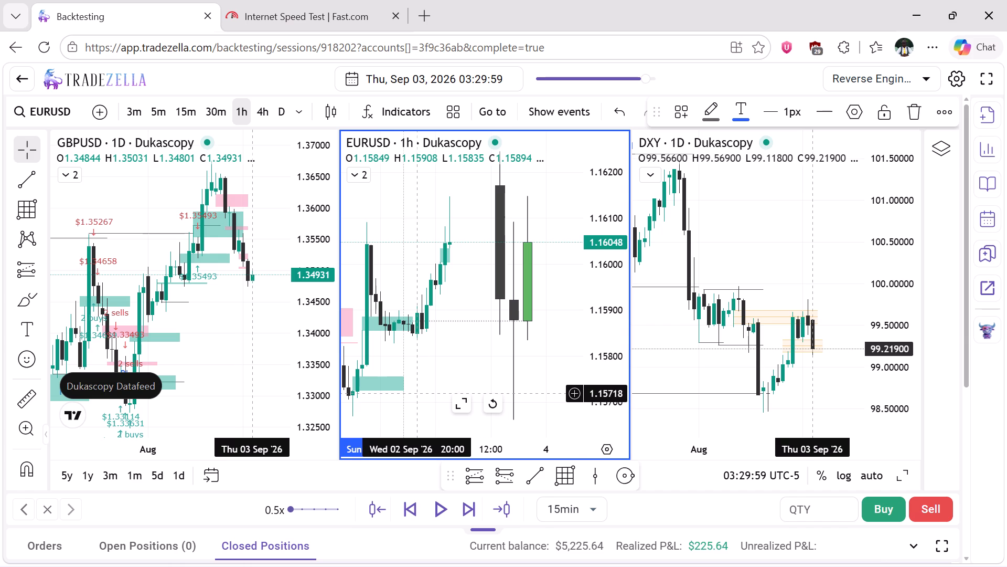
Check the latest EURUSD move against the marked zones on the 4h timeframe and return to 1h.
left_click(261, 109)
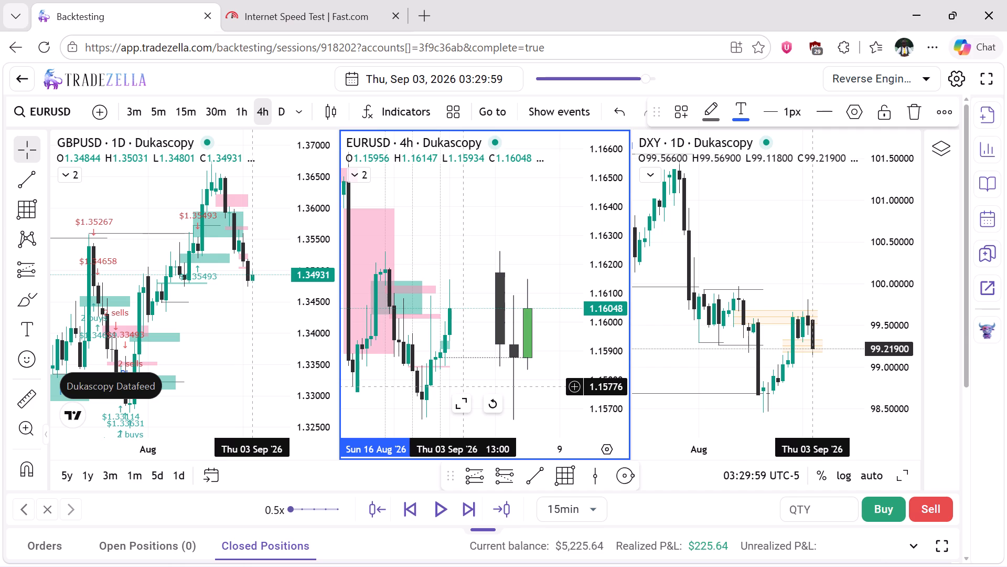
left_click(238, 118)
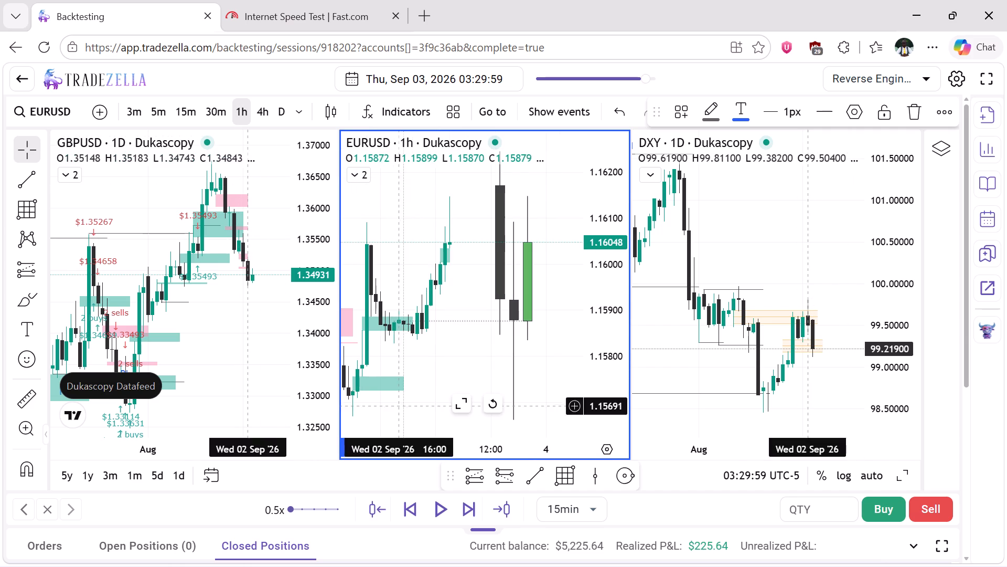
Advance the replay by two 15-minute candles to Sep 03, 2026 03:59:59.
left_click(467, 509)
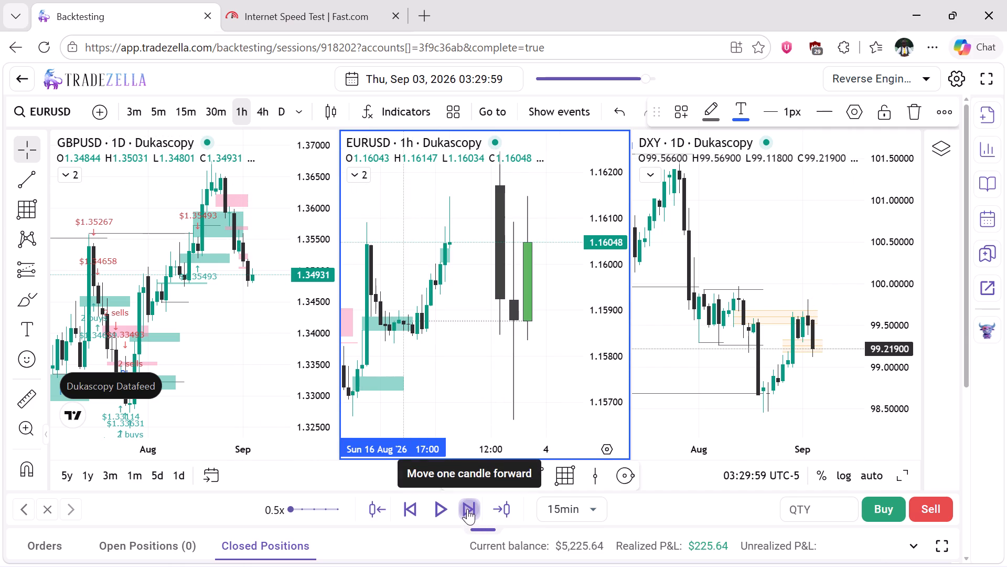
left_click(467, 509)
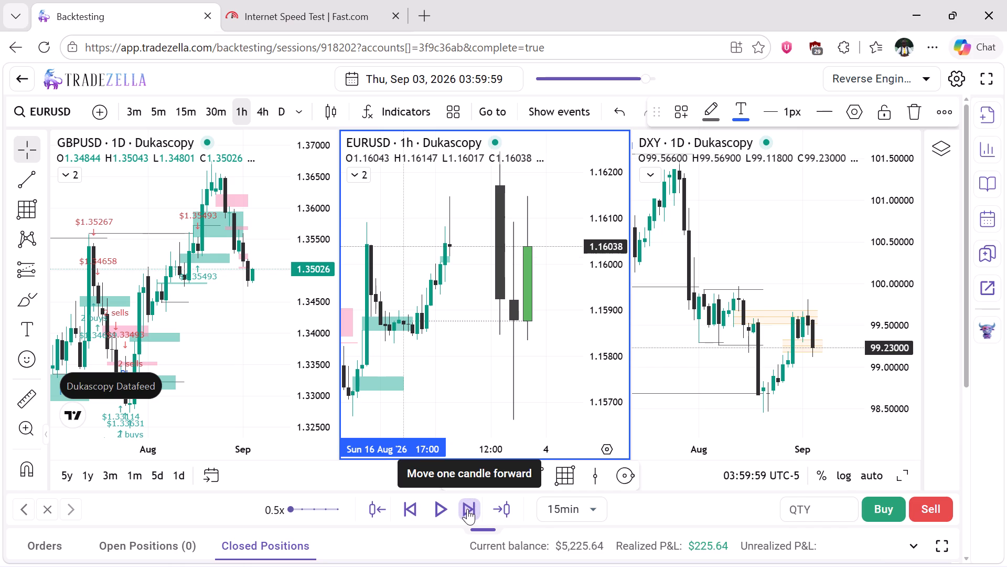
Examine the EURUSD price action and marked zones from 2 to 3 Sep '26 on the 15m timeframe.
left_click(183, 111)
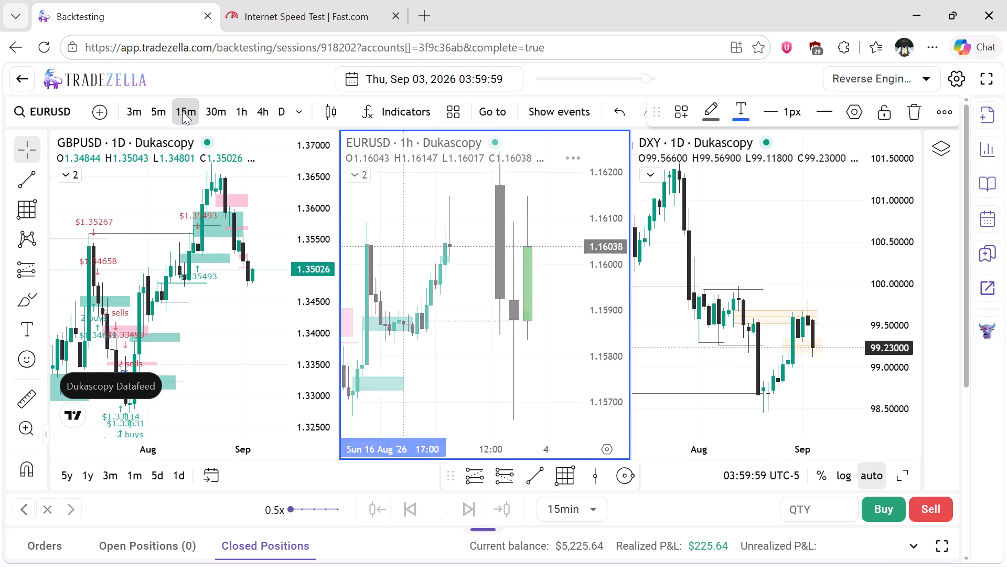
scroll(458, 365, "right", 1)
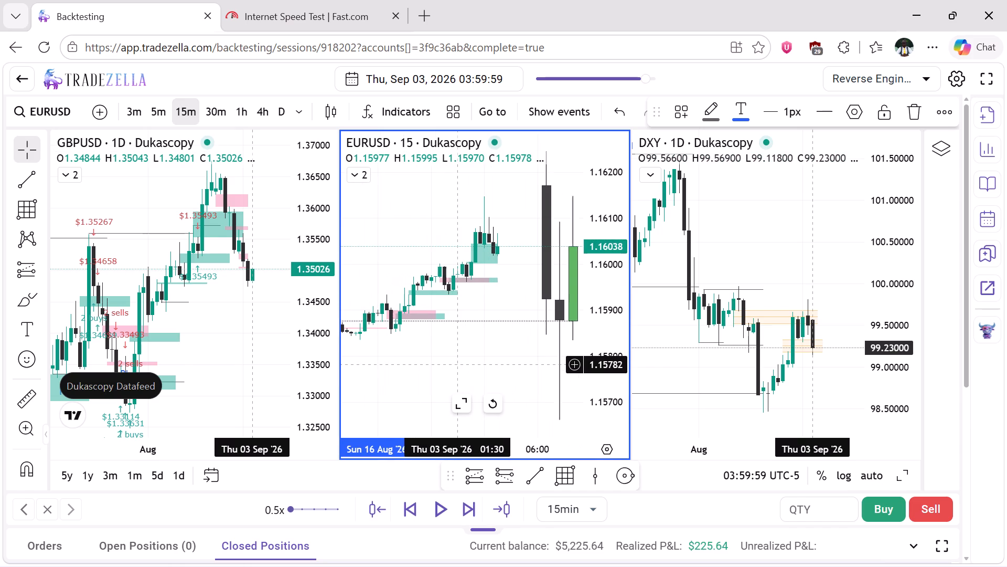
scroll(458, 365, "right", 2)
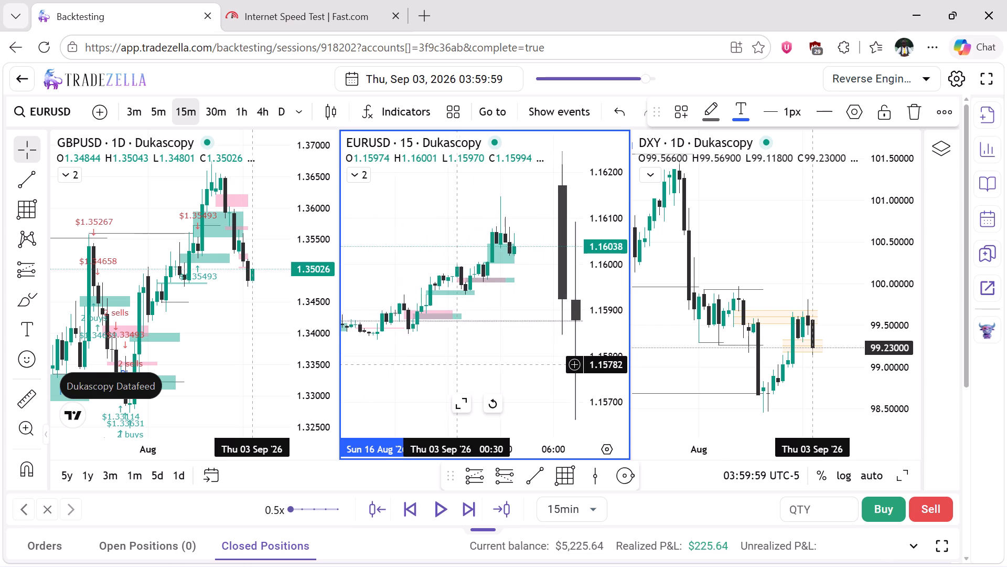
scroll(458, 365, "right", 2)
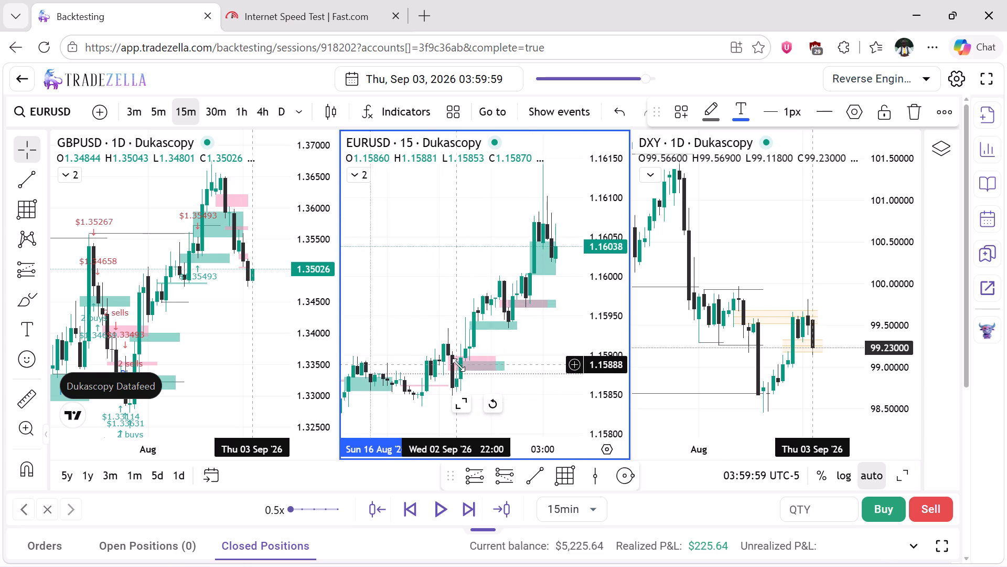
scroll(458, 365, "right", 2)
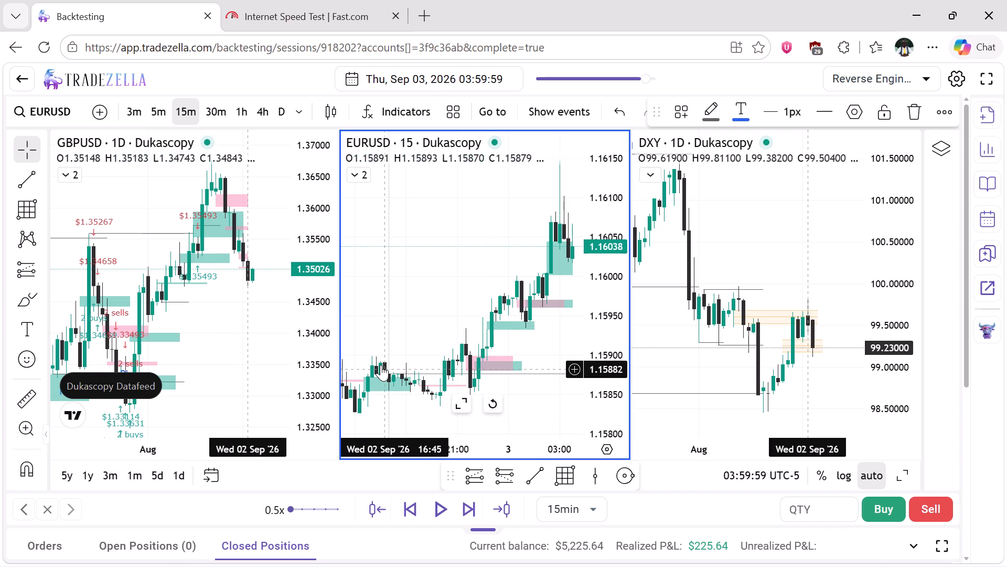
scroll(381, 365, "left", 1)
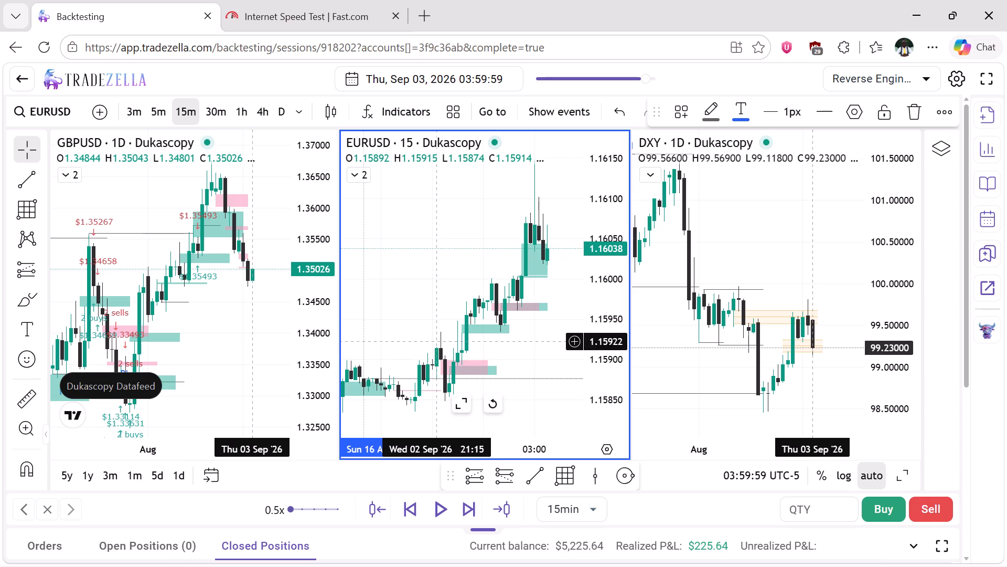
Review EURUSD on the 1h timeframe and switch its chart to the daily timeframe.
left_click(251, 115)
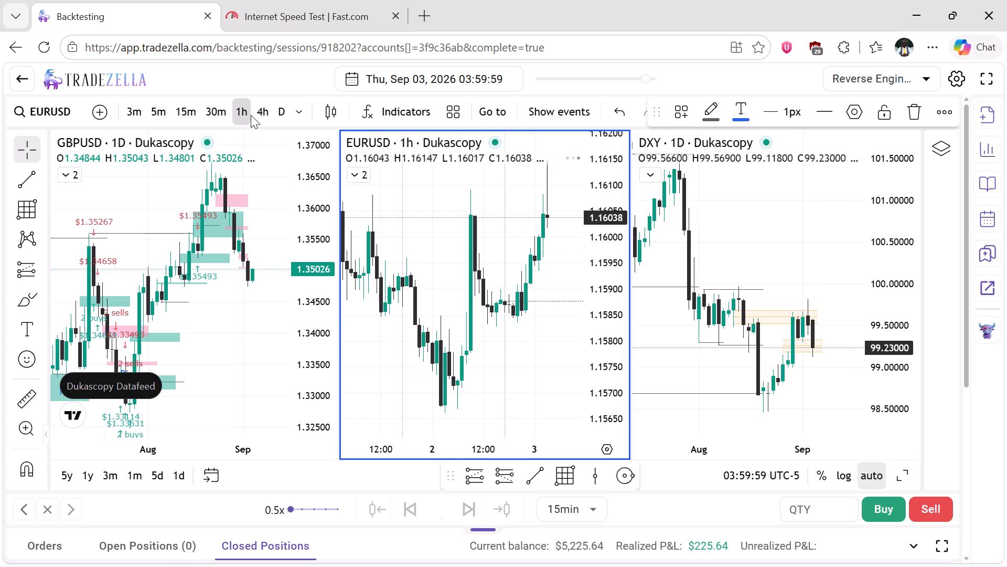
left_click(283, 112)
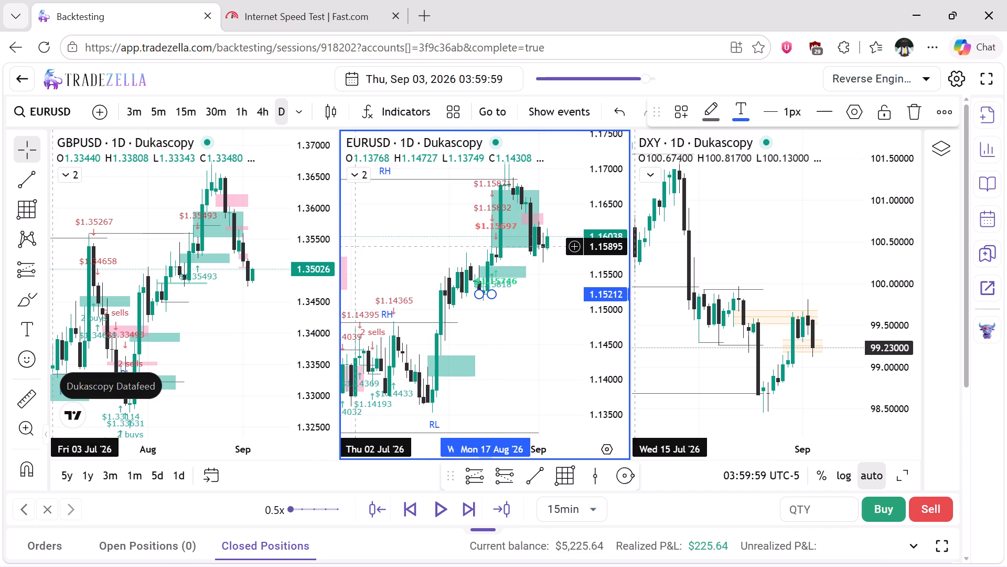
Set the replay interval to 4h and advance the replay to Sep 03, 2026 08:59:59.
left_click(598, 511)
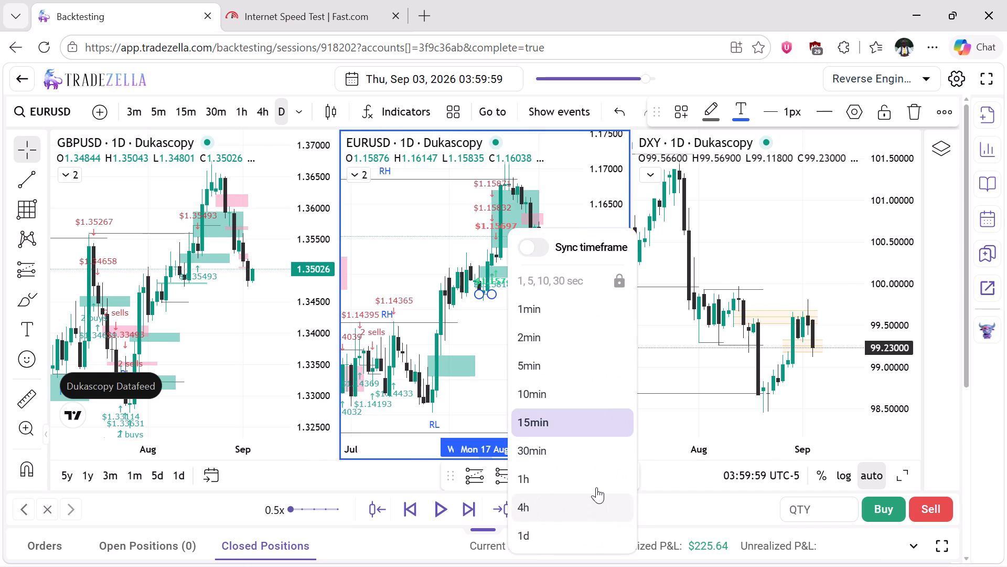
left_click(537, 505)
left_click(530, 362)
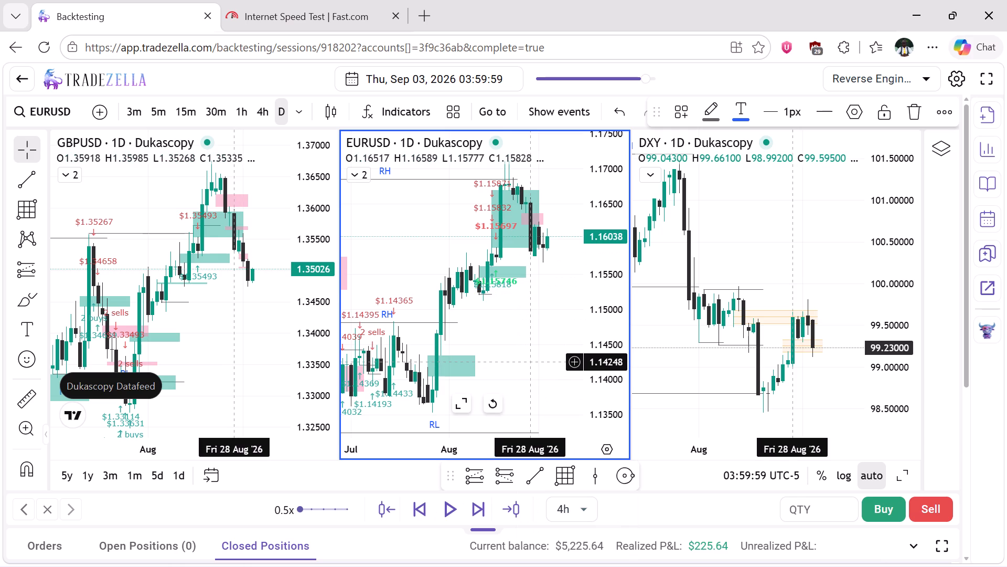
left_click_drag(593, 209, 600, 277)
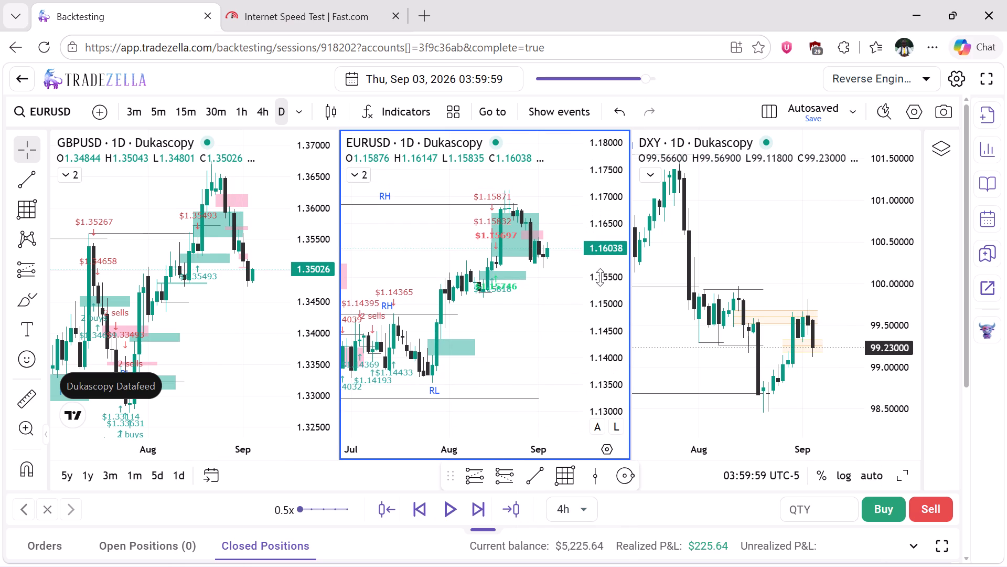
scroll(517, 274, "left", 1)
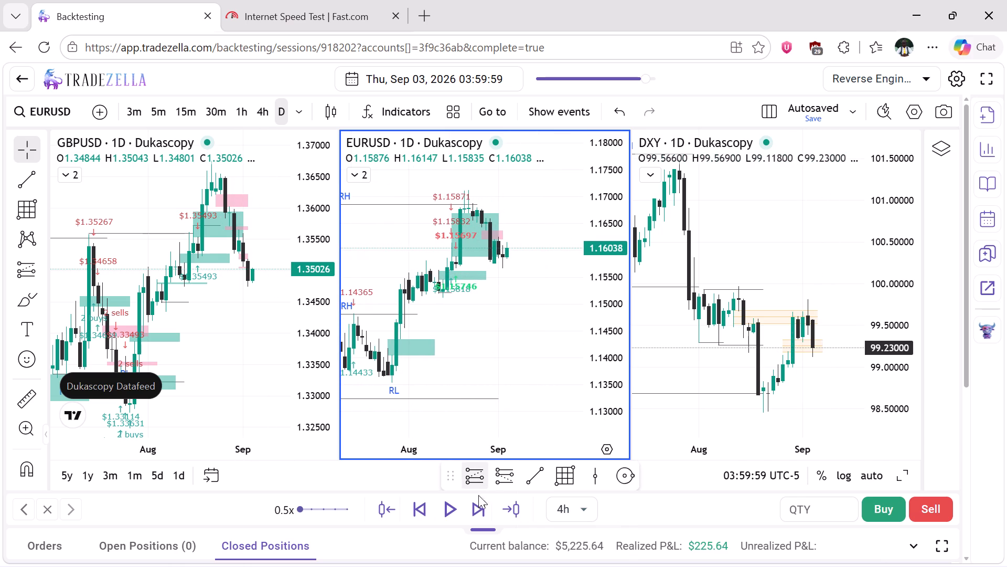
left_click(475, 505)
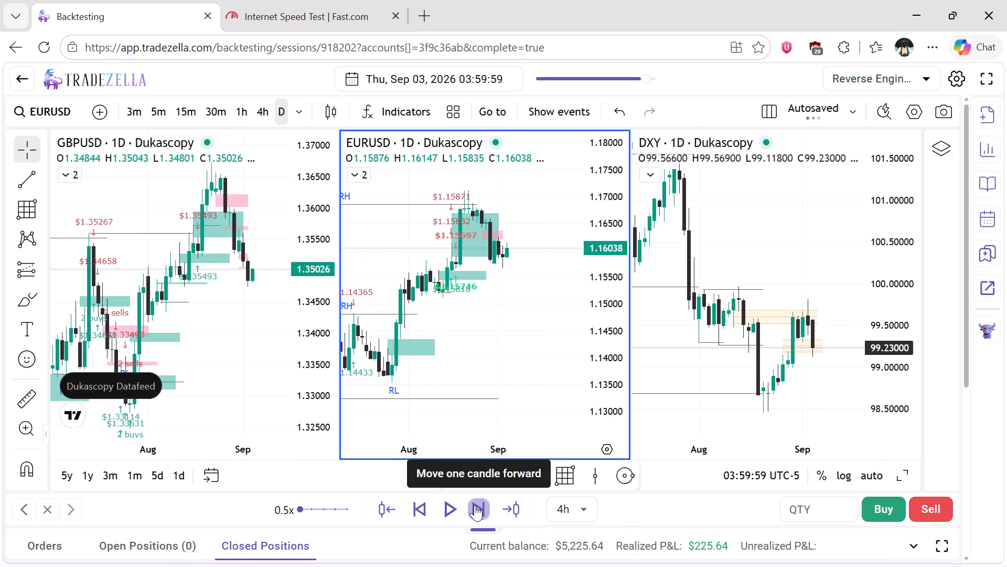
left_click(475, 505)
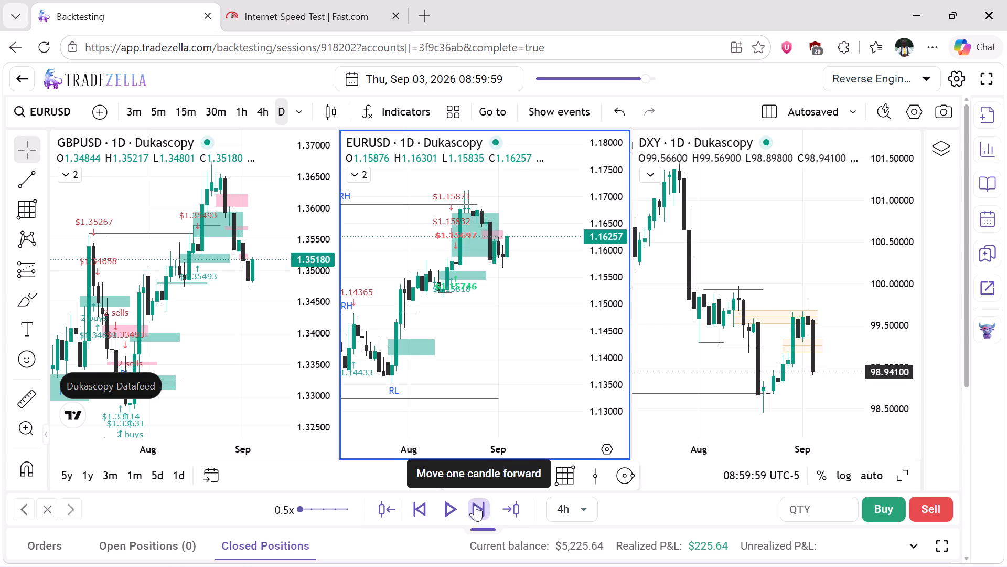
Advance the replay by two 4h candles to Sep 03, 2026 16:59:59.
left_click(475, 505)
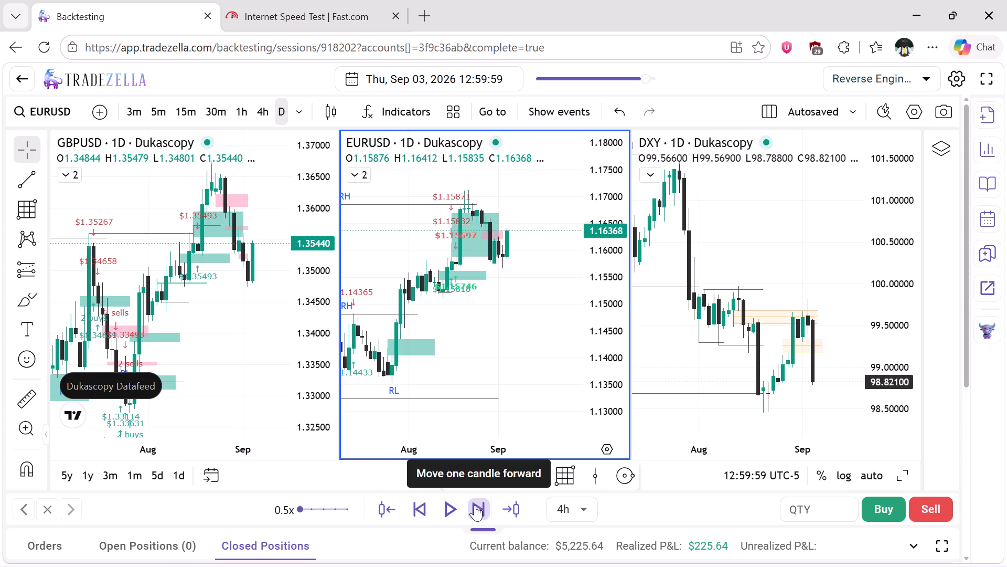
left_click(475, 505)
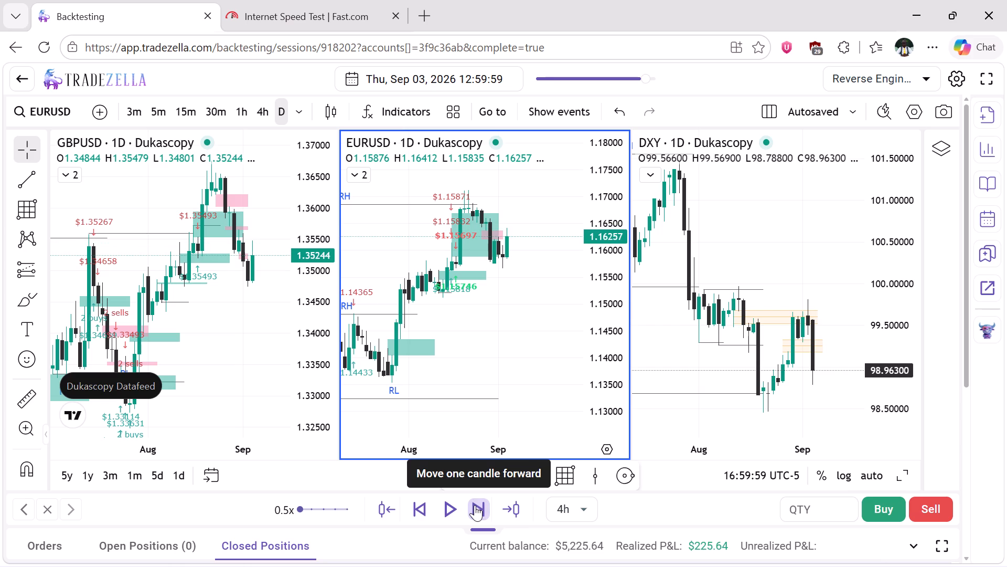
Set the replay interval to 1h and advance the replay three candles to Sep 03, 2026 19:59:59.
left_click(575, 507)
left_click(574, 465)
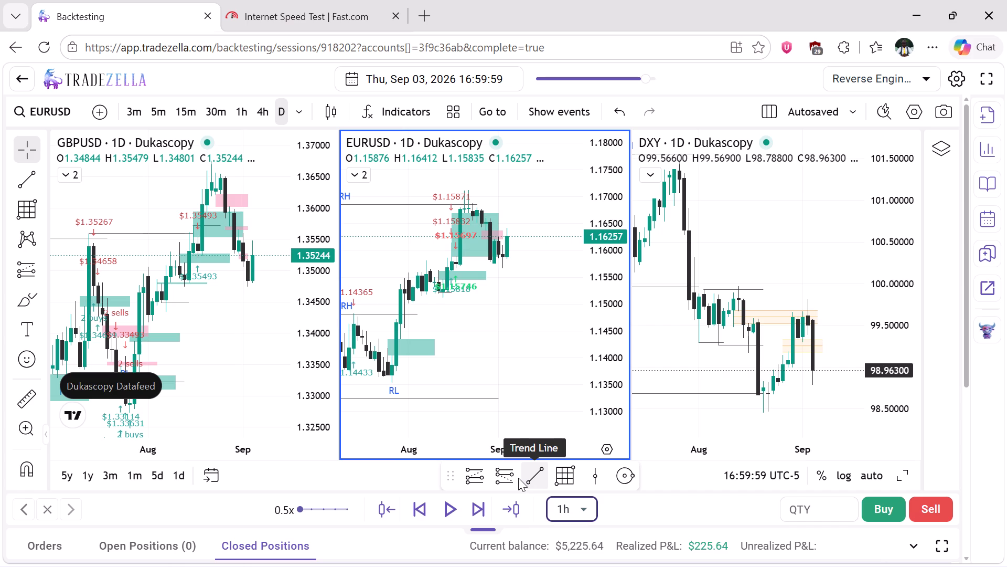
left_click(473, 503)
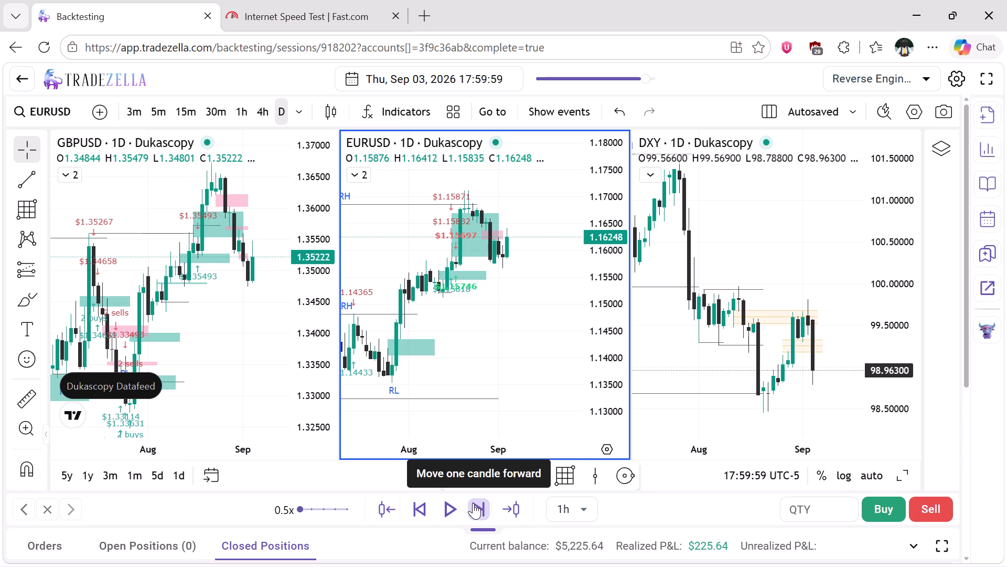
left_click(473, 503)
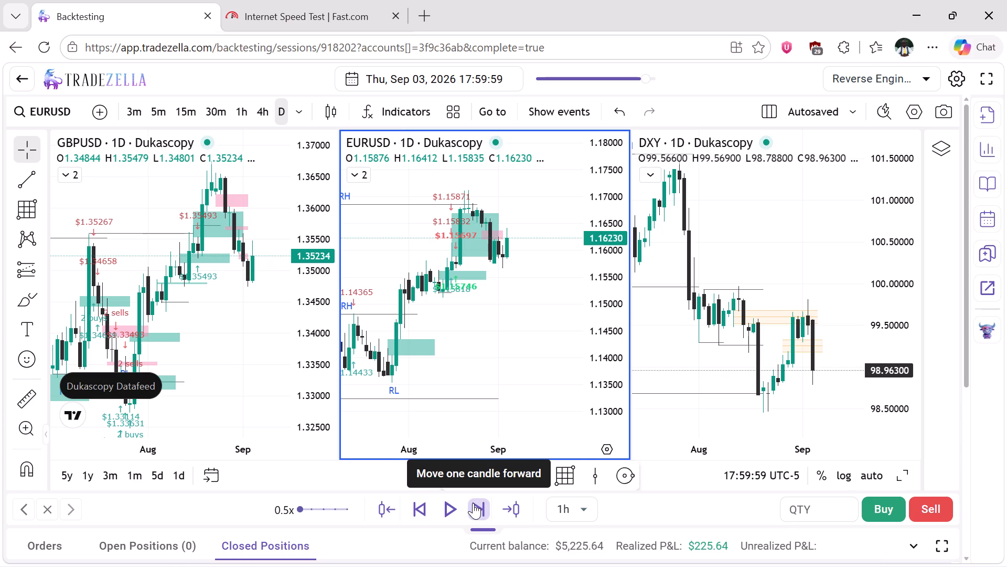
left_click(473, 503)
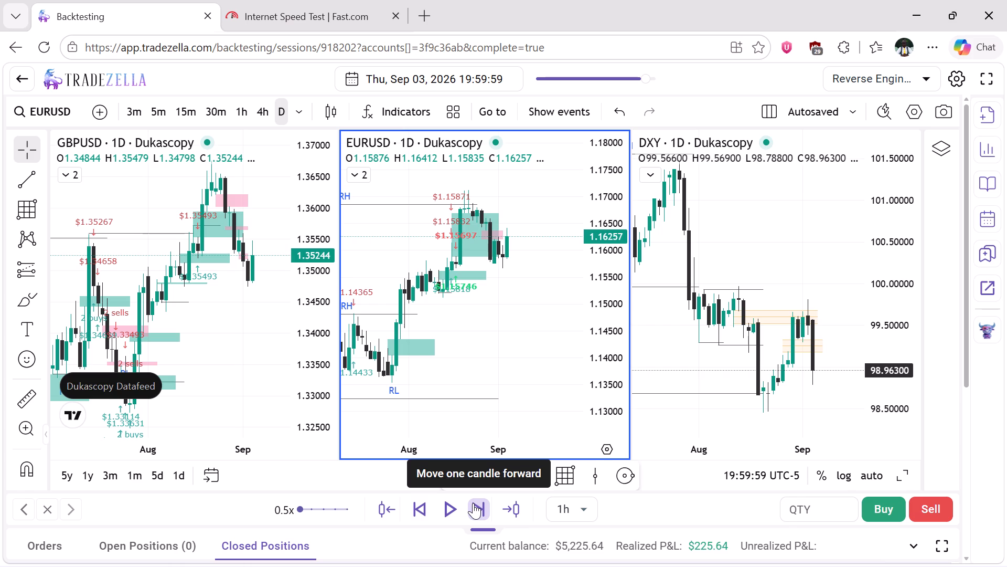
Set the replay interval to 5min.
left_click(583, 513)
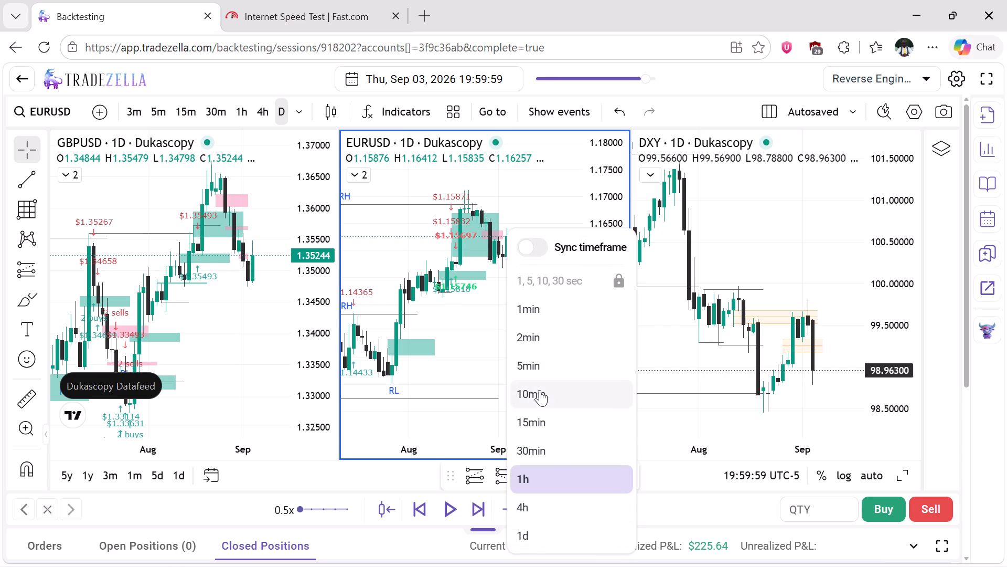
left_click(541, 364)
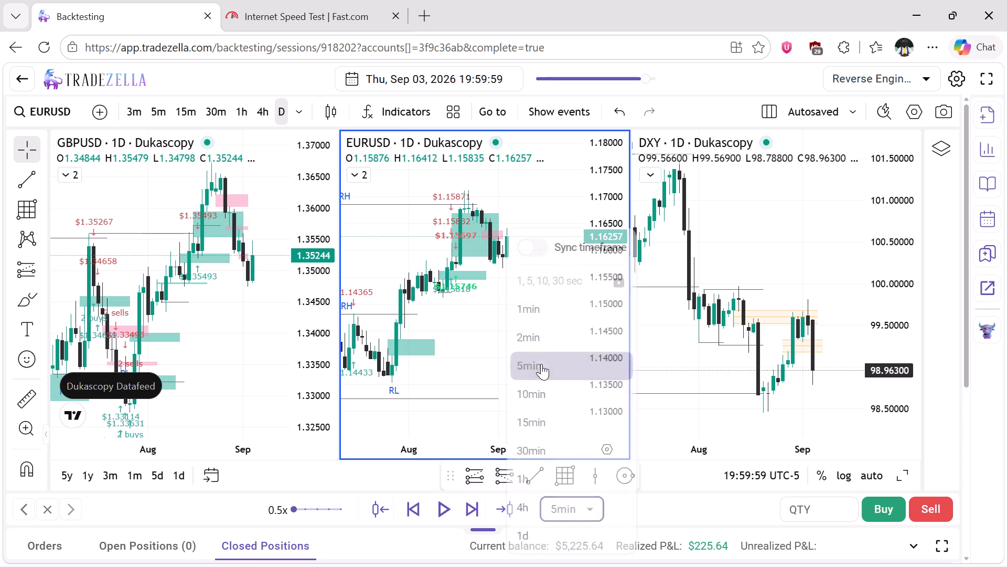
Draw a Gann box on the EURUSD daily chart from about 1.16423 down to 1.15837, extending to Wed 09 Sep '26.
left_click(560, 470)
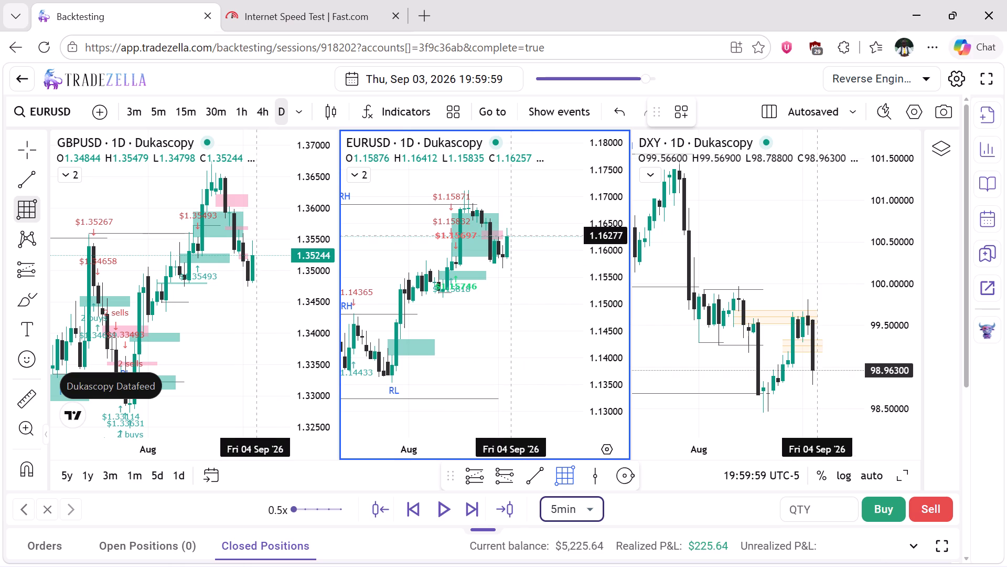
left_click_drag(495, 227, 515, 252)
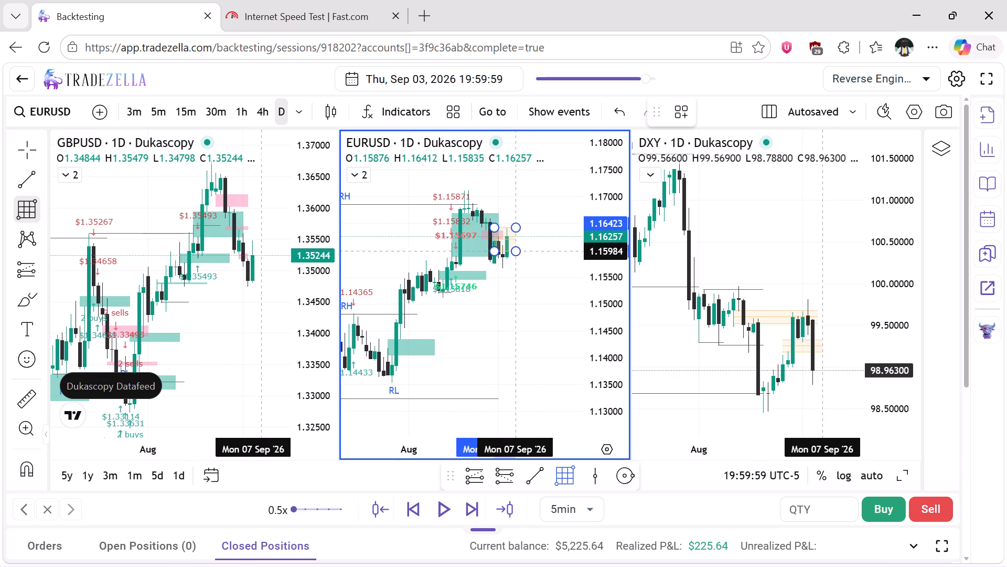
left_click_drag(515, 252, 524, 259)
left_click(524, 259)
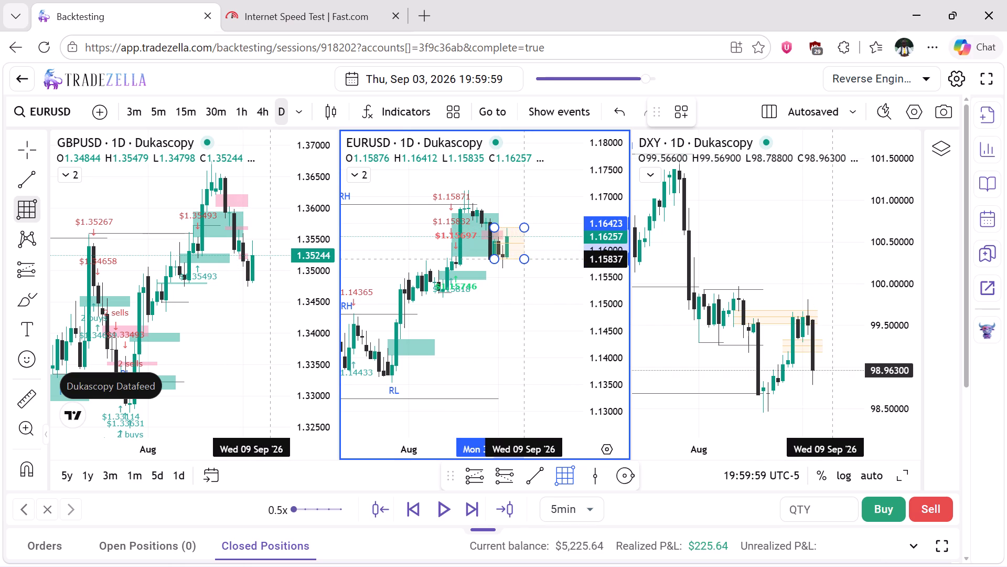
left_click(538, 332)
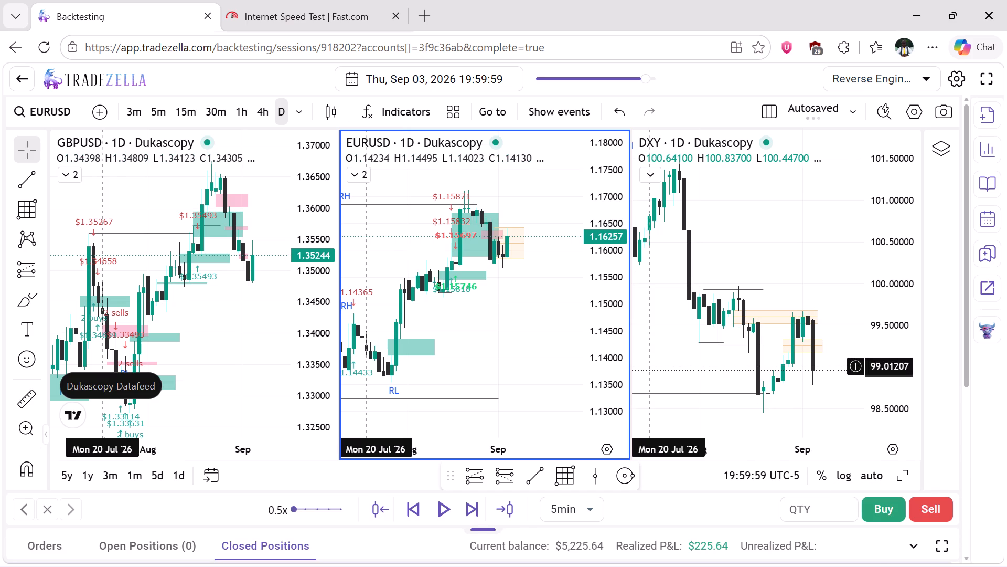
Draw a Gann box on the GBPUSD daily chart from about 1.35487 down to 1.34808, spanning 01 to 09 Sep '26.
left_click(570, 474)
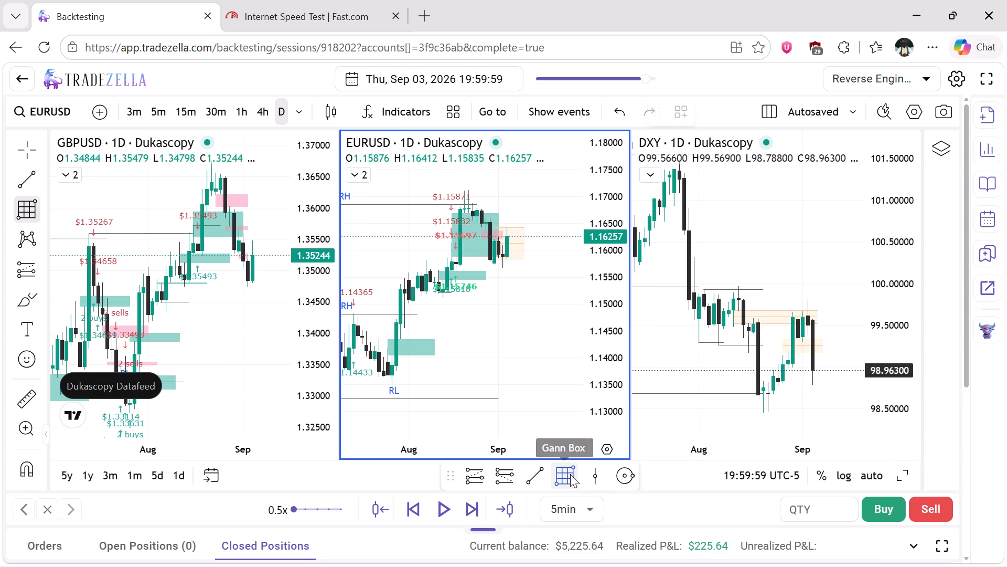
left_click(242, 240)
left_click(242, 240)
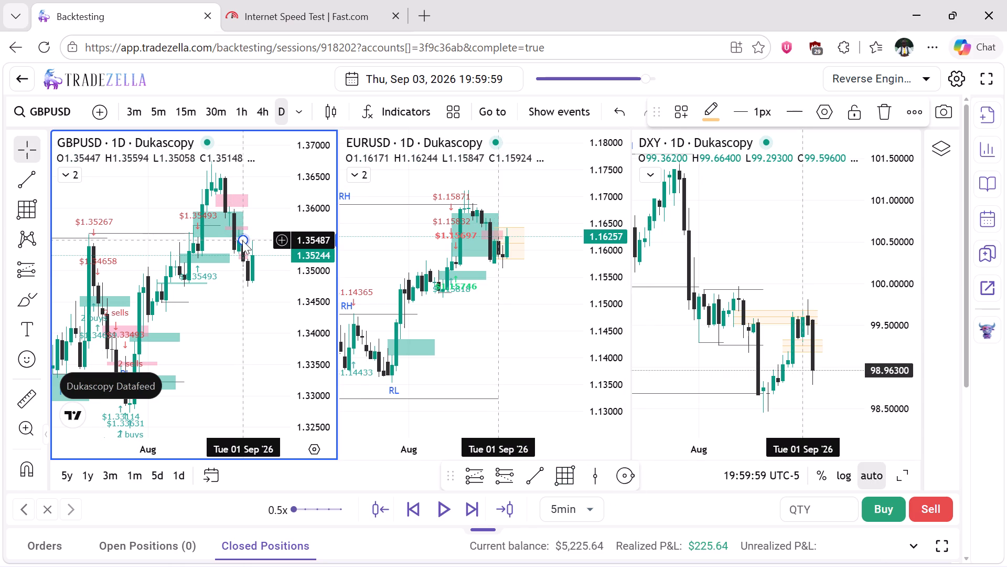
left_click_drag(244, 244, 272, 279)
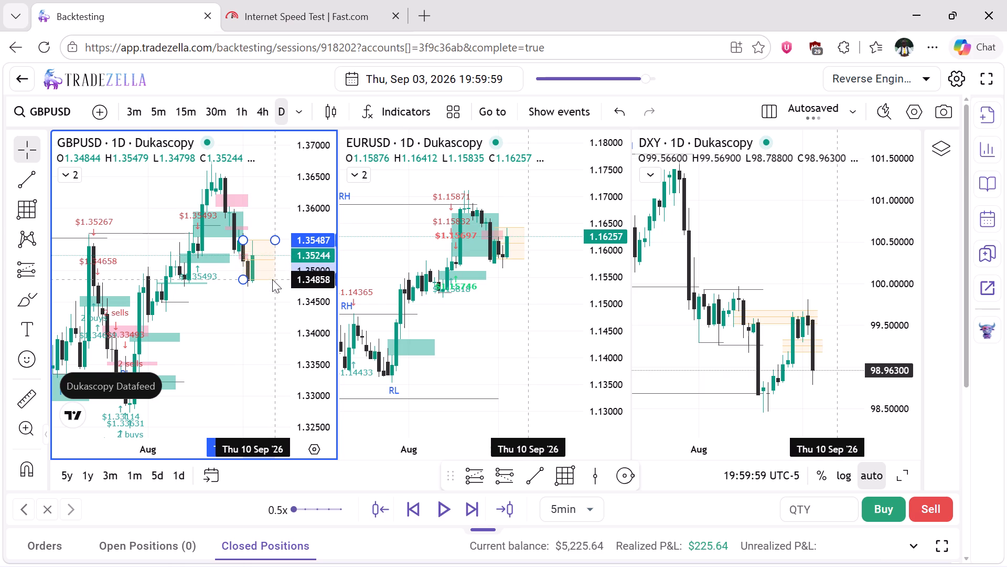
left_click_drag(272, 279, 270, 285)
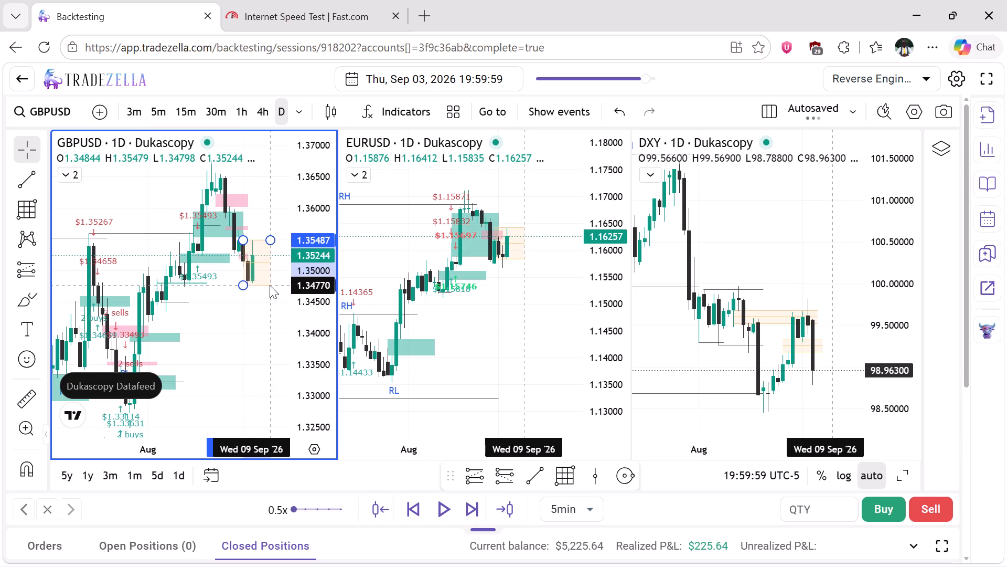
left_click_drag(270, 285, 270, 283)
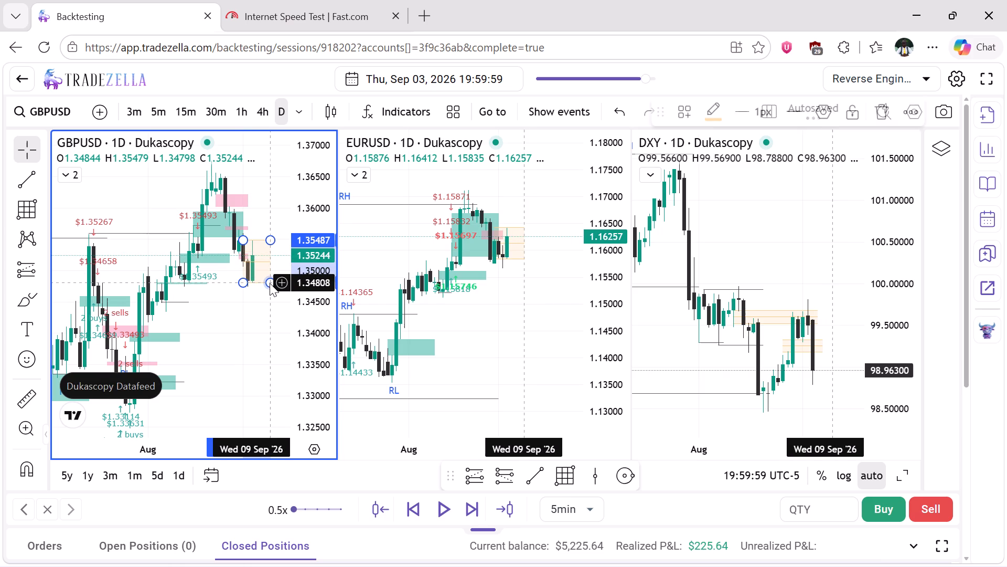
left_click(270, 283)
left_click(268, 319)
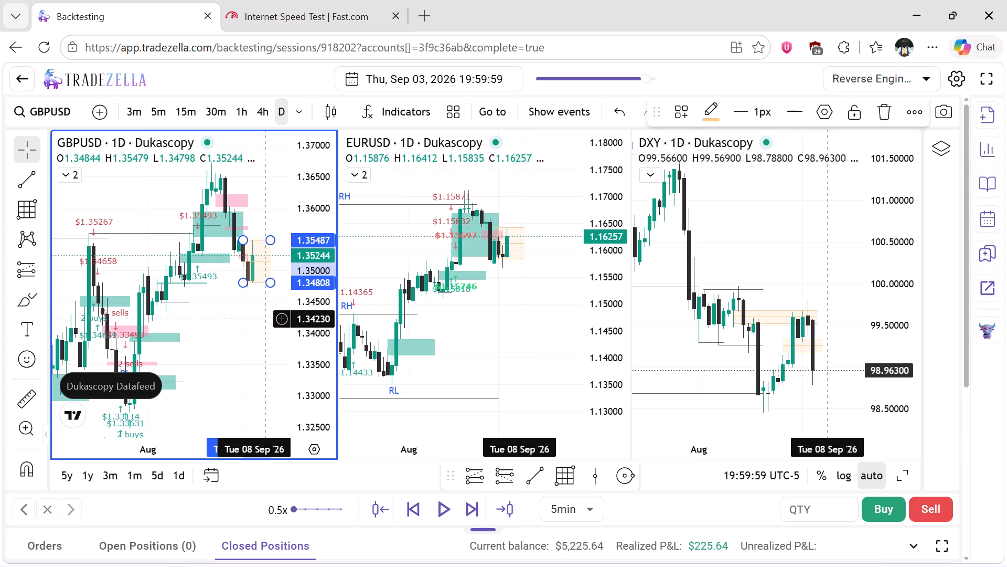
Switch the GBPUSD chart to the 1h timeframe and compress its price scale to fit the new box.
left_click(240, 118)
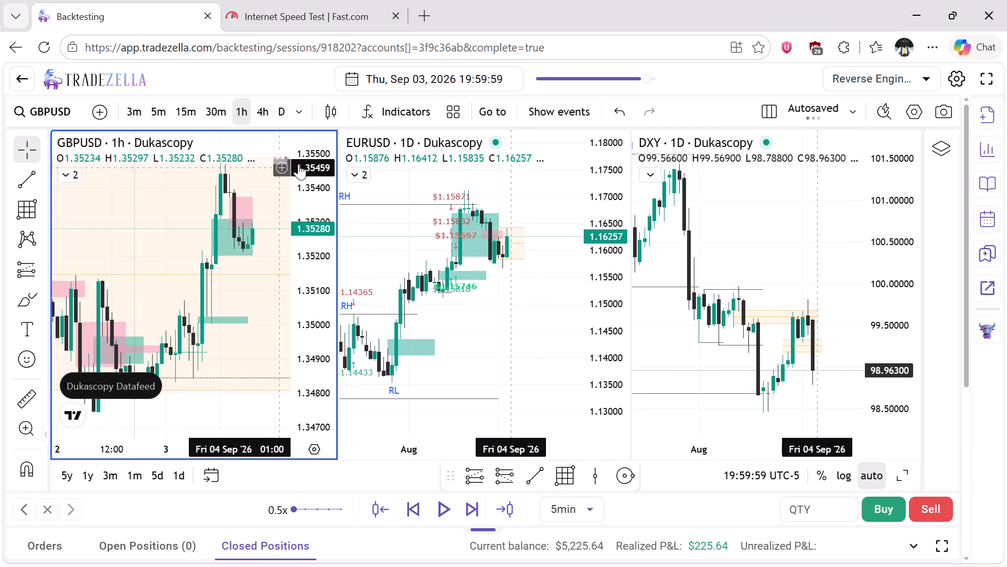
left_click(309, 177)
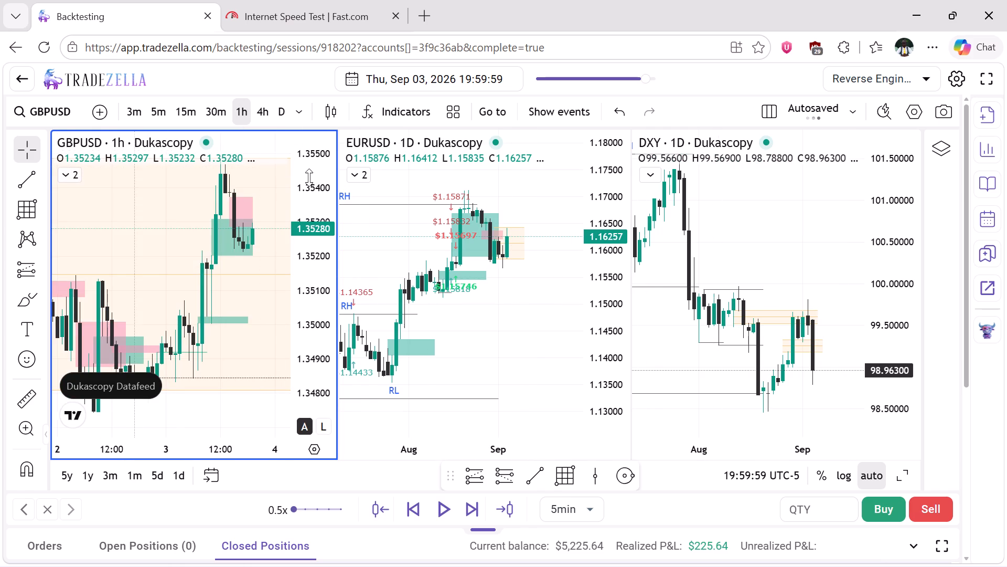
left_click_drag(309, 177, 312, 284)
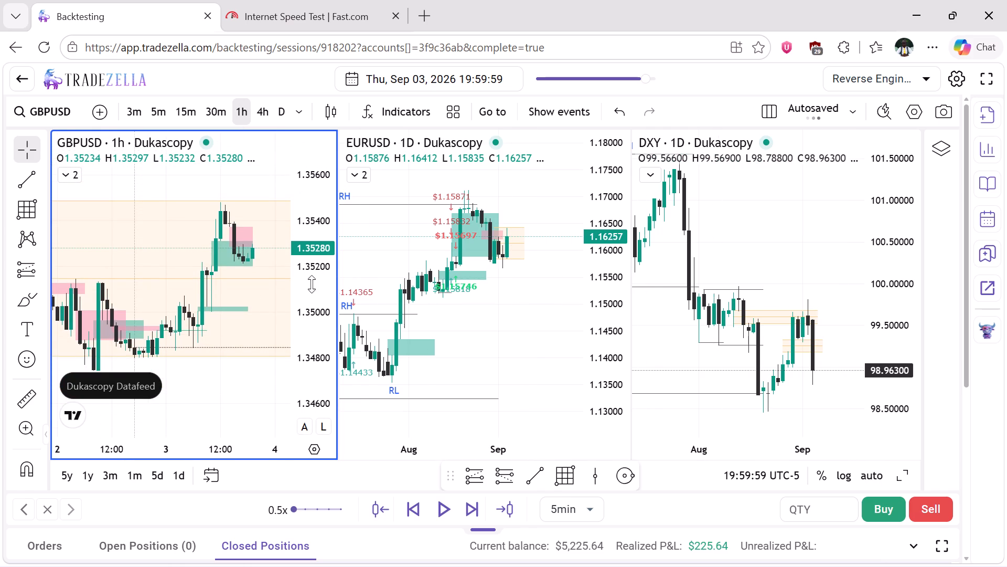
scroll(253, 275, "left", 3)
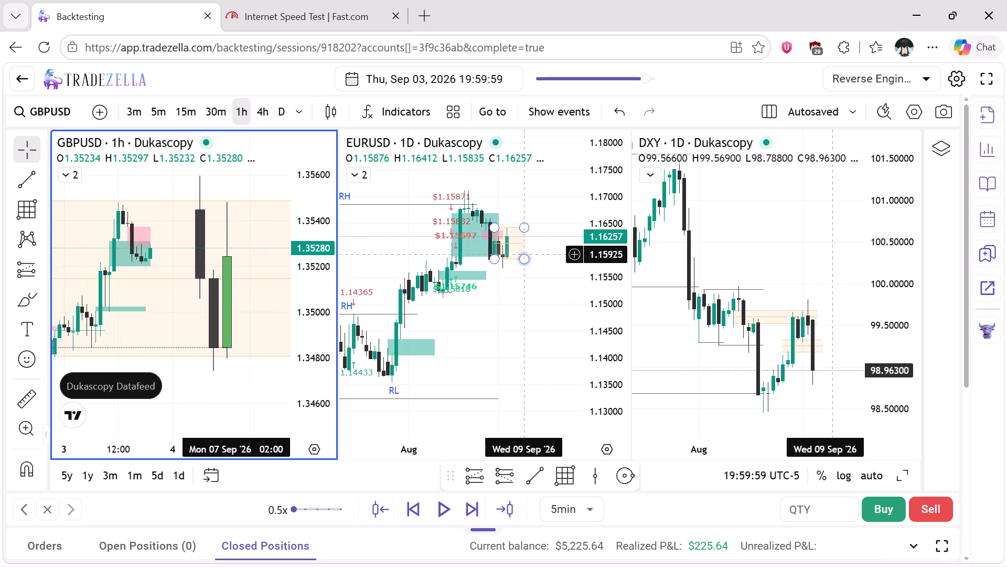
Switch the EURUSD chart to the 1h timeframe, reset its view and compress its price scale.
left_click(535, 295)
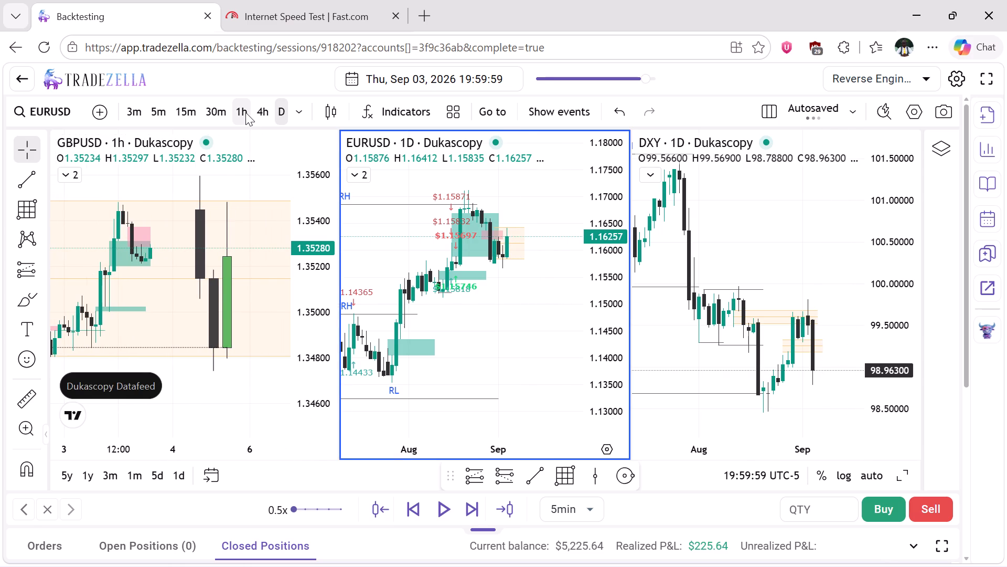
left_click(245, 112)
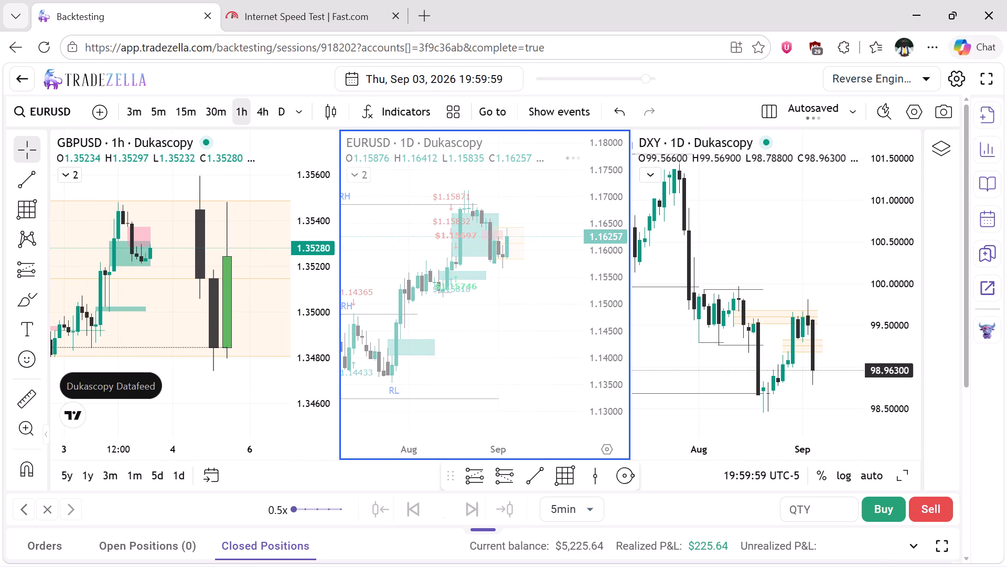
right_click(558, 303)
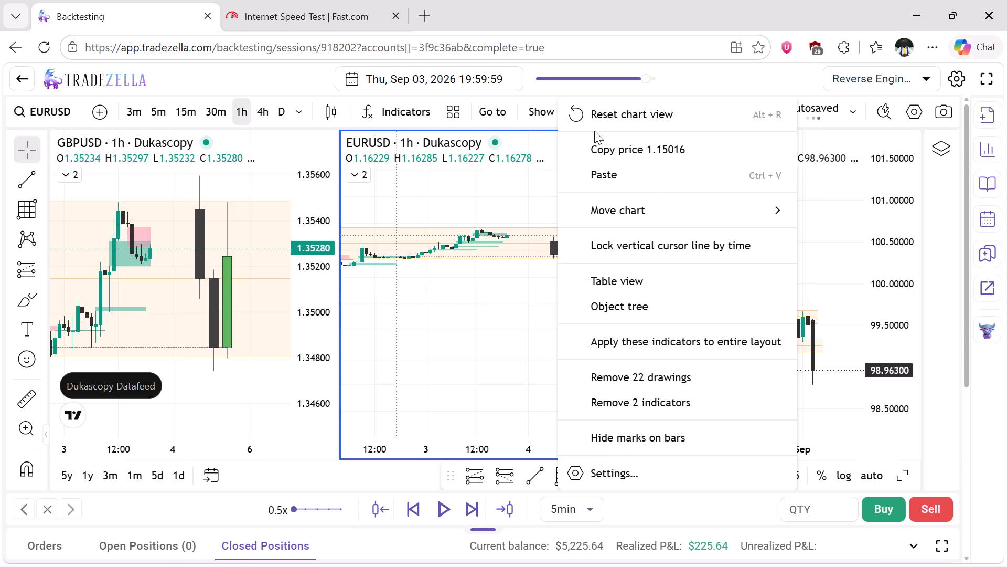
left_click(598, 114)
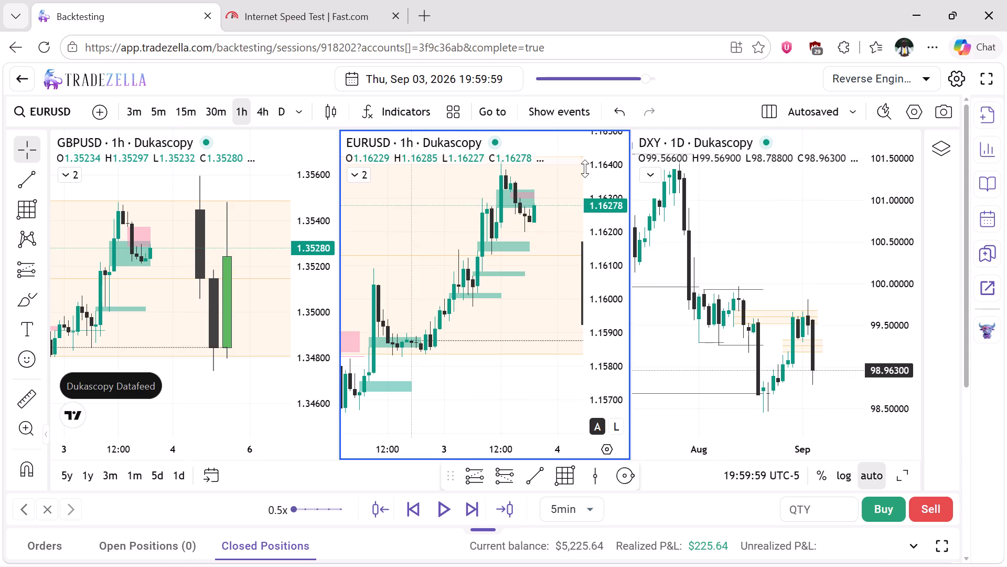
left_click_drag(602, 174, 606, 234)
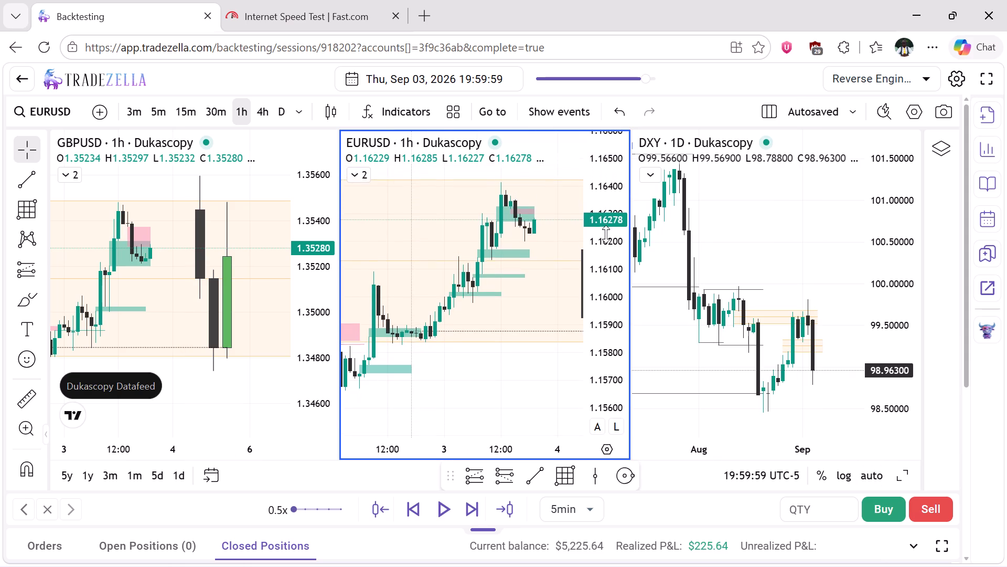
left_click_drag(606, 234, 612, 283)
scroll(486, 274, "left", 1)
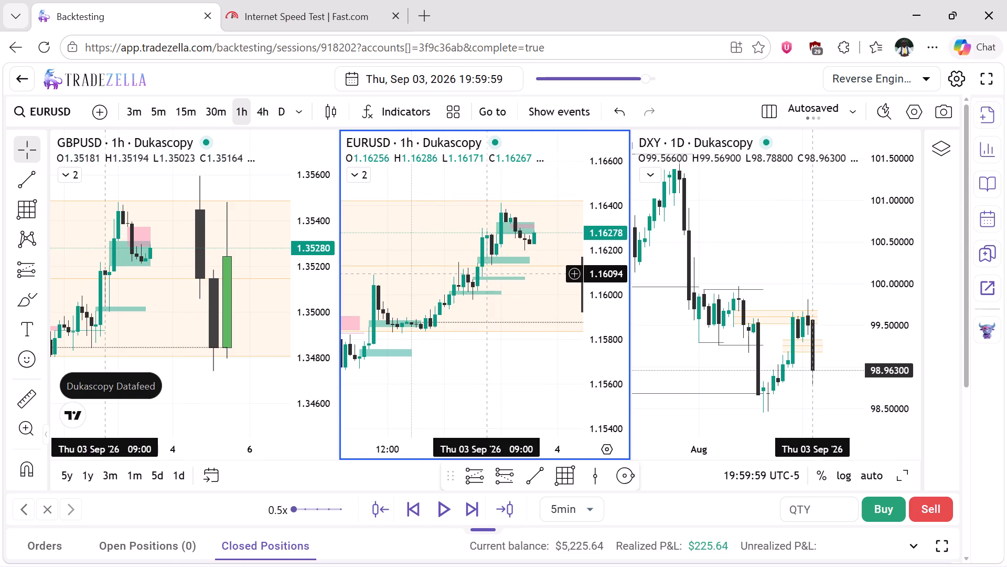
scroll(486, 274, "left", 1)
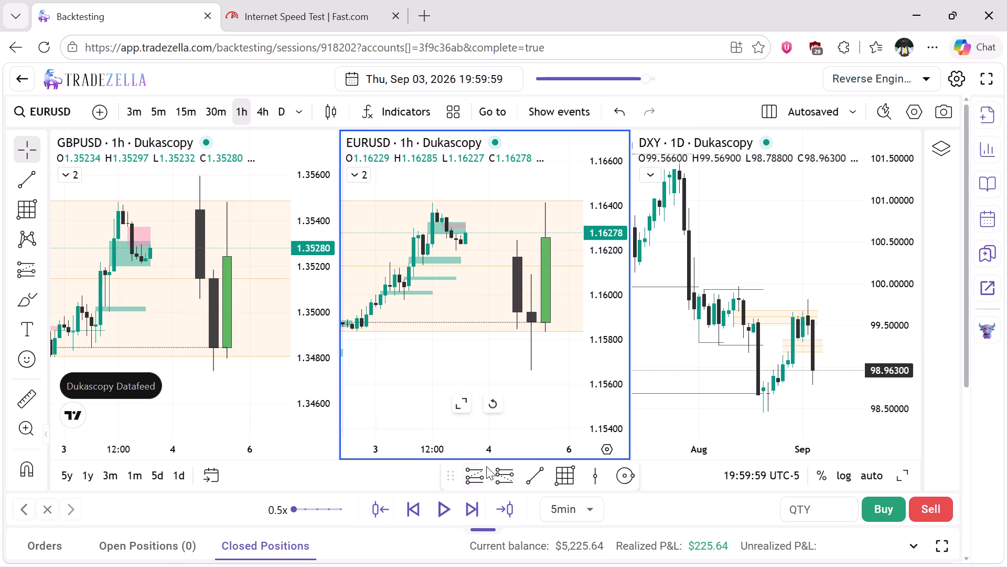
Advance the replay in 5-minute candles to Sep 03, 2026 20:24:59.
left_click(470, 507)
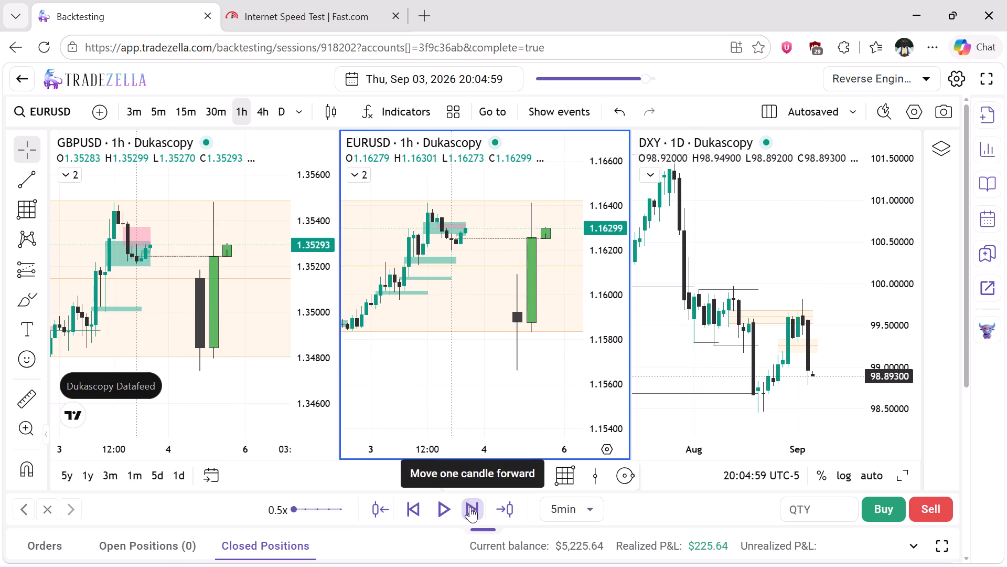
left_click(470, 507)
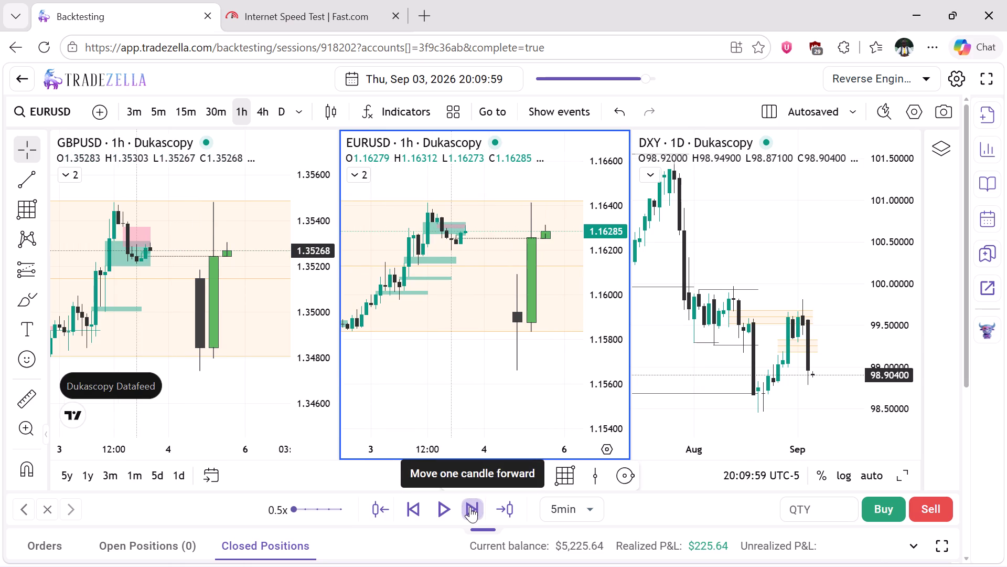
left_click(470, 507)
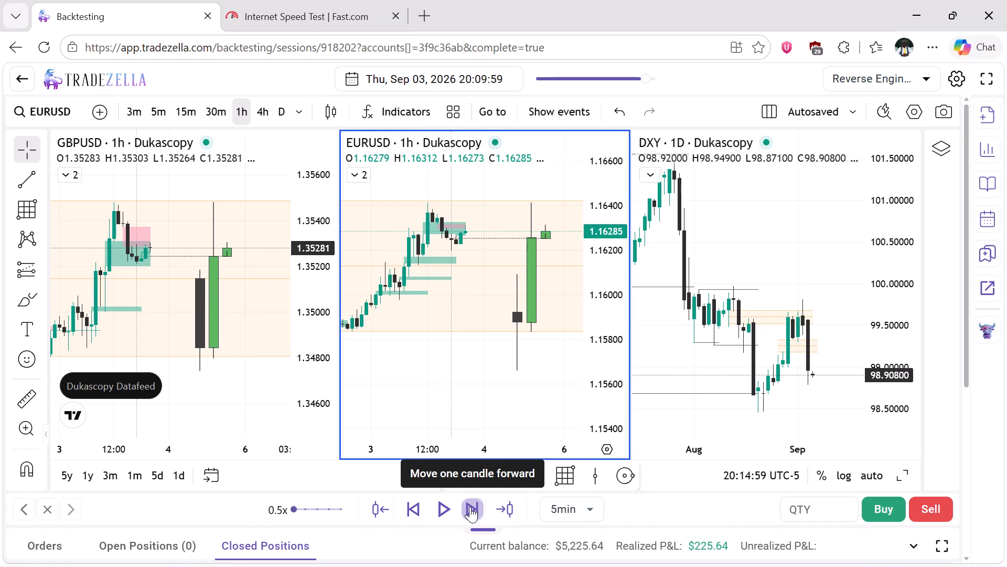
left_click(470, 507)
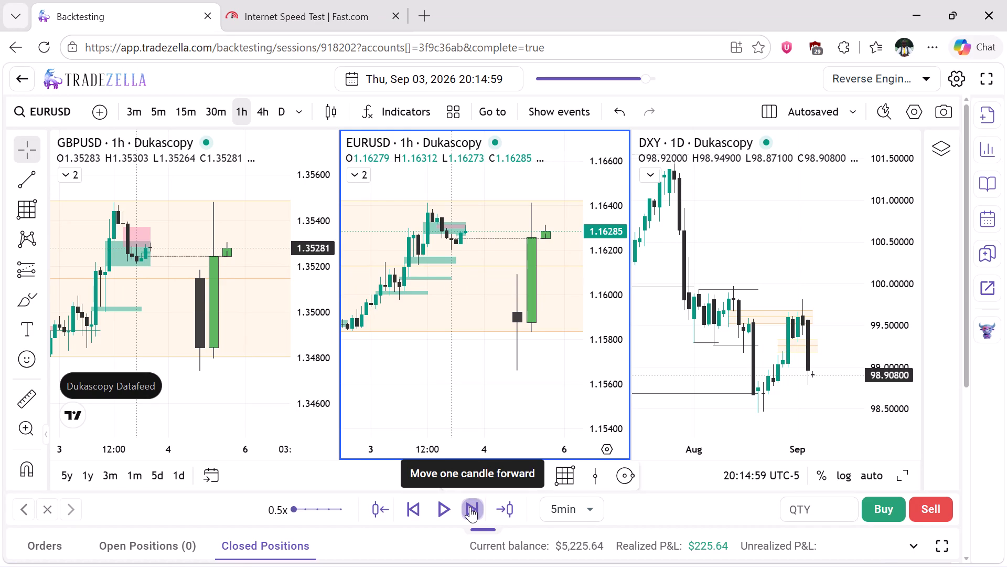
left_click(470, 507)
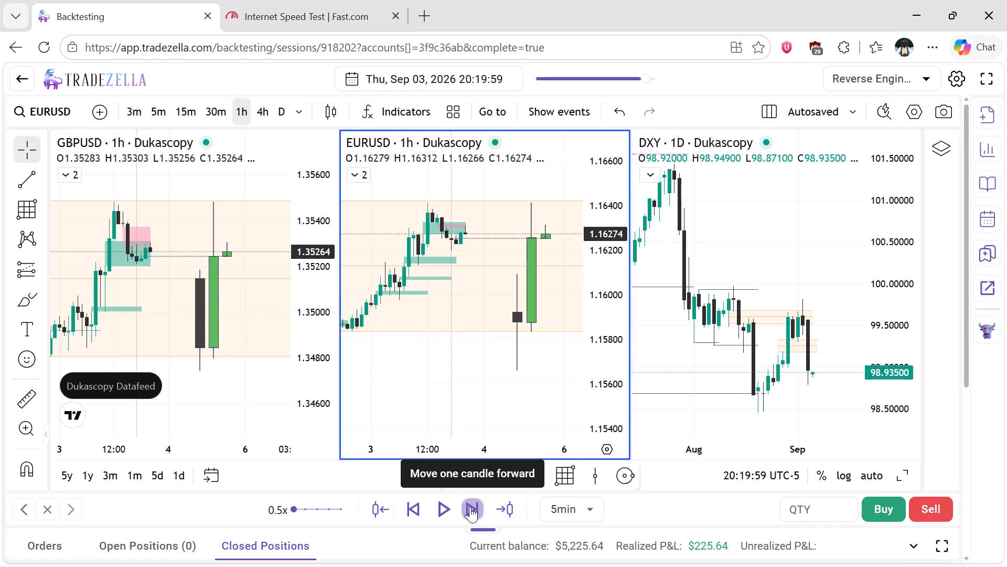
left_click(470, 507)
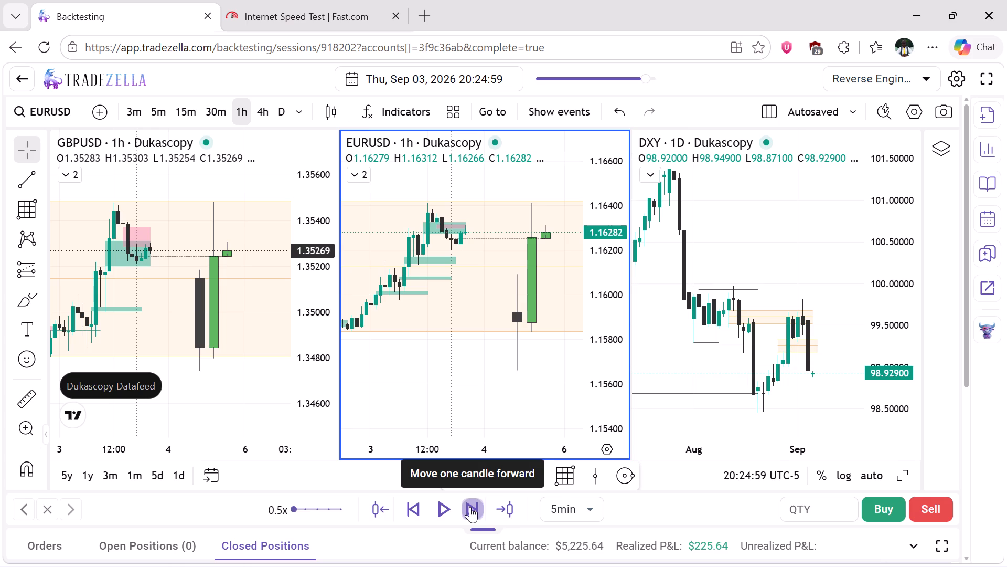
Advance the replay in 5-minute candles to Sep 03, 2026 20:59:59.
left_click(470, 507)
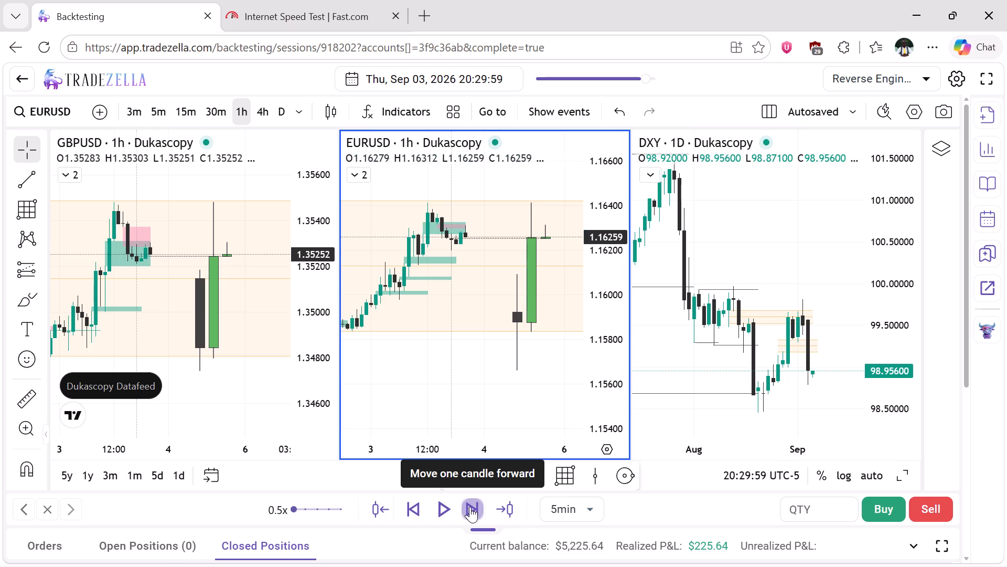
left_click(470, 507)
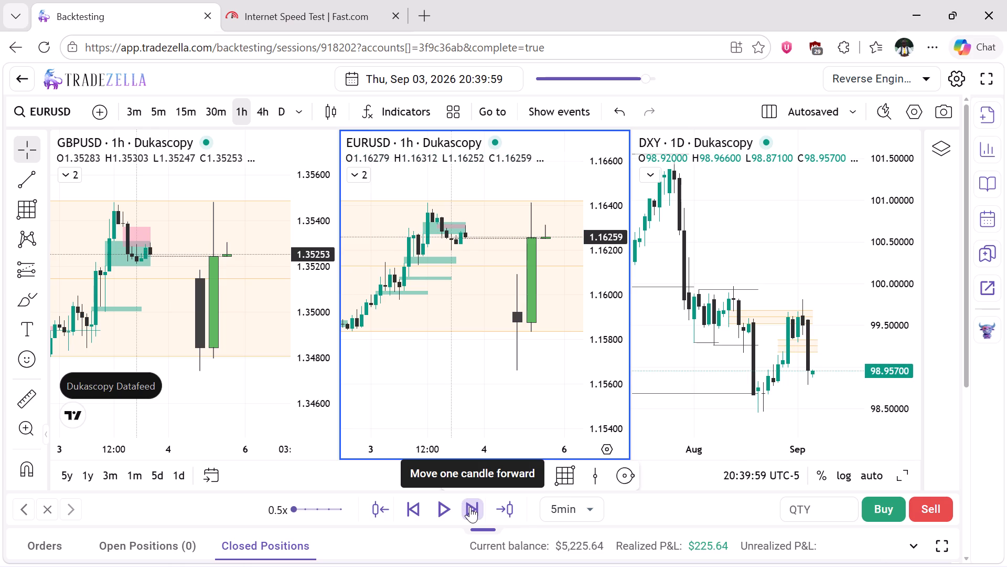
left_click(470, 507)
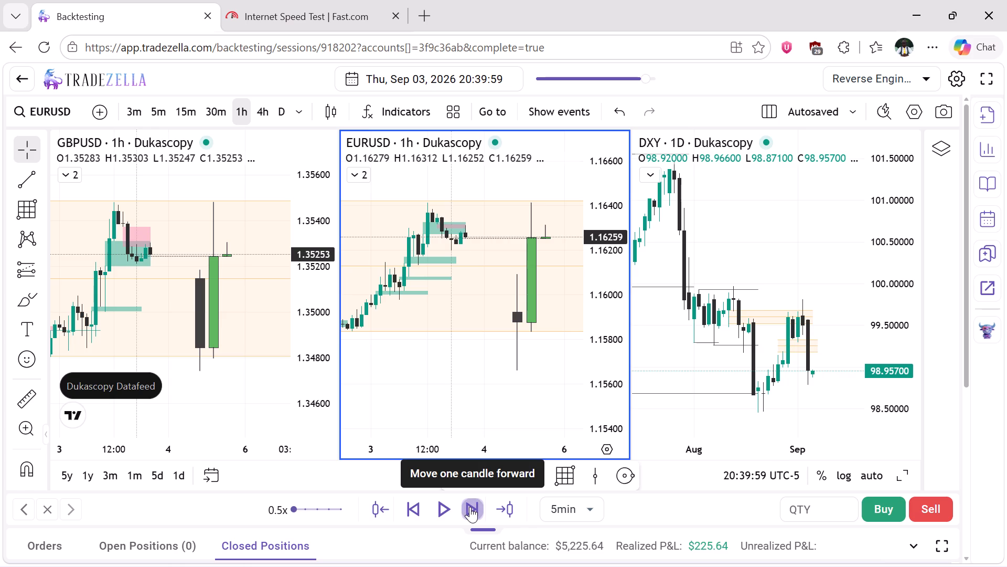
left_click(470, 507)
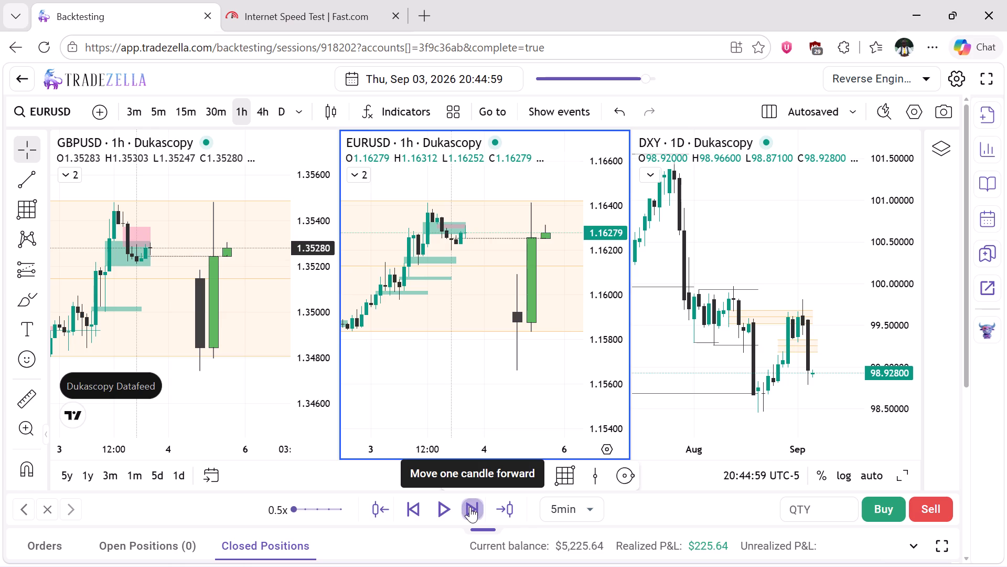
left_click(470, 507)
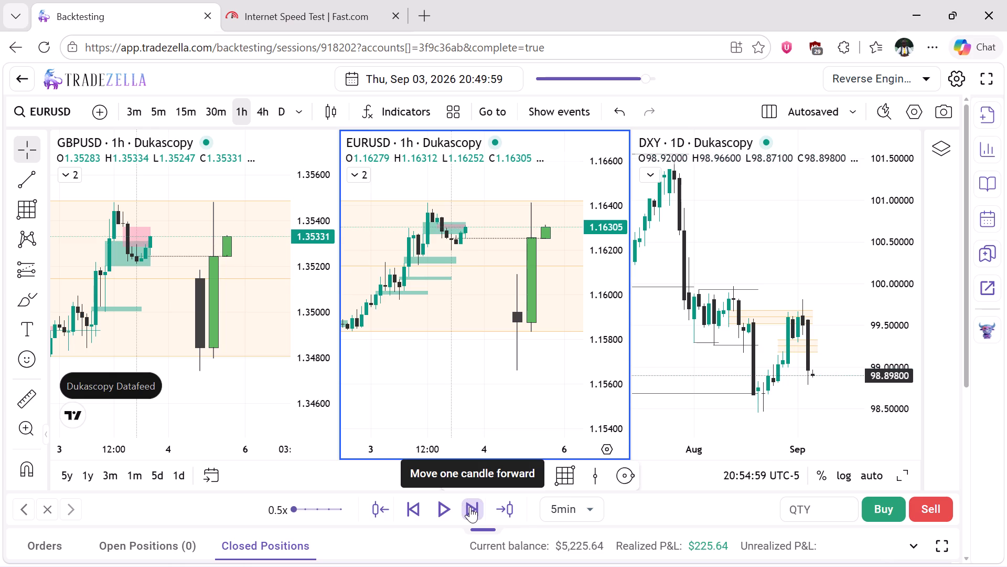
left_click(470, 507)
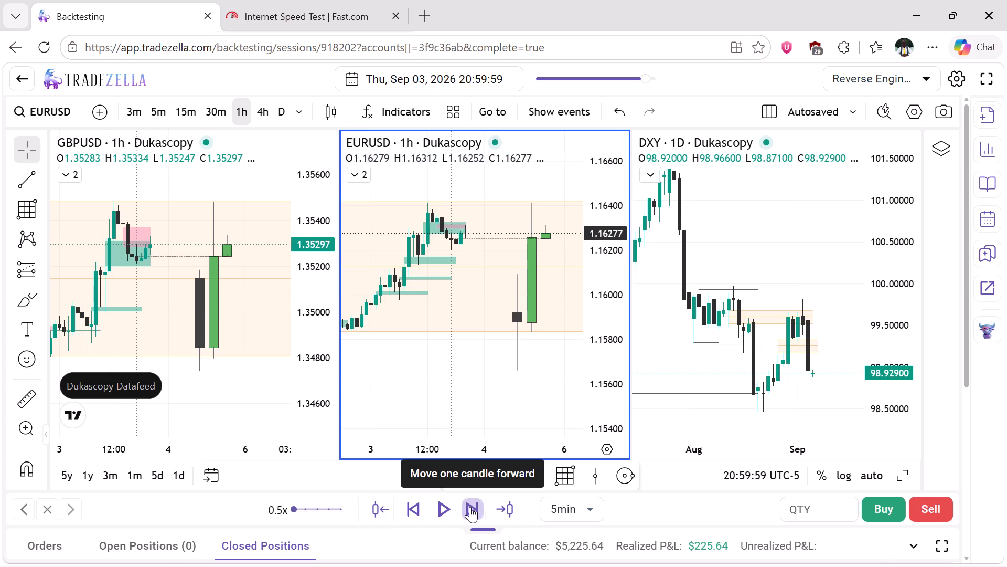
Advance the replay in 5-minute candles to Sep 03, 2026 22:04:59.
left_click(470, 507)
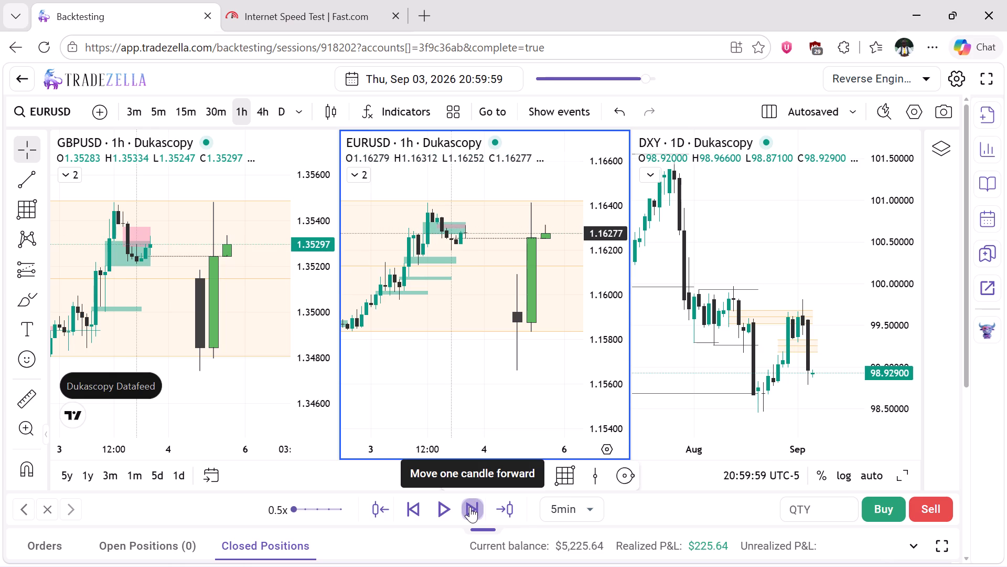
left_click(470, 507)
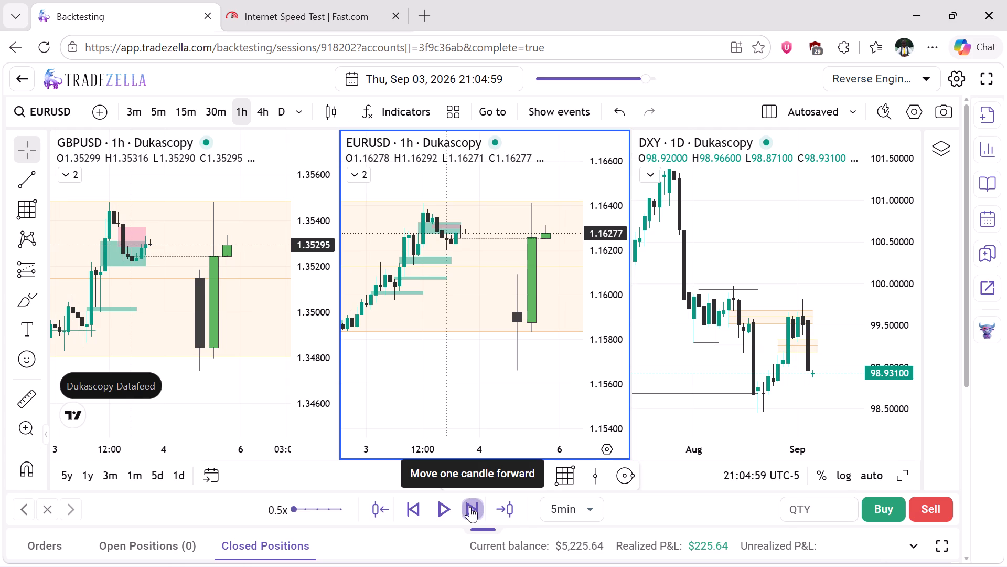
left_click(470, 507)
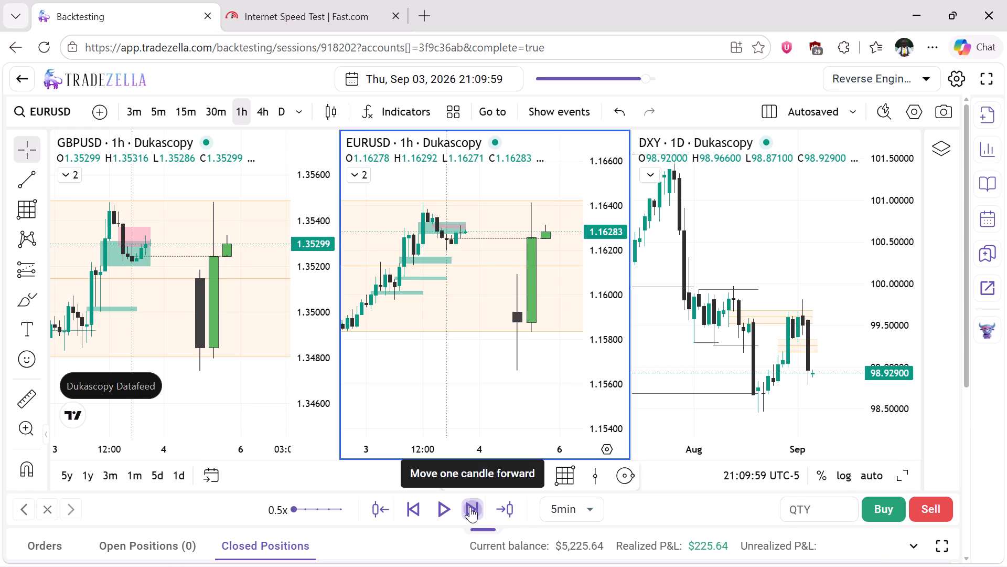
left_click(470, 507)
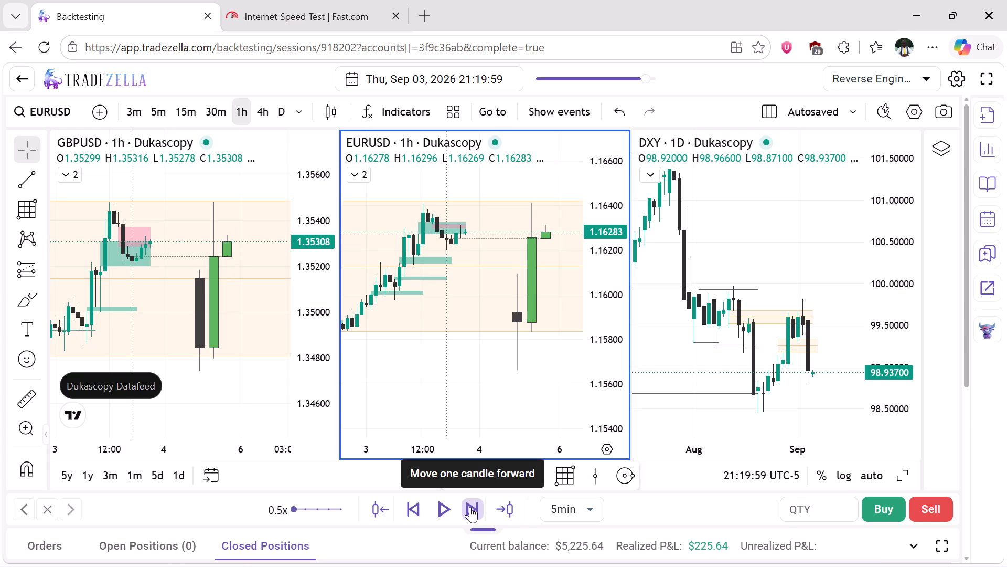
left_click(470, 507)
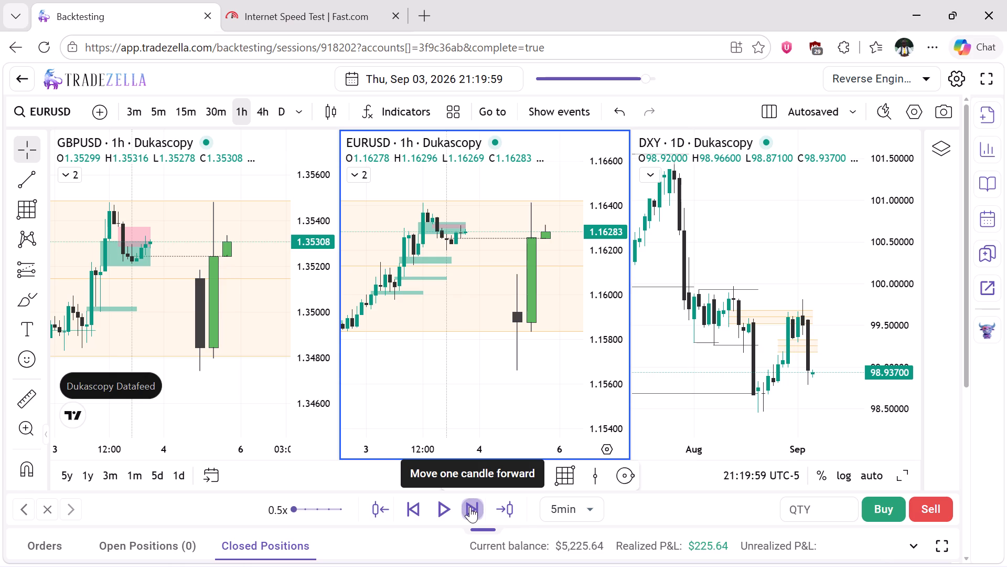
left_click(470, 507)
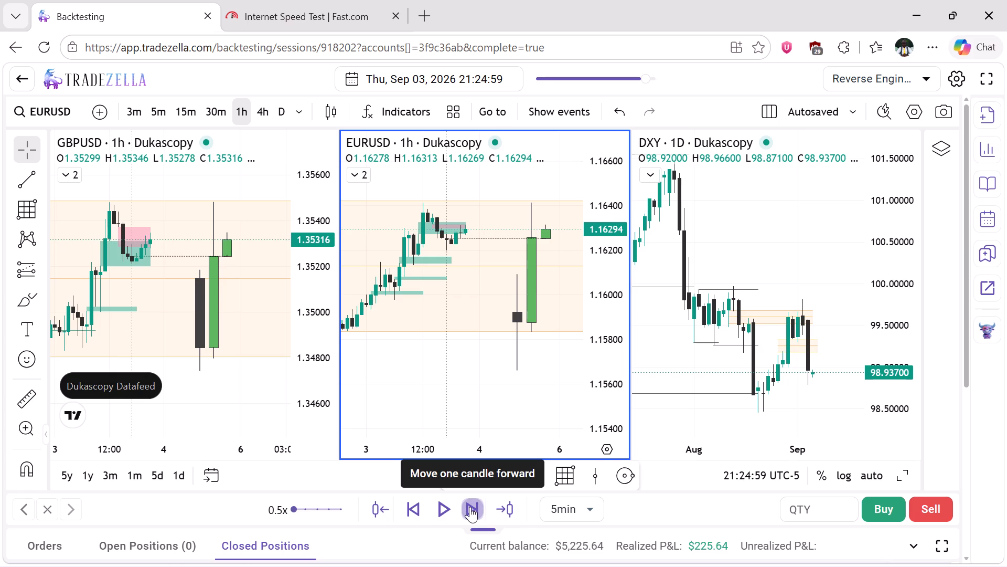
left_click(470, 507)
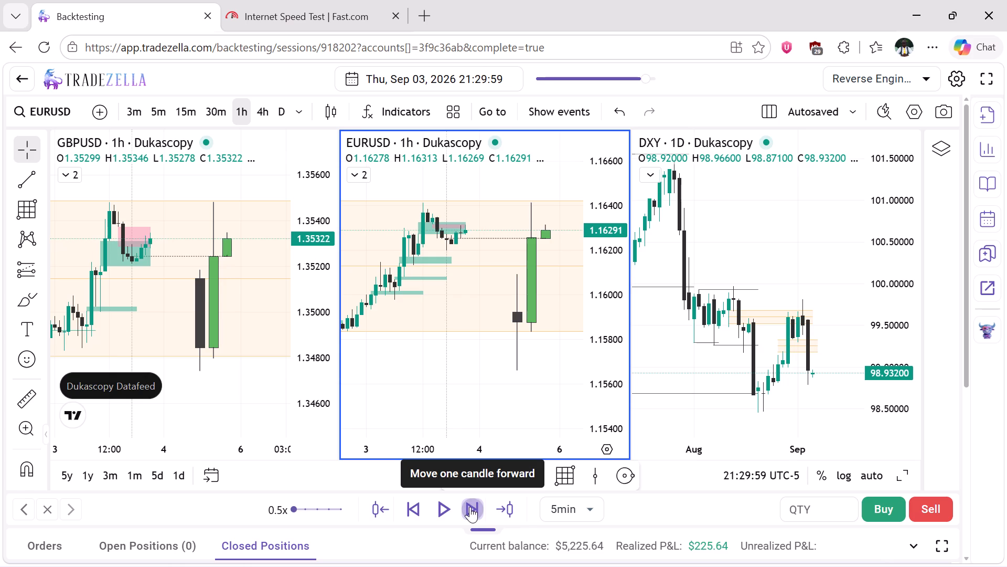
left_click(470, 507)
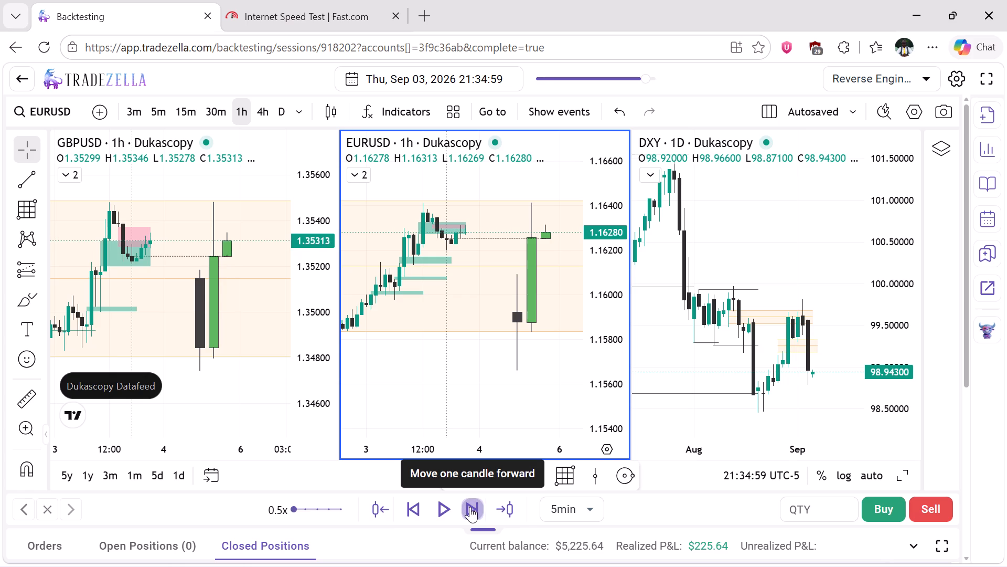
left_click(470, 507)
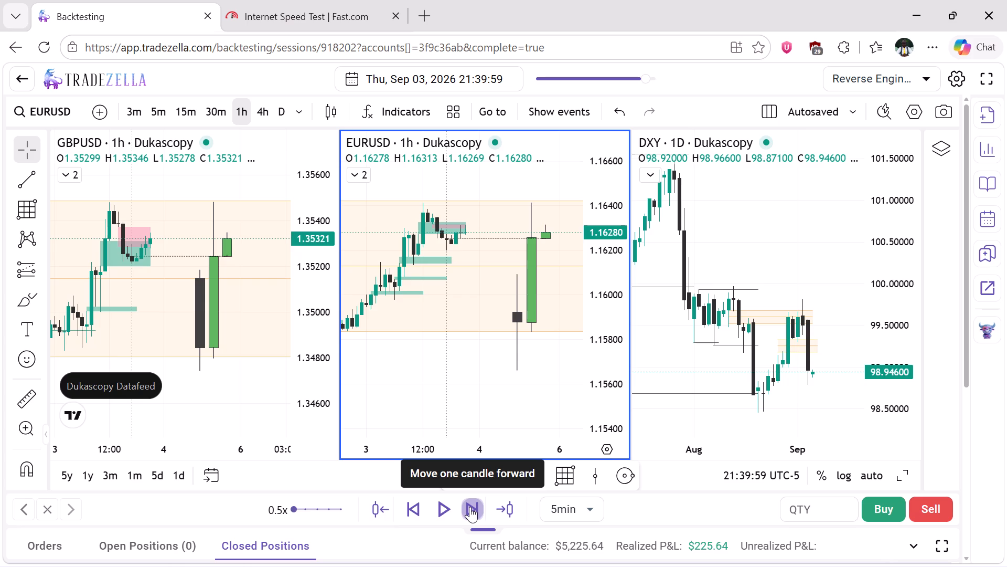
left_click(470, 507)
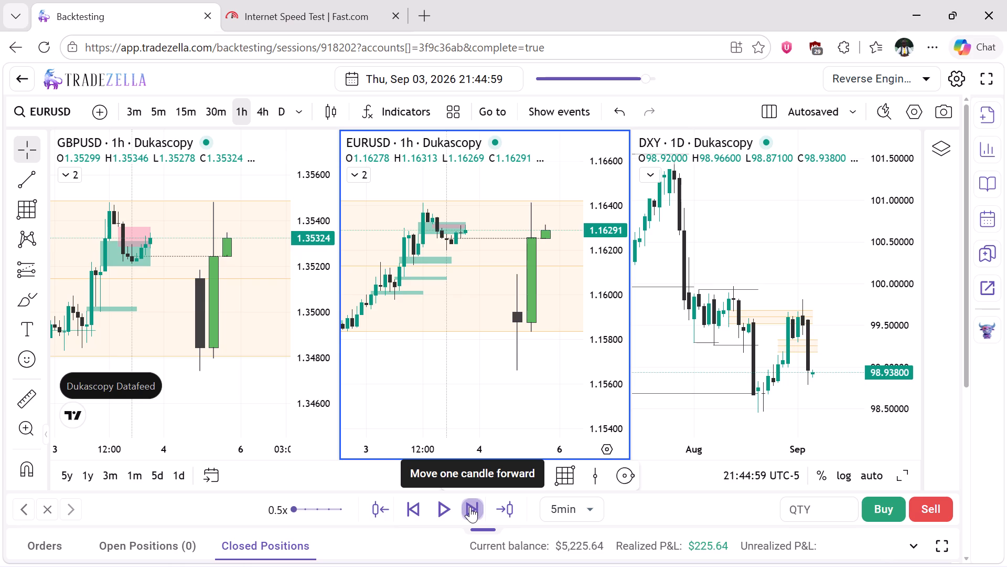
left_click(470, 507)
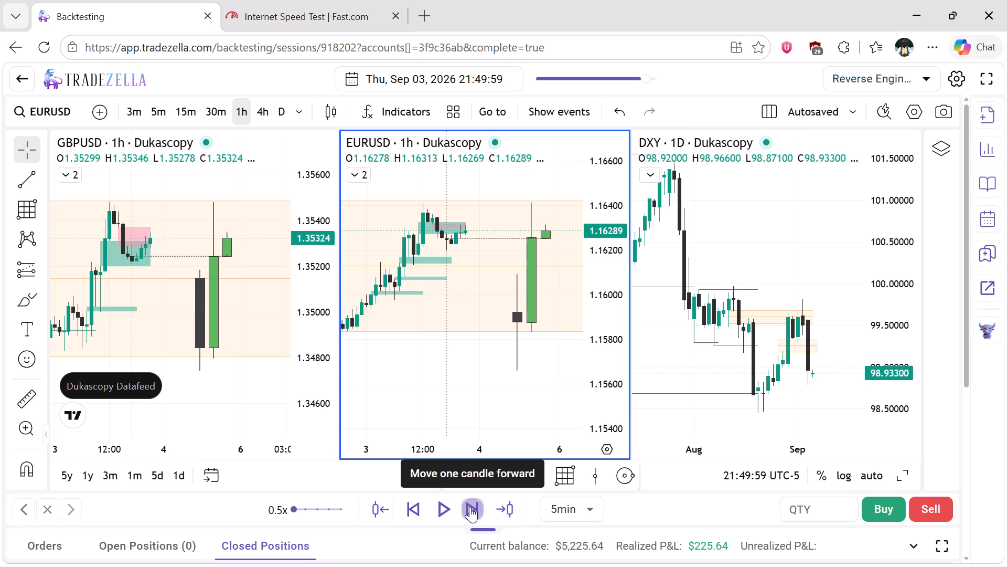
left_click(470, 507)
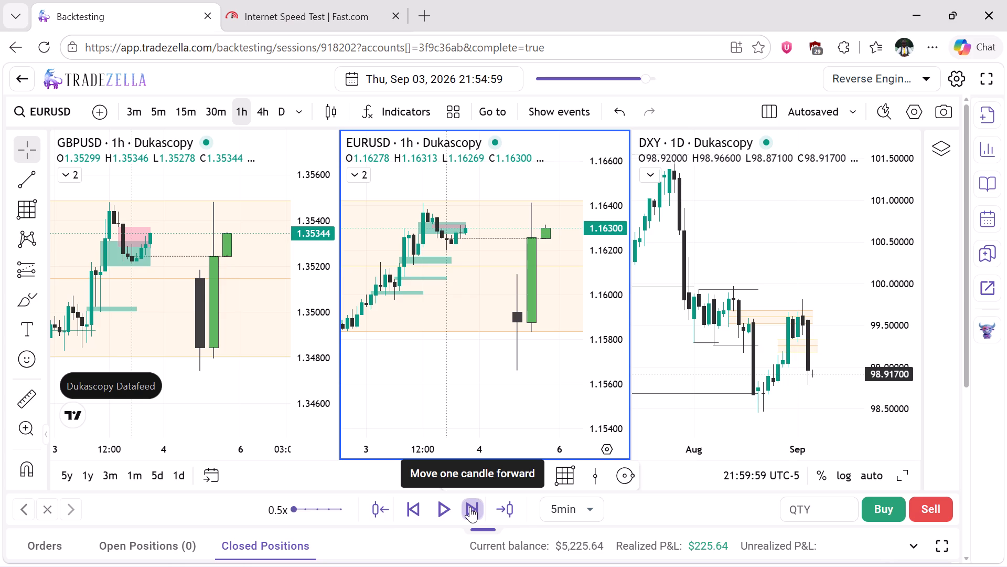
left_click(470, 507)
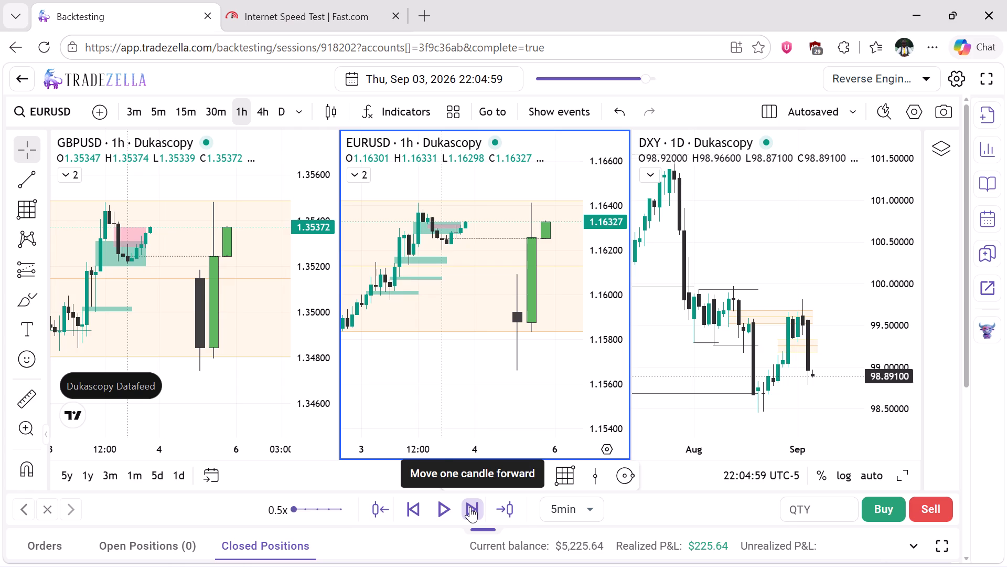
Check EURUSD and GBPUSD on the 4h timeframe, switching each chart to 15m after its check.
left_click(265, 121)
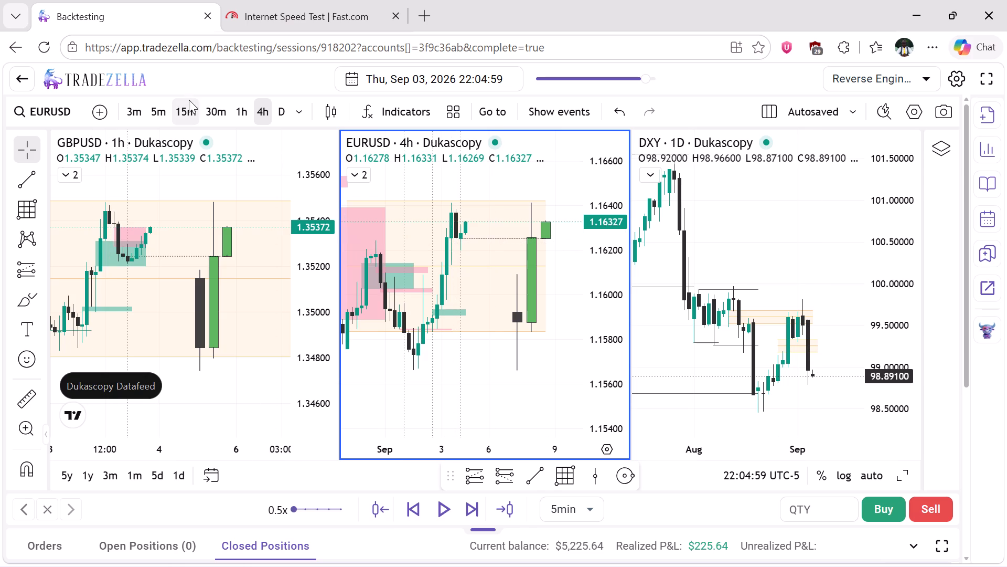
left_click(184, 112)
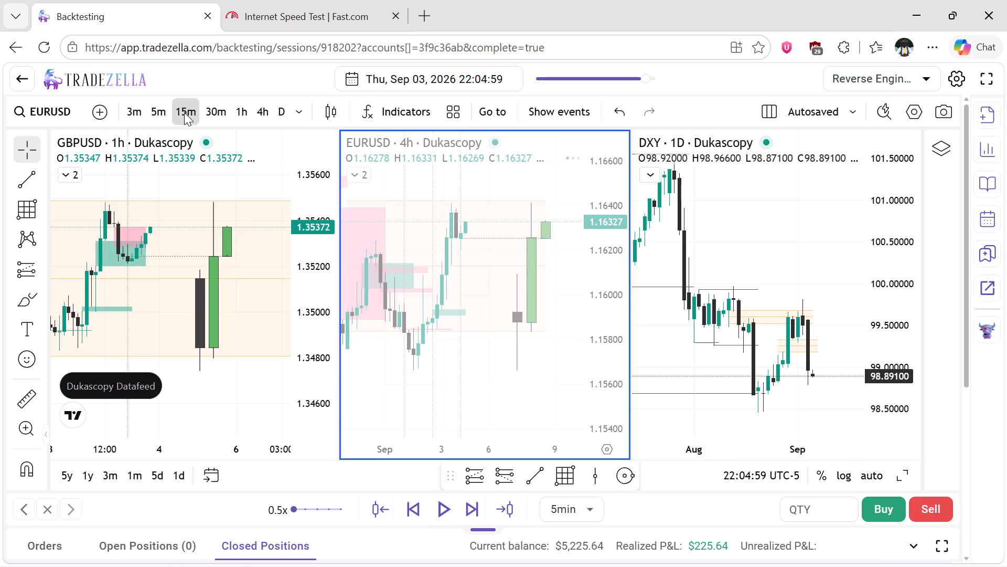
left_click(199, 198)
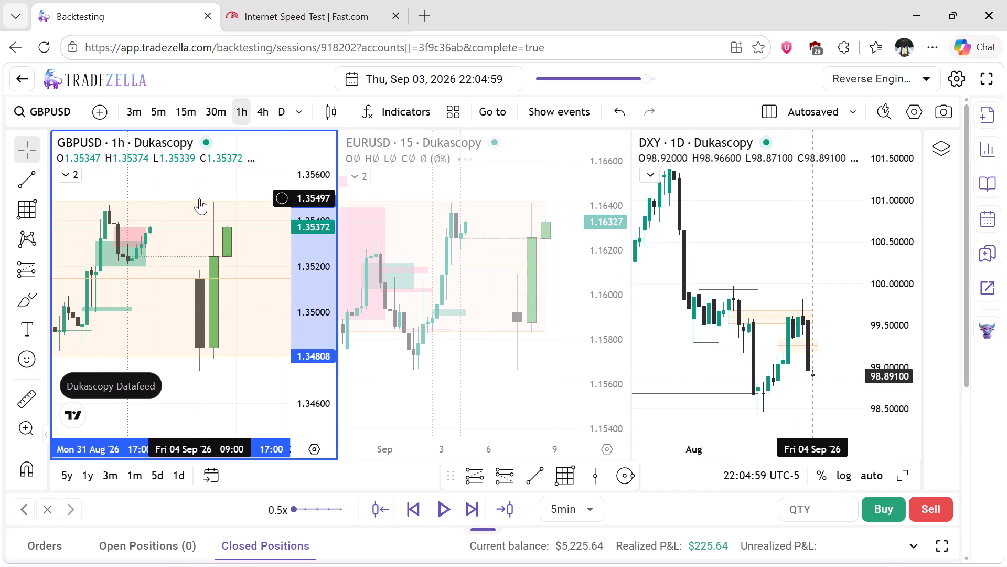
left_click(263, 114)
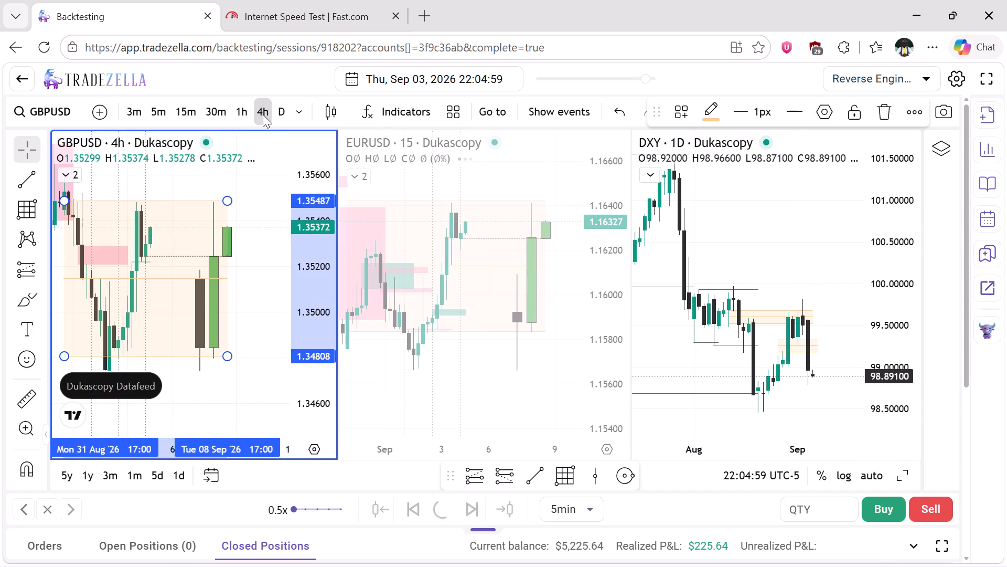
left_click(167, 176)
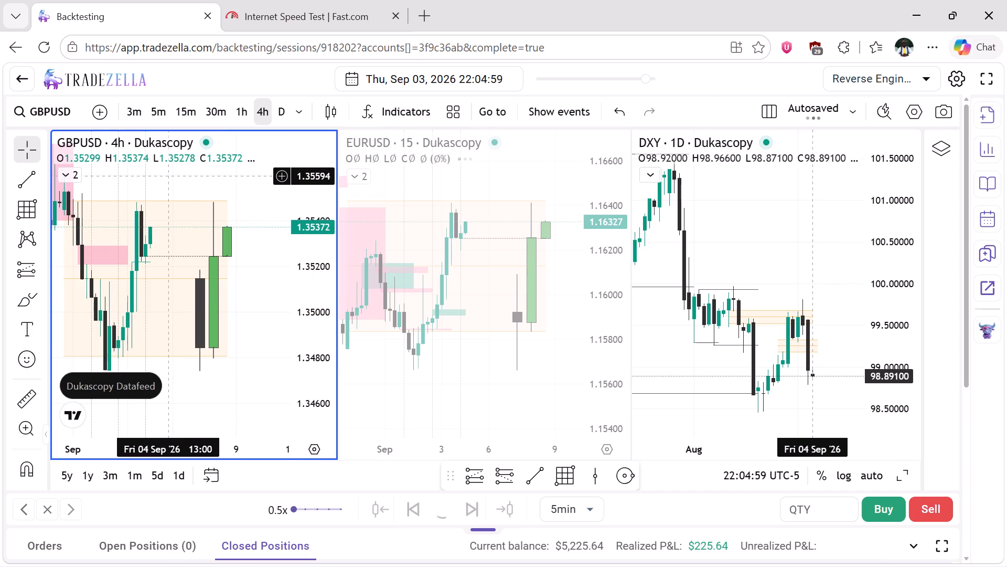
left_click(197, 113)
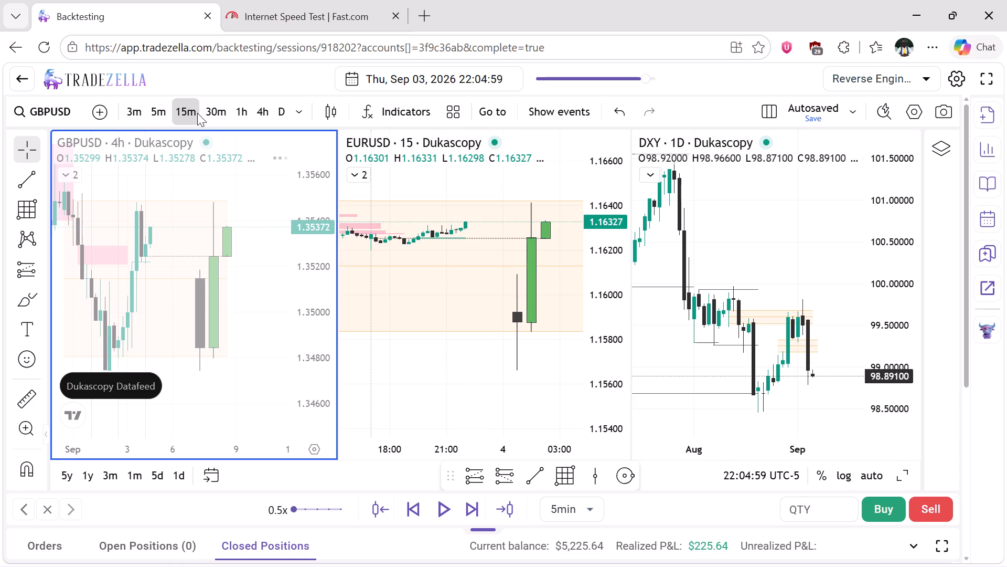
Reset the EURUSD 15m chart view and compress its price scale.
right_click(485, 196)
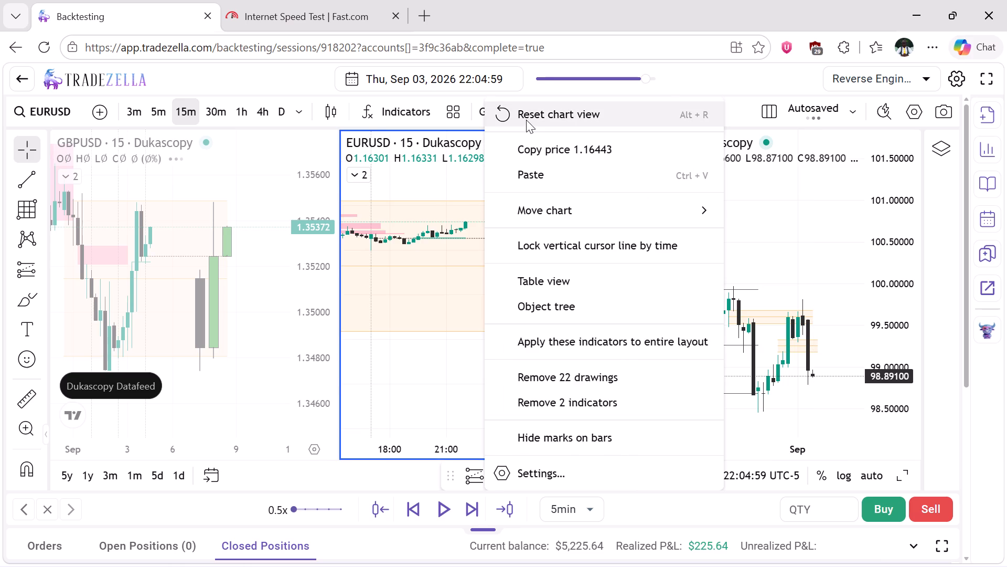
left_click(526, 120)
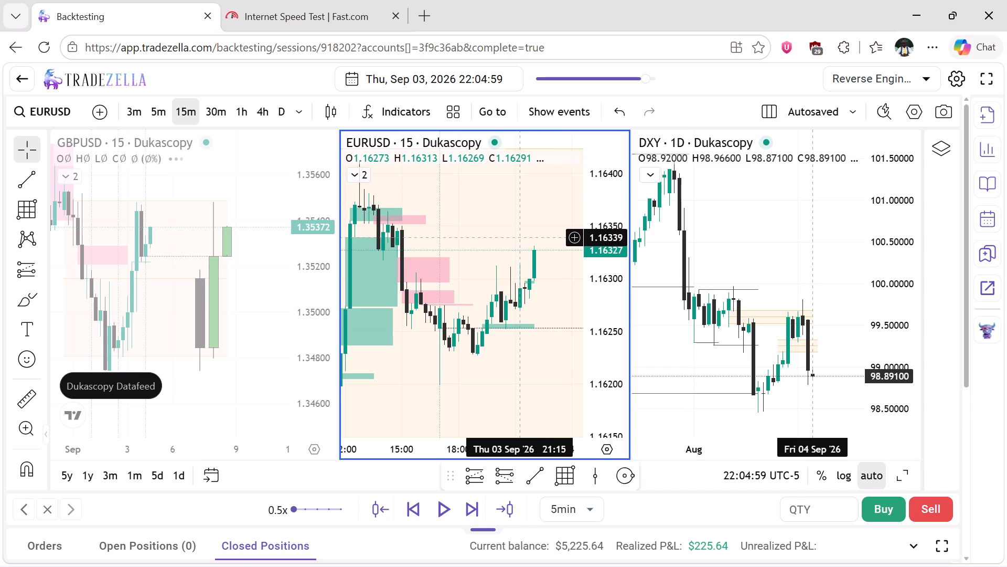
left_click_drag(591, 227, 593, 259)
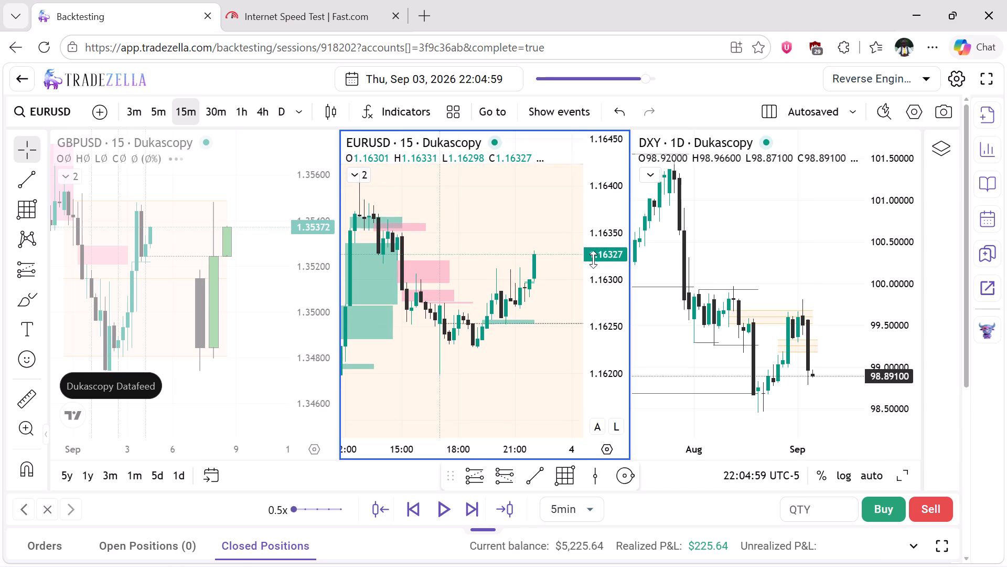
left_click_drag(593, 259, 593, 275)
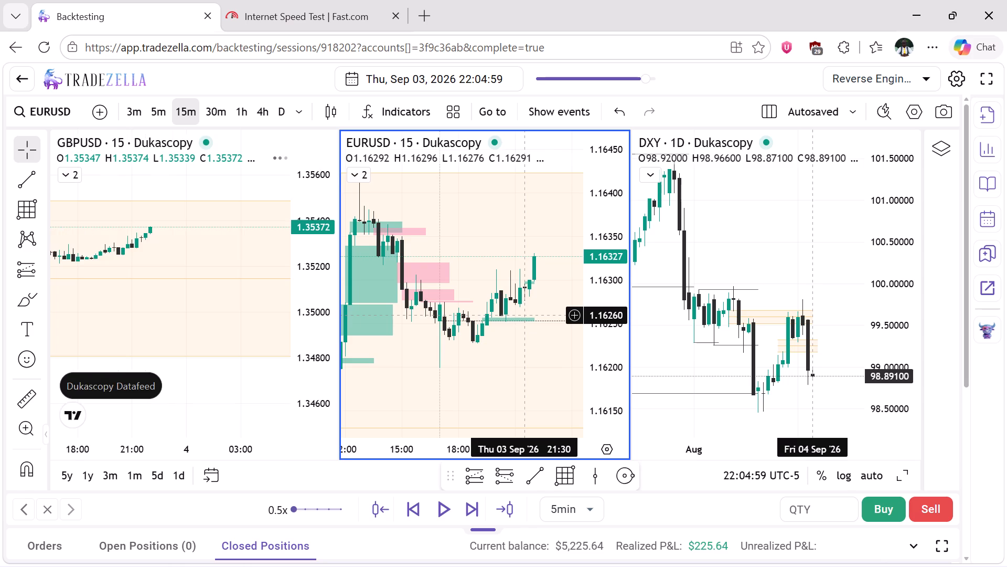
Reset the GBPUSD 15m chart view and compress its price scale.
right_click(202, 185)
left_click(251, 110)
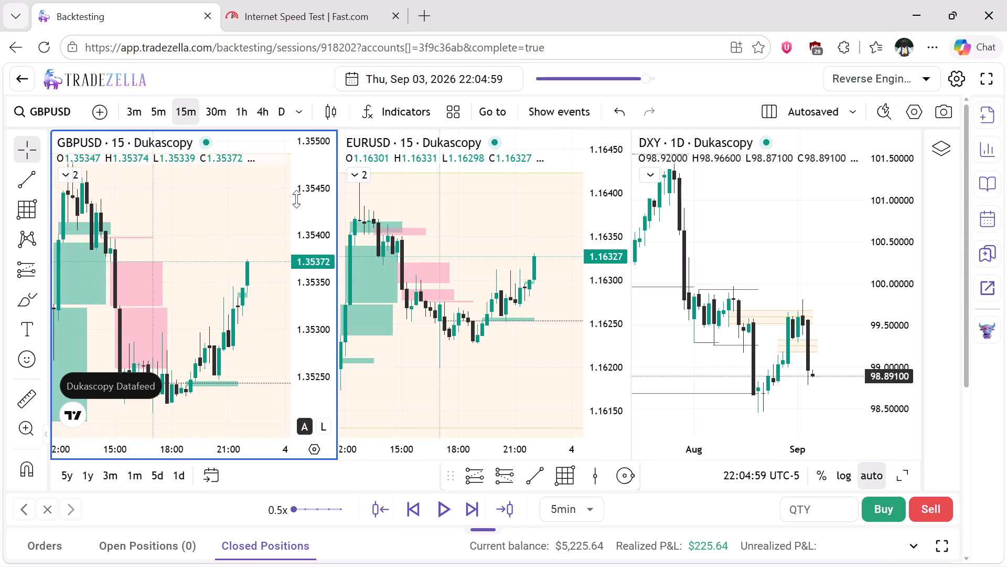
left_click_drag(296, 199, 302, 277)
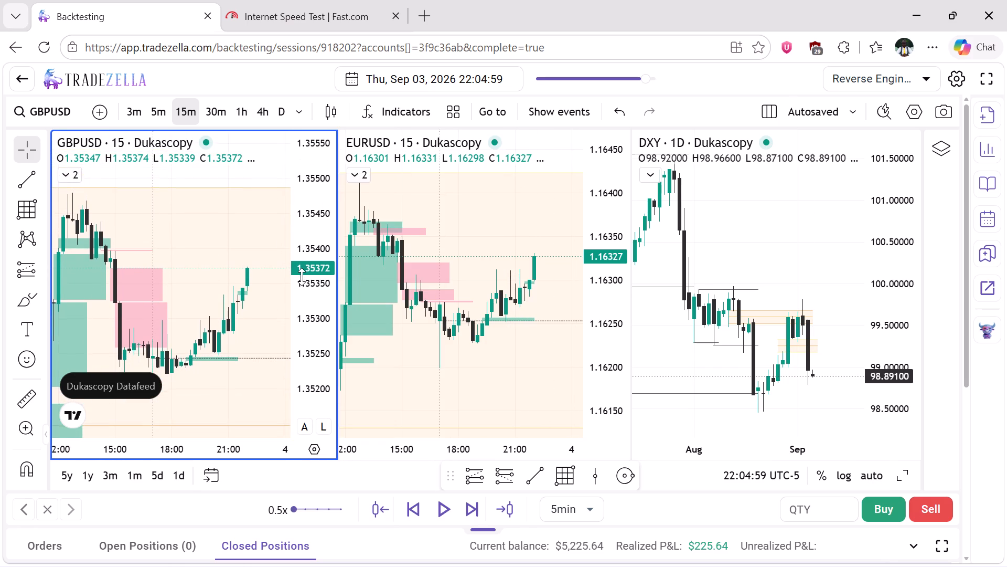
left_click_drag(302, 277, 301, 290)
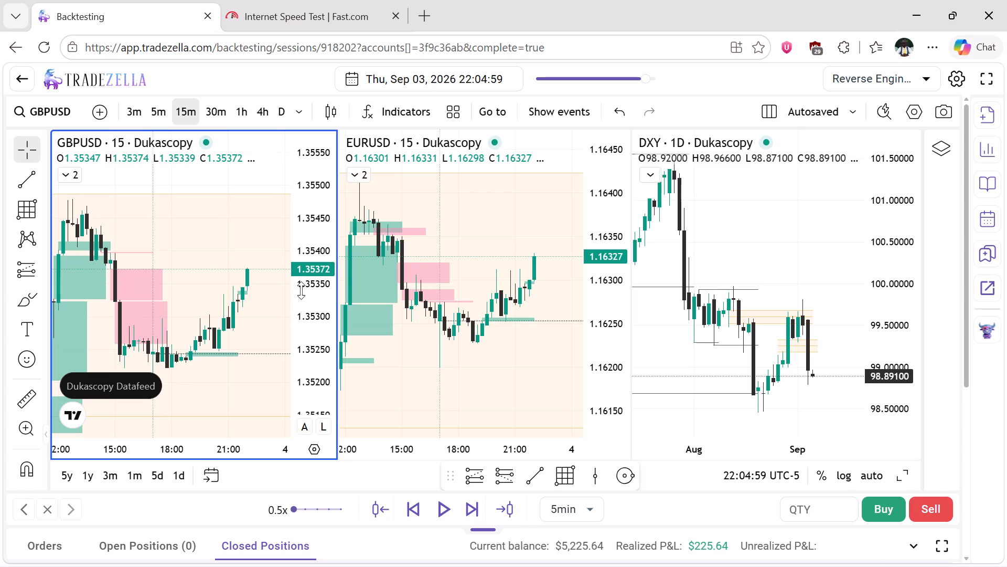
left_click_drag(301, 290, 300, 303)
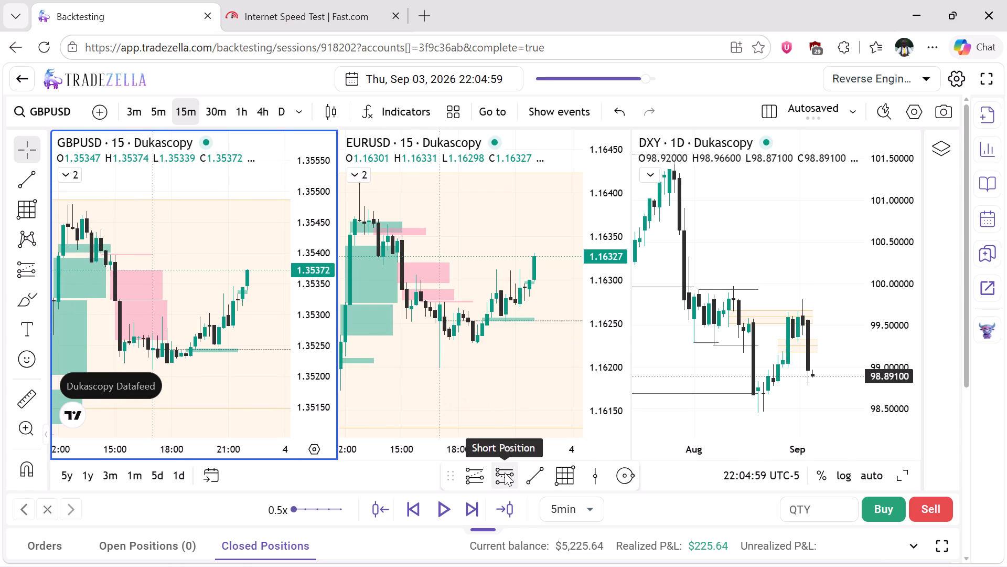
Place a long position drawing on the EURUSD 15m chart at the latest candle, with entry at 1.16327.
left_click(473, 476)
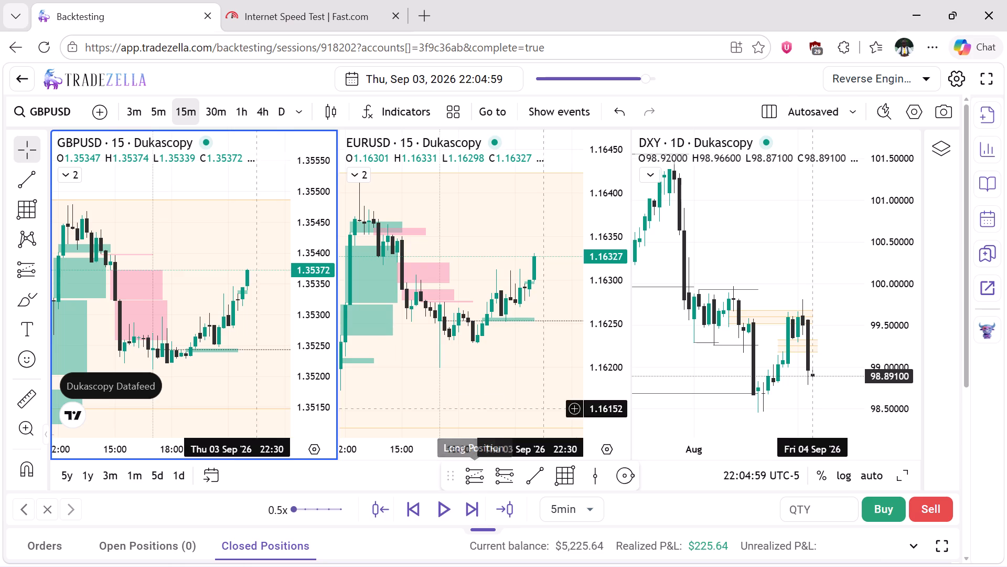
left_click(534, 257)
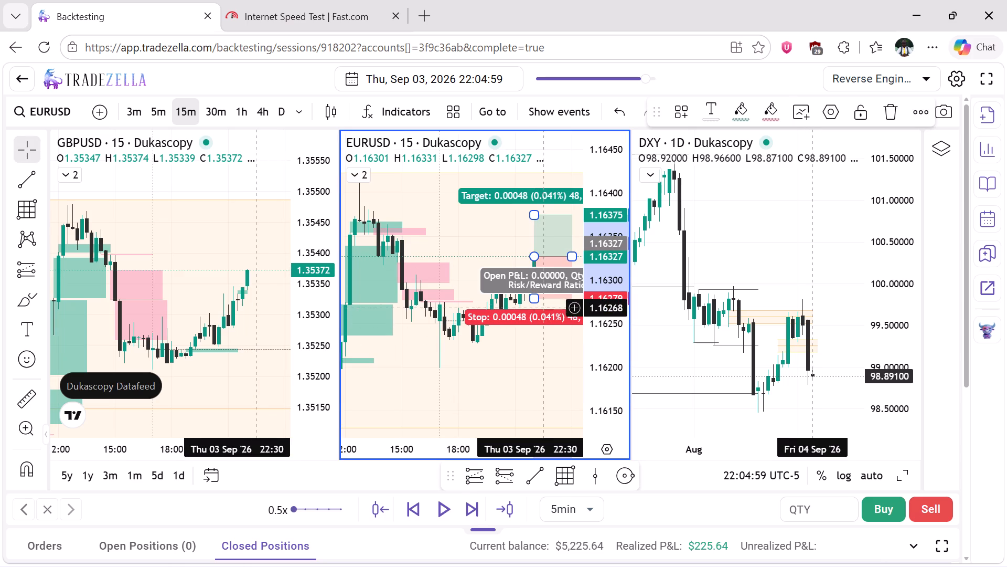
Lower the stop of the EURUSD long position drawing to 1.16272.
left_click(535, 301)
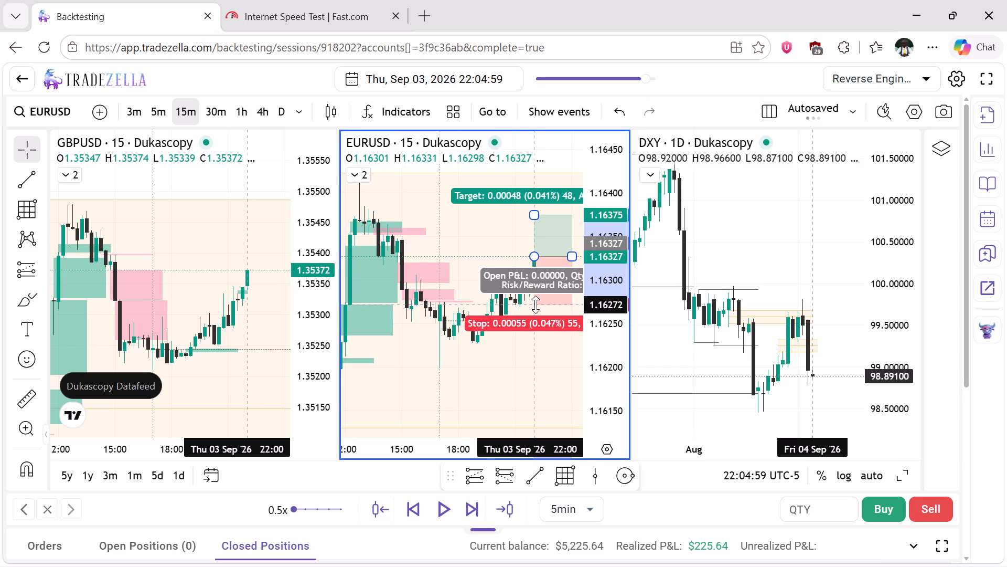
Compress the EURUSD price scale and raise the long position's target to 1.16422, leaving the drawing deselected.
left_click_drag(604, 204, 605, 240)
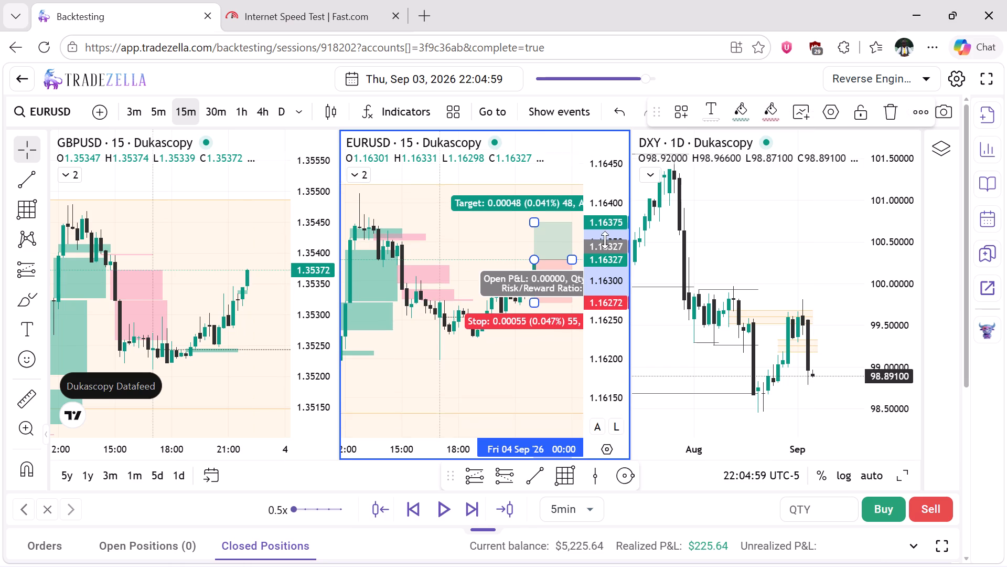
left_click_drag(605, 240, 605, 287)
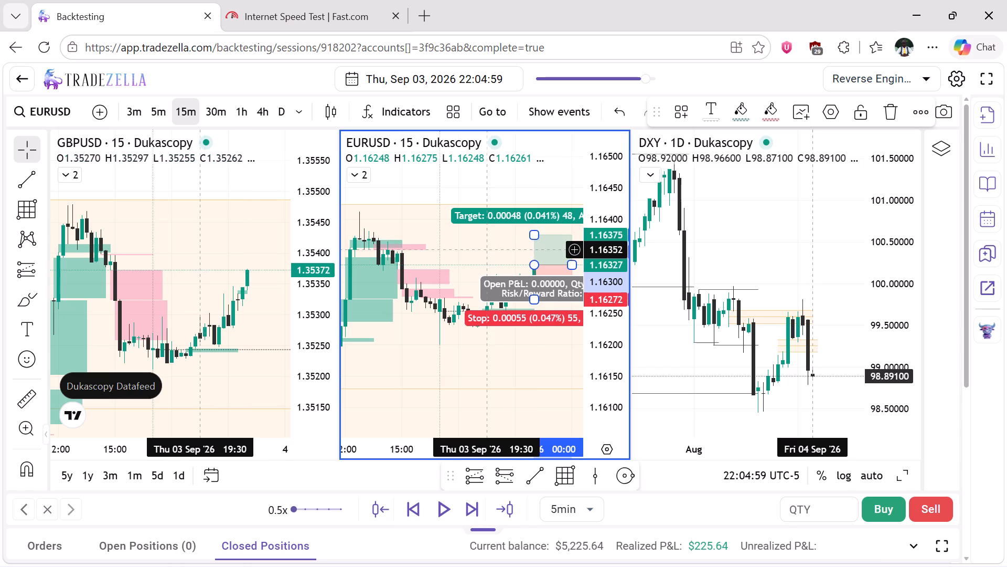
scroll(487, 249, "left", 1)
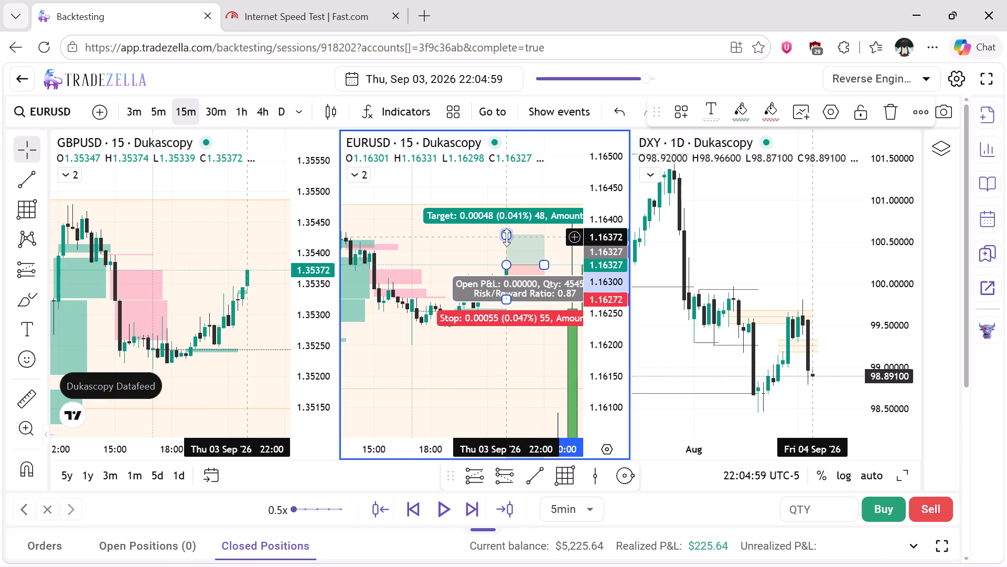
left_click_drag(507, 237, 508, 215)
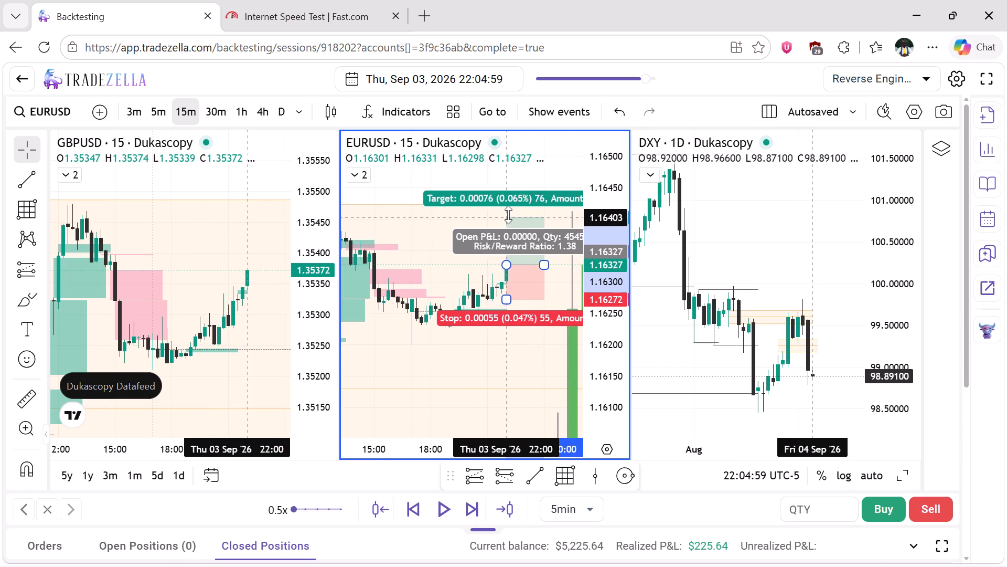
left_click_drag(508, 215, 508, 208)
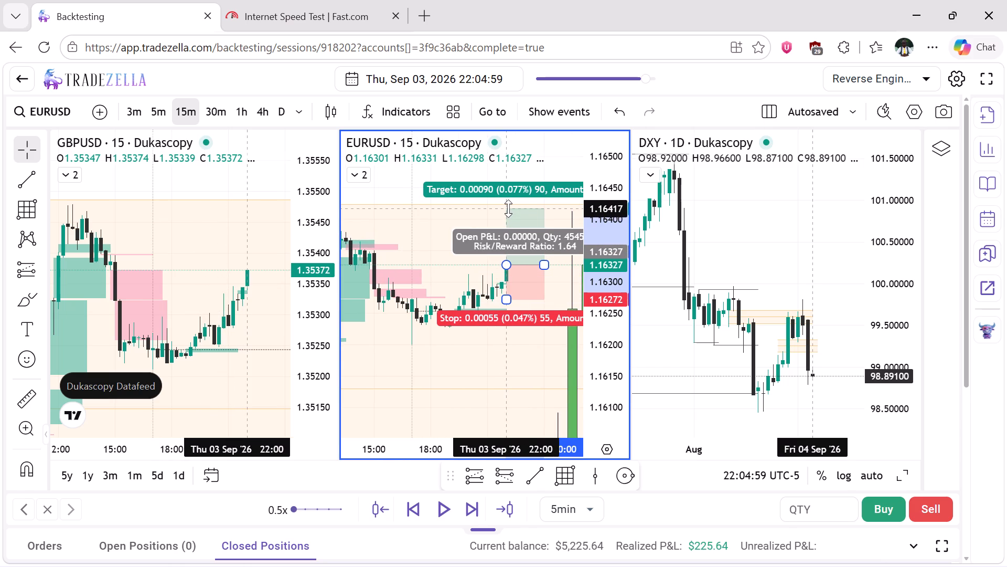
left_click_drag(508, 208, 507, 204)
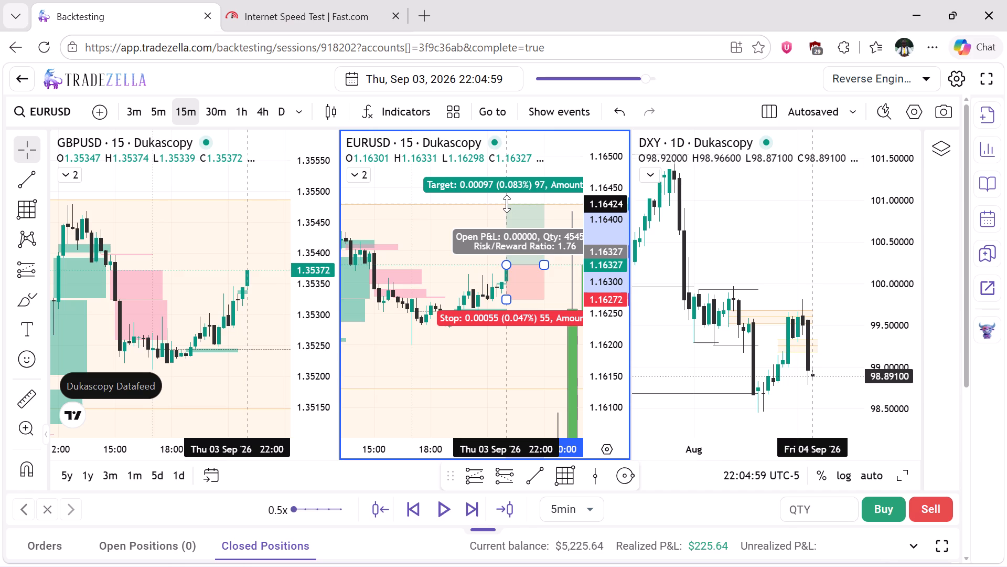
left_click_drag(507, 204, 507, 206)
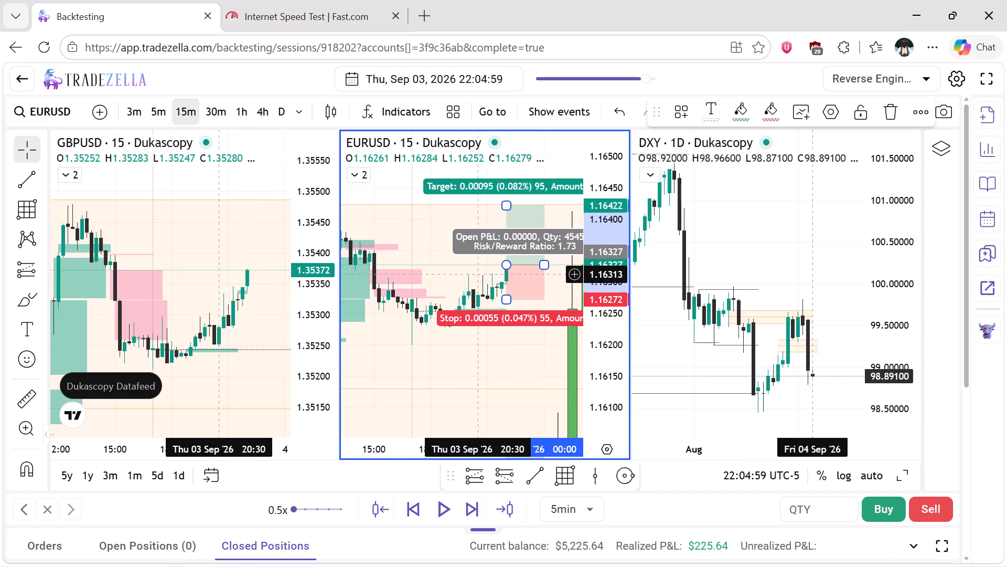
left_click(446, 264)
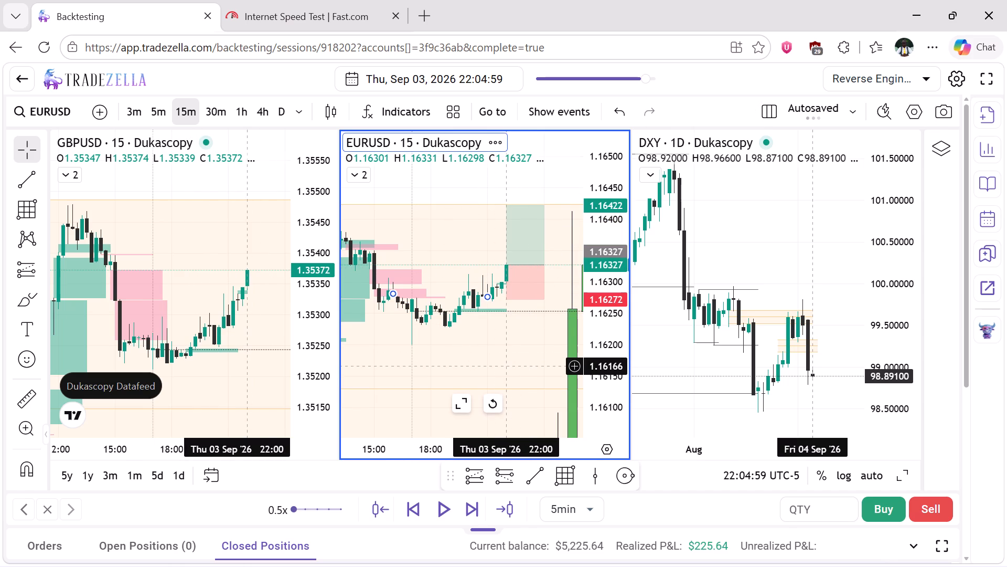
left_click(506, 366)
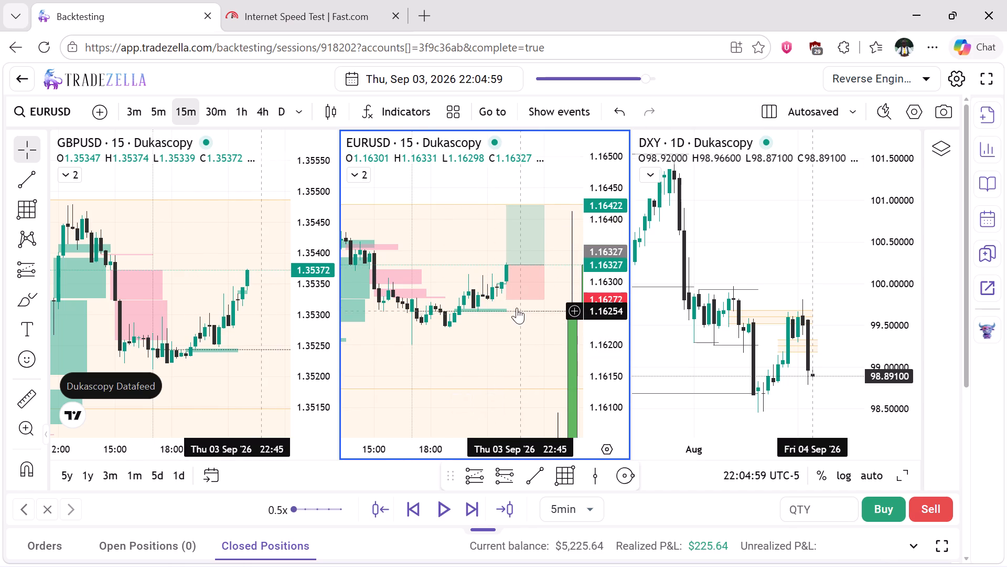
Tighten the stop of the EURUSD long position drawing to 1.16281.
left_click_drag(506, 304, 506, 298)
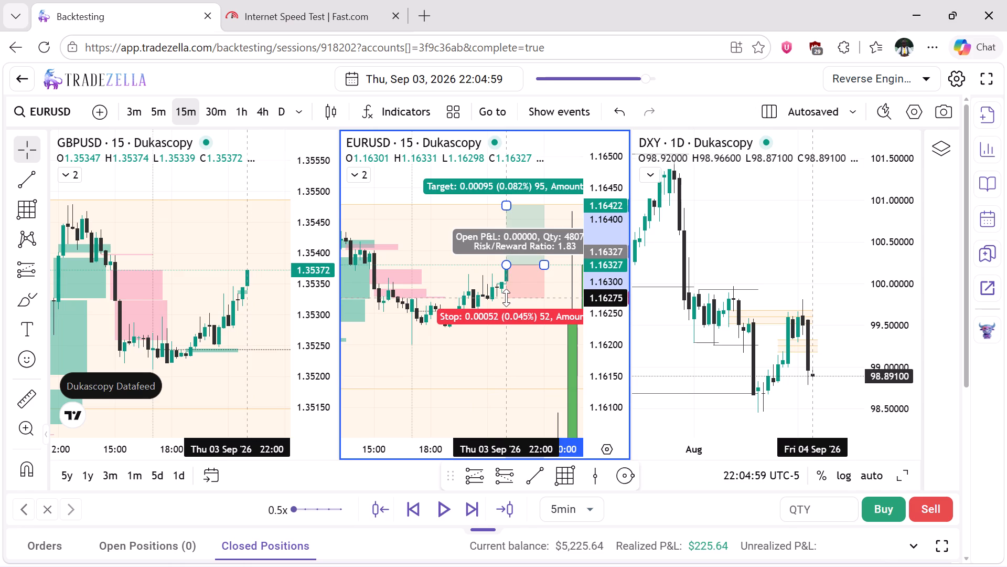
left_click_drag(506, 298, 506, 296)
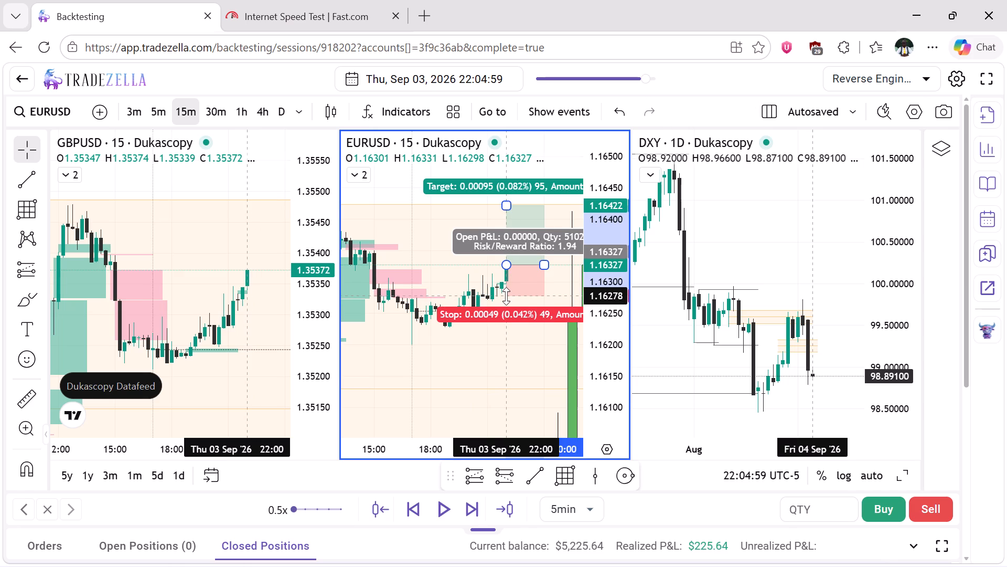
left_click_drag(506, 296, 506, 295)
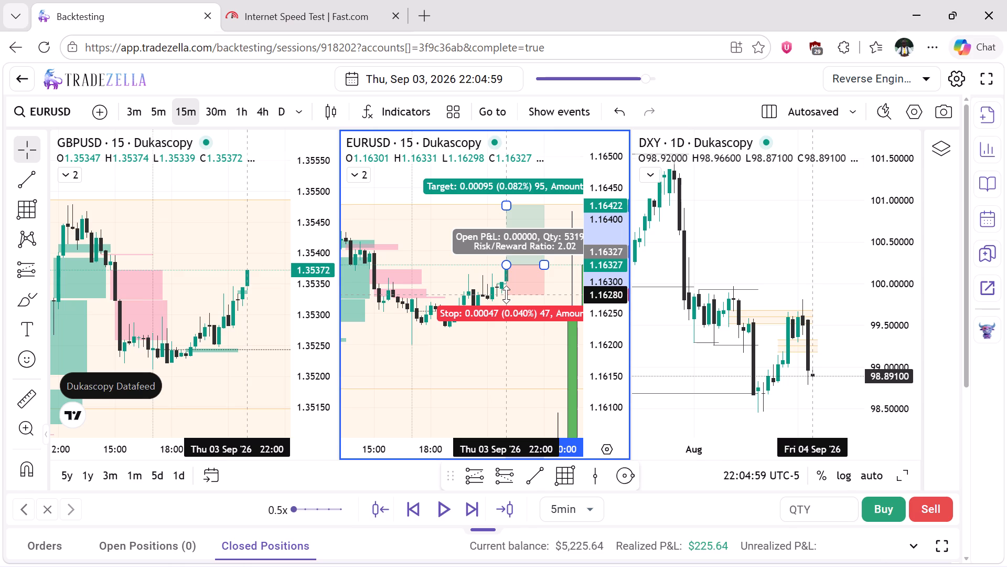
left_click_drag(506, 295, 506, 296)
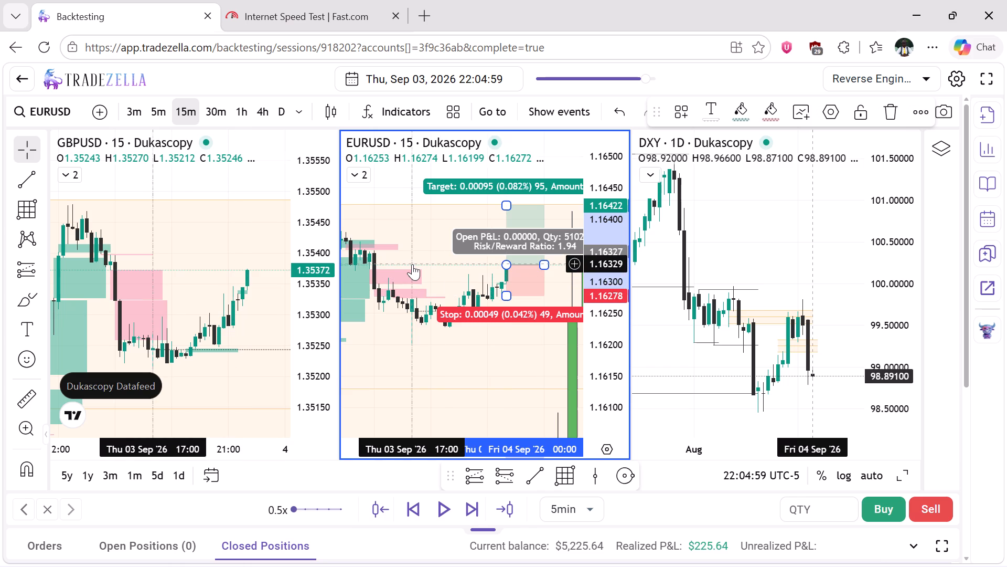
left_click(508, 298)
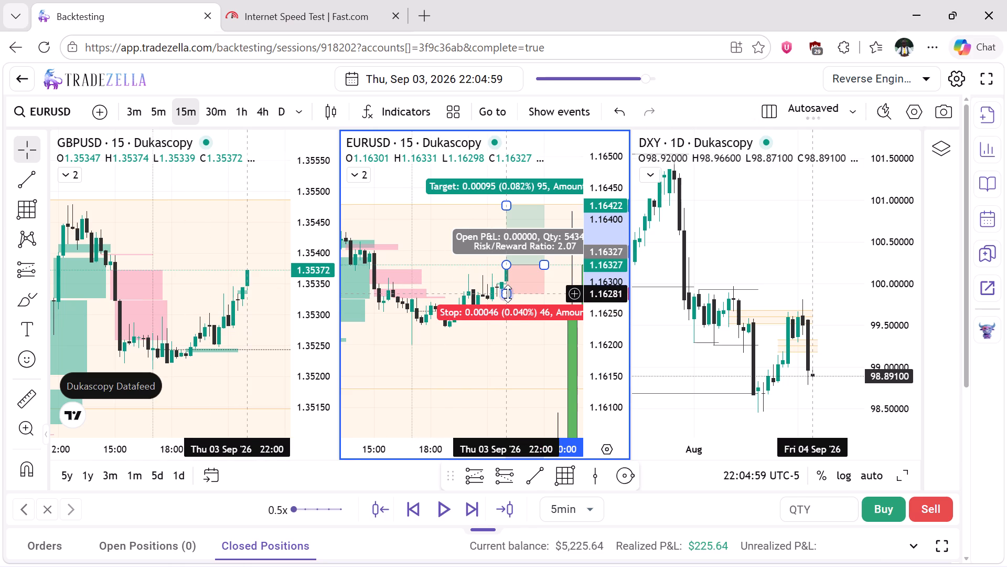
left_click(397, 264)
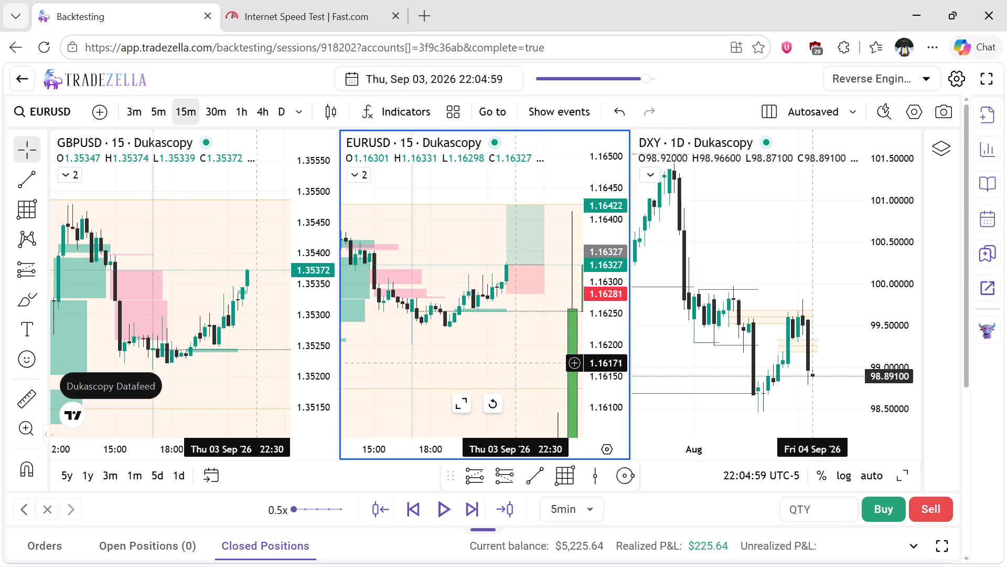
Examine EURUSD 15m price action, volume zones and the projected candles around the planned long position.
scroll(508, 367, "left", 1)
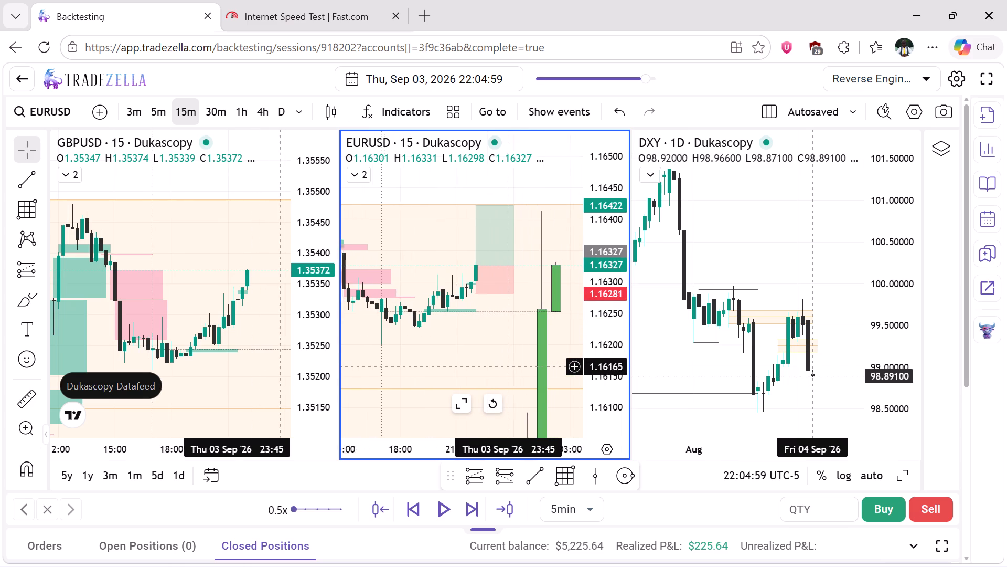
scroll(508, 367, "left", 2)
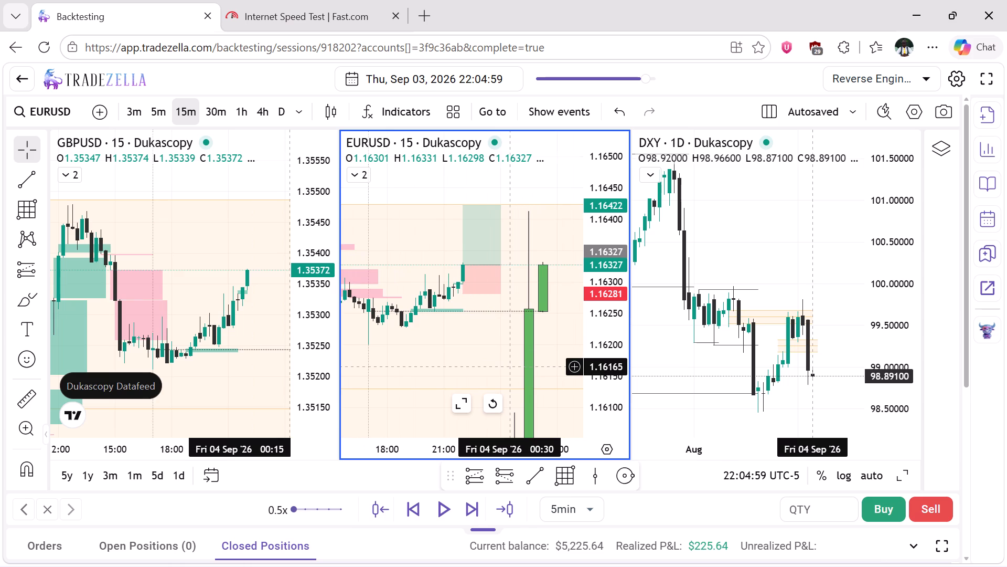
scroll(508, 367, "right", 1)
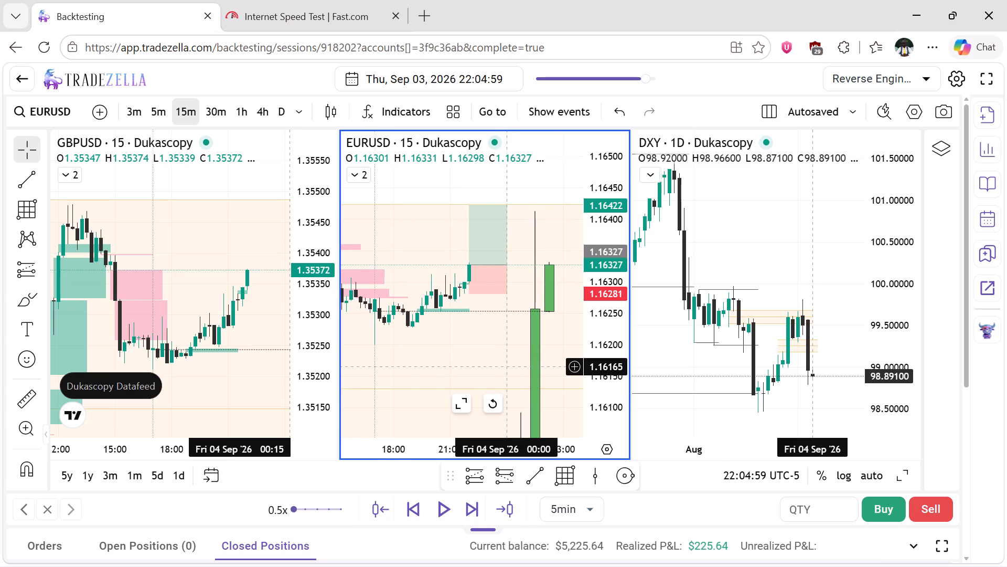
scroll(508, 367, "right", 2)
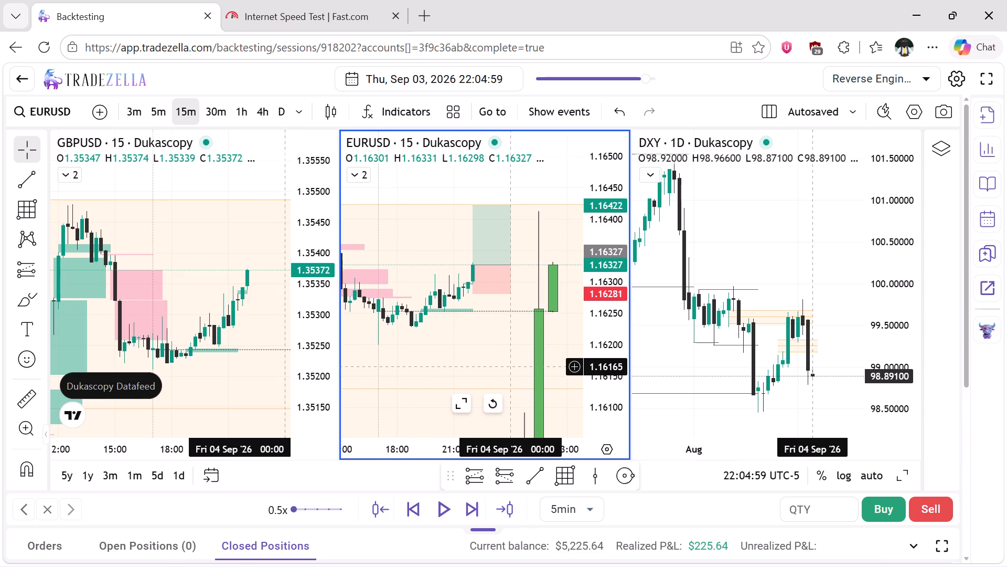
scroll(508, 367, "right", 4)
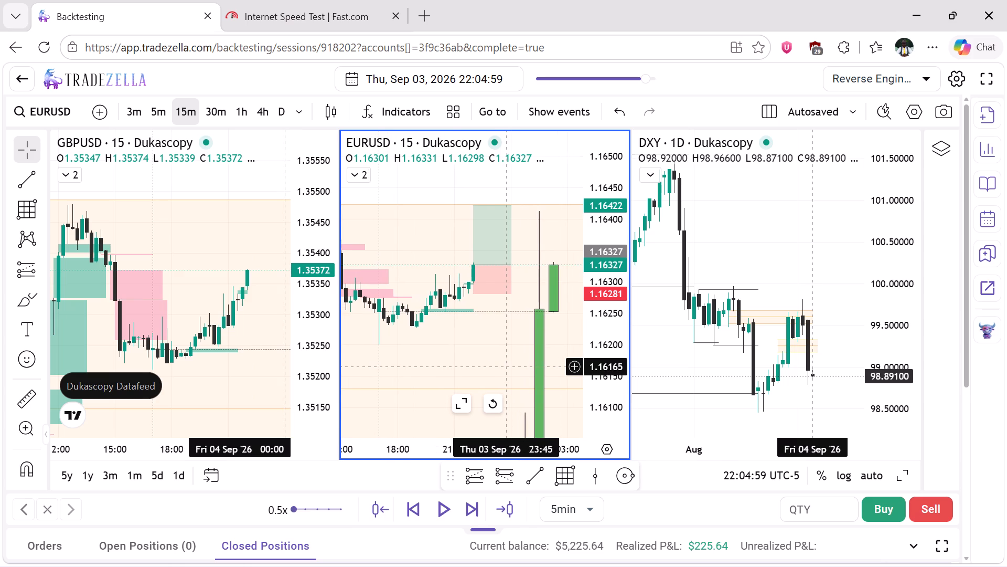
scroll(508, 367, "right", 8)
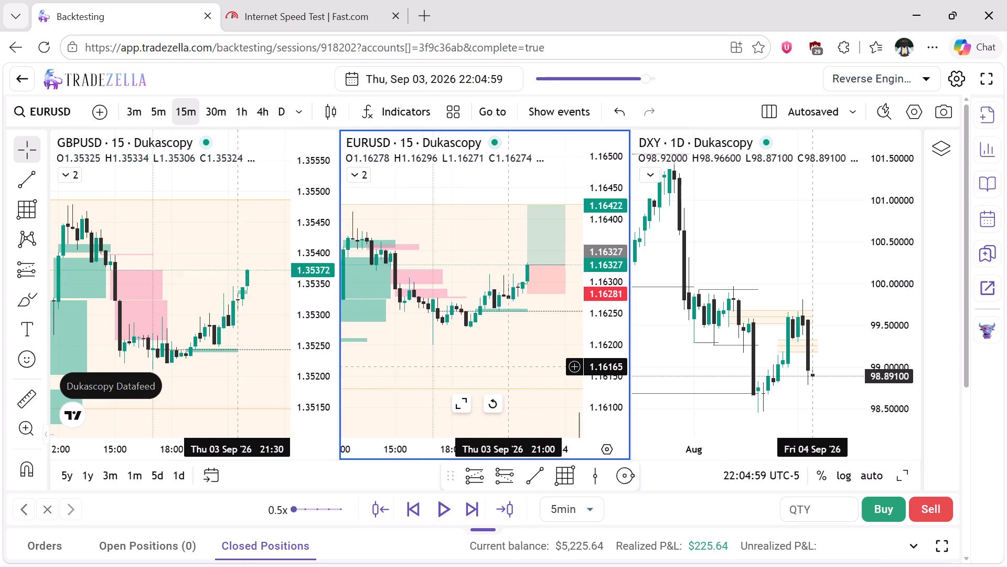
scroll(508, 367, "right", 2)
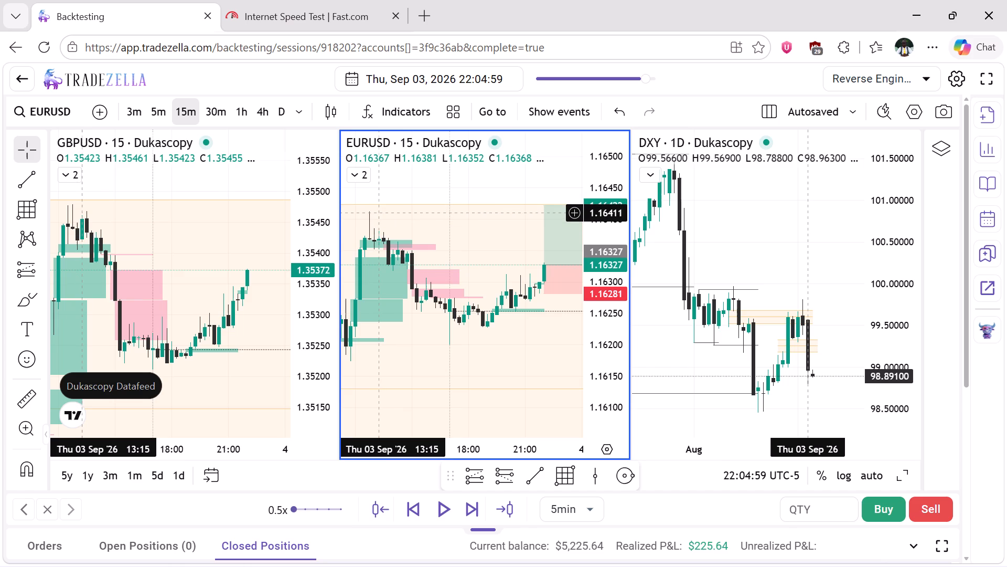
scroll(378, 213, "left", 1)
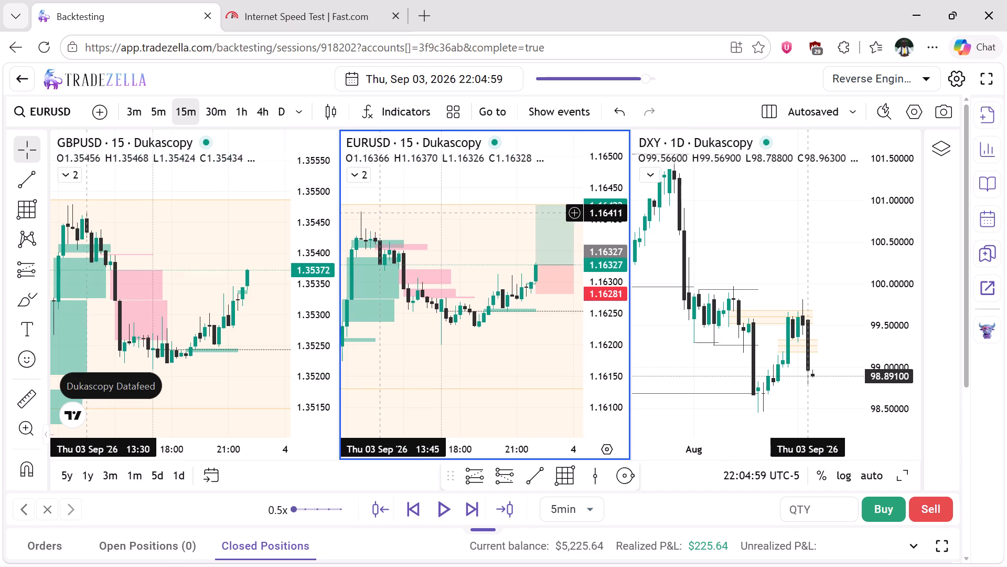
scroll(378, 213, "left", 1)
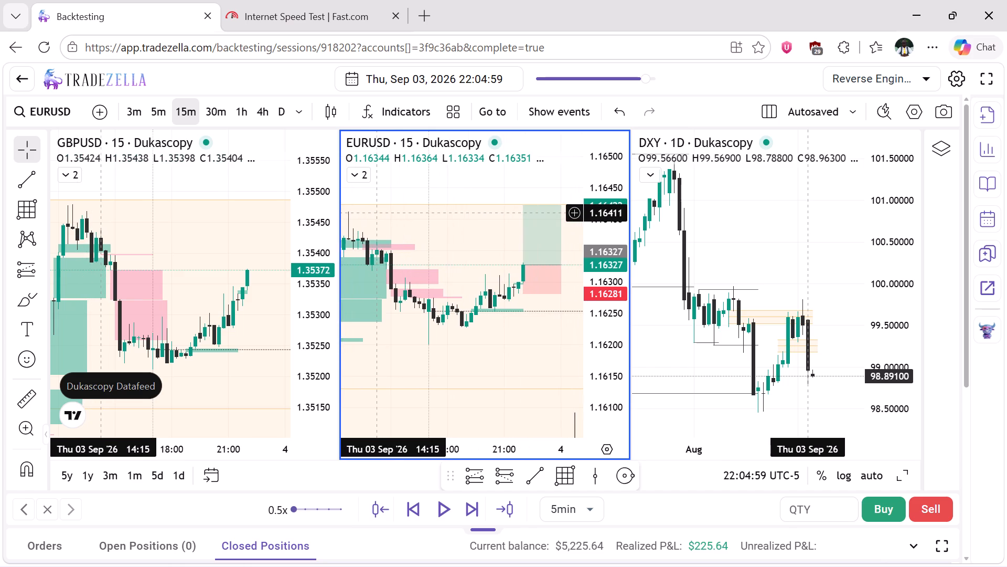
scroll(378, 213, "left", 1)
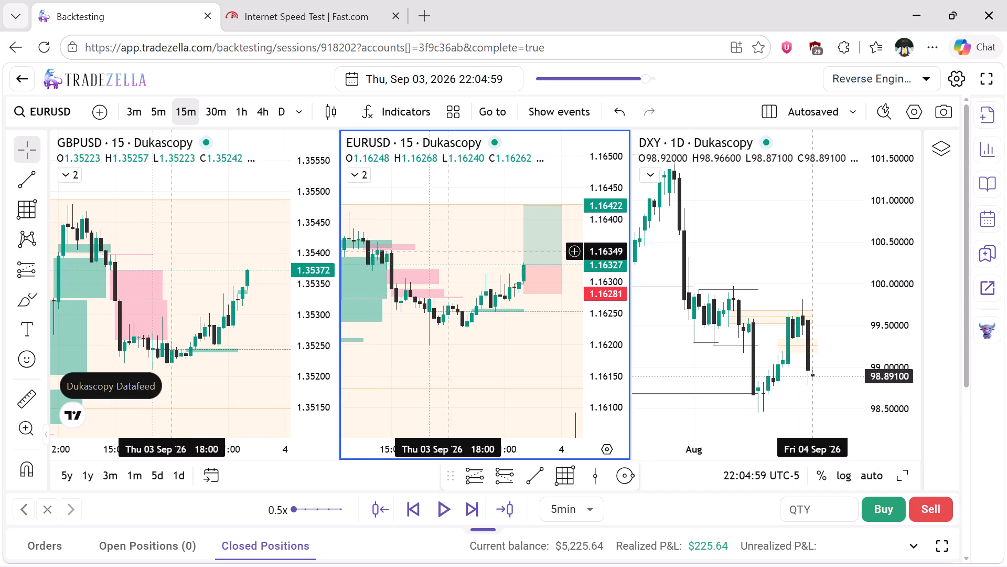
scroll(449, 253, "left", 1)
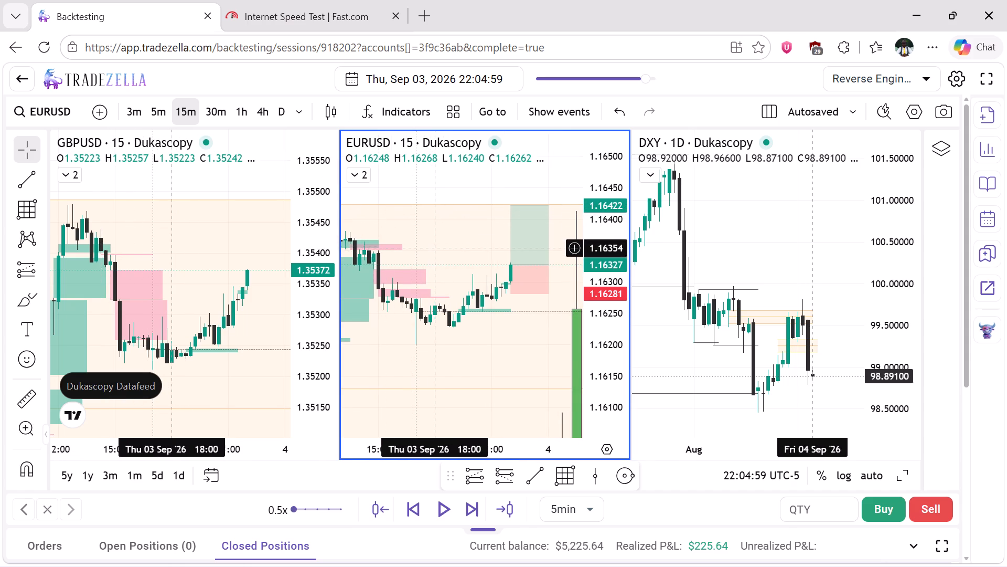
scroll(436, 248, "right", 2)
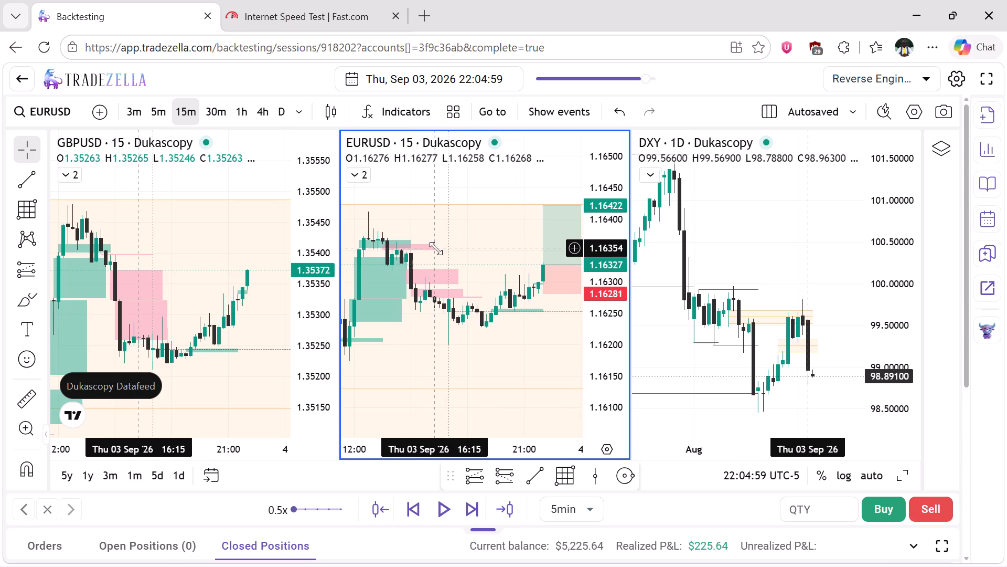
scroll(436, 248, "right", 1)
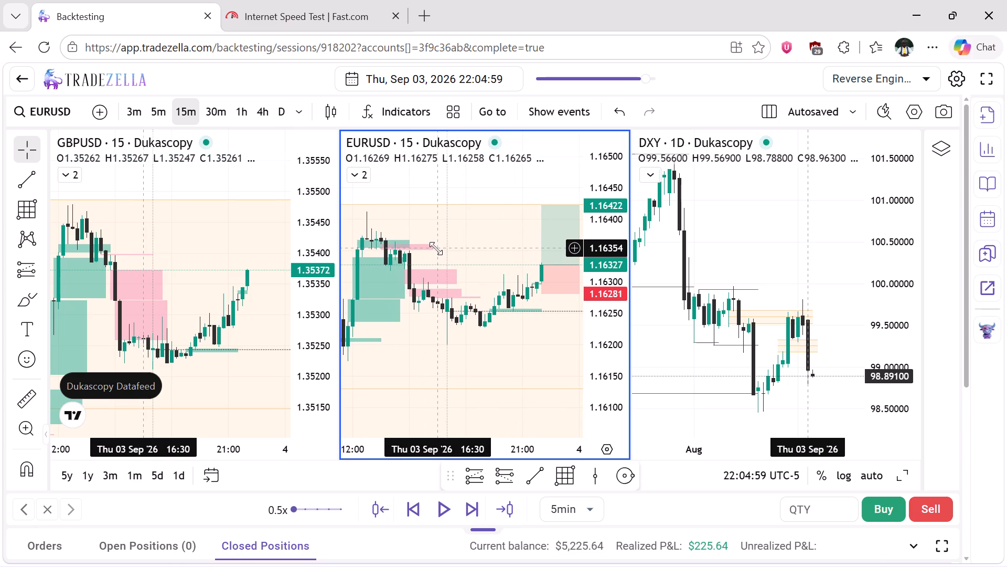
scroll(436, 248, "left", 2)
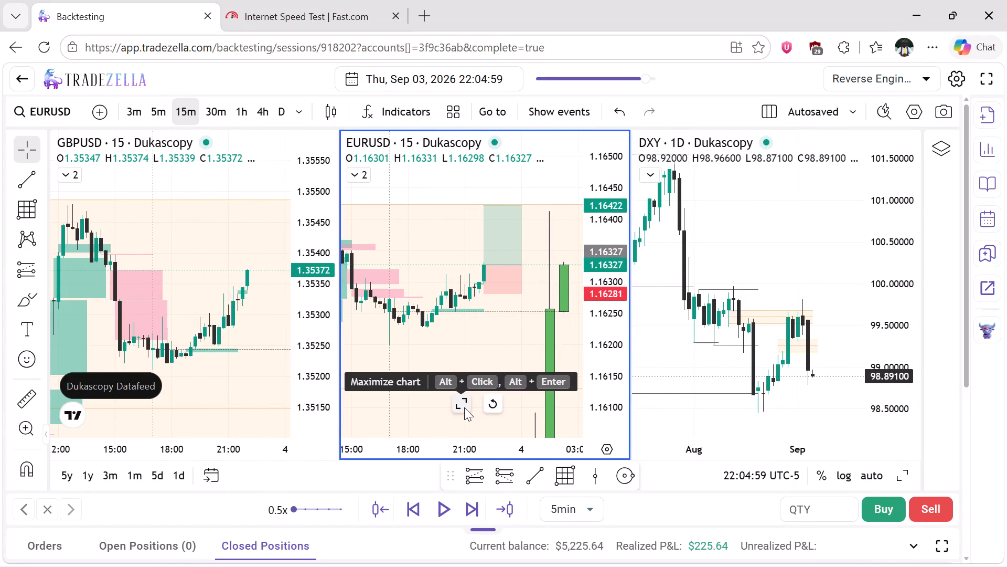
Check the planned EURUSD long on the 1h and 4h timeframes, and return the chart to 15m.
left_click(240, 112)
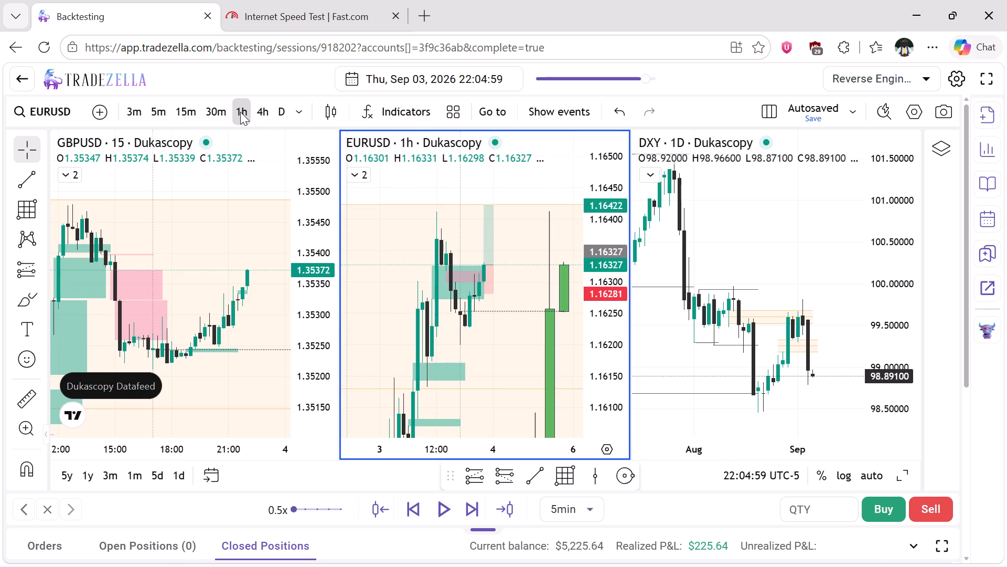
left_click(260, 111)
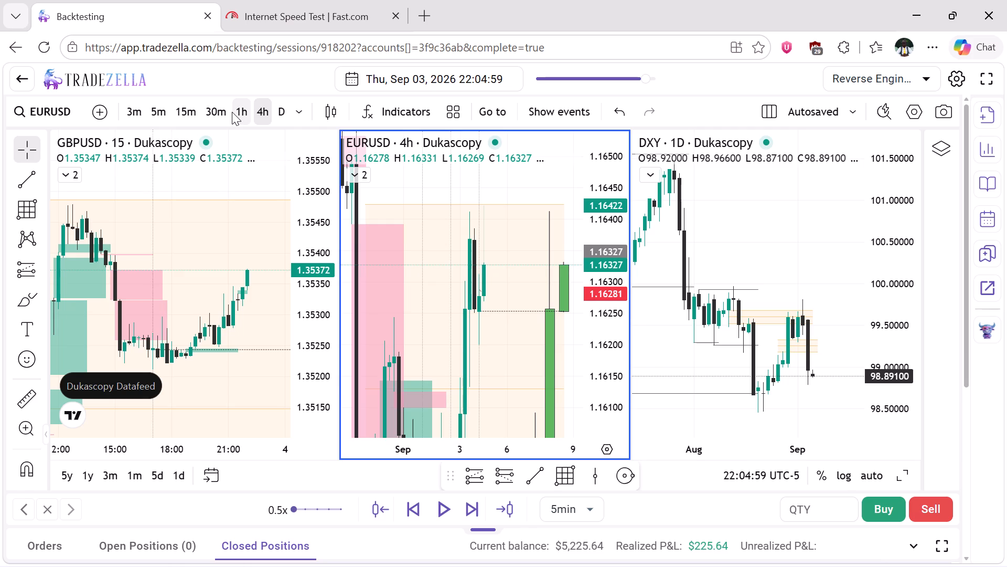
left_click(195, 112)
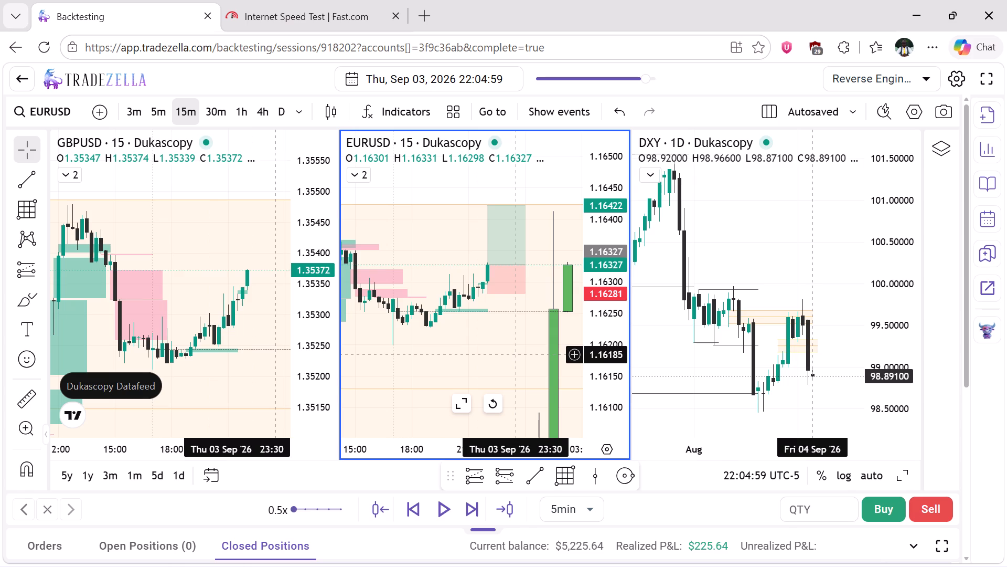
Examine the EURUSD 15m price action and projected candles around the planned long position.
scroll(515, 354, "right", 1)
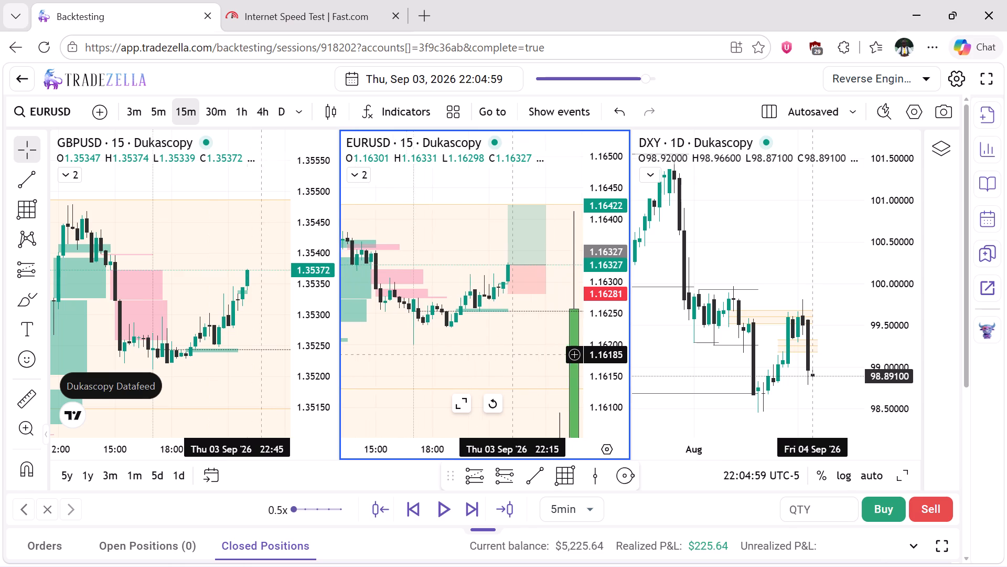
scroll(515, 354, "right", 2)
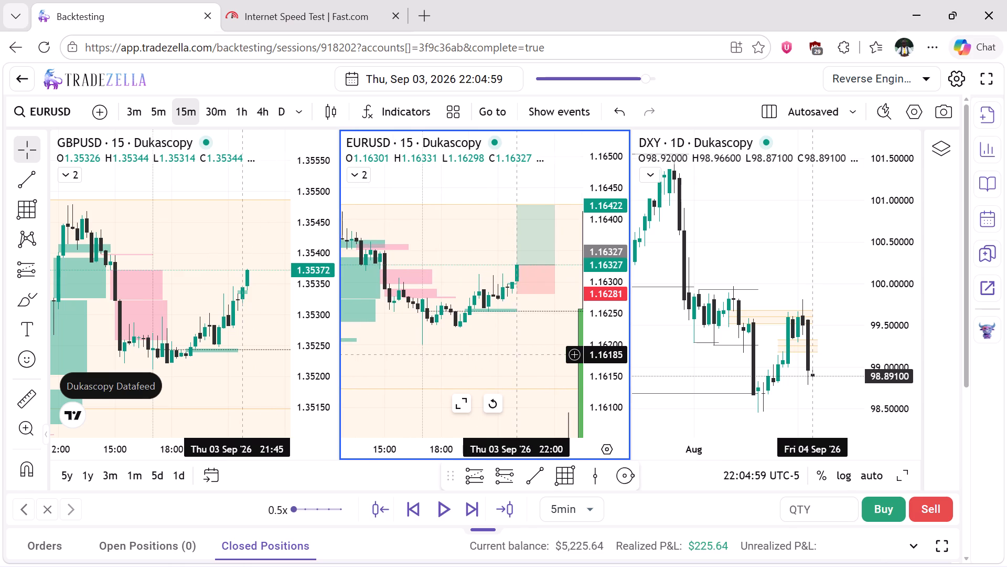
scroll(515, 354, "right", 1)
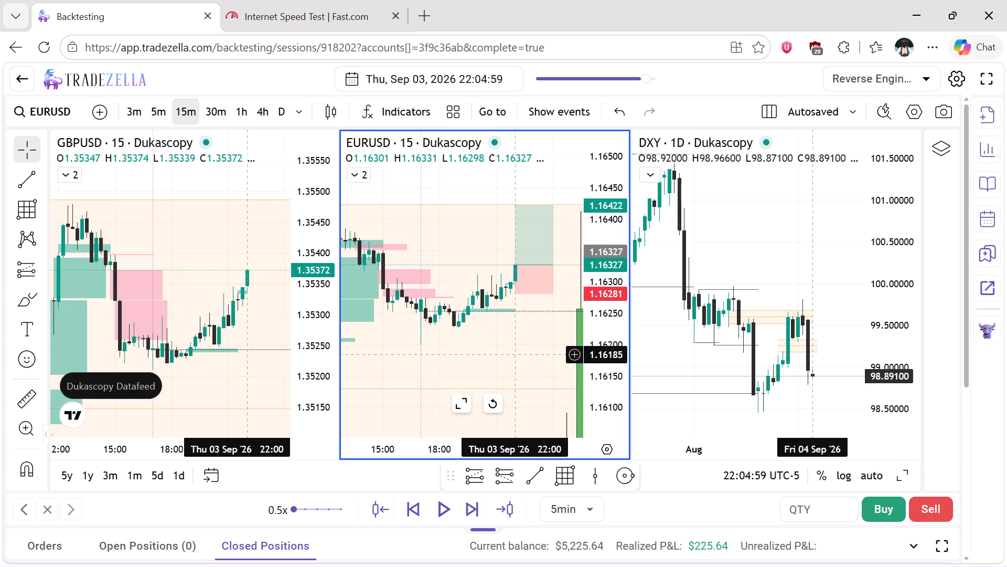
scroll(515, 354, "right", 1)
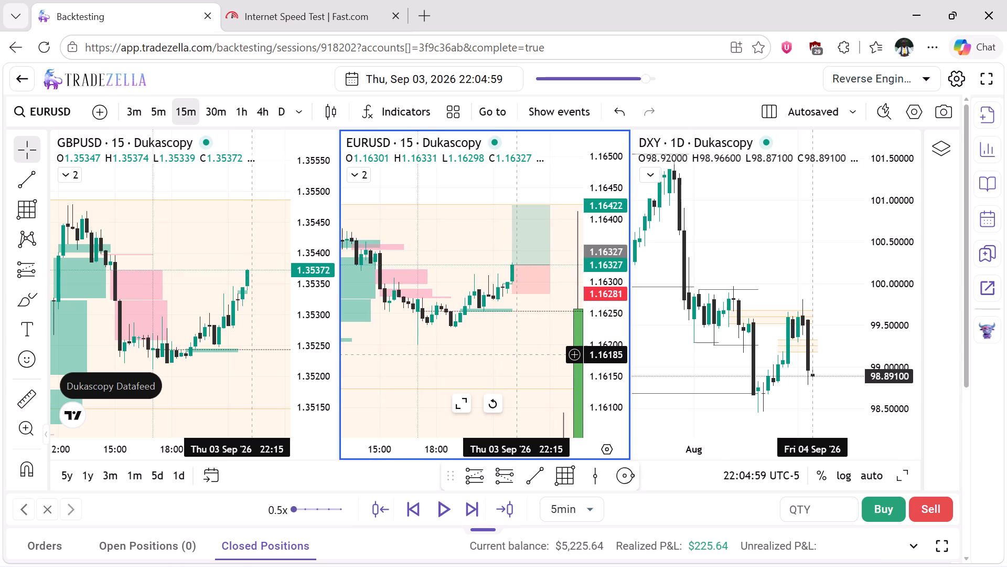
scroll(515, 354, "right", 2)
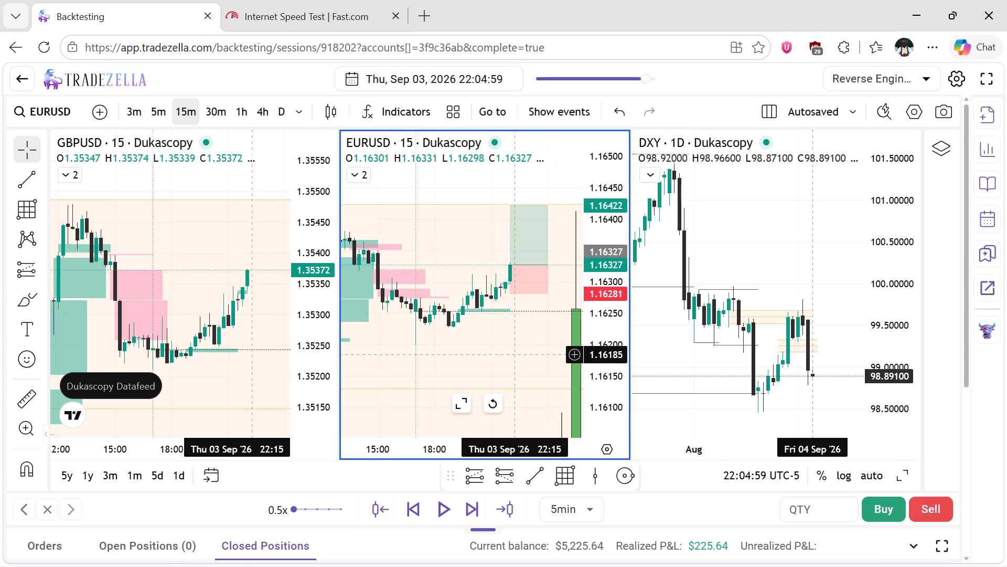
scroll(515, 354, "right", 1)
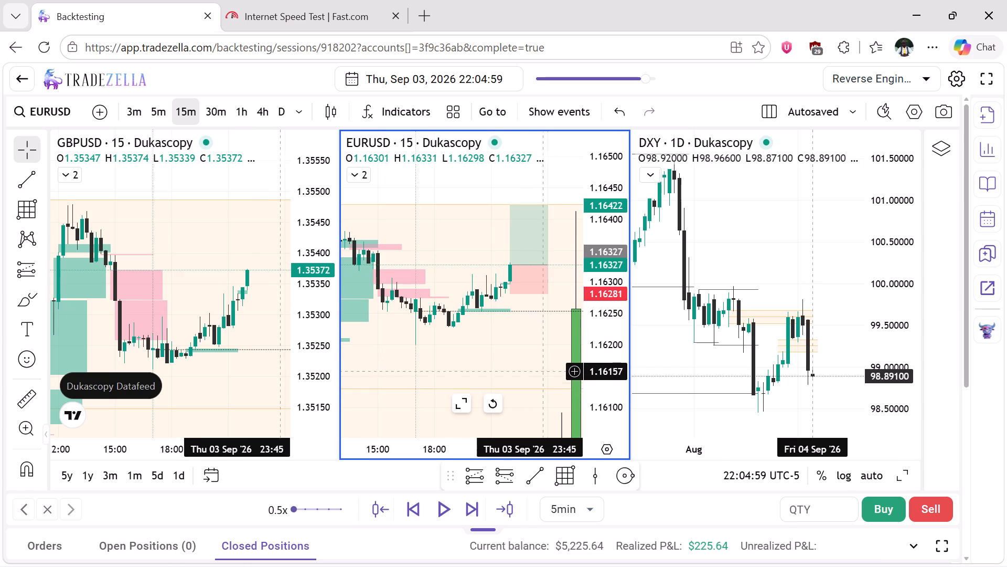
scroll(515, 348, "left", 1)
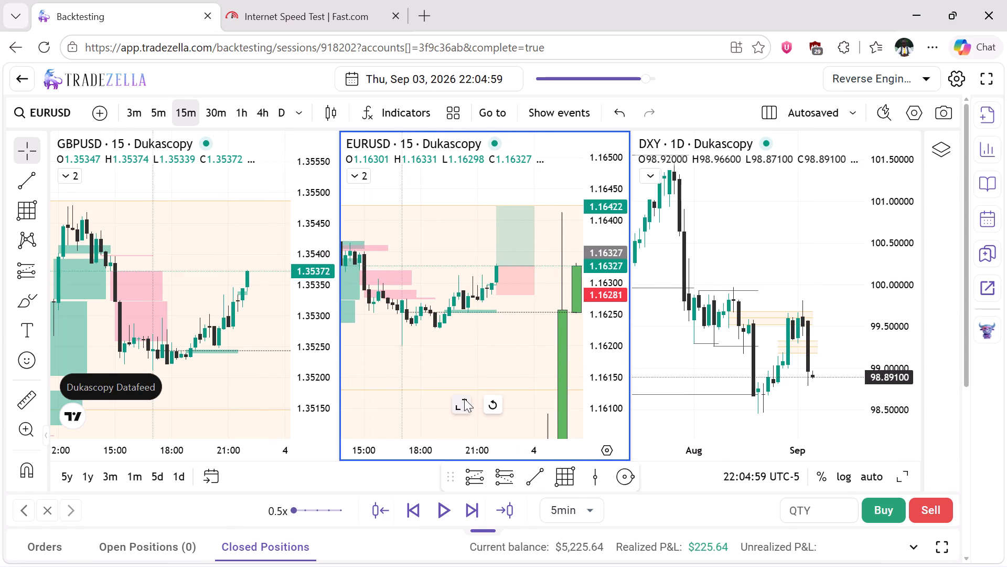
Maximize the EURUSD 15m chart to fill the layout, with the planned long and projected candles in view.
left_click(464, 398)
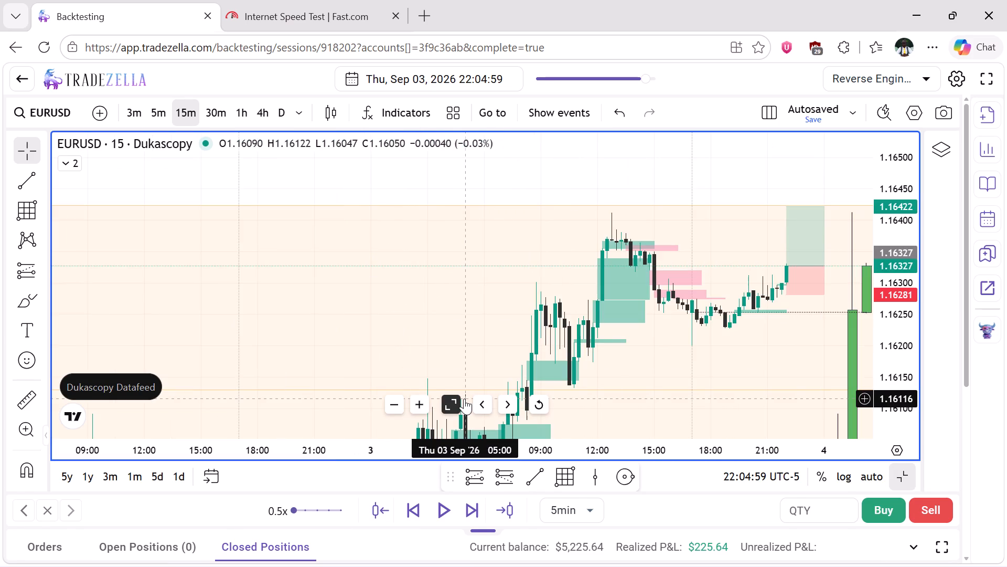
scroll(549, 285, "left", 4)
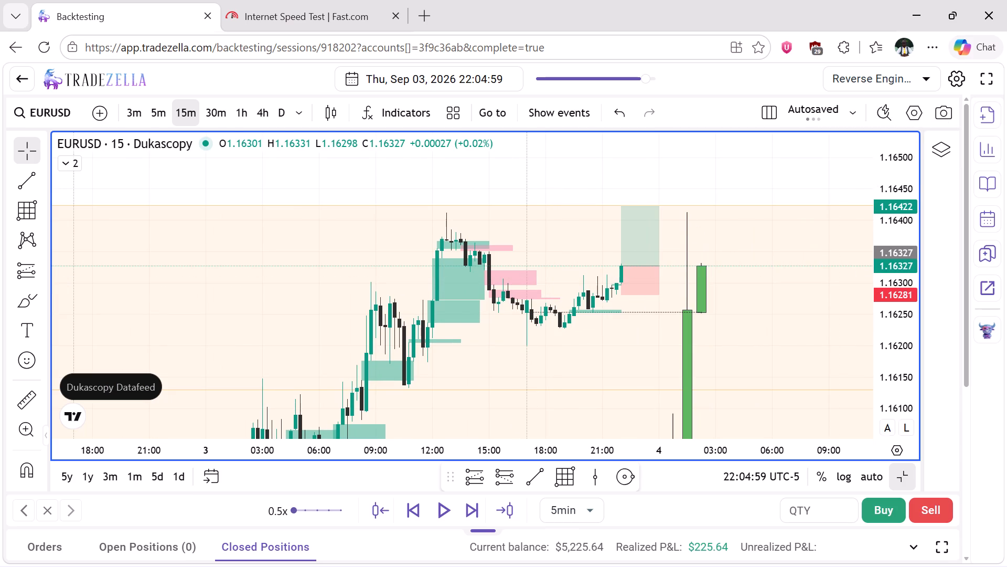
scroll(869, 193, "left", 3)
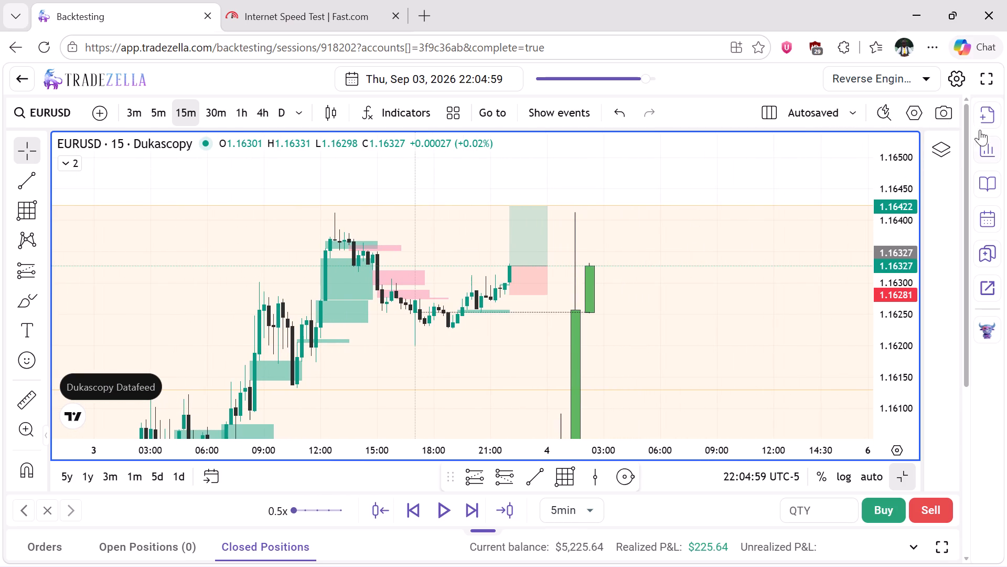
Open a EURUSD market buy order and calculate its position size from 0.5% risk of the current balance.
left_click(981, 115)
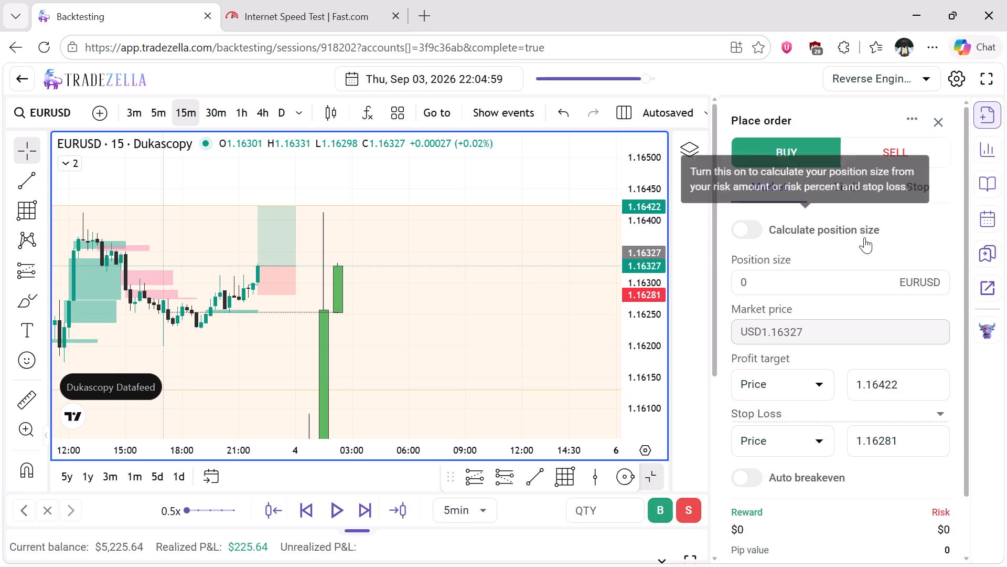
left_click(750, 231)
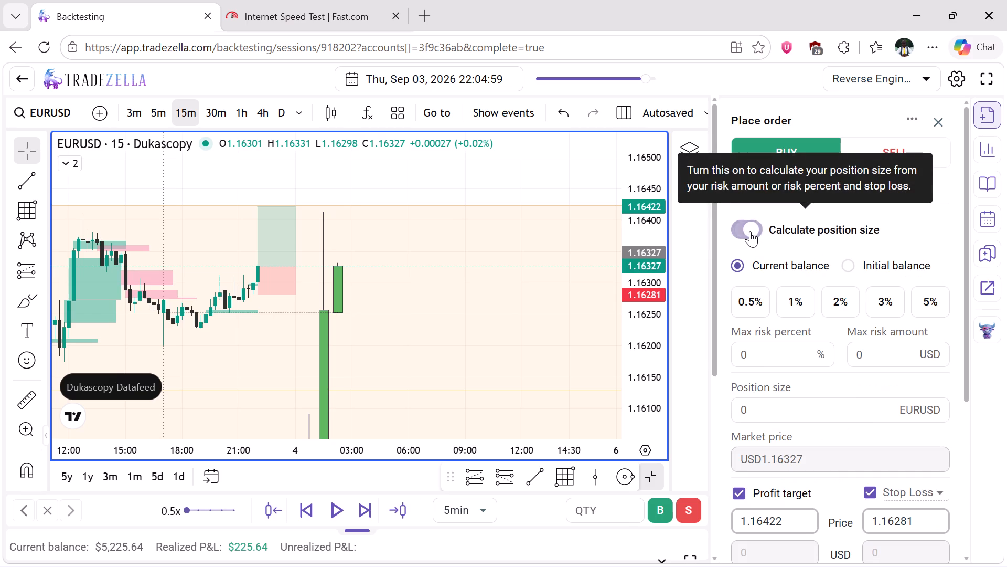
left_click(758, 300)
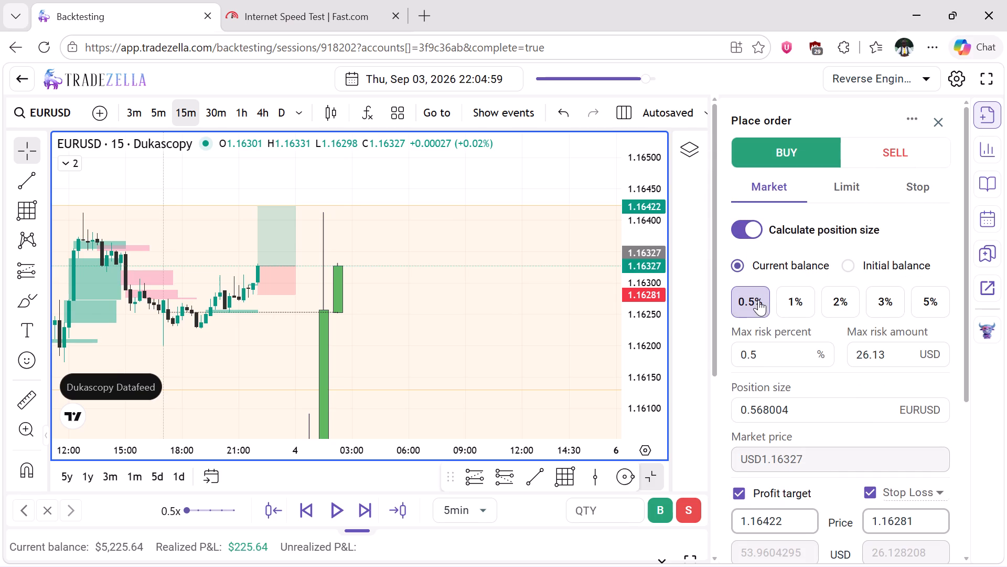
Turn on auto breakeven for the EURUSD market buy order, using the price-based trigger.
scroll(783, 395, "down", 5)
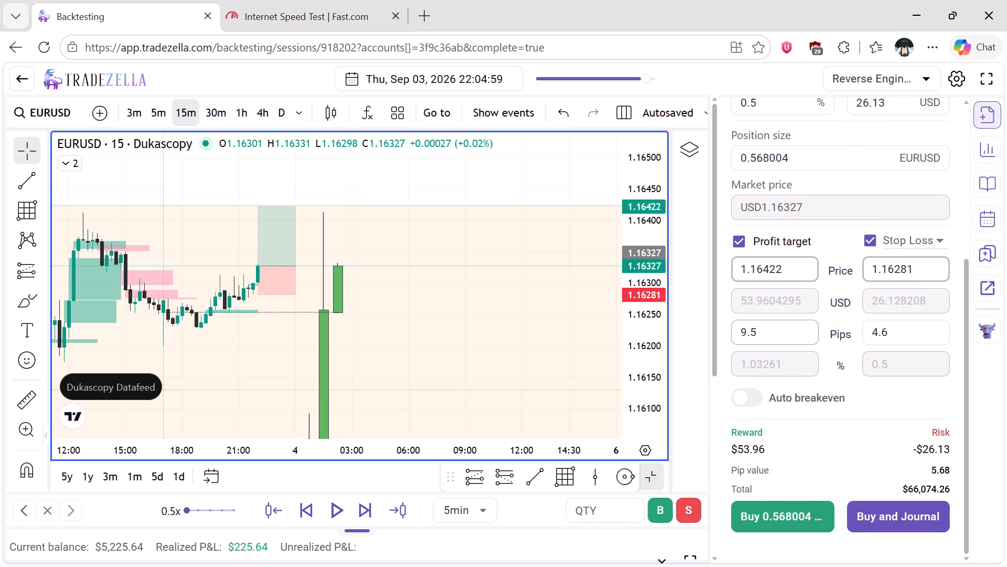
scroll(783, 395, "down", 3)
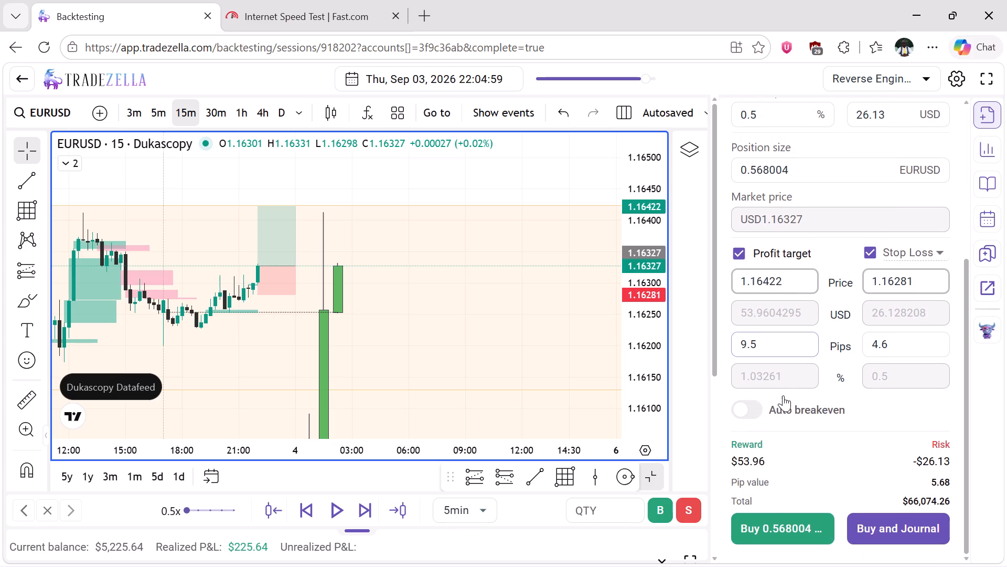
scroll(783, 395, "up", 3)
scroll(783, 395, "down", 1)
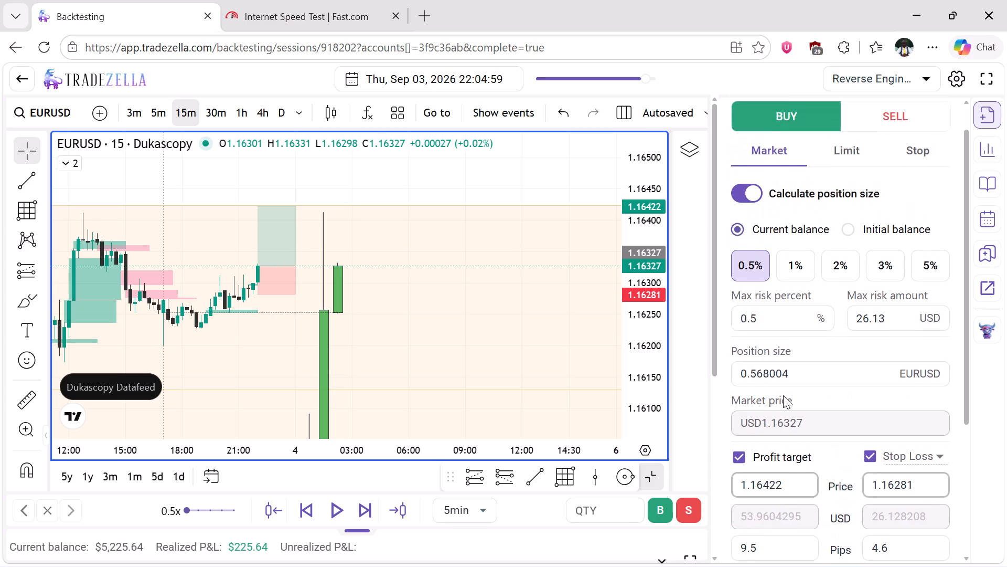
scroll(783, 395, "down", 2)
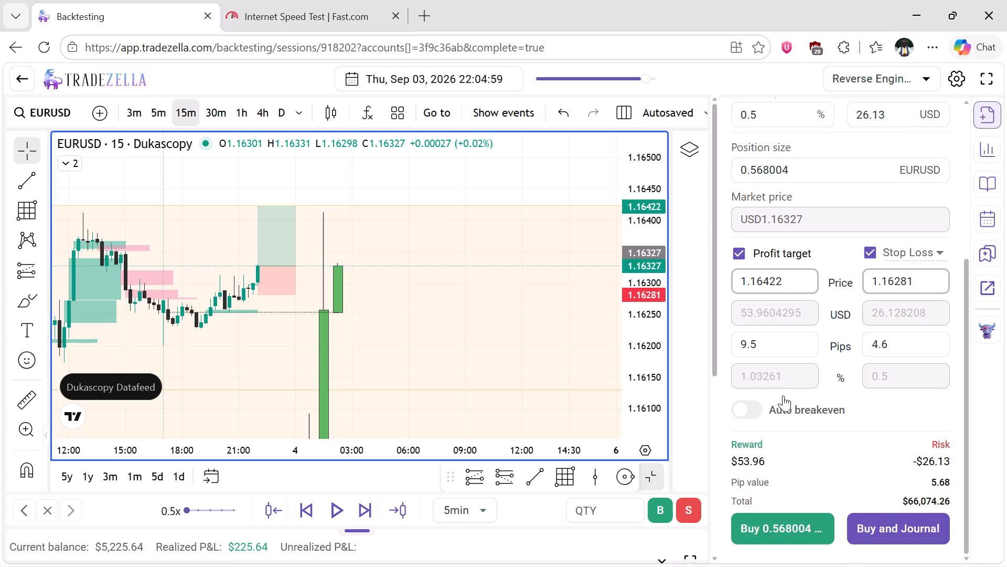
left_click(752, 411)
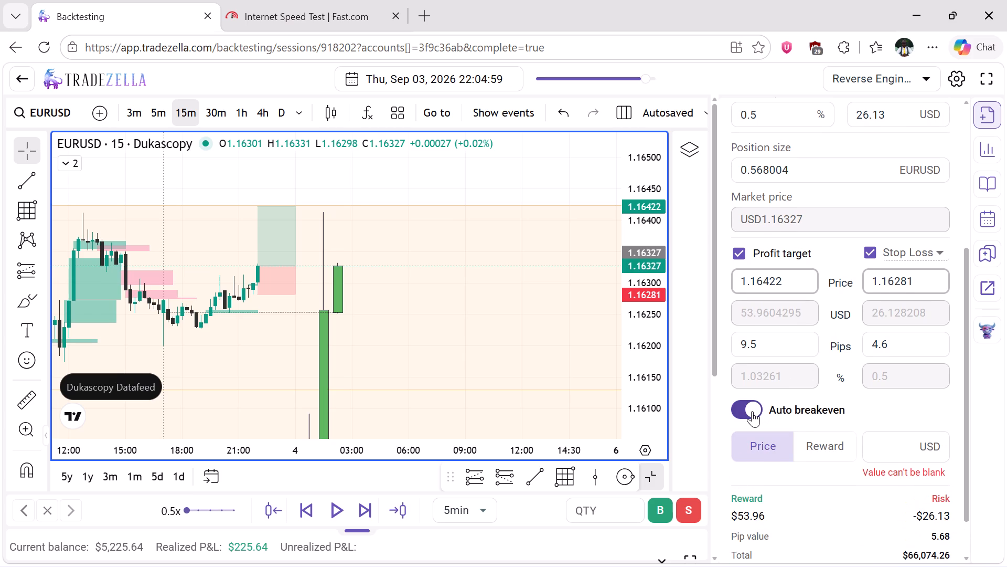
scroll(752, 411, "down", 1)
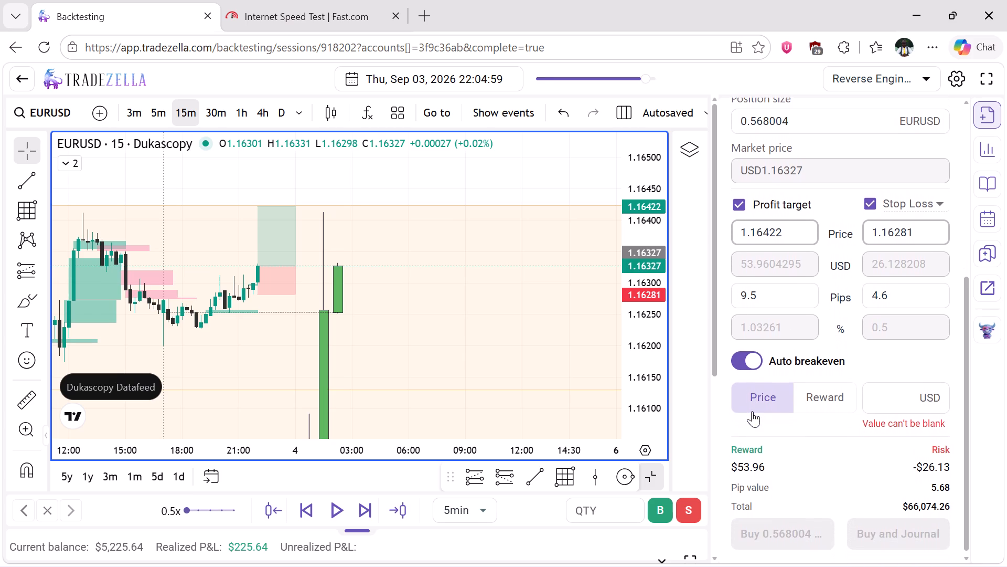
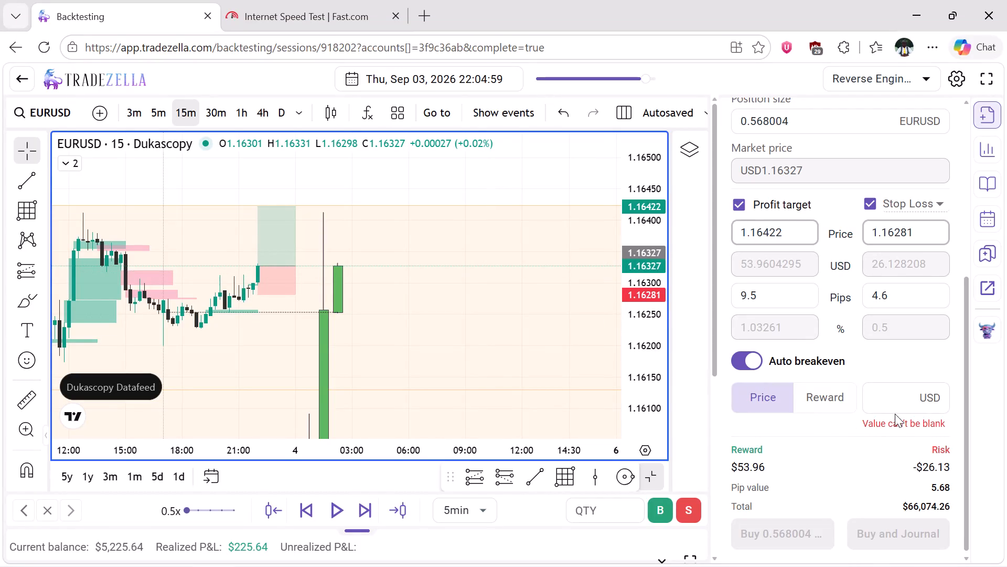
Set the auto breakeven price to 1.16409 and place the EURUSD market buy with its journal entry opened.
left_click(882, 399)
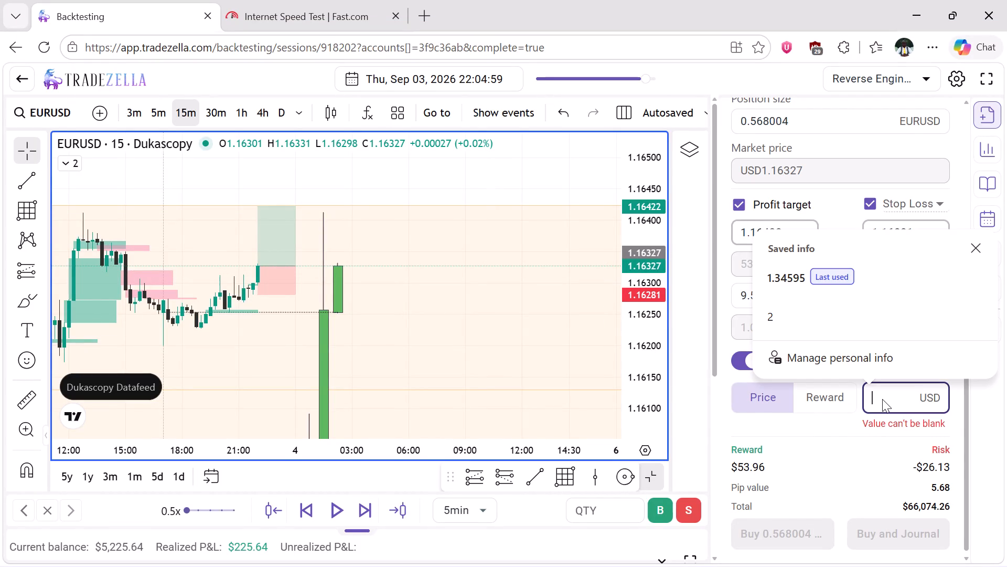
type("1.")
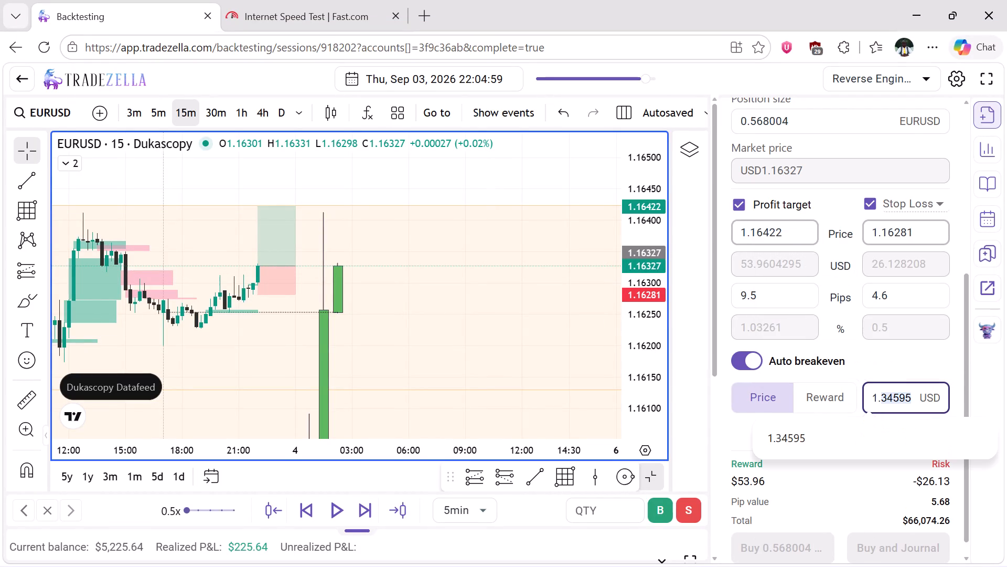
key("1")
type("64")
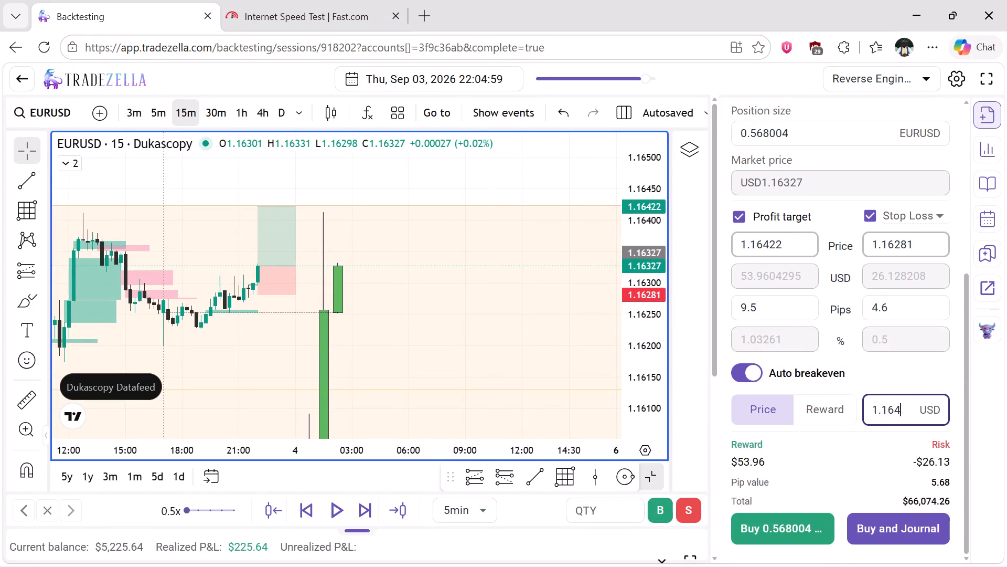
type("09")
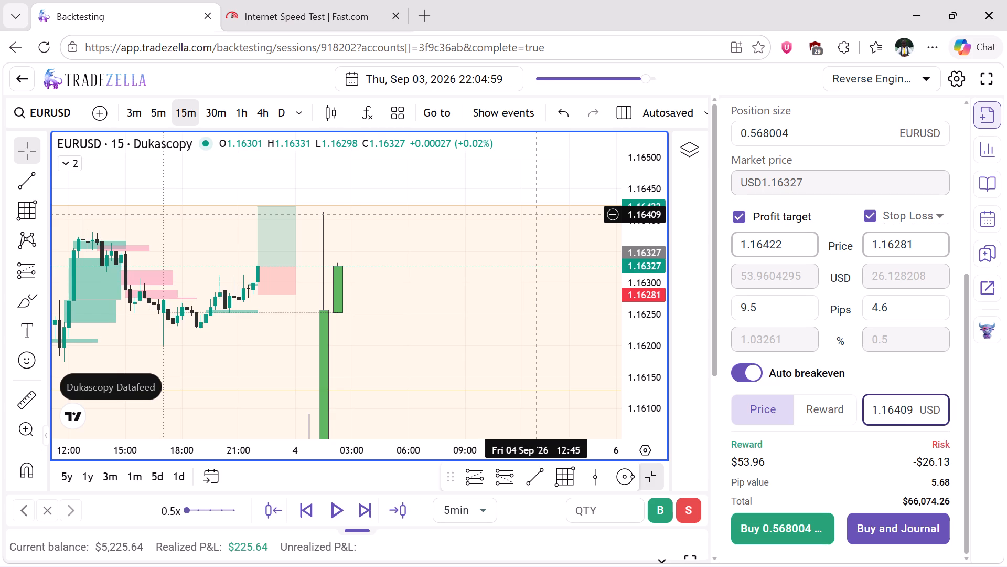
left_click(900, 527)
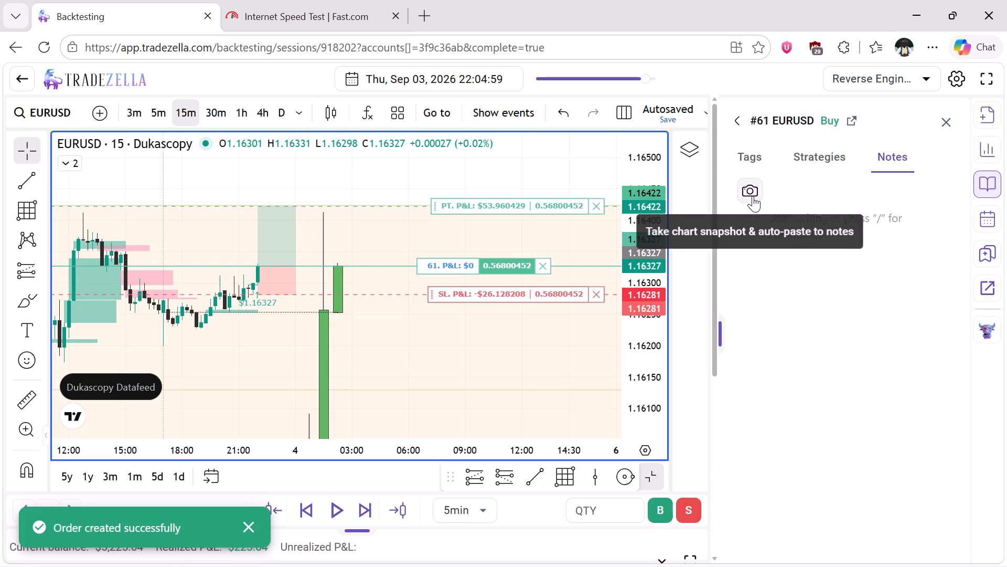
Add a snapshot of the EURUSD chart to the new buy trade's notes.
left_click(753, 196)
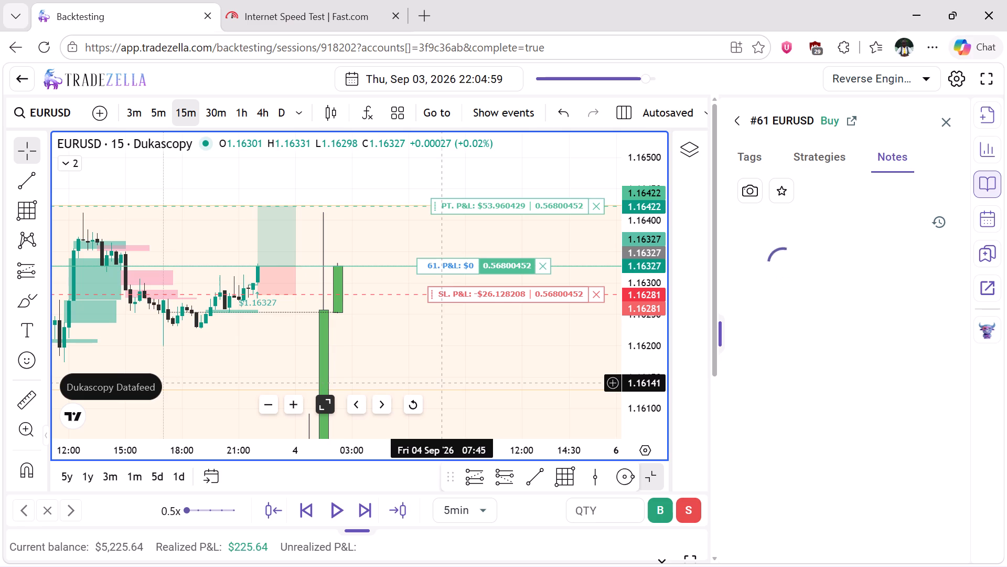
Advance the replay three 5-minute candles, to Sep 03, 2026 22:19:59, with the EURUSD buy open.
left_click(363, 509)
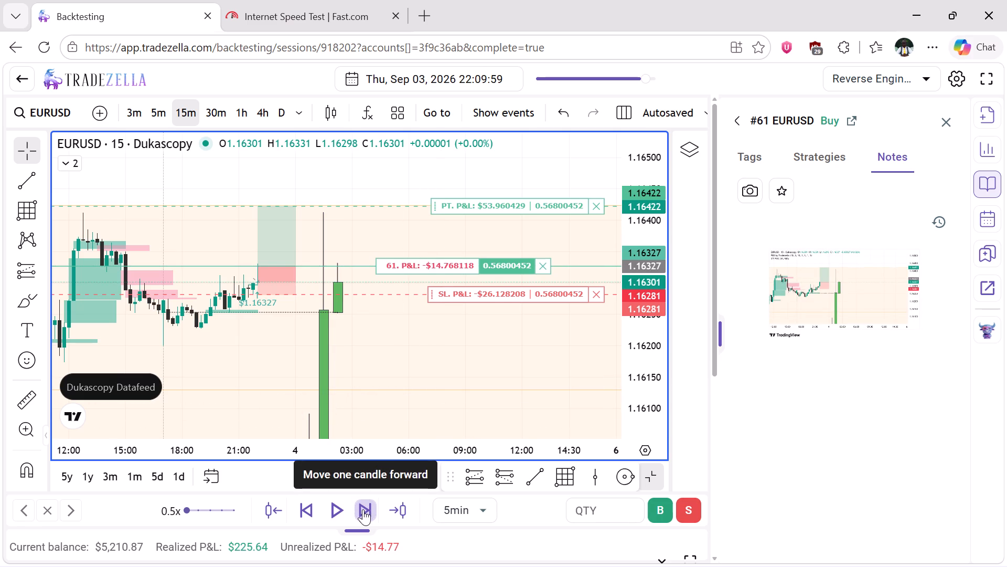
left_click(363, 509)
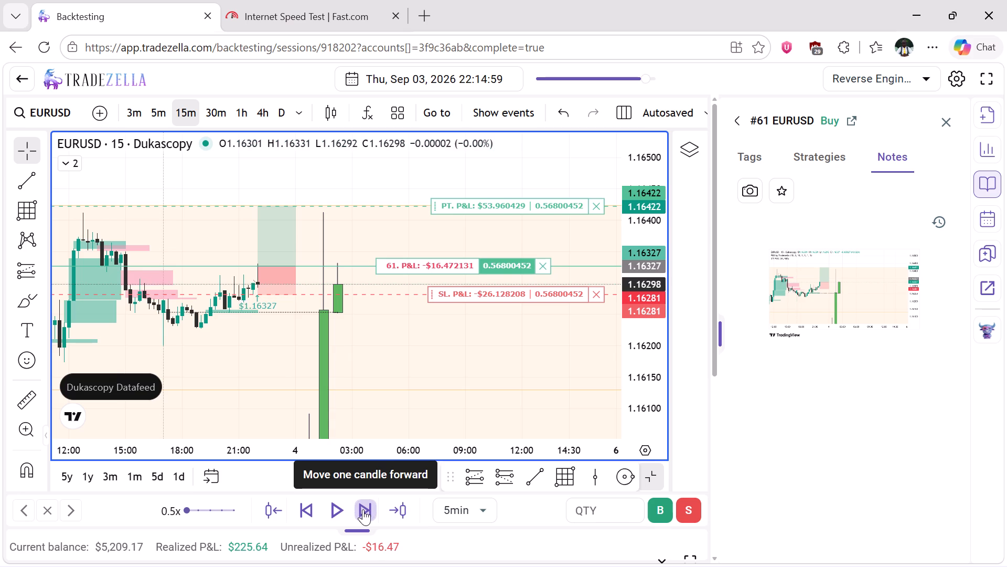
left_click(363, 509)
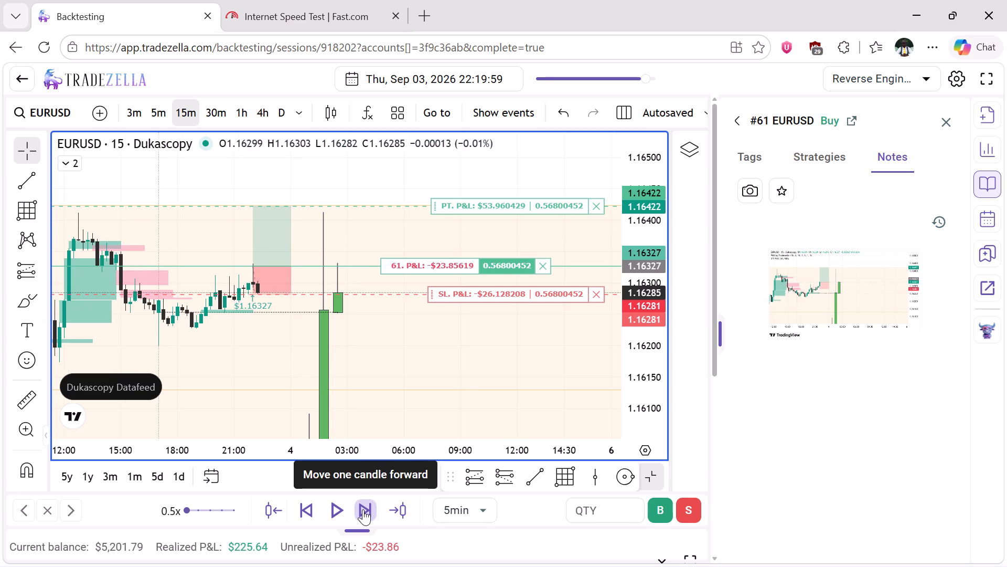
Lower the open EURUSD buy's stop loss on the chart to 1.16251.
left_click_drag(445, 297, 445, 302)
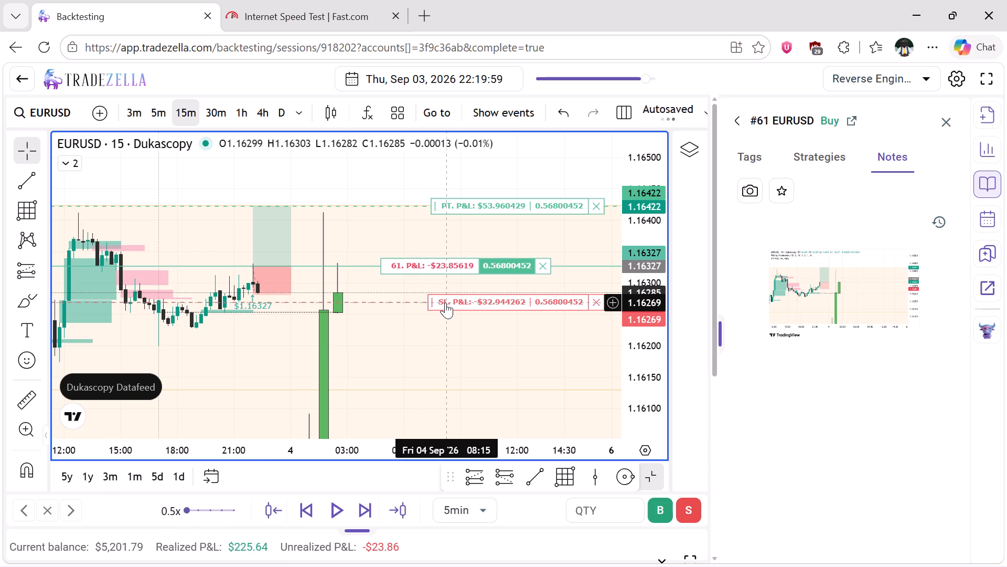
left_click_drag(445, 302, 445, 313)
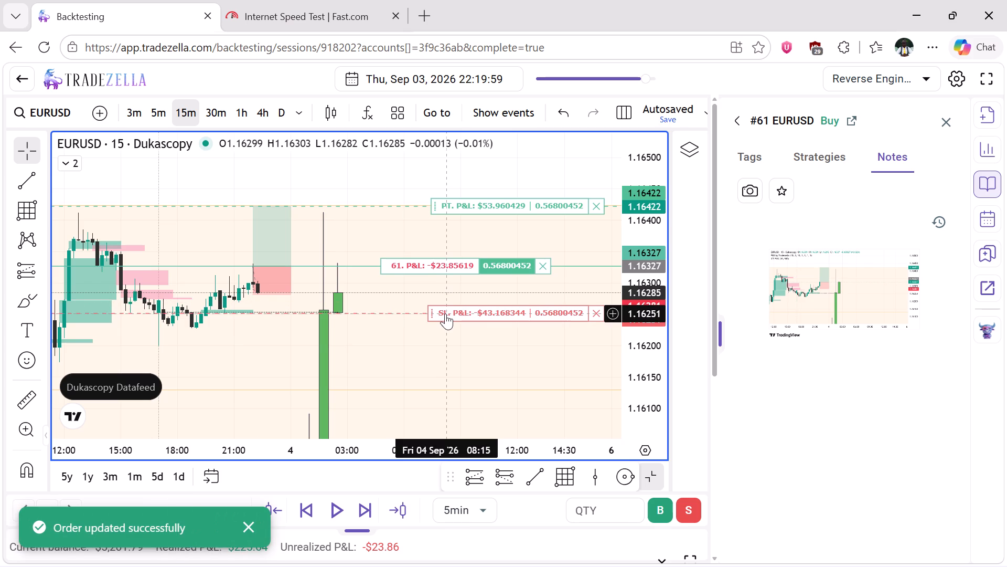
Advance the replay in 5-minute candles to 23:34:59, following the open EURUSD buy.
left_click(359, 500)
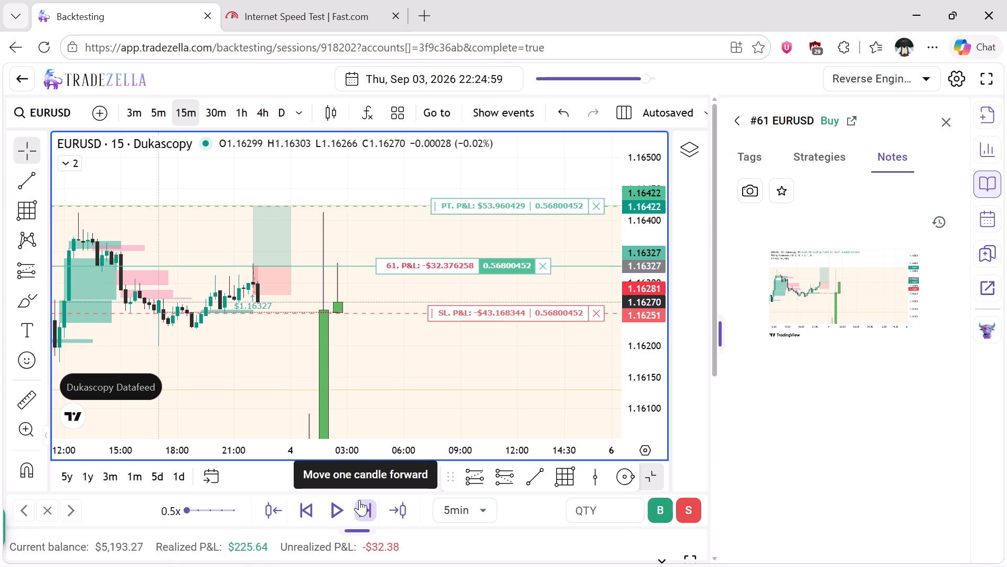
left_click(359, 500)
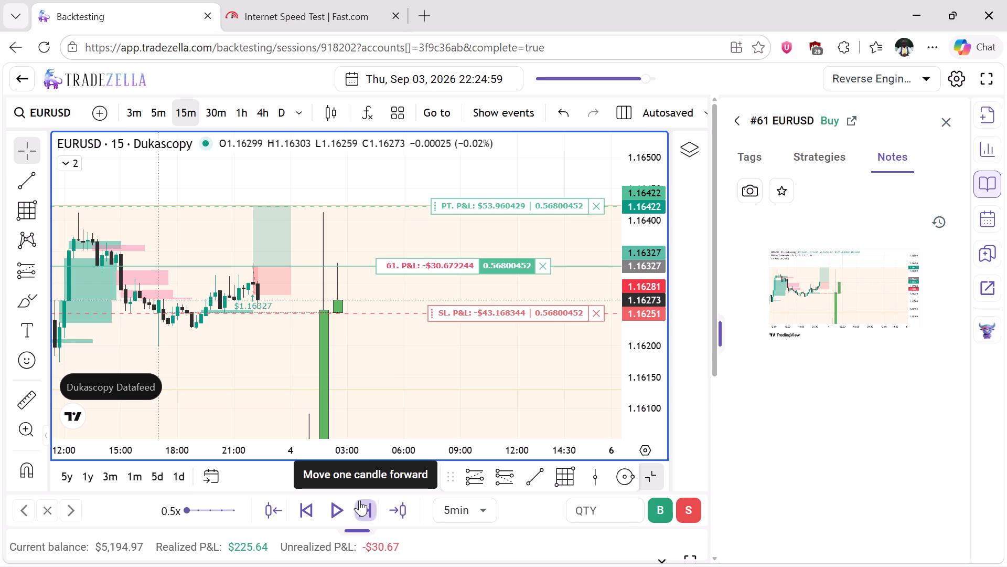
left_click(359, 500)
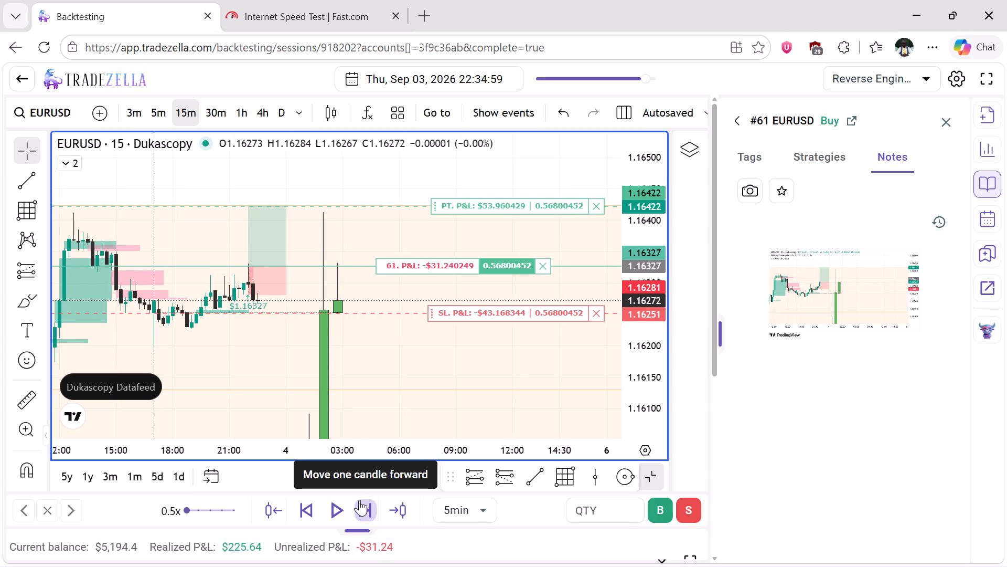
left_click(359, 500)
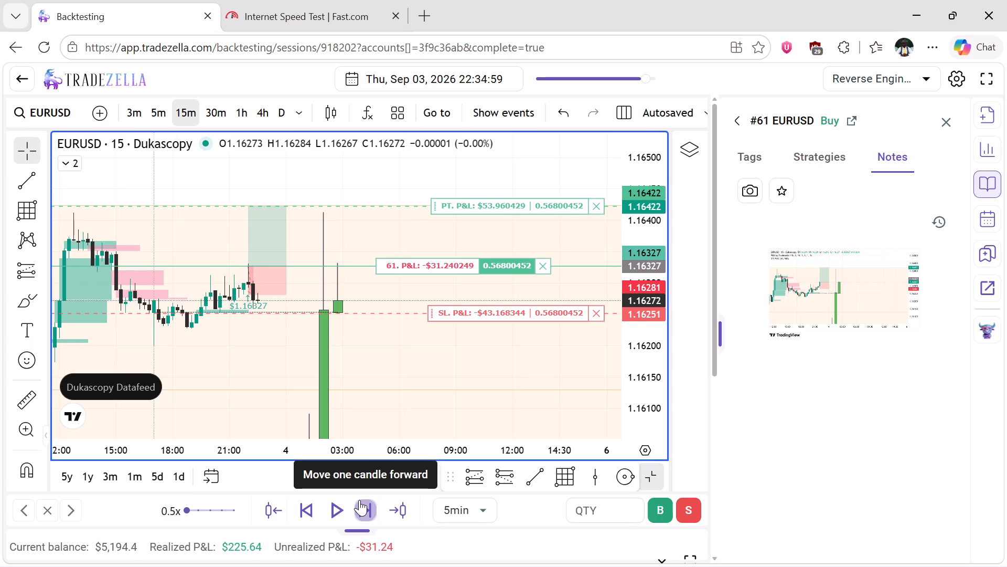
left_click(359, 500)
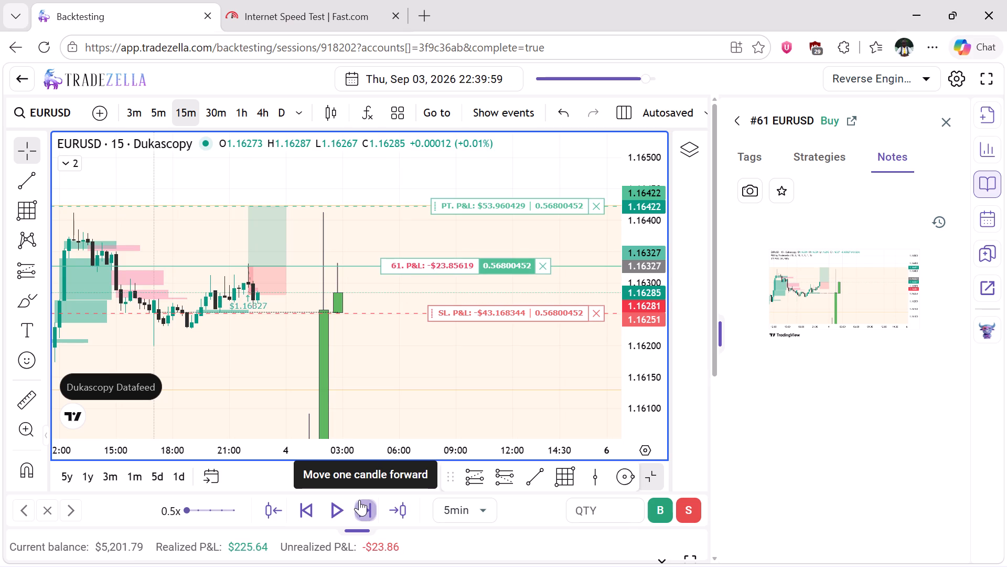
left_click(359, 500)
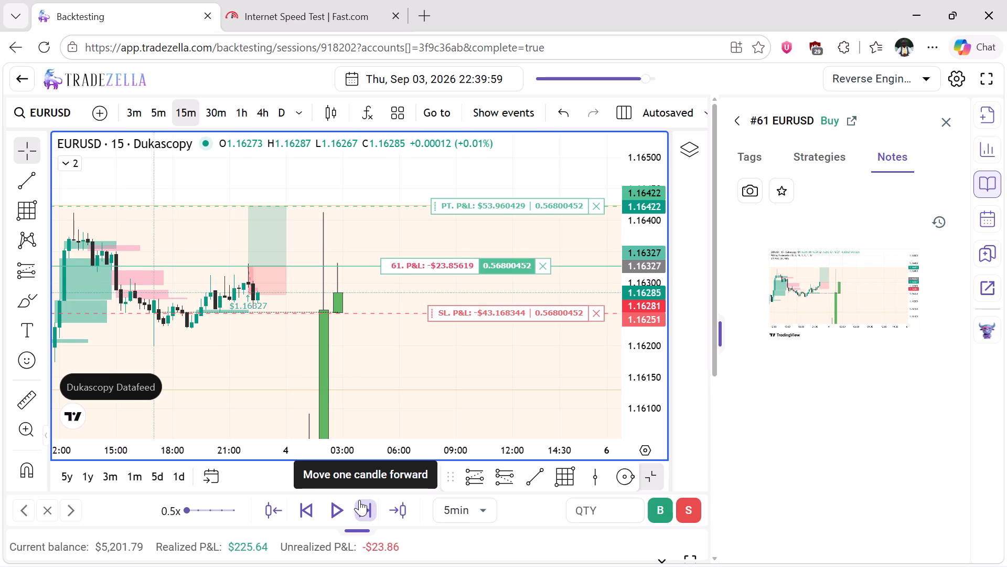
left_click(359, 500)
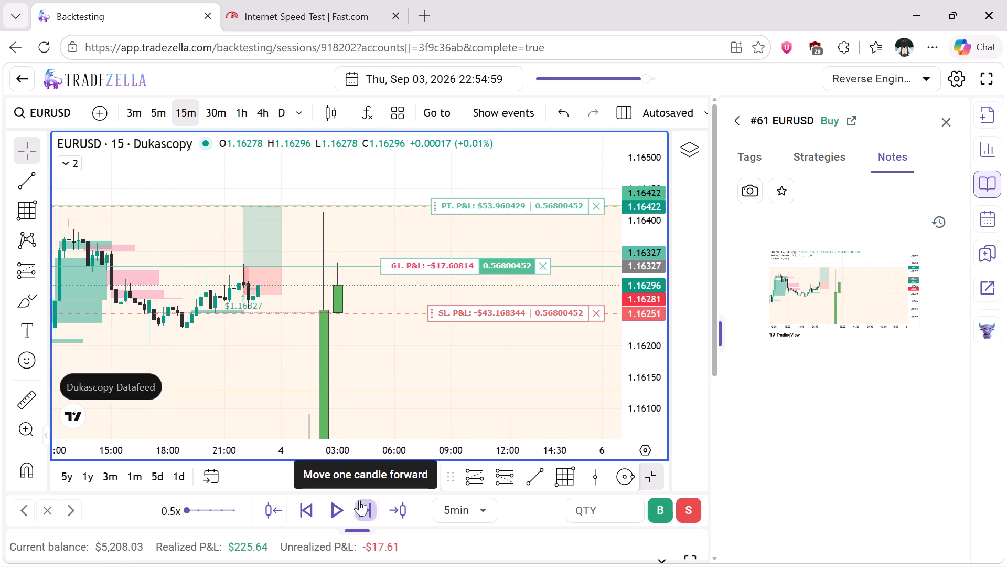
left_click(359, 500)
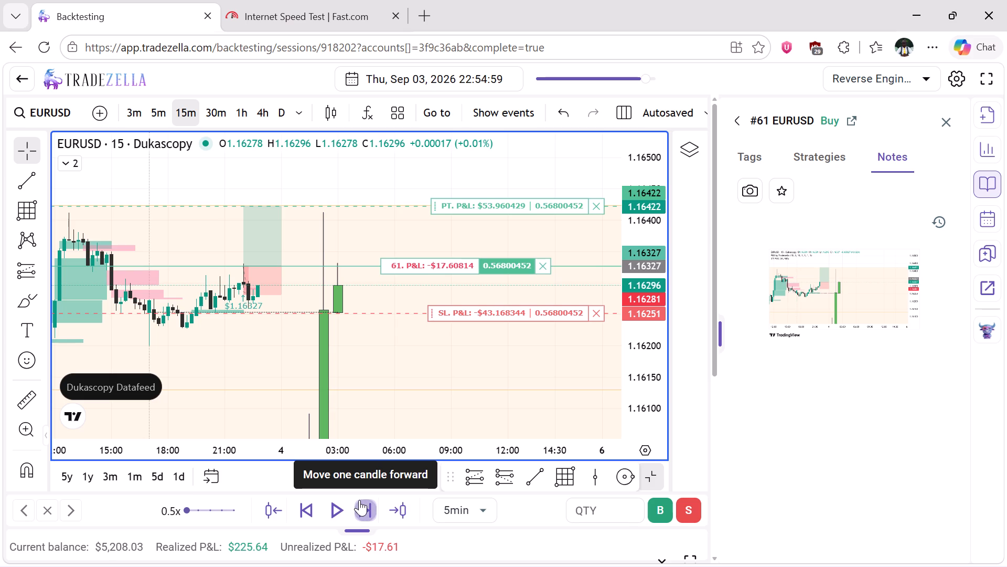
left_click(359, 500)
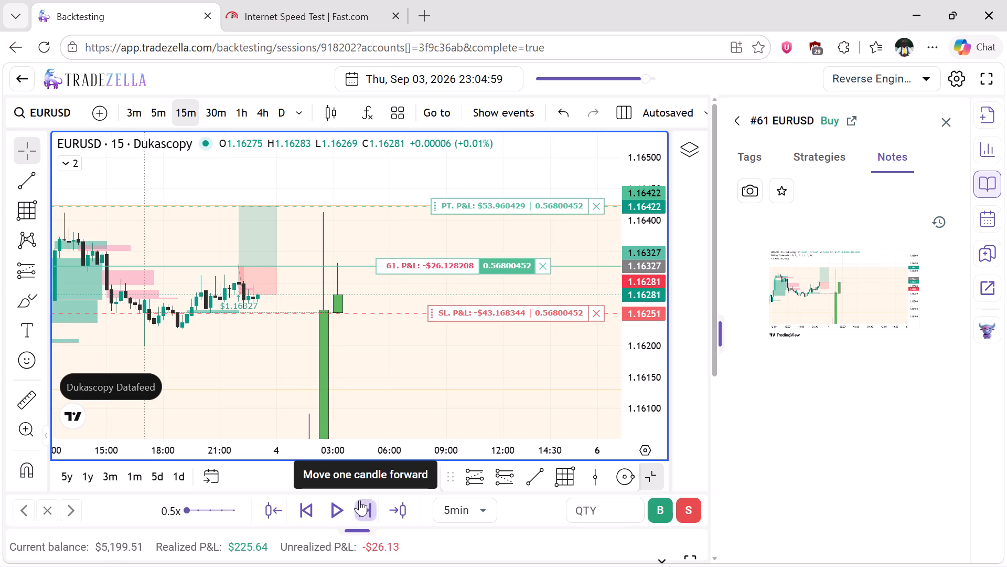
left_click(359, 500)
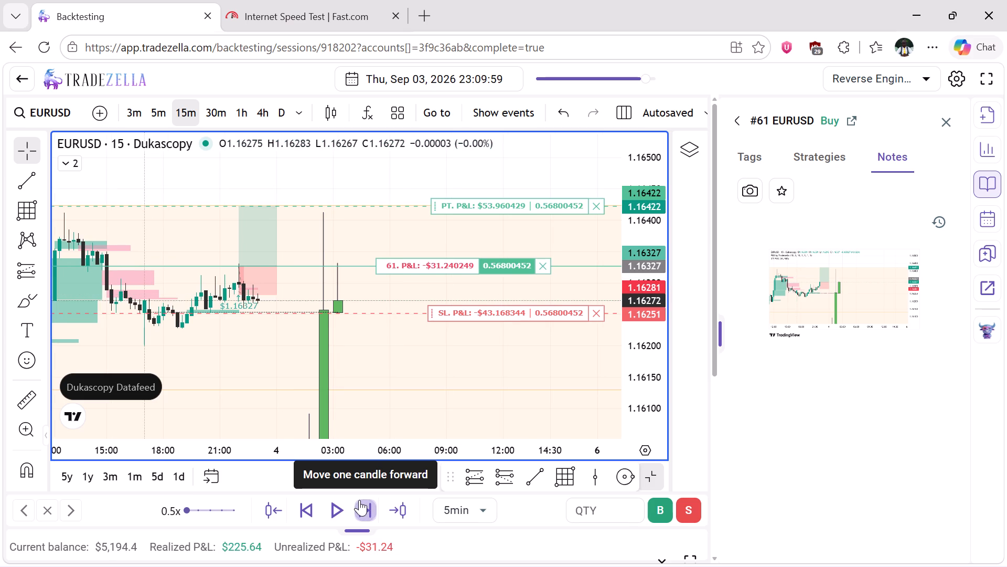
left_click(359, 500)
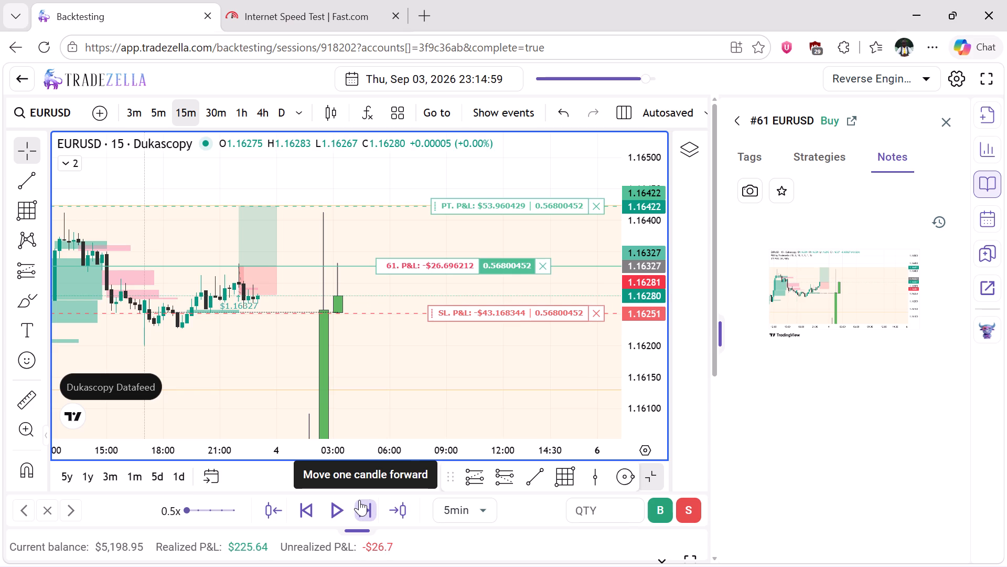
left_click(359, 500)
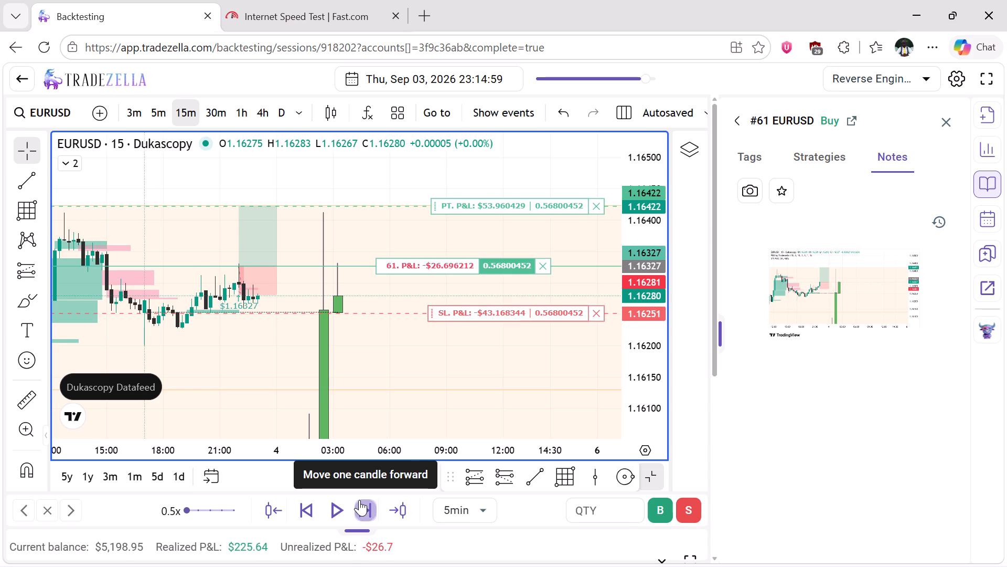
left_click(359, 500)
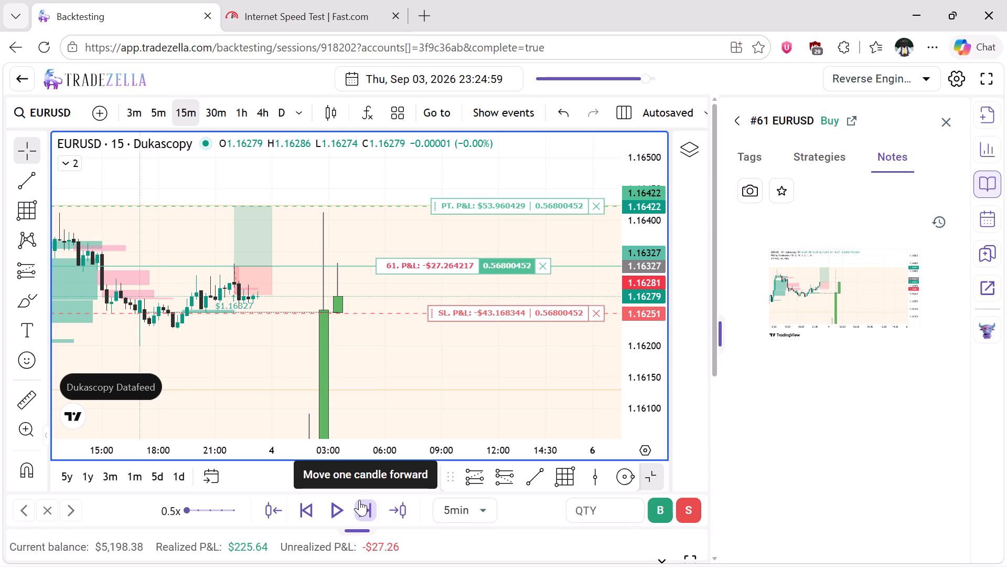
left_click(359, 500)
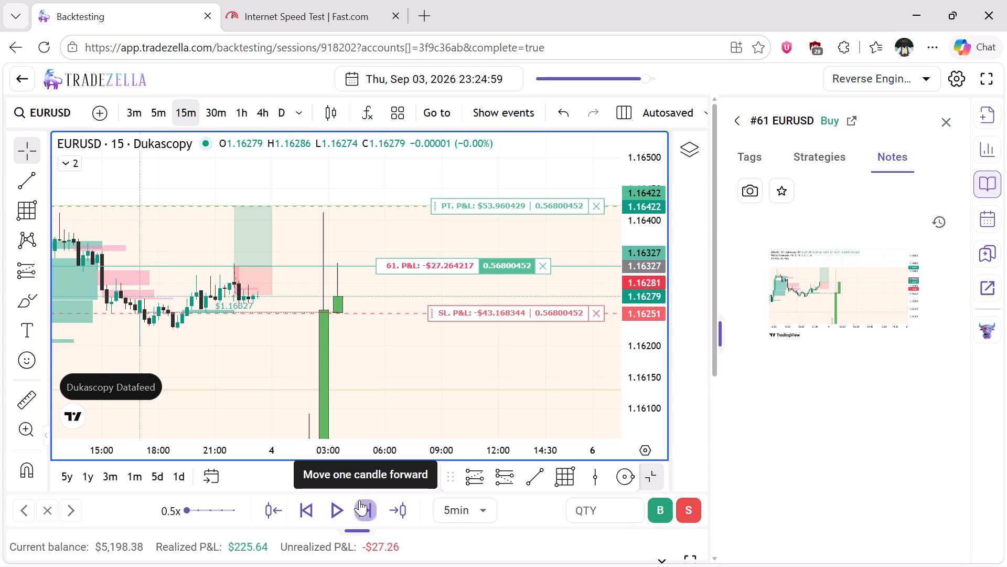
left_click(359, 500)
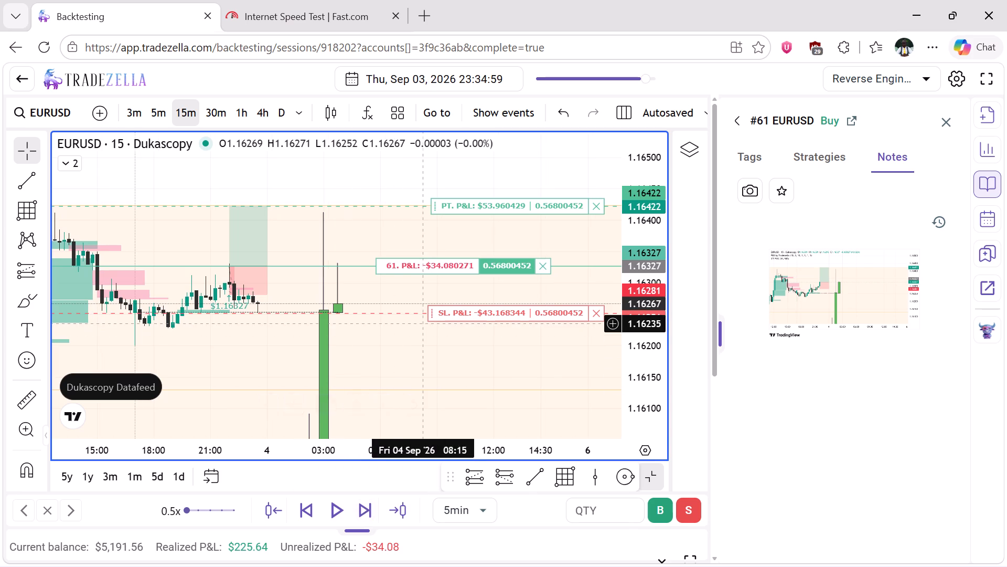
Lower the EURUSD buy's stop loss on the chart further, to 1.16230.
left_click_drag(435, 316, 435, 320)
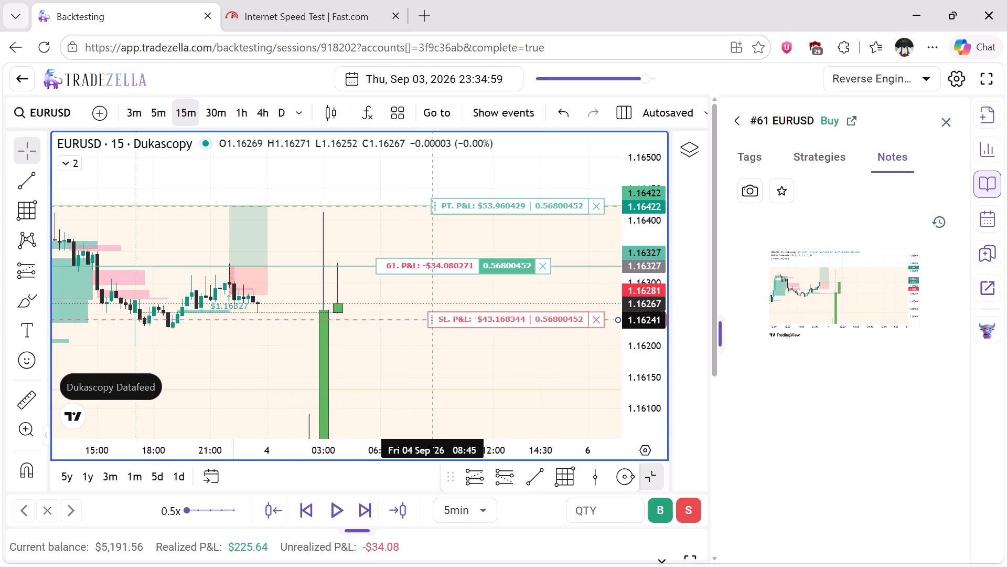
left_click_drag(435, 320, 433, 327)
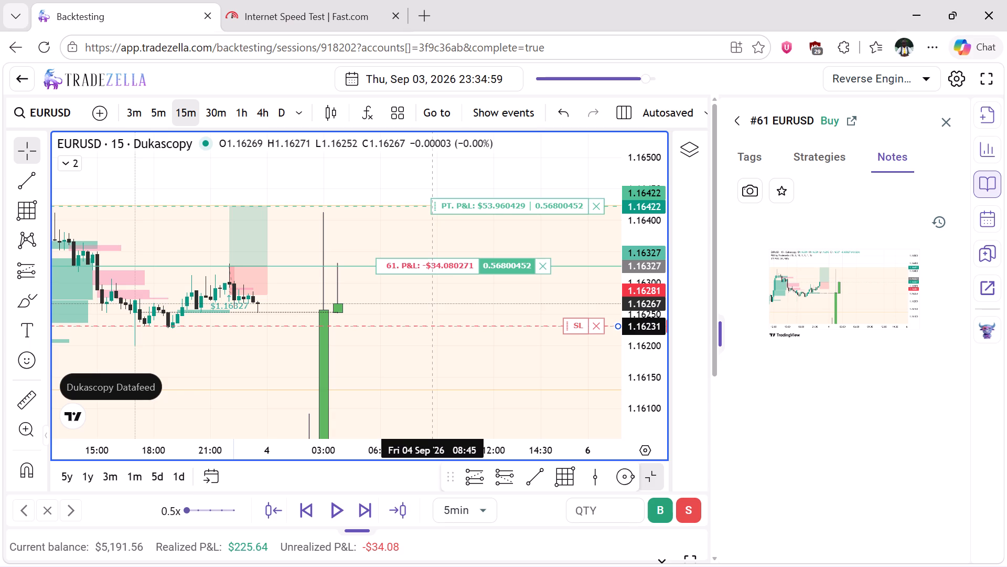
left_click_drag(433, 327, 433, 327)
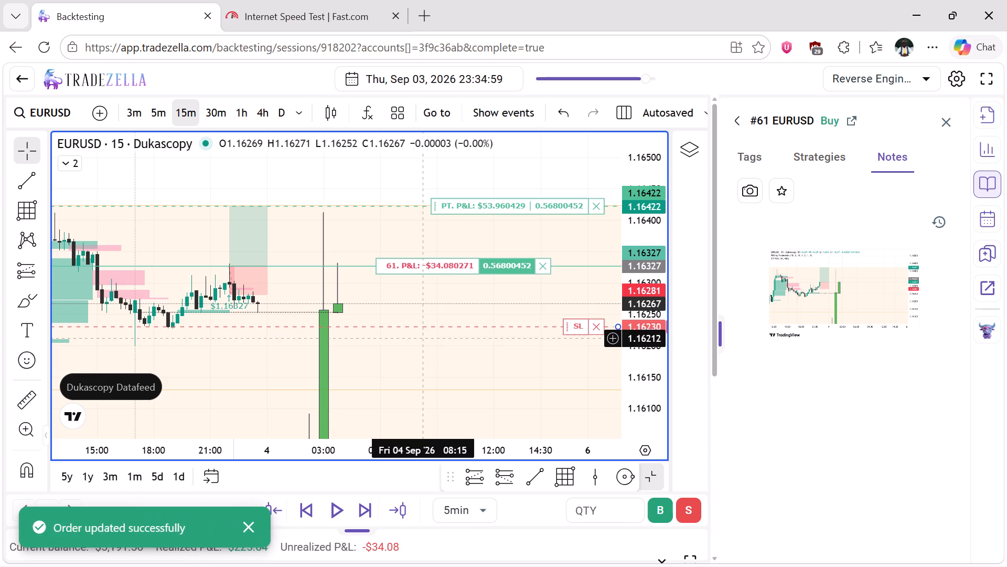
Advance the replay in 5-minute candles from 23:34:59 to 23:59:59 on the EURUSD chart.
left_click(363, 508)
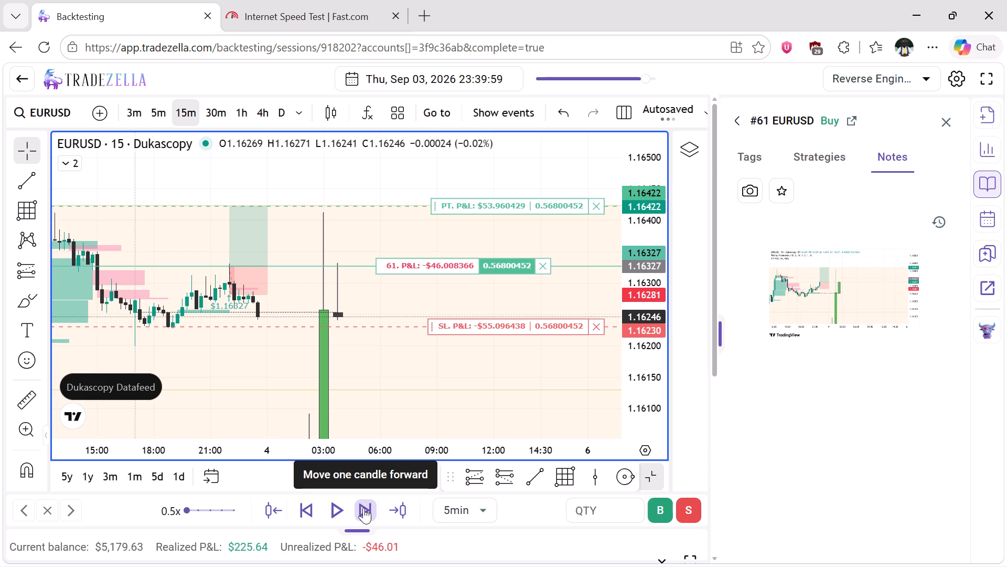
left_click(363, 508)
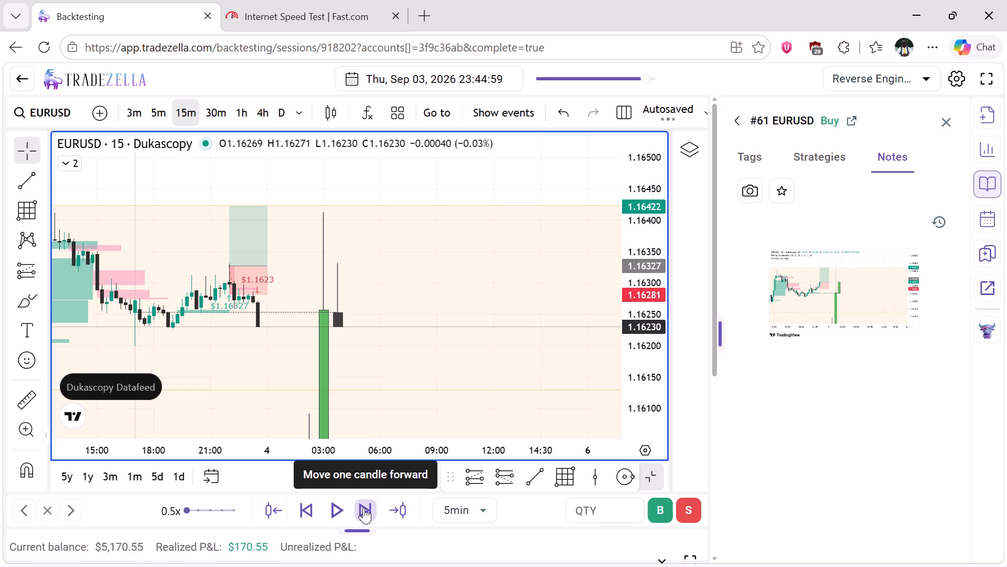
left_click(363, 508)
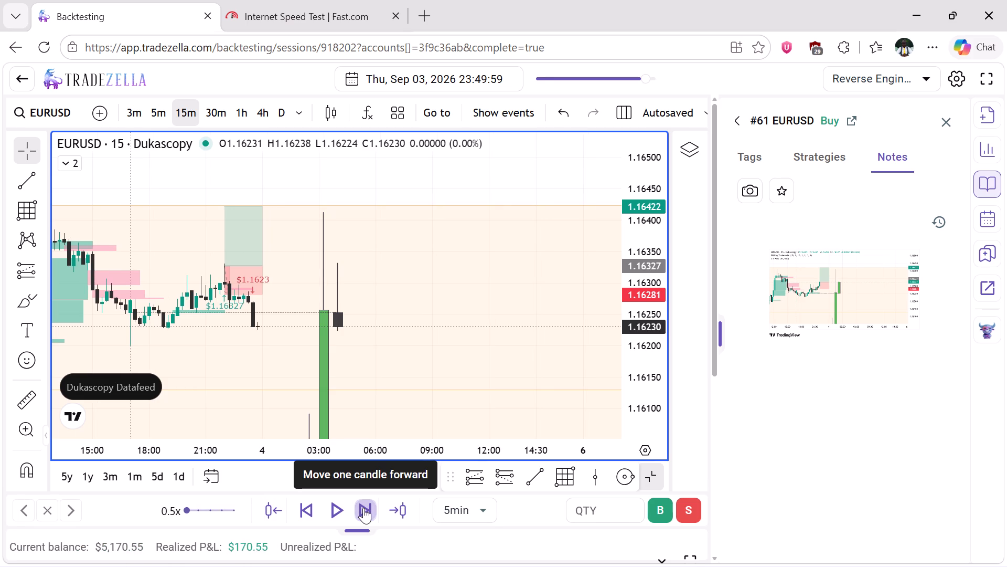
left_click(363, 508)
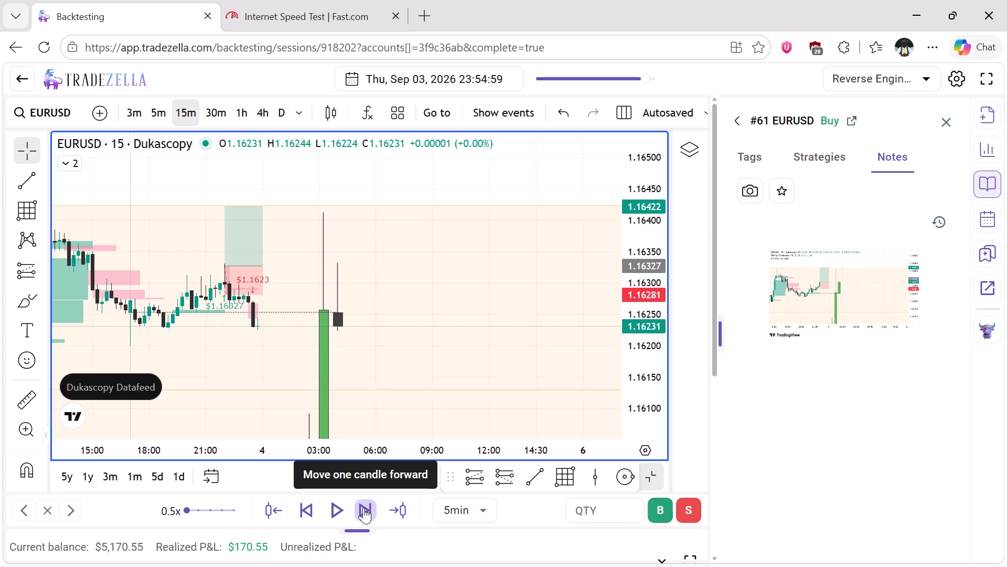
left_click(363, 508)
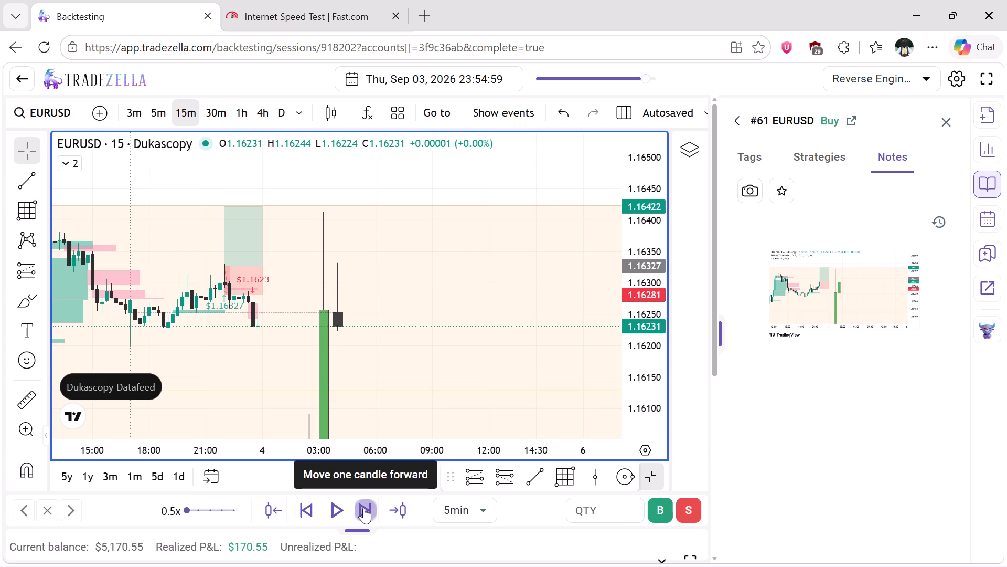
left_click(363, 508)
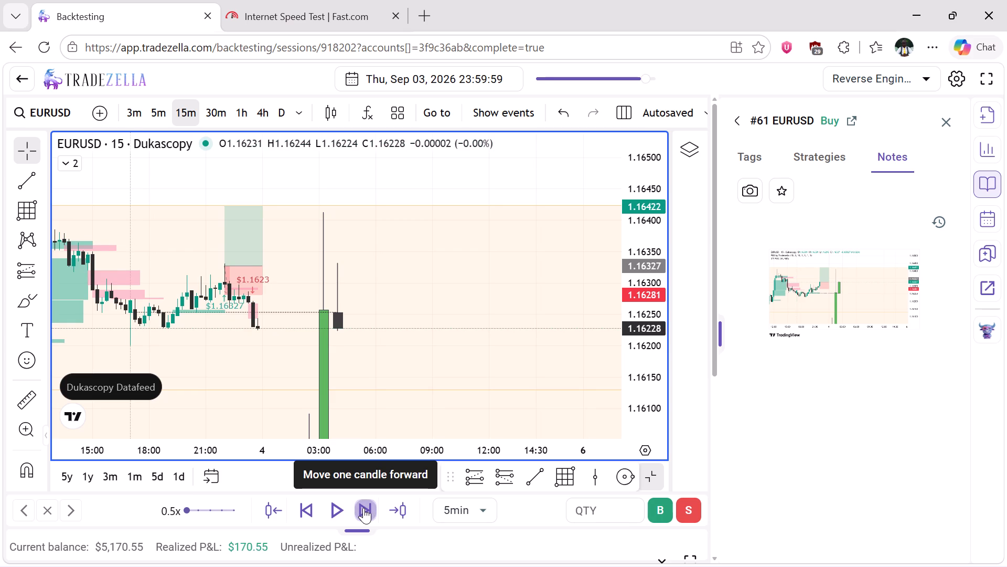
Advance the replay in 5-minute candles from 23:59:59 to 00:19:59 on Sep 04.
left_click(363, 508)
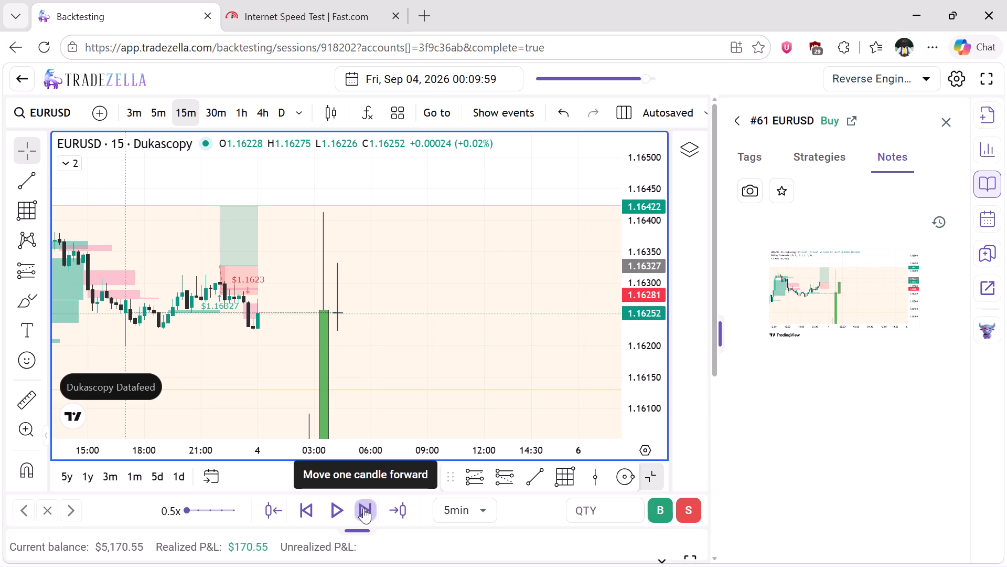
left_click(363, 508)
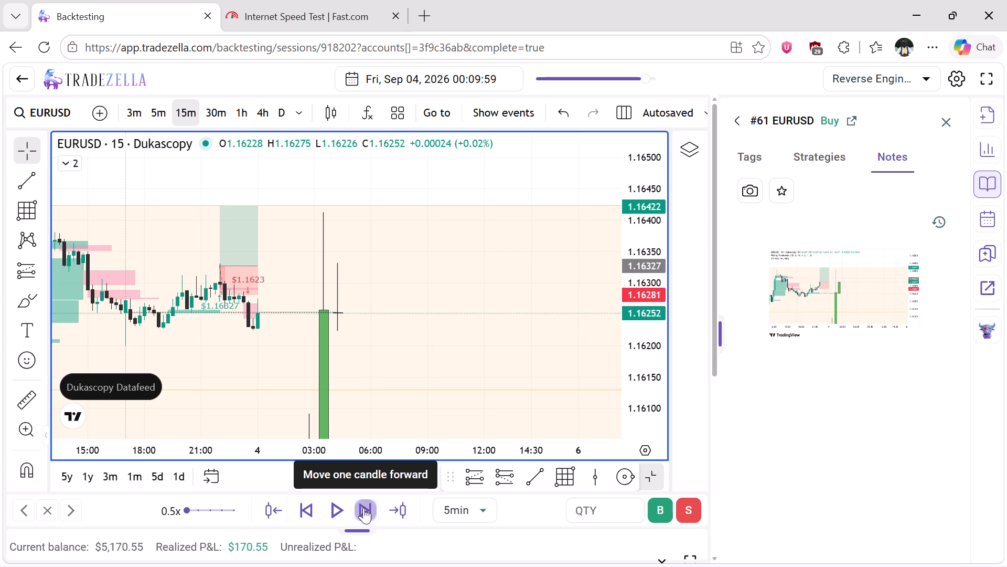
left_click(363, 508)
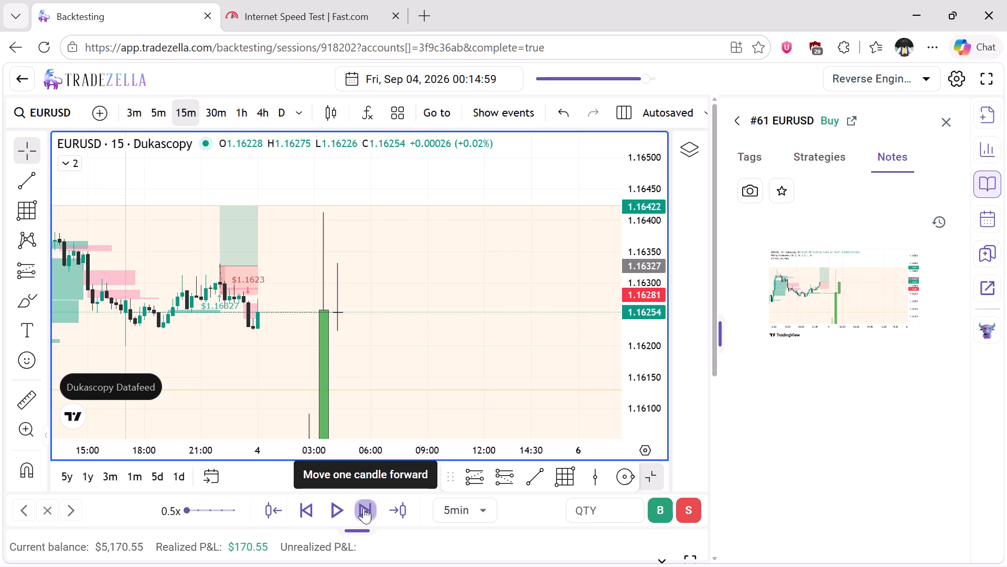
Leave the session and review the Backtesting Dashboard's P&L, win rate, performance and drawdown statistics.
left_click(27, 77)
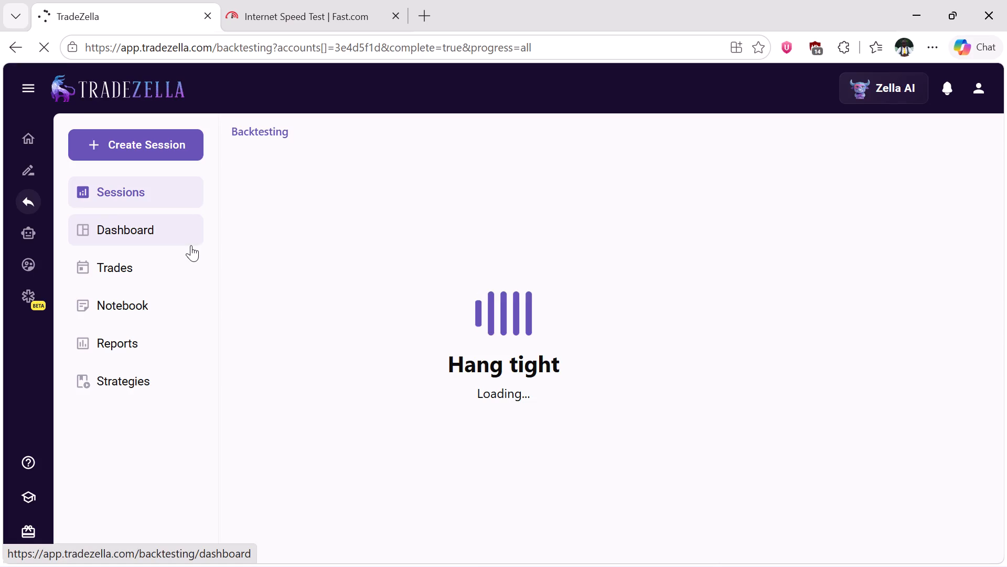
left_click(154, 233)
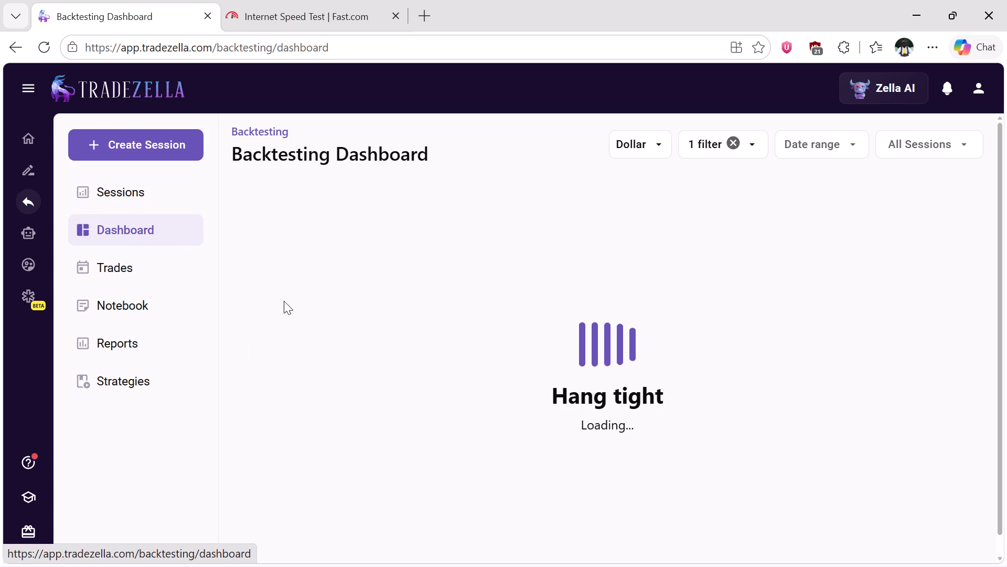
scroll(313, 350, "down", 2)
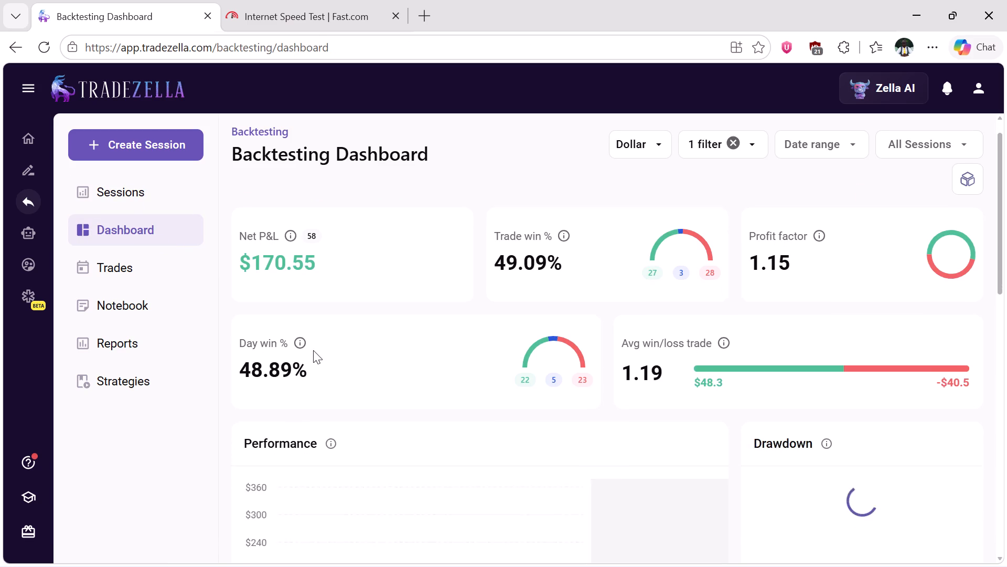
scroll(313, 350, "down", 2)
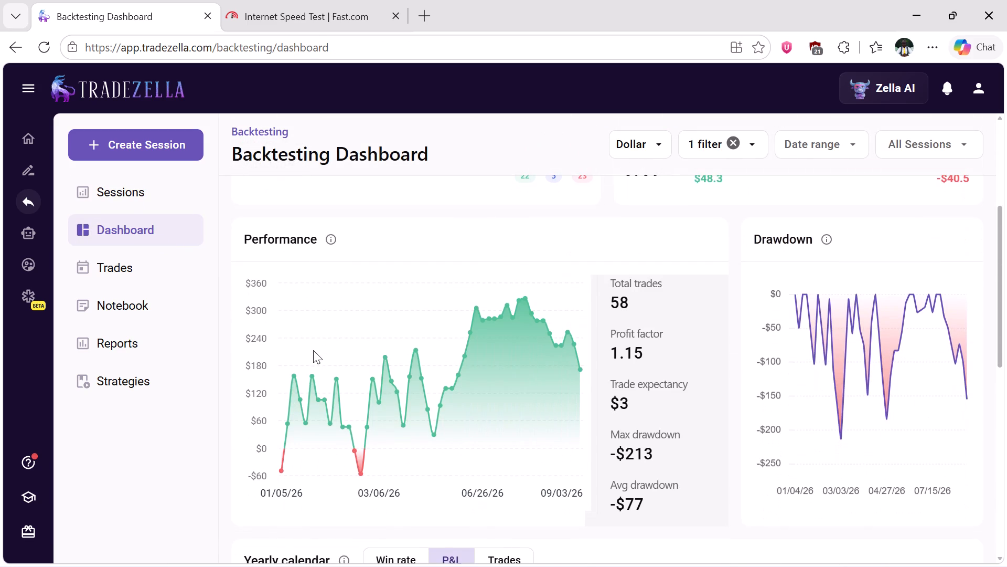
scroll(313, 350, "up", 5)
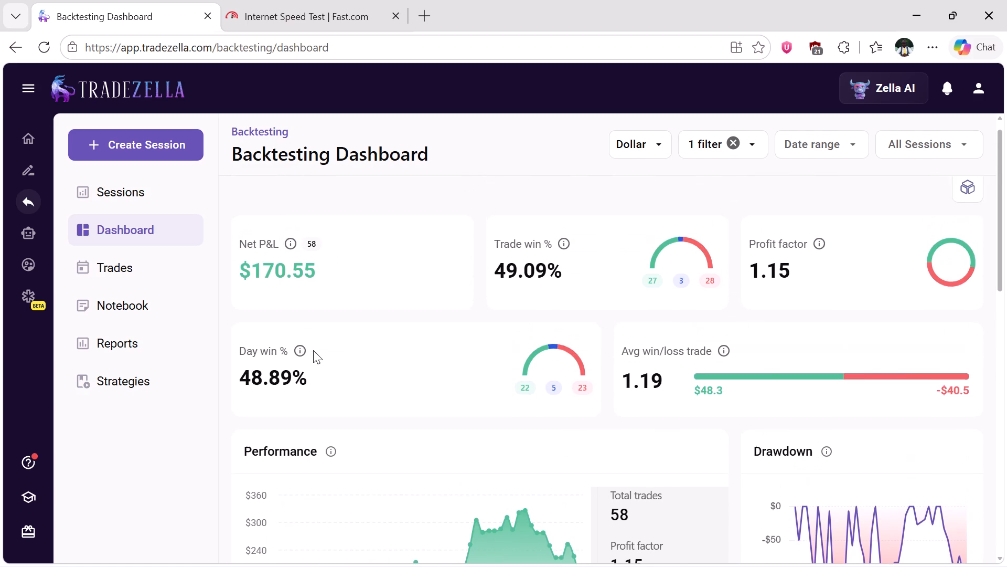
scroll(313, 350, "up", 1)
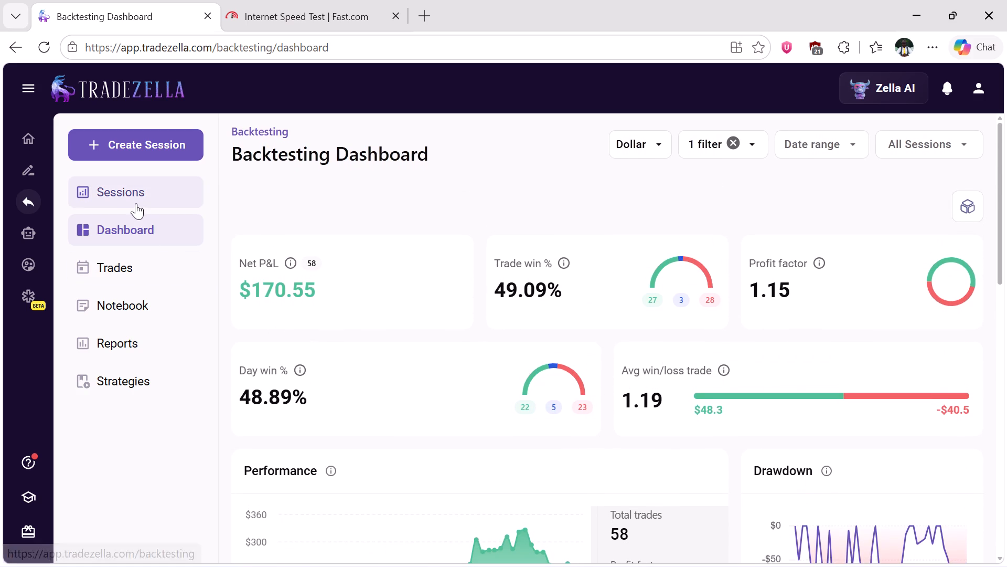
Resume the Reverse Engineering session from the sessions list and close its order form to widen the charts.
left_click(140, 199)
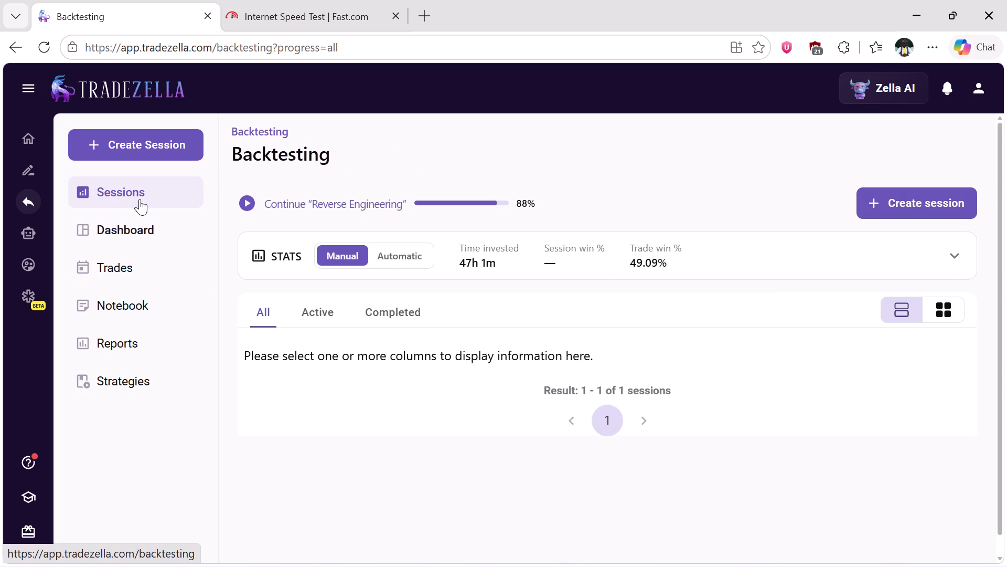
left_click(290, 391)
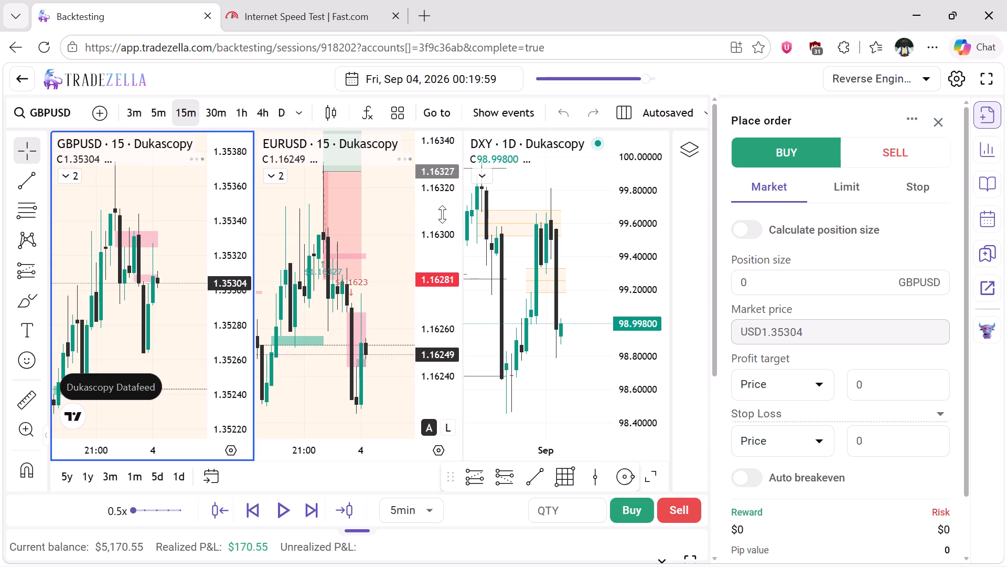
left_click_drag(436, 202, 455, 342)
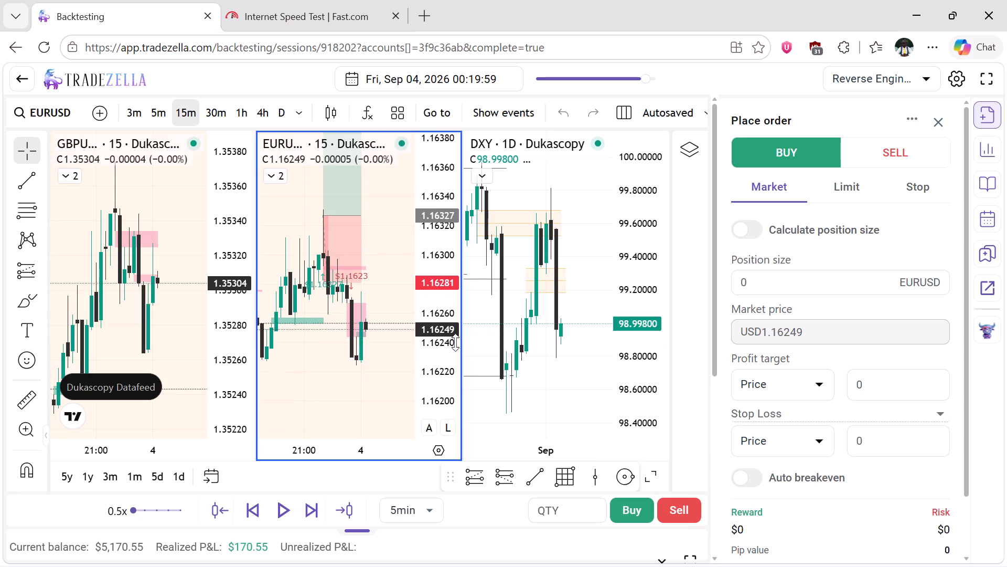
left_click_drag(455, 342, 458, 364)
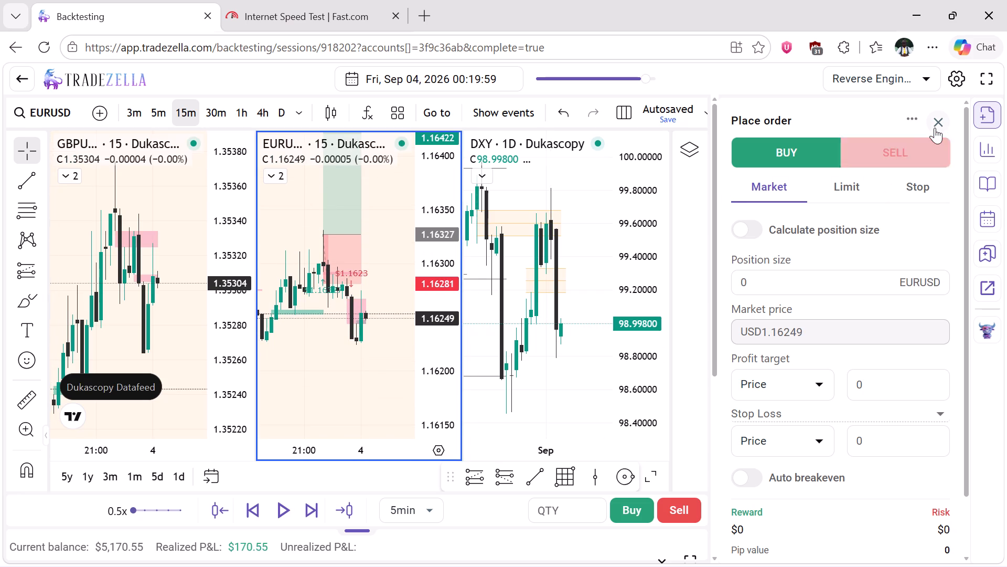
left_click(936, 123)
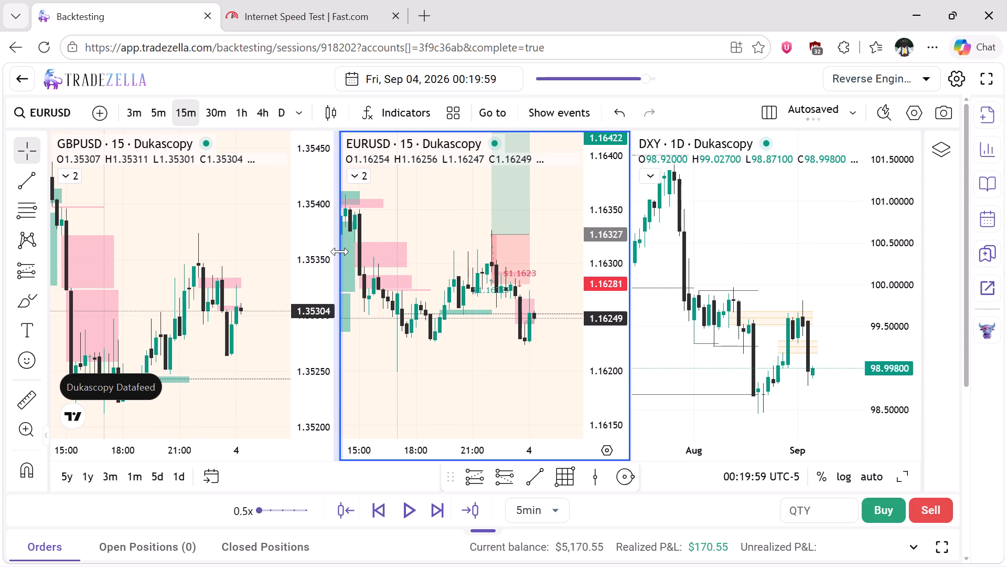
Examine EURUSD on the daily timeframe with the full price range in view.
left_click(282, 122)
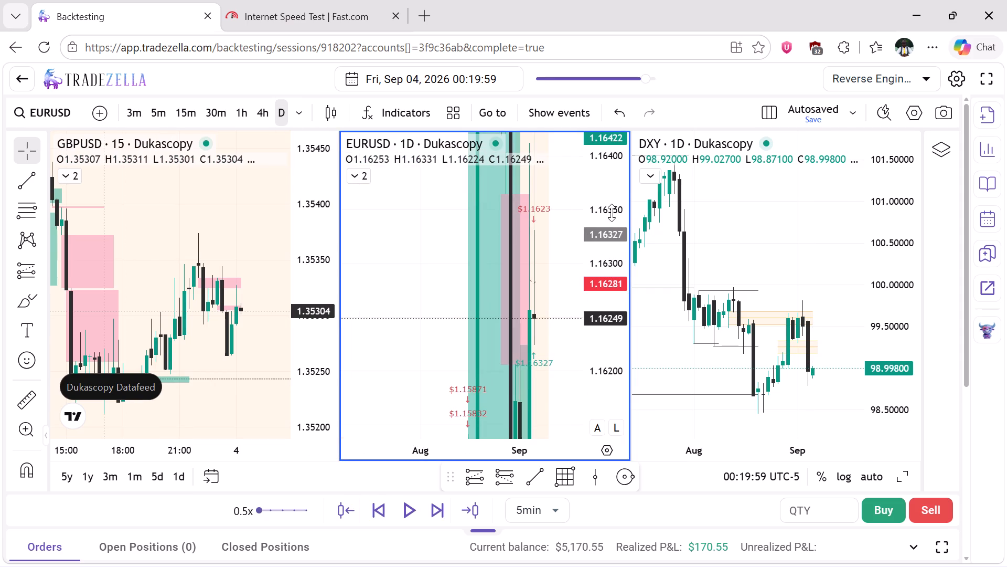
left_click_drag(612, 213, 617, 447)
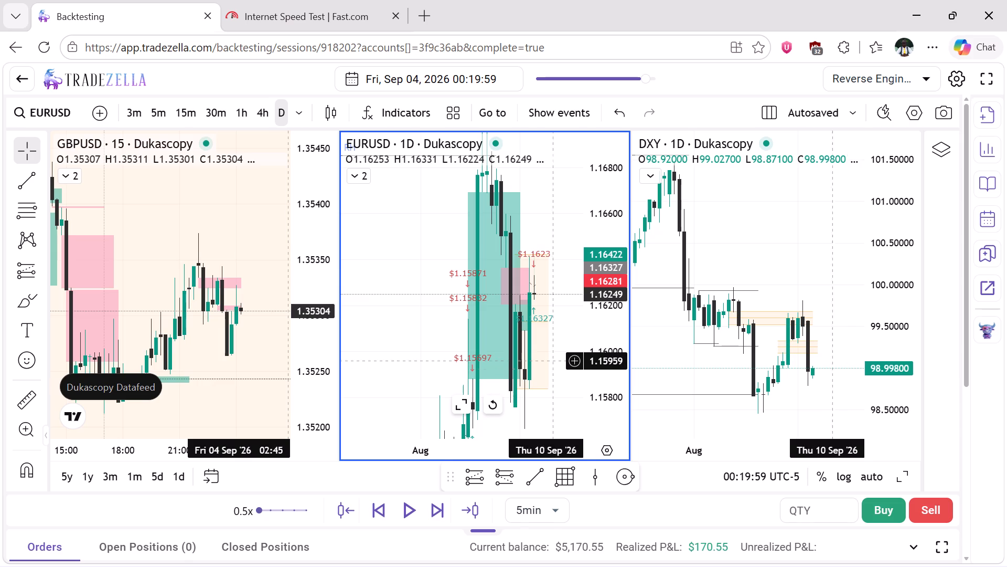
right_click(558, 330)
left_click(608, 113)
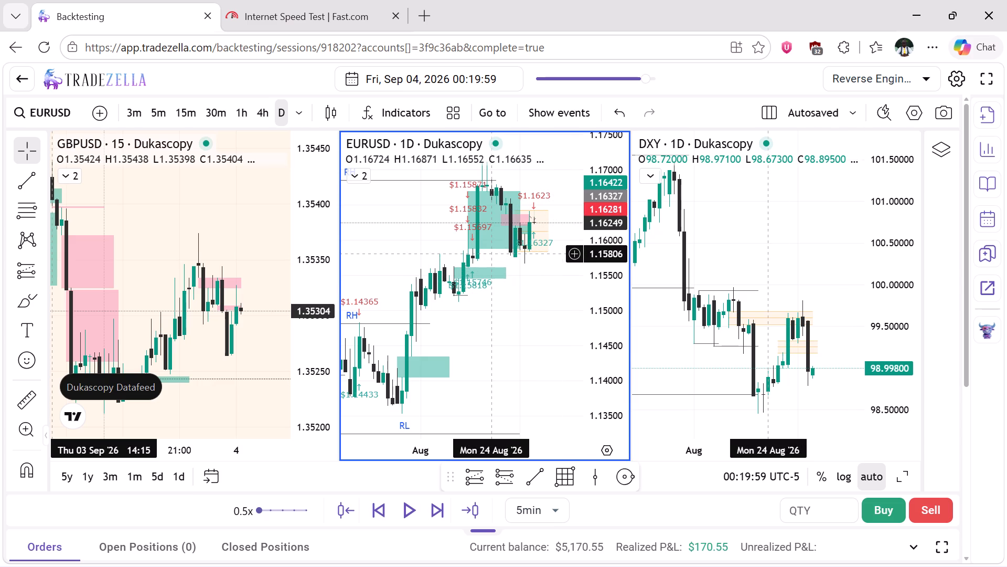
Set the EURUSD chart to the 1-hour timeframe.
left_click(238, 112)
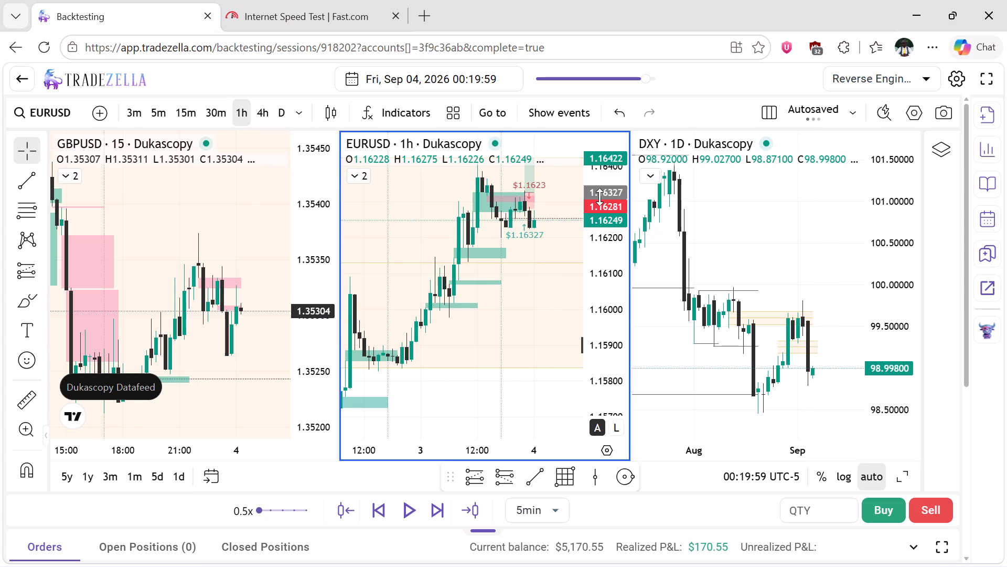
left_click_drag(599, 199, 605, 247)
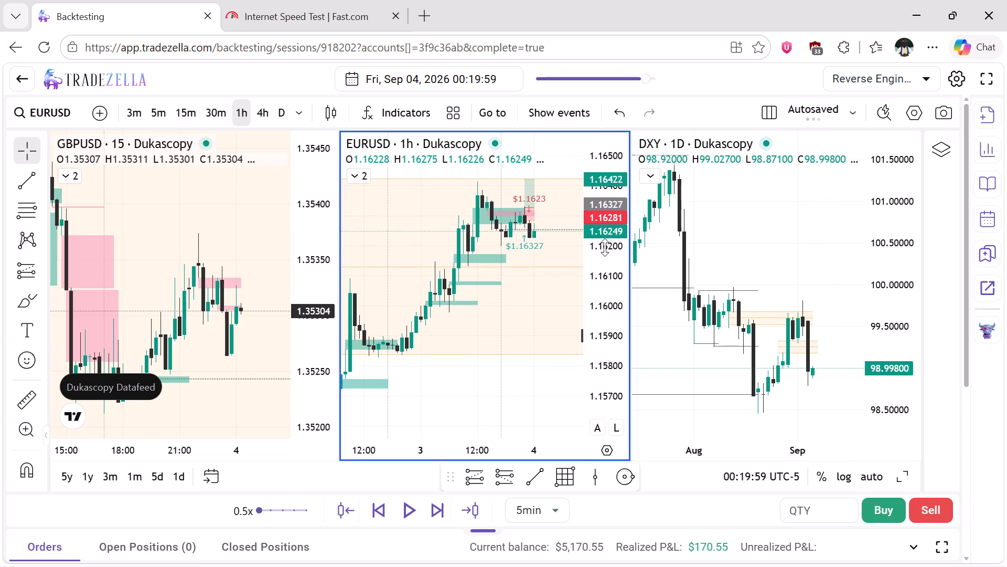
left_click_drag(605, 247, 608, 262)
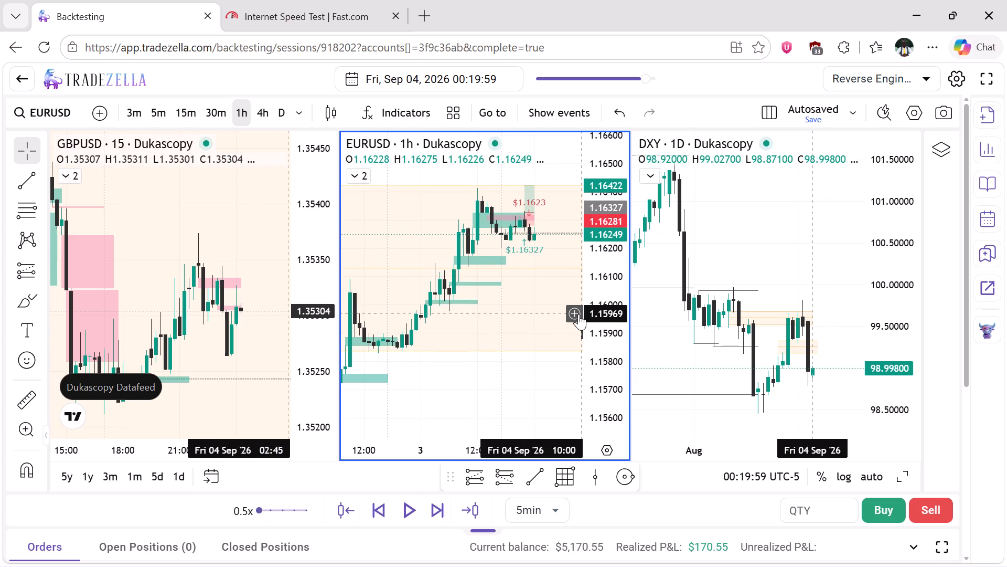
Delete the long position drawing of the closed buy from the EURUSD chart.
left_click(531, 204)
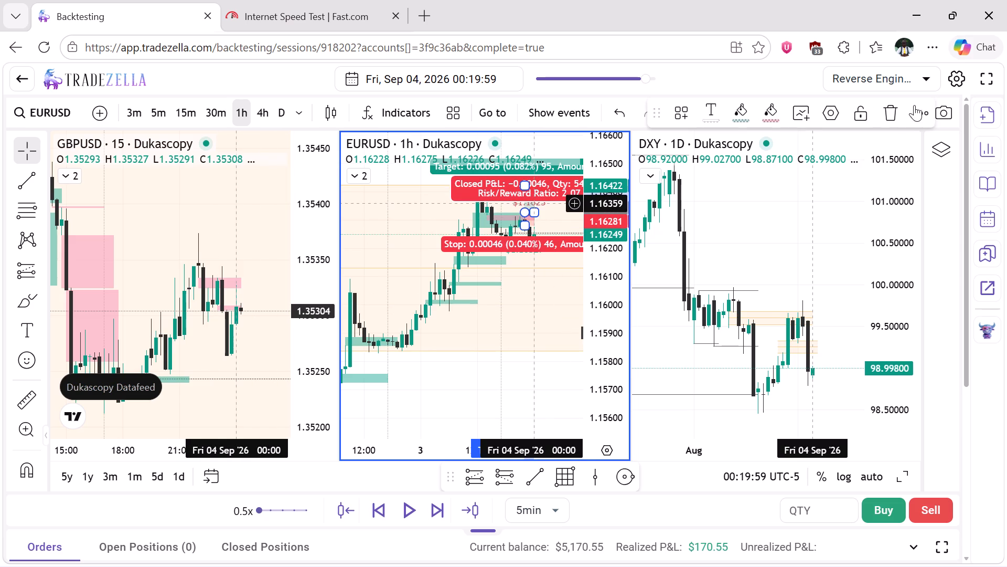
left_click(888, 112)
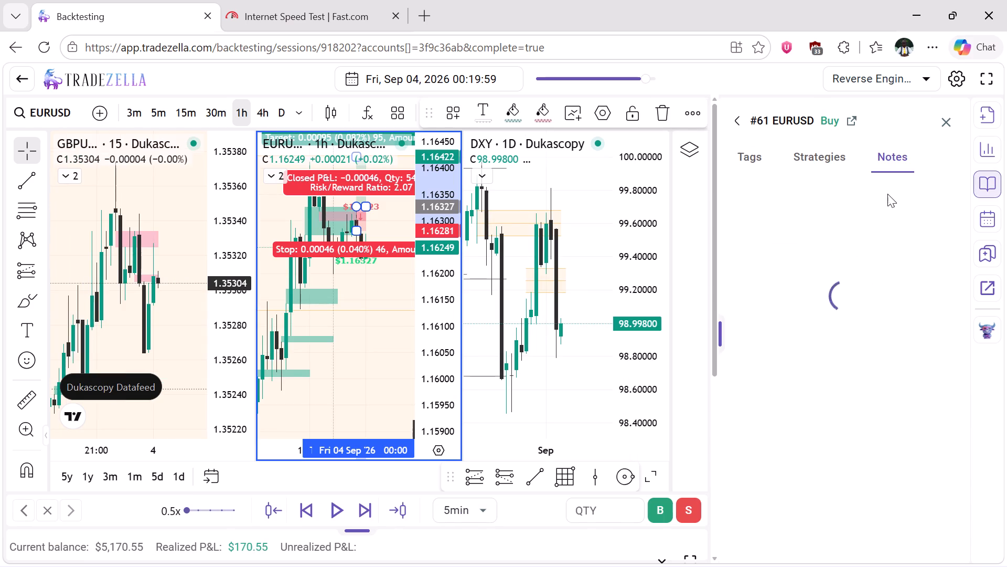
left_click(945, 121)
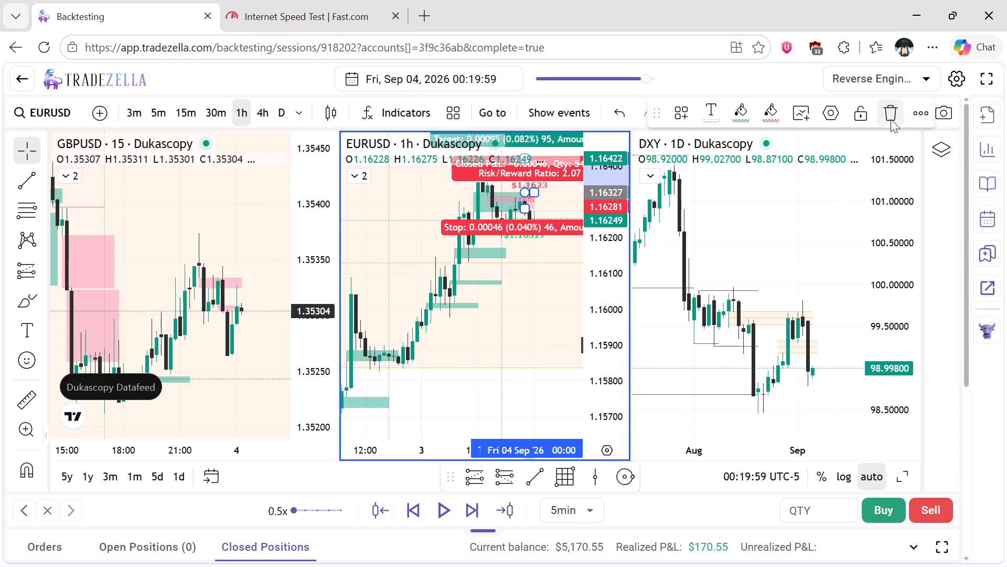
left_click(885, 116)
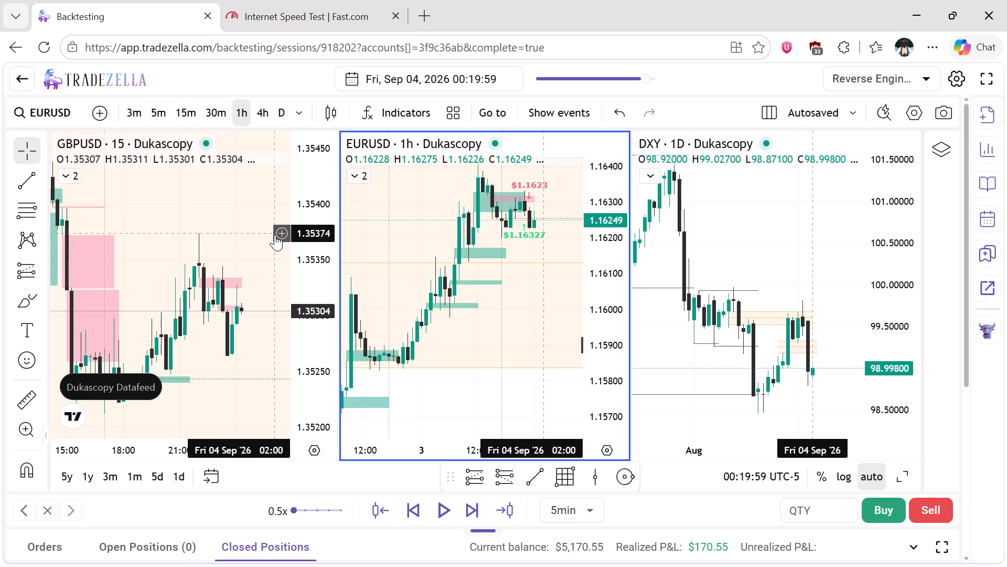
Set the GBPUSD chart to the 1-hour timeframe.
left_click(231, 218)
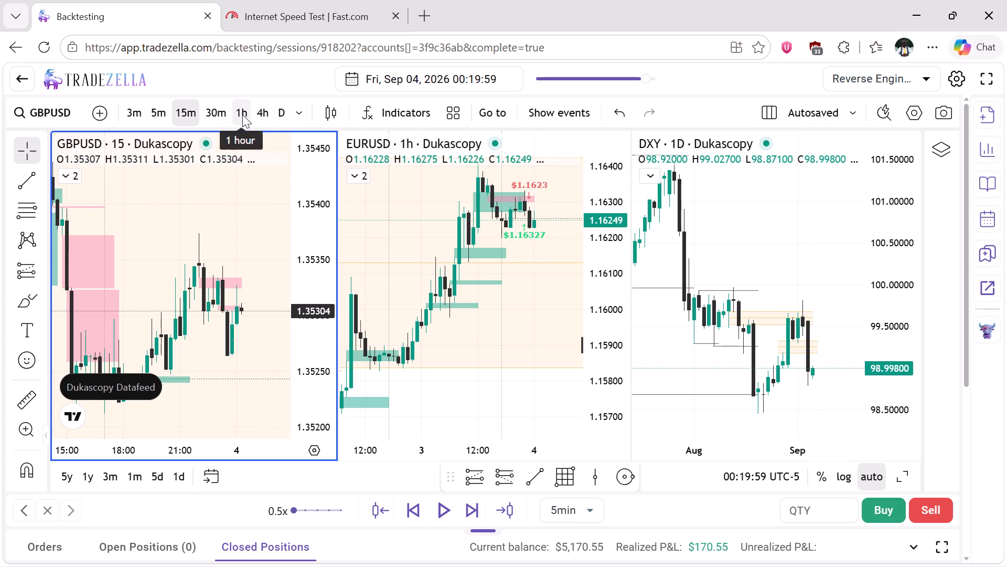
left_click(242, 114)
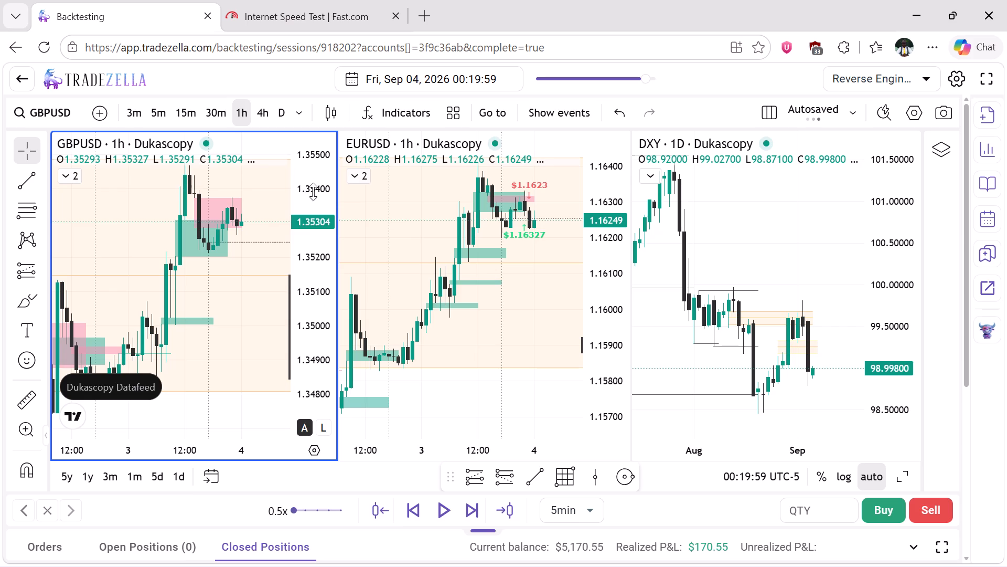
left_click_drag(313, 192, 313, 209)
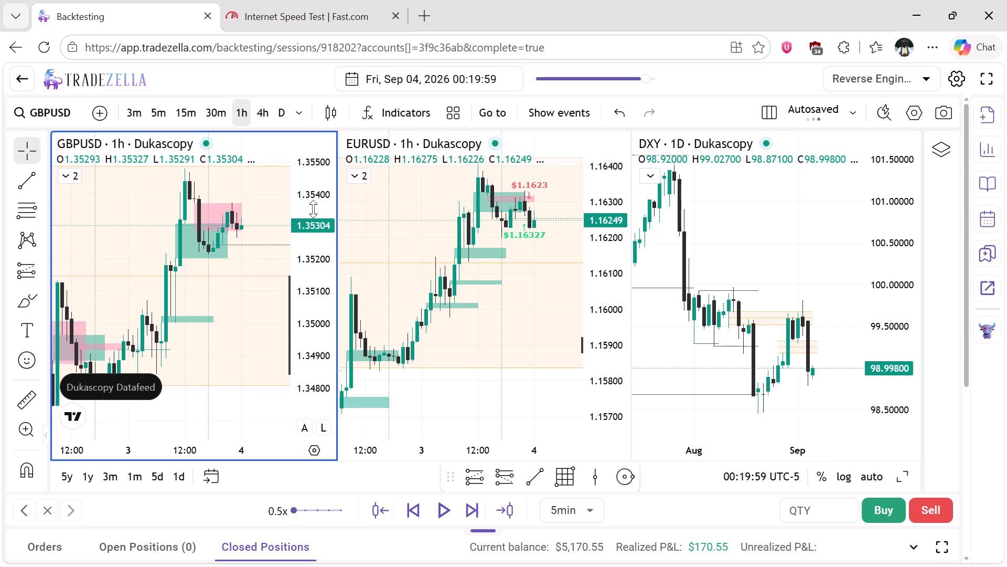
left_click_drag(313, 209, 312, 221)
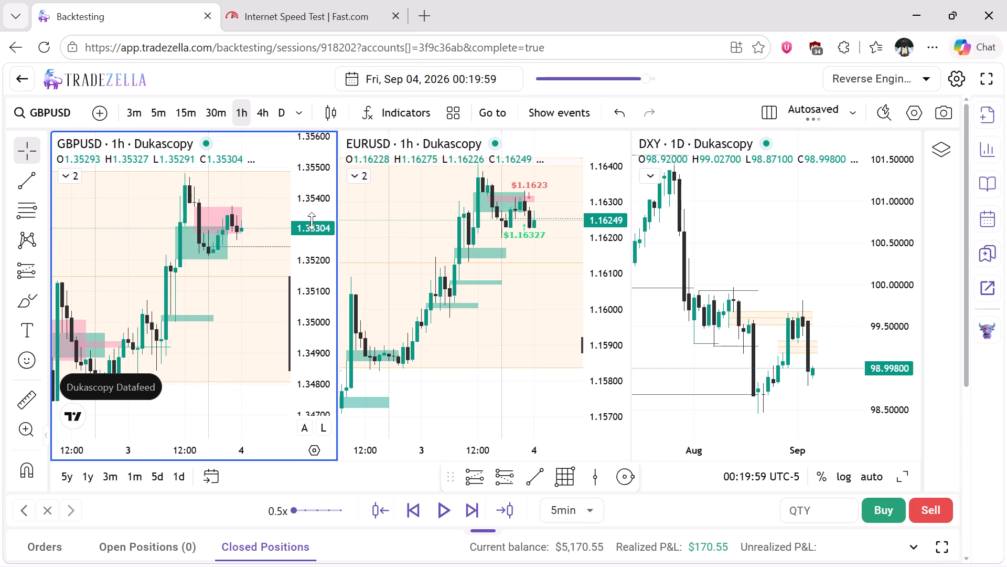
Advance the replay candle by candle in 5-minute steps to Fri, Sep 04, 2026 00:44:59.
scroll(253, 195, "left", 1)
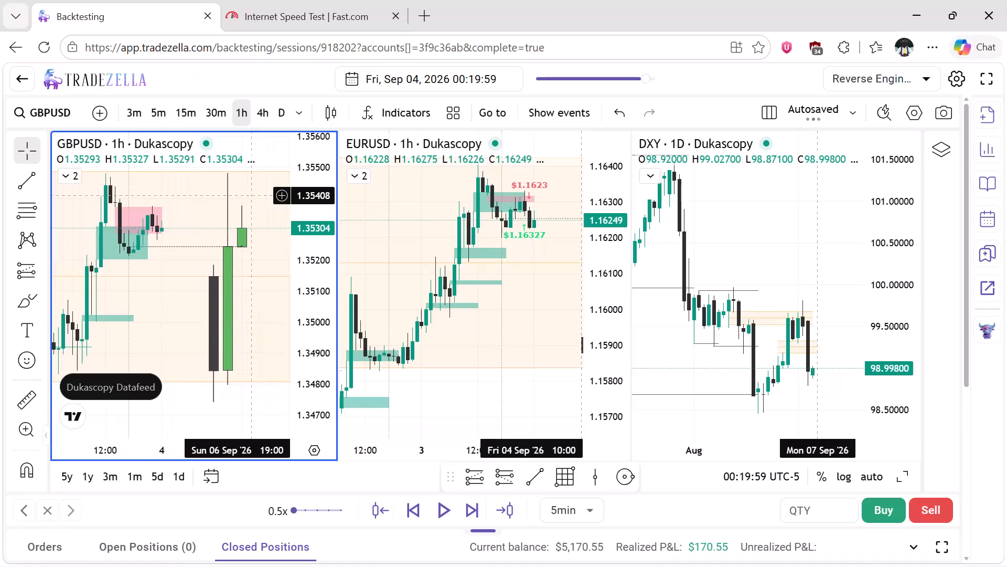
scroll(253, 195, "left", 2)
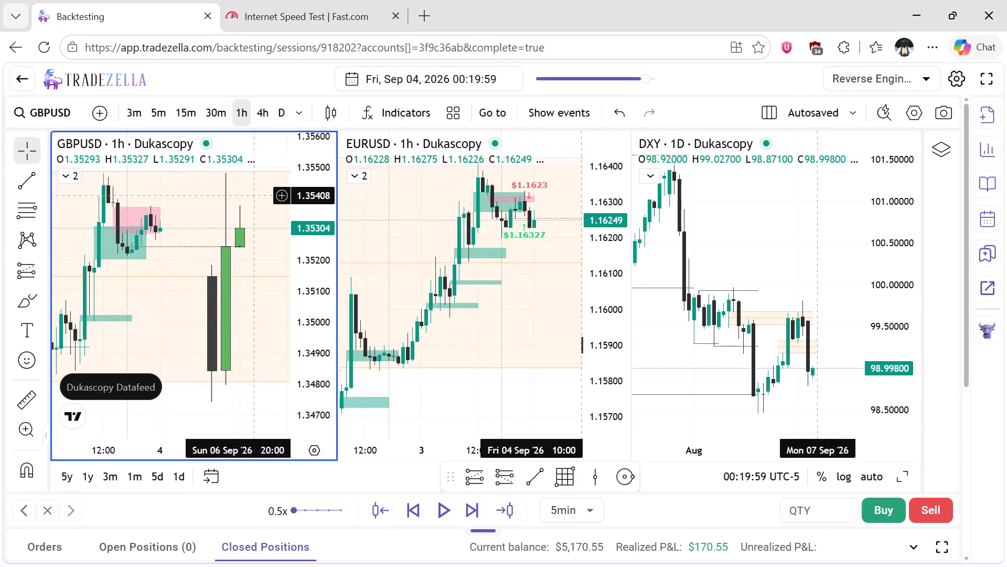
scroll(253, 195, "left", 1)
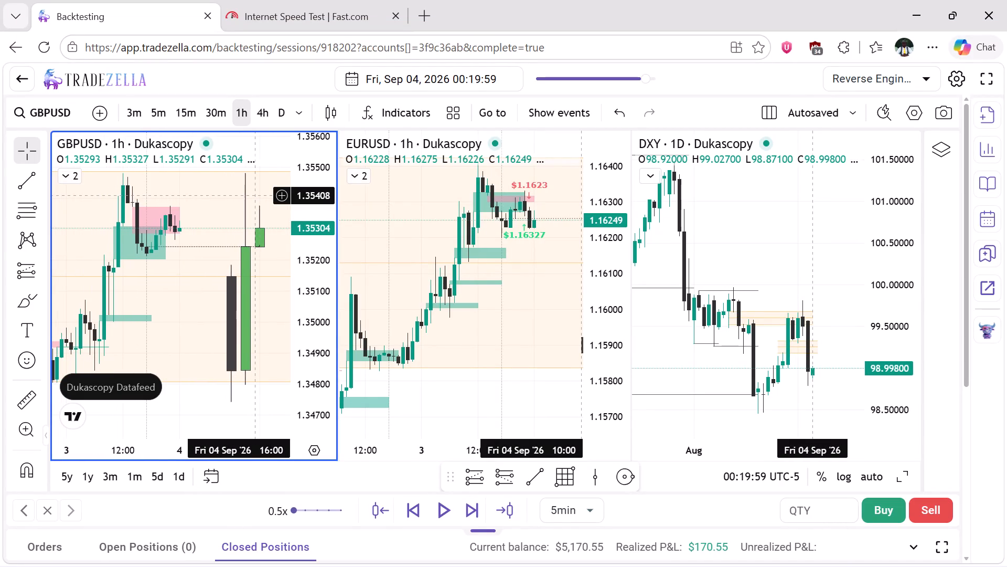
left_click(473, 506)
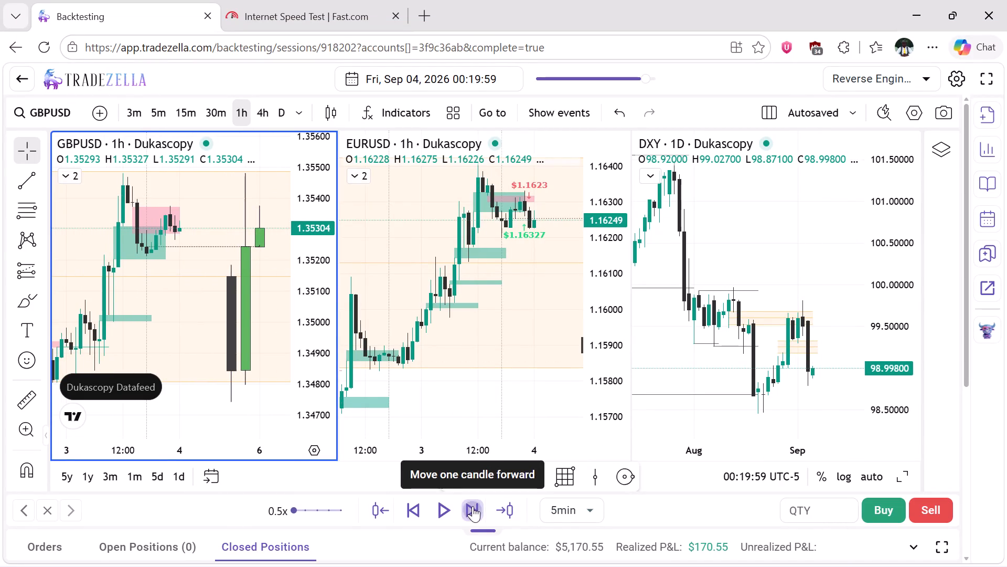
left_click(473, 506)
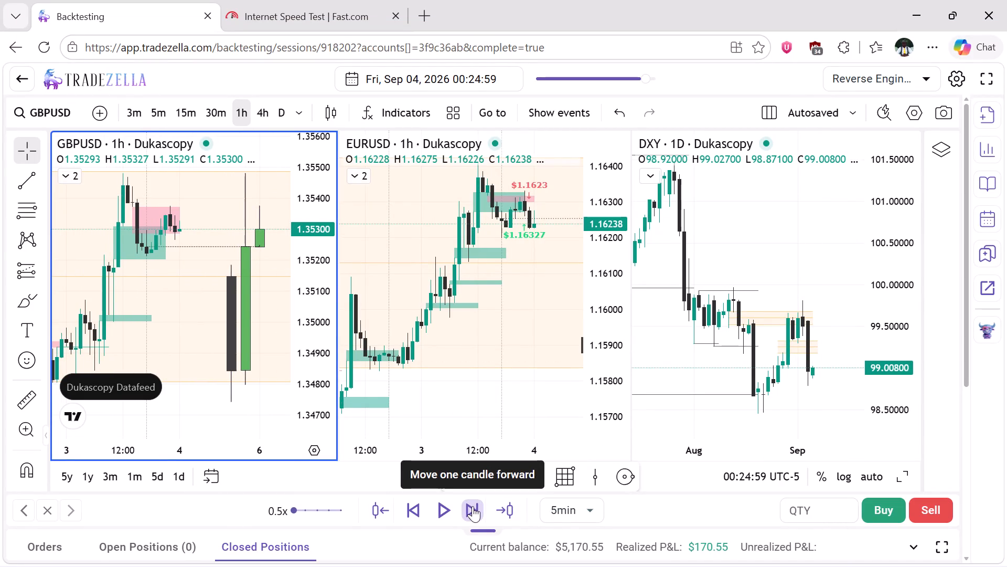
left_click(473, 506)
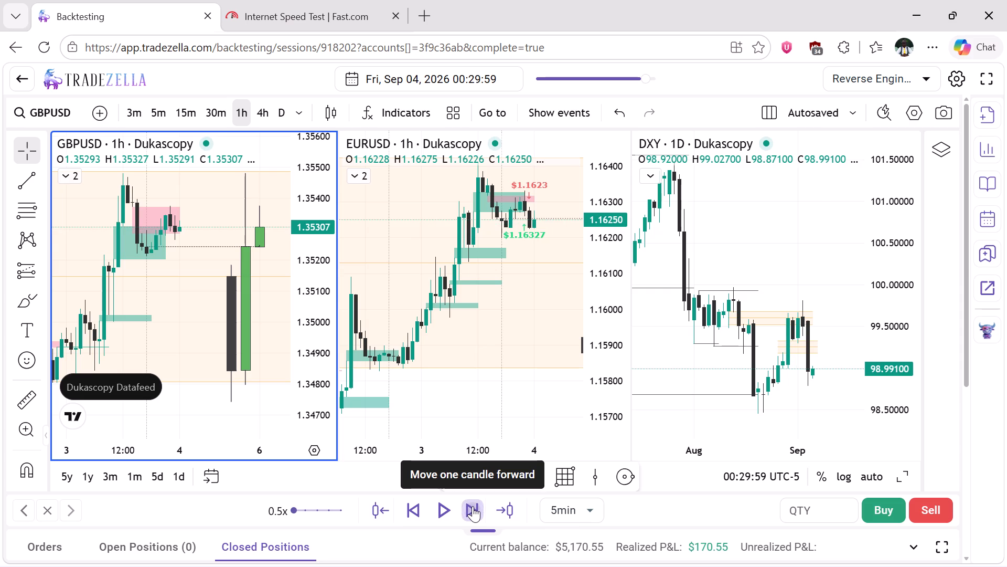
left_click(473, 506)
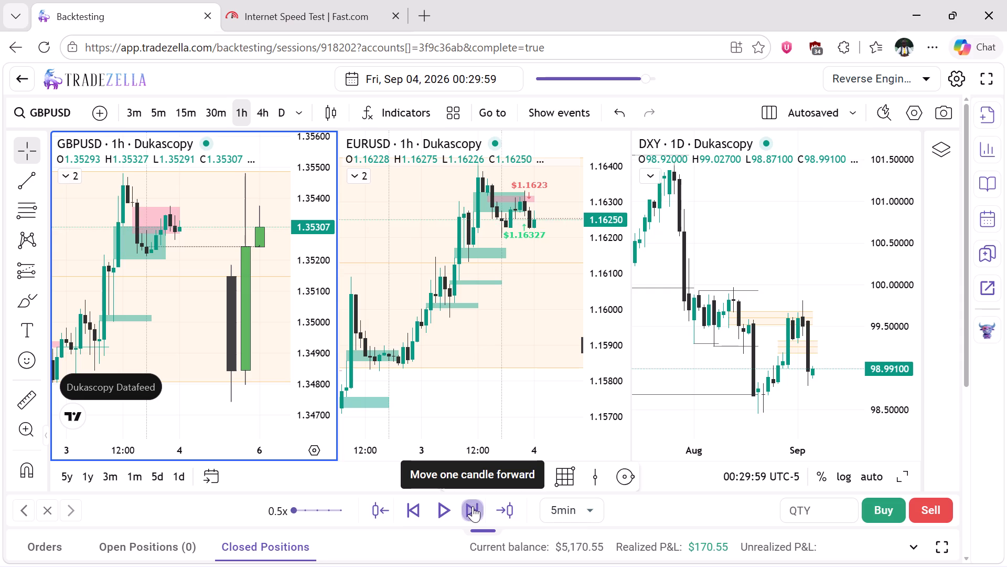
left_click(473, 506)
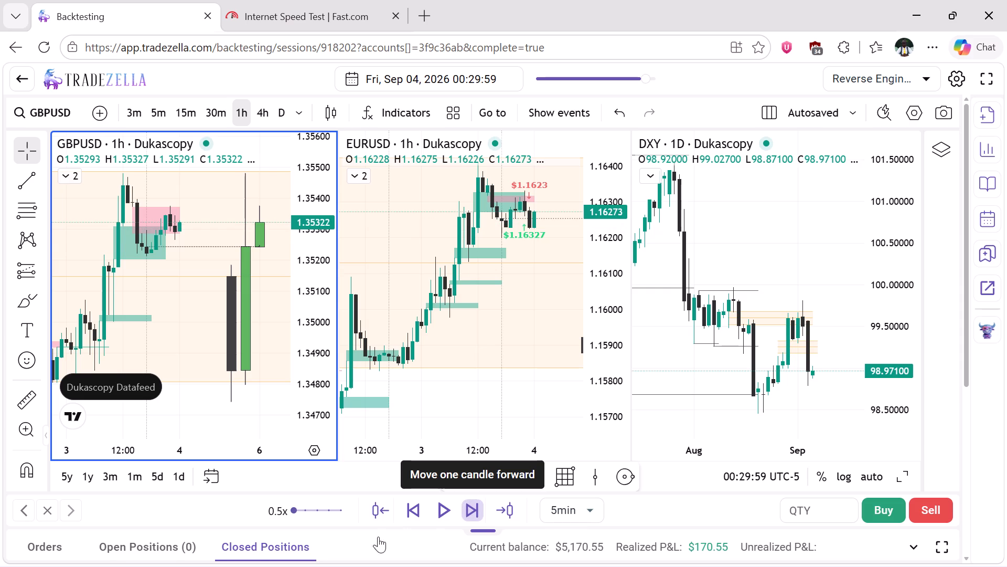
Review the closed positions list, comparing side, entry and exit prices, and realized P&L of the past trades.
scroll(330, 533, "down", 2)
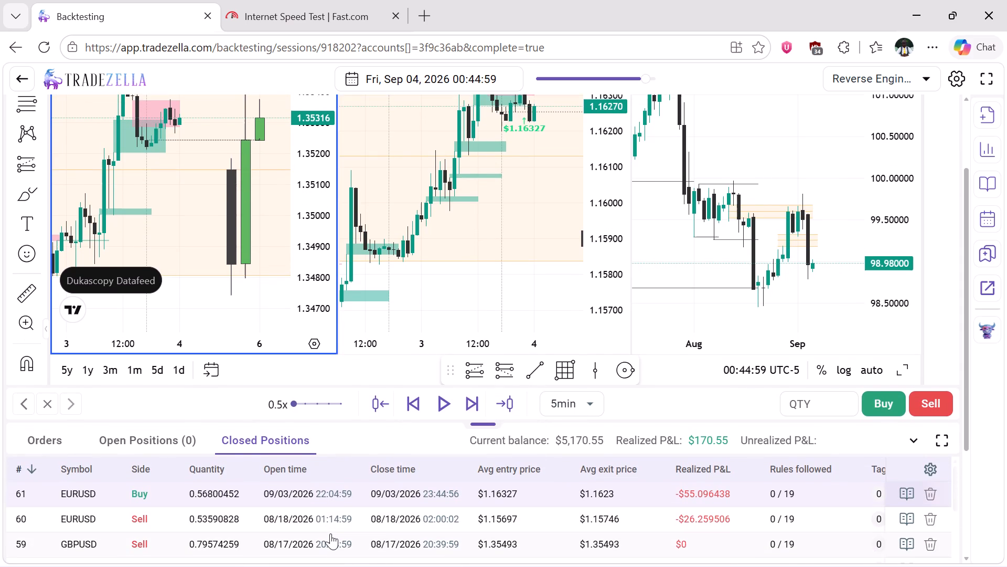
scroll(330, 533, "down", 2)
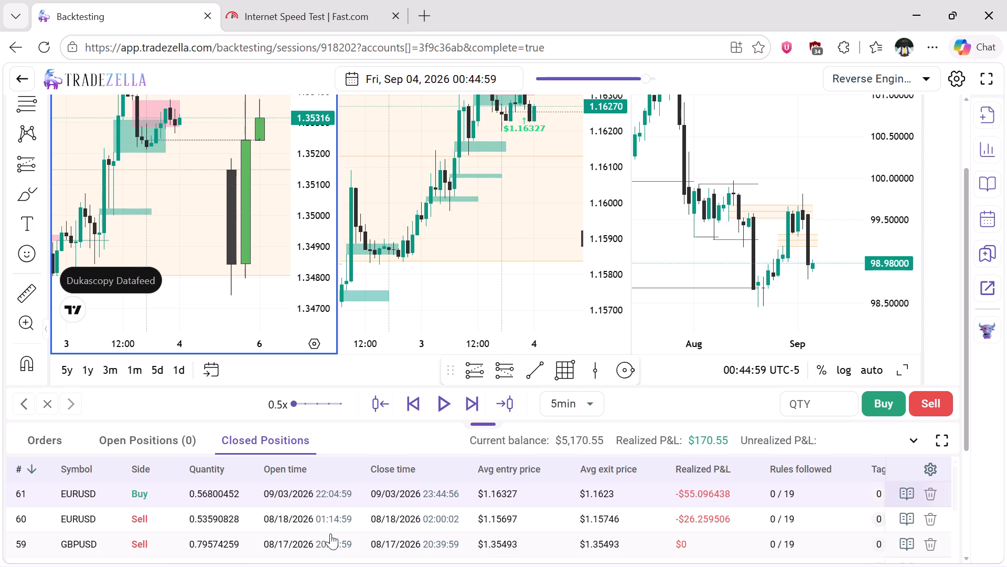
scroll(330, 533, "down", 3)
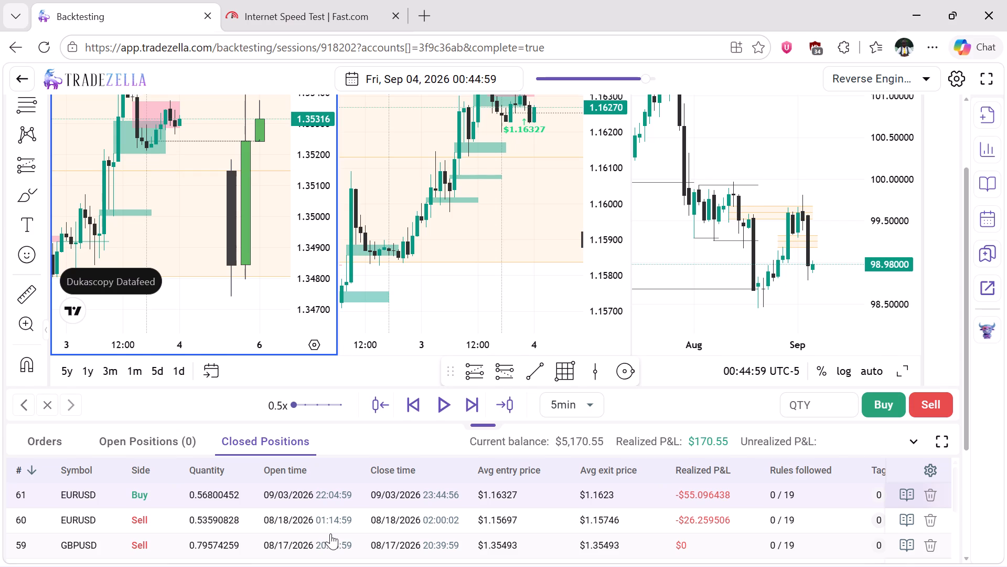
scroll(330, 533, "down", 4)
scroll(464, 497, "left", 1)
scroll(464, 497, "down", 2)
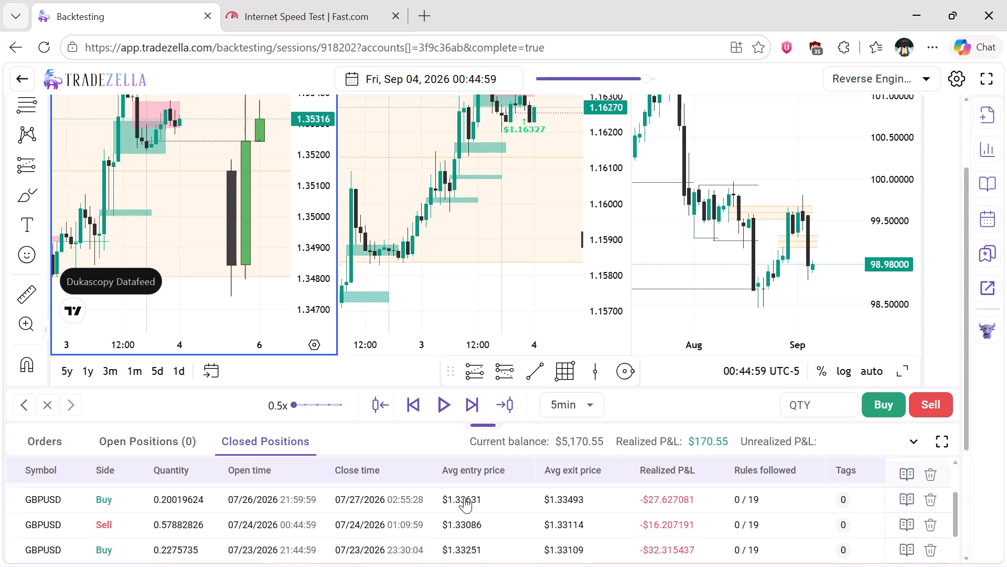
scroll(464, 497, "down", 3)
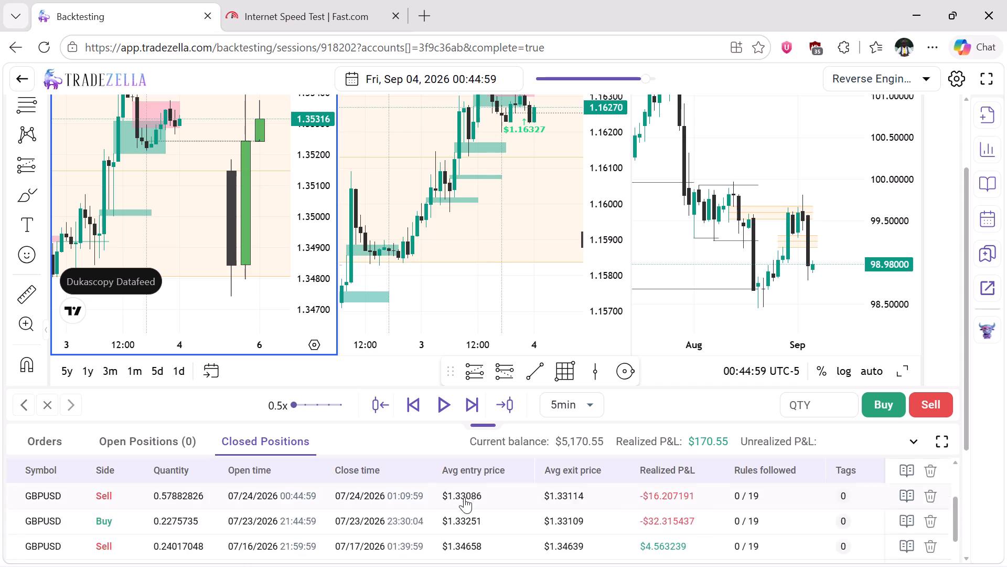
scroll(464, 497, "up", 3)
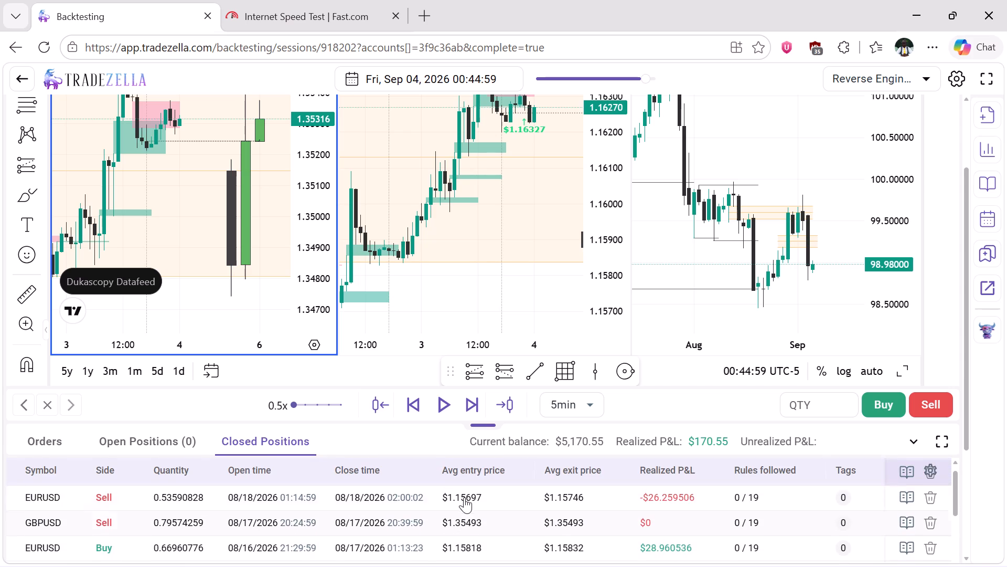
scroll(464, 497, "up", 1)
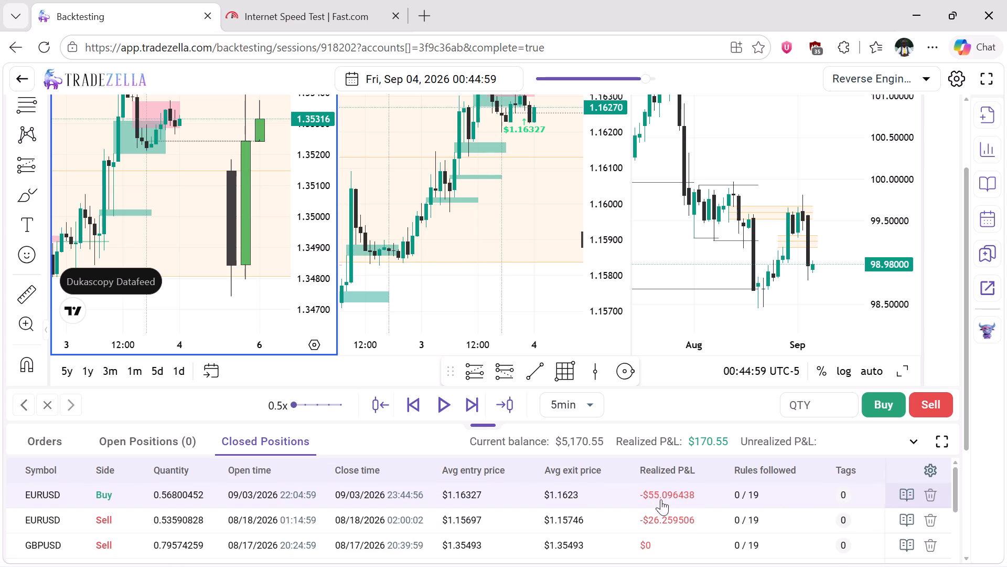
scroll(674, 392, "up", 3)
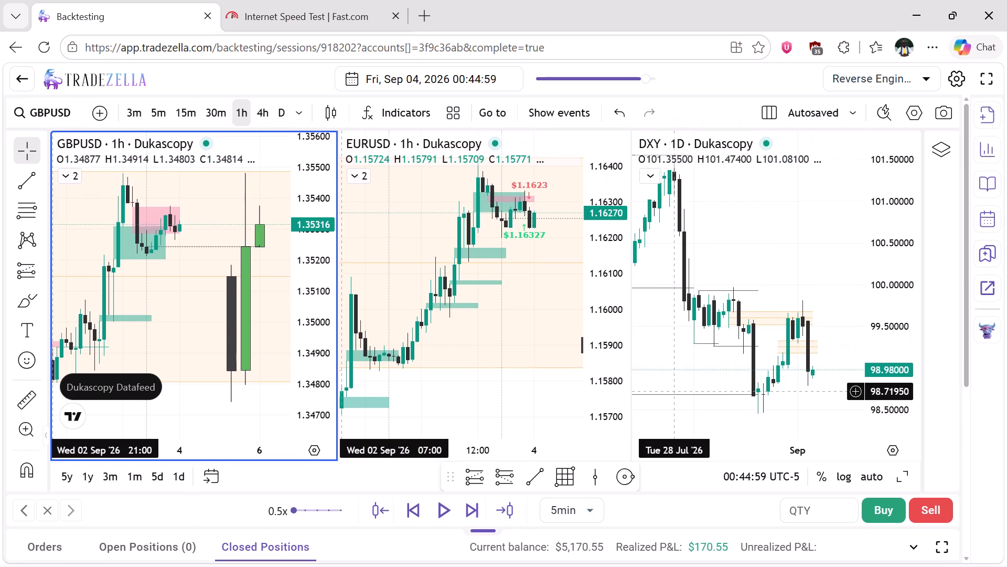
Advance the replay two more 5-minute candles to Sep 04, 2026 00:54:59.
left_click(480, 509)
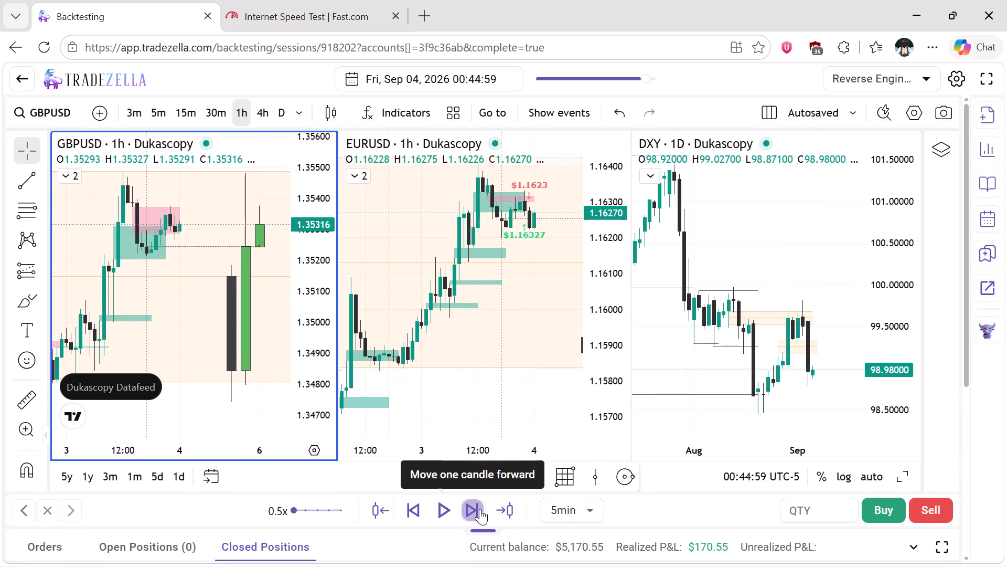
left_click(480, 509)
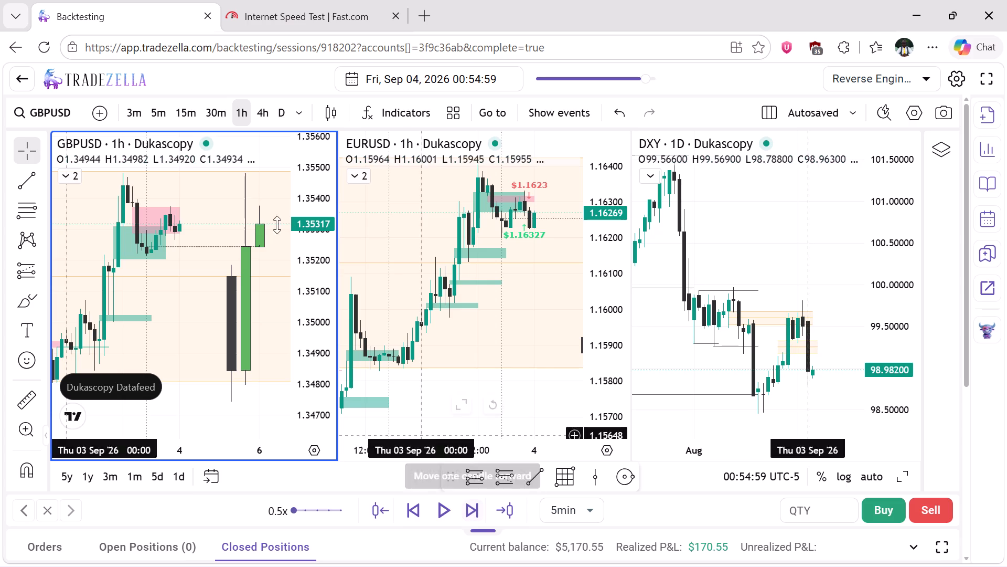
Set the GBPUSD chart to the daily timeframe.
left_click(287, 111)
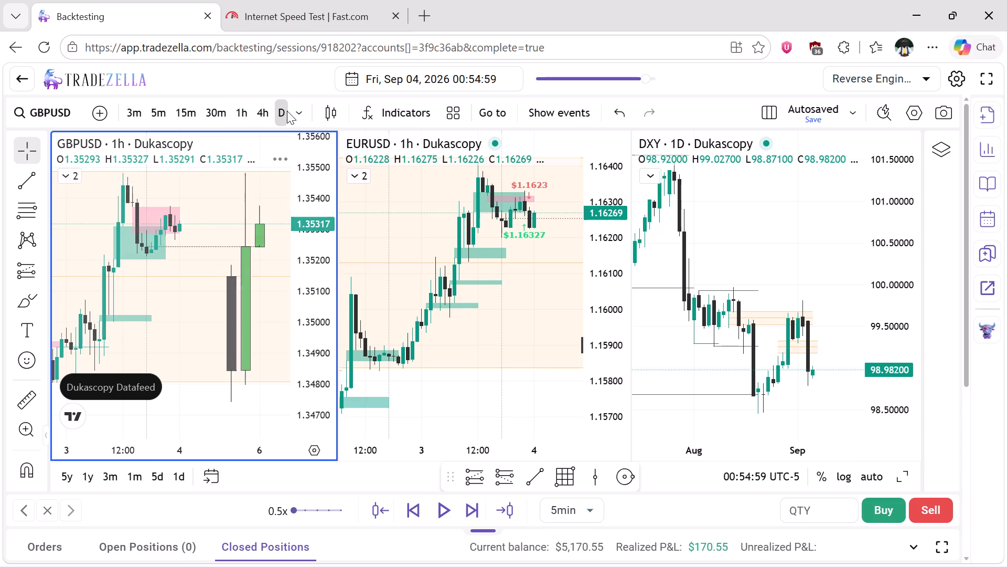
right_click(234, 222)
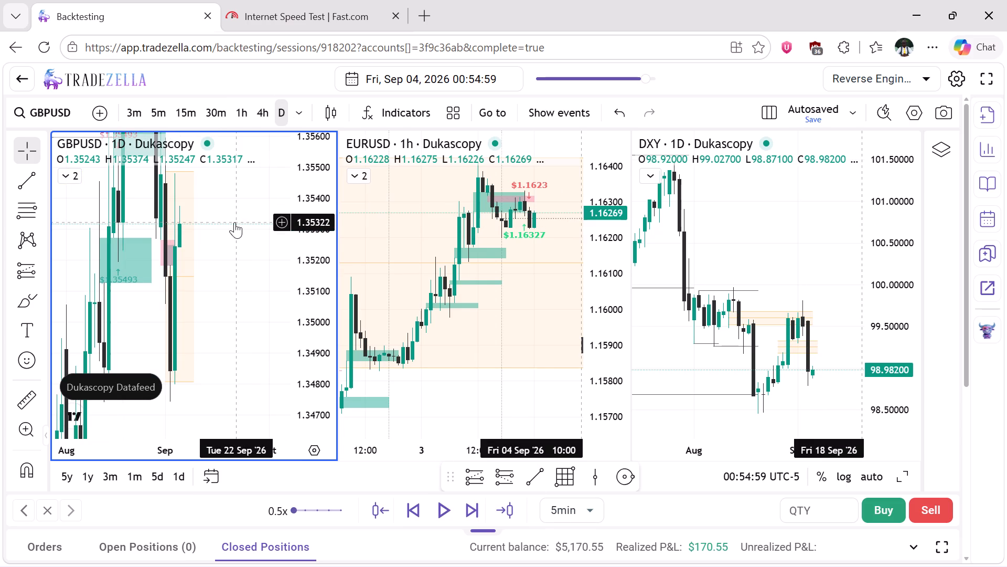
Delete the orange range drawing between 1.35487 and 1.34808 from the GBPUSD chart.
left_click(192, 221)
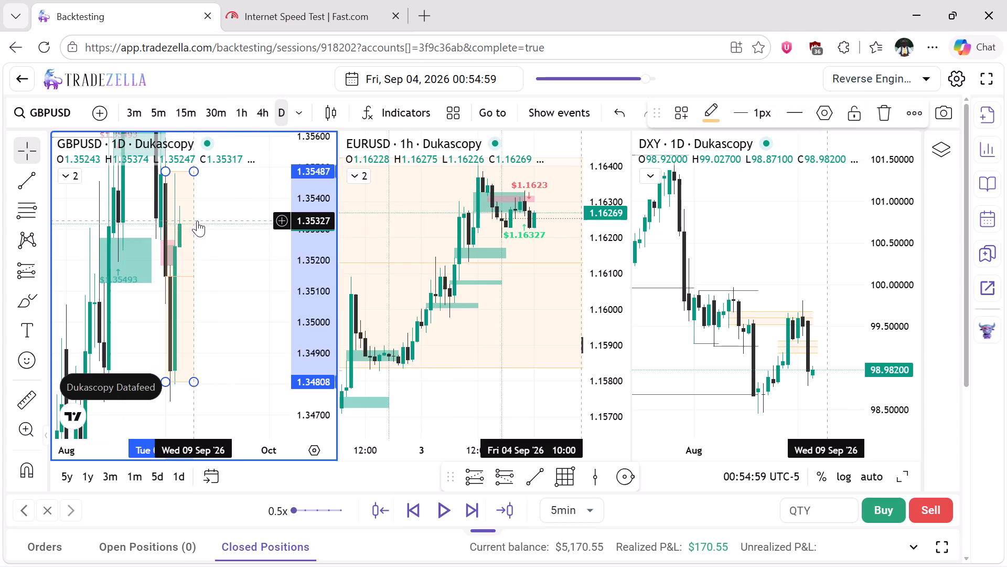
left_click(884, 113)
Reset the GBPUSD chart view.
right_click(223, 268)
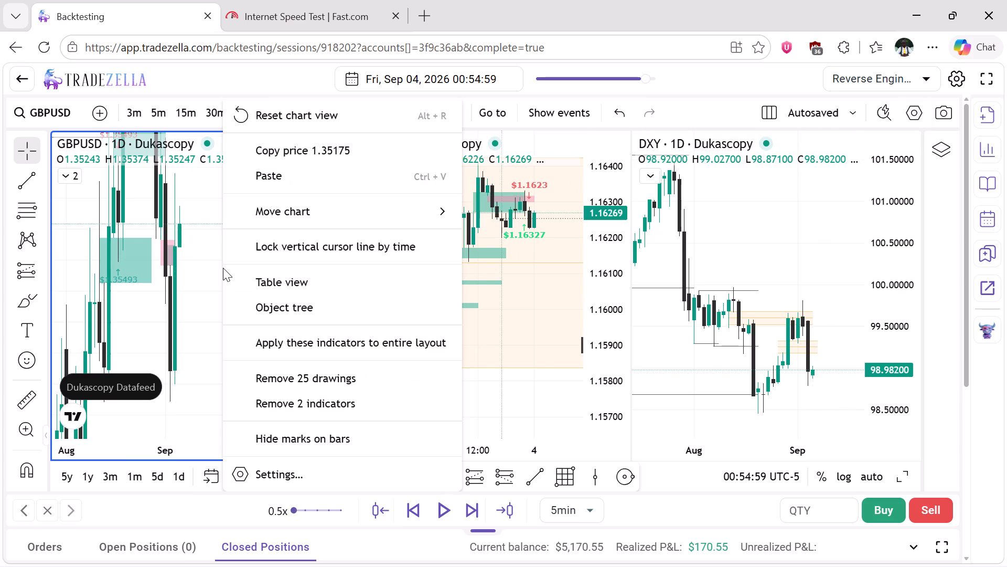
left_click(276, 114)
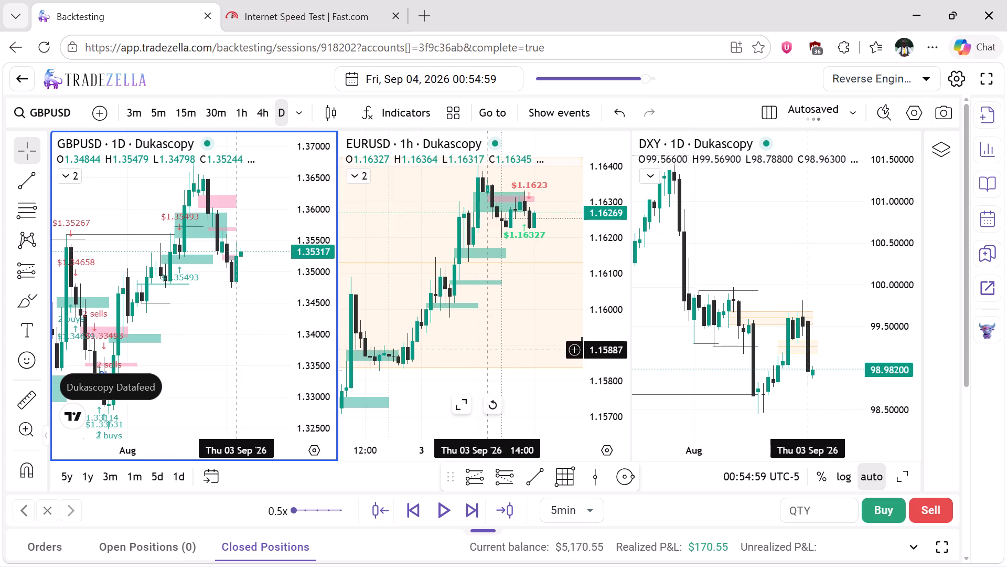
Set the EURUSD chart to the daily timeframe and delete its orange range drawing between 1.16423 and 1.15837.
left_click(495, 370)
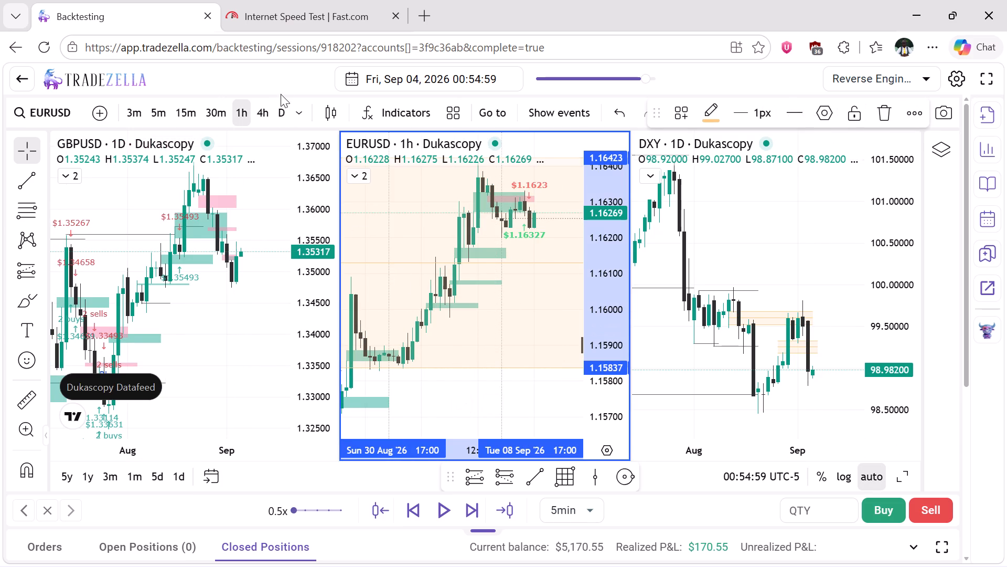
left_click(281, 110)
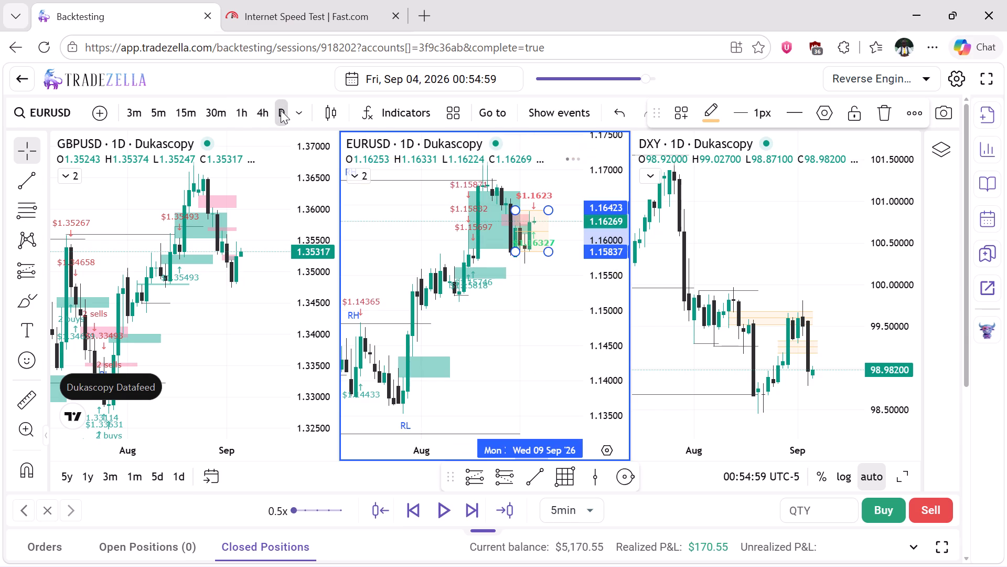
left_click(884, 110)
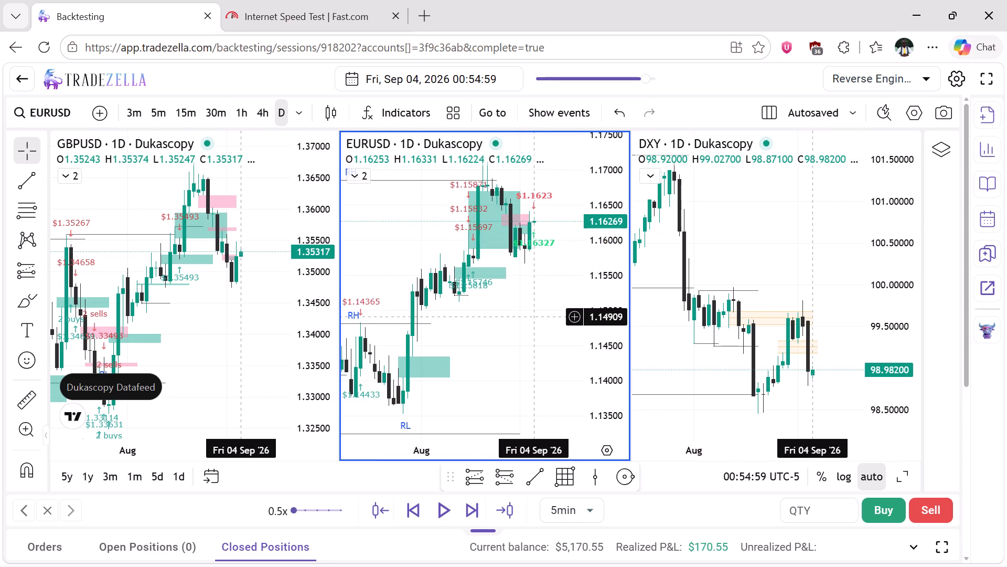
Set the replay step to 4h and advance the replay candle by candle to Sep 04, 2026 16:59:59.
left_click(578, 506)
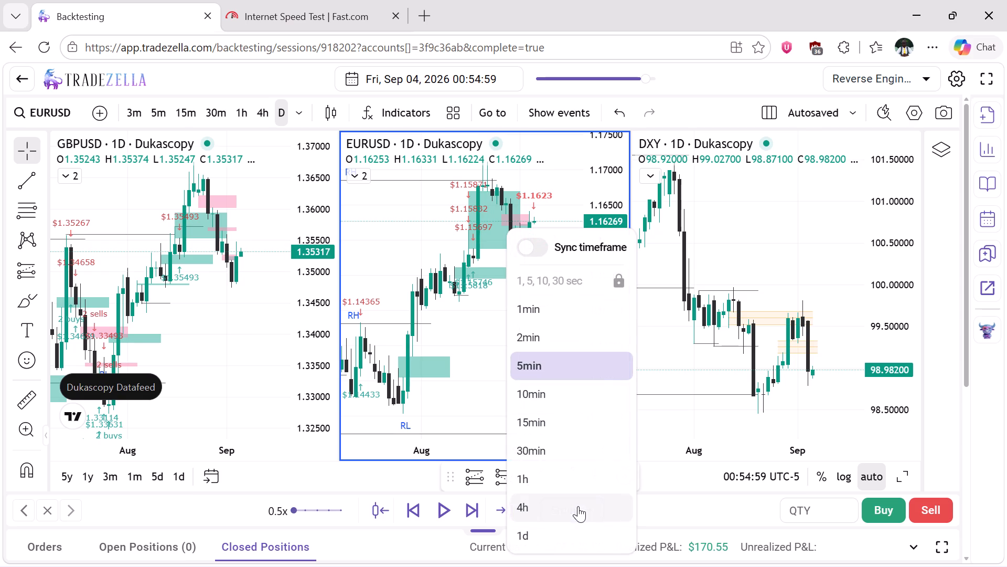
left_click(533, 505)
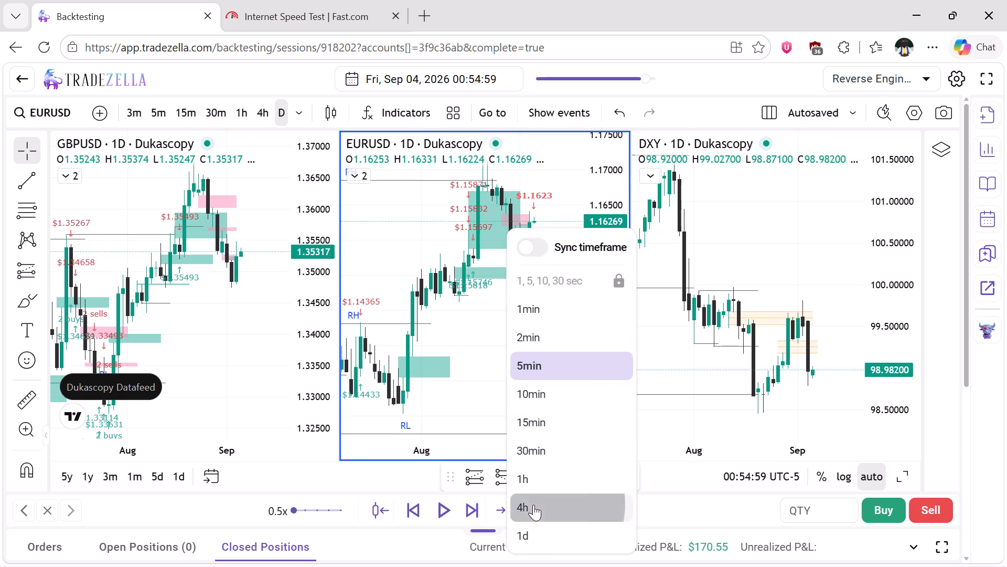
left_click(472, 508)
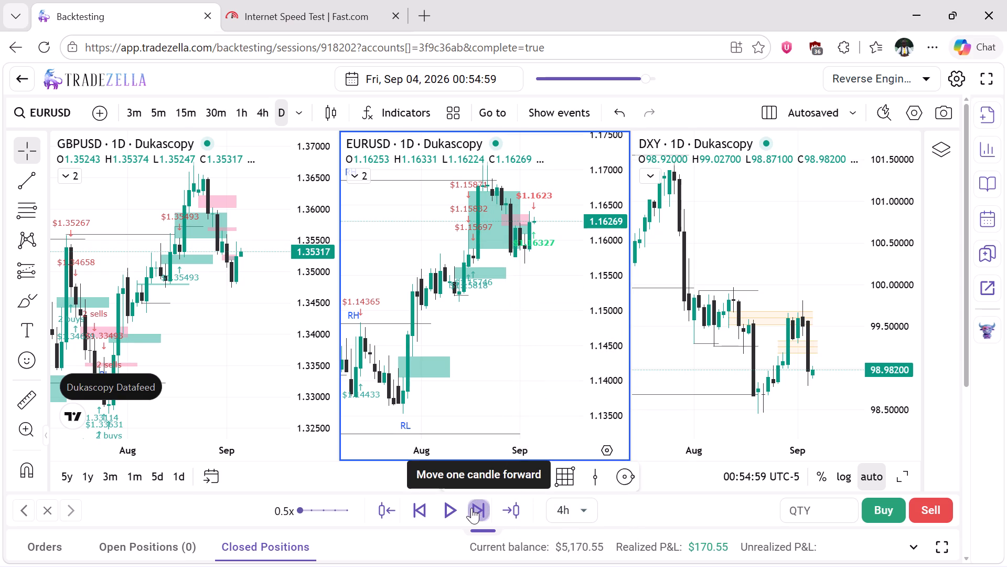
left_click(472, 508)
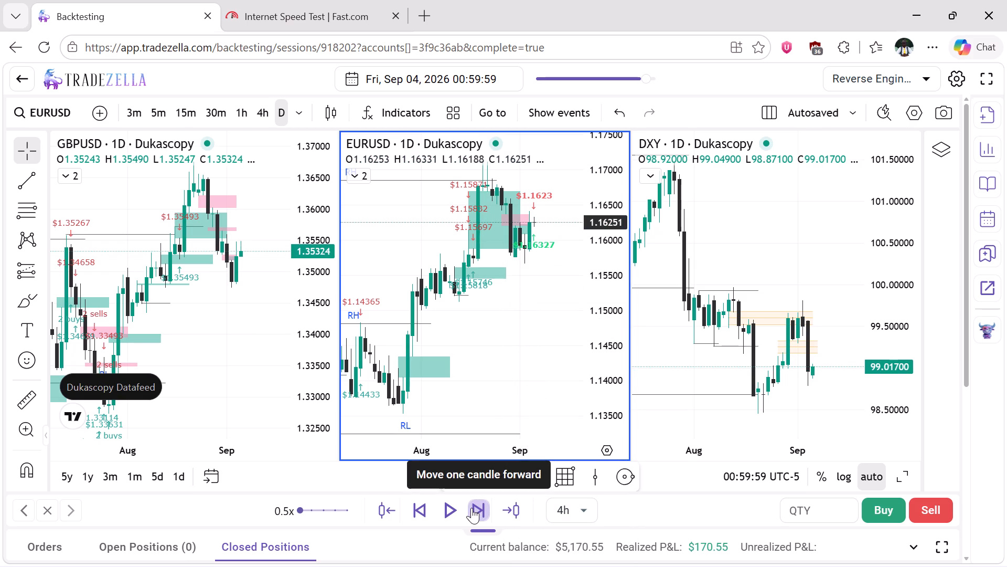
left_click(472, 508)
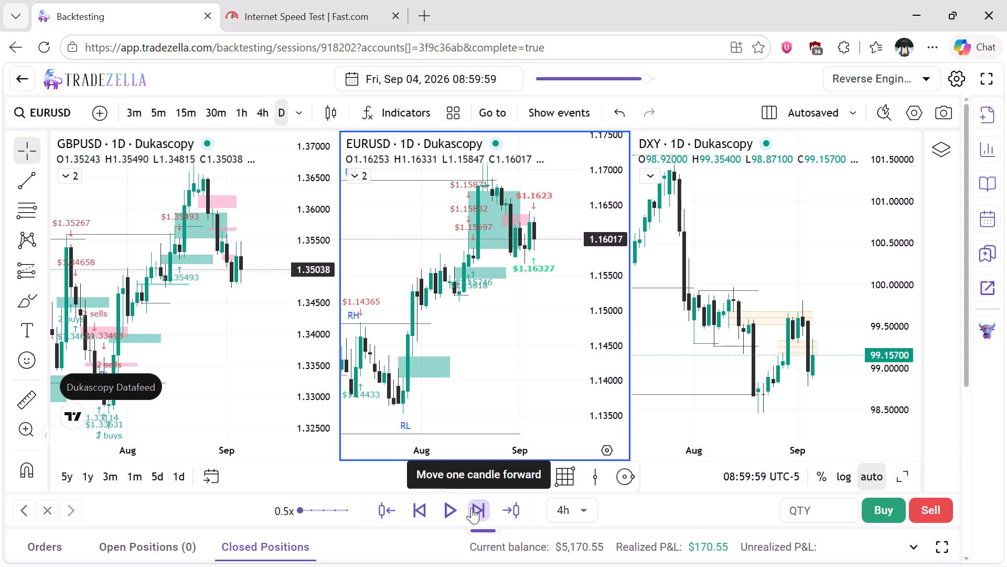
left_click(472, 508)
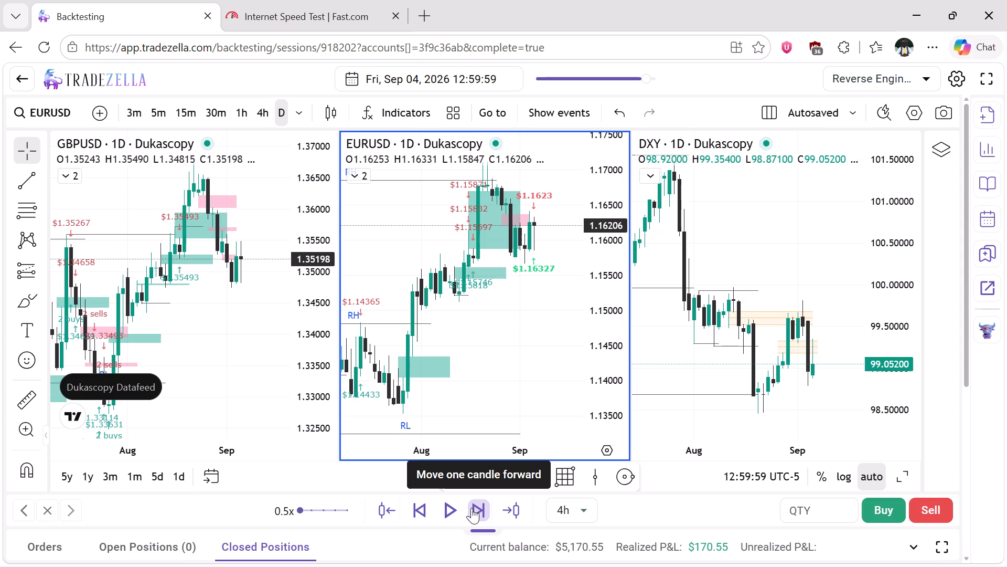
left_click(472, 508)
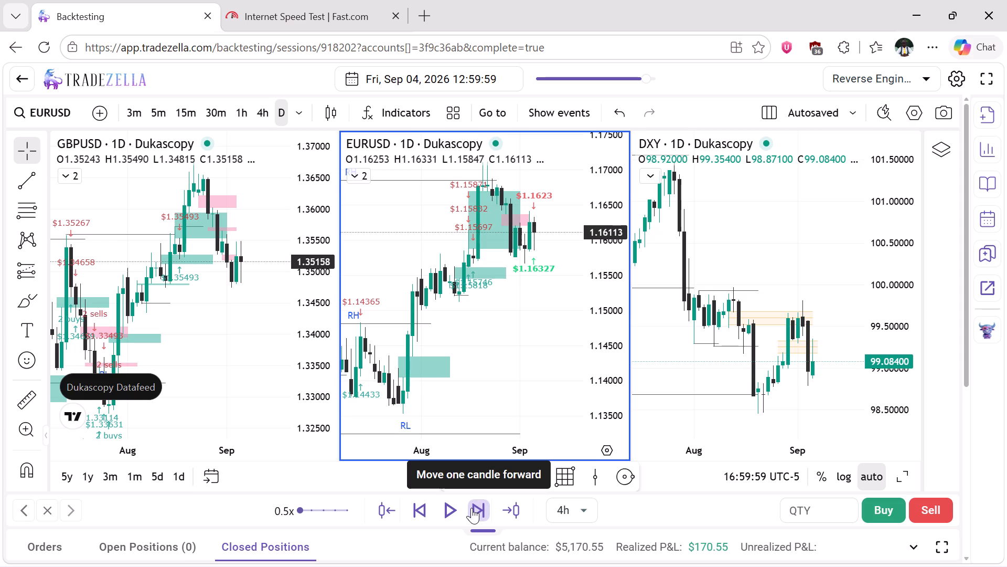
Set the replay step to 1h.
left_click(579, 508)
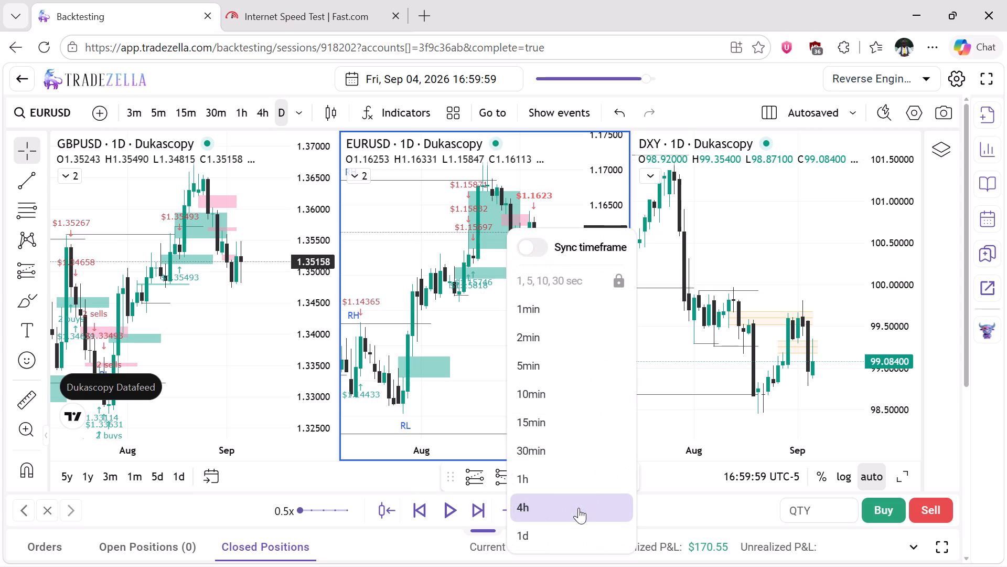
left_click(555, 482)
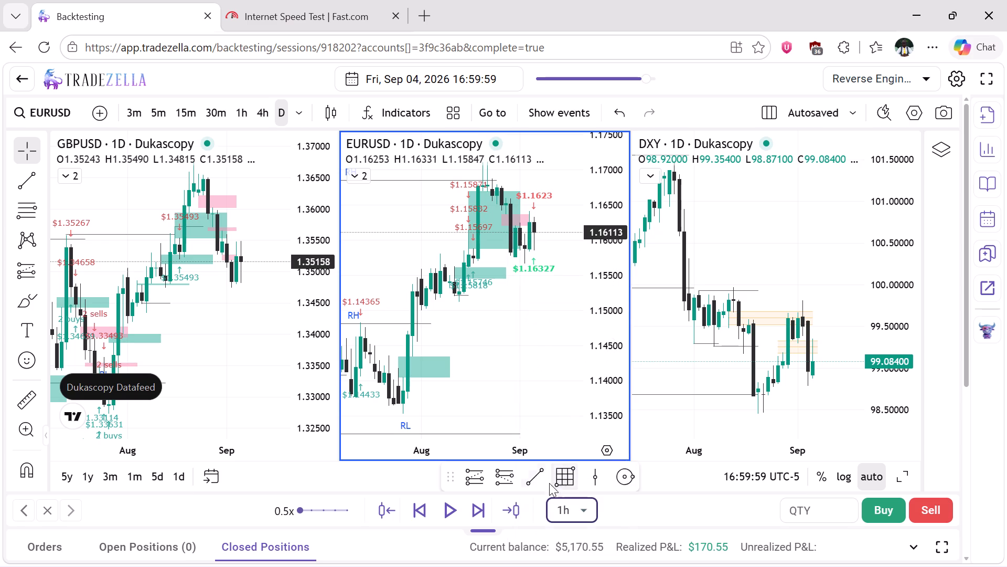
Advance the replay candle by candle in 1h steps to Sep 06, 2026 19:59:59.
left_click(468, 511)
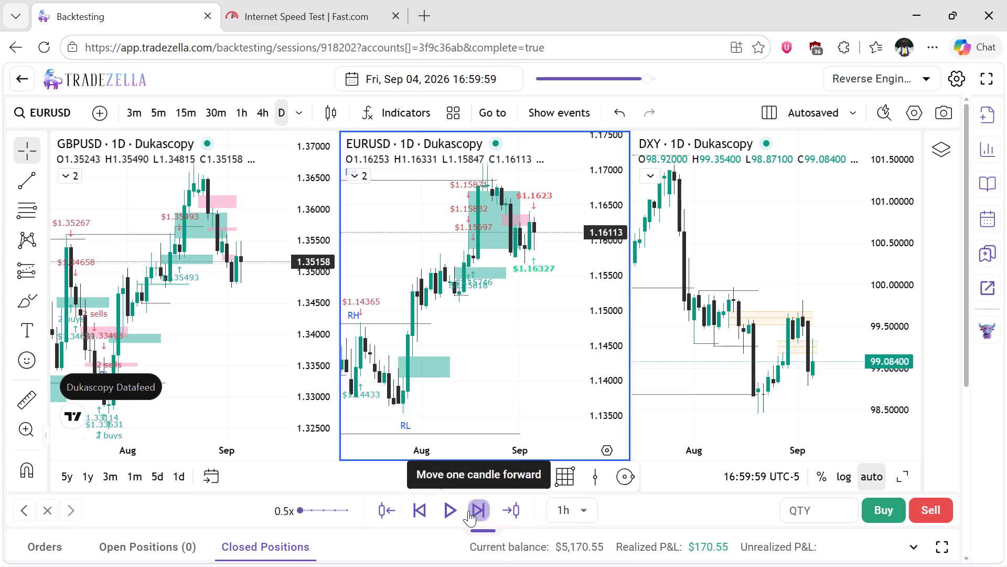
left_click(468, 511)
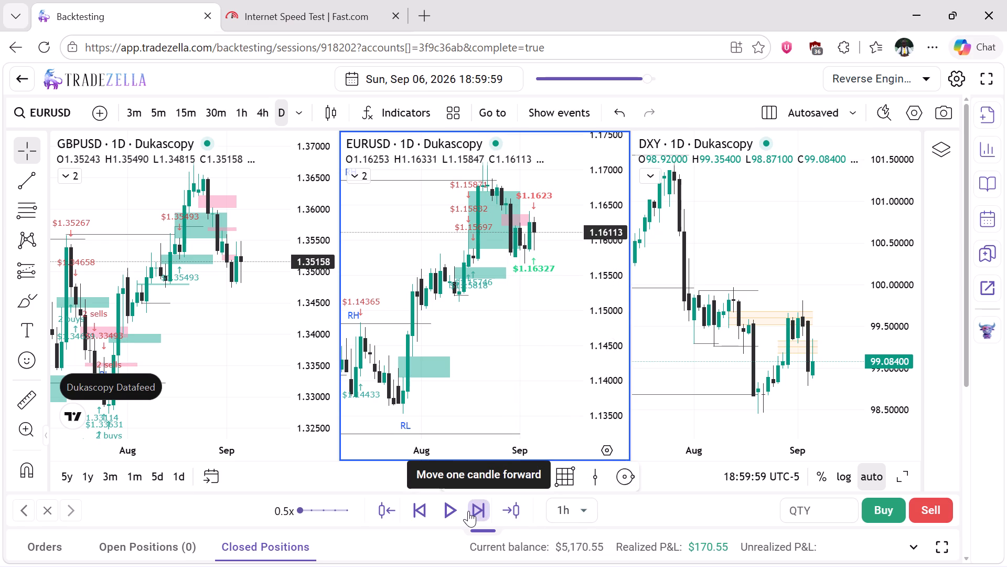
left_click(468, 511)
Set the replay step to 15min and advance the replay candle by candle to Sep 06, 2026 22:44:59.
left_click(577, 511)
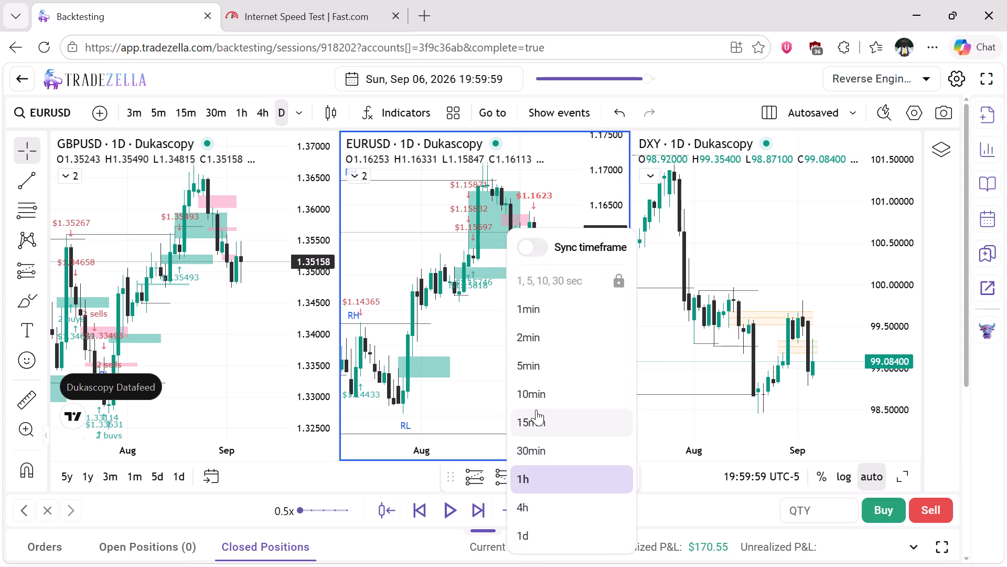
left_click(535, 414)
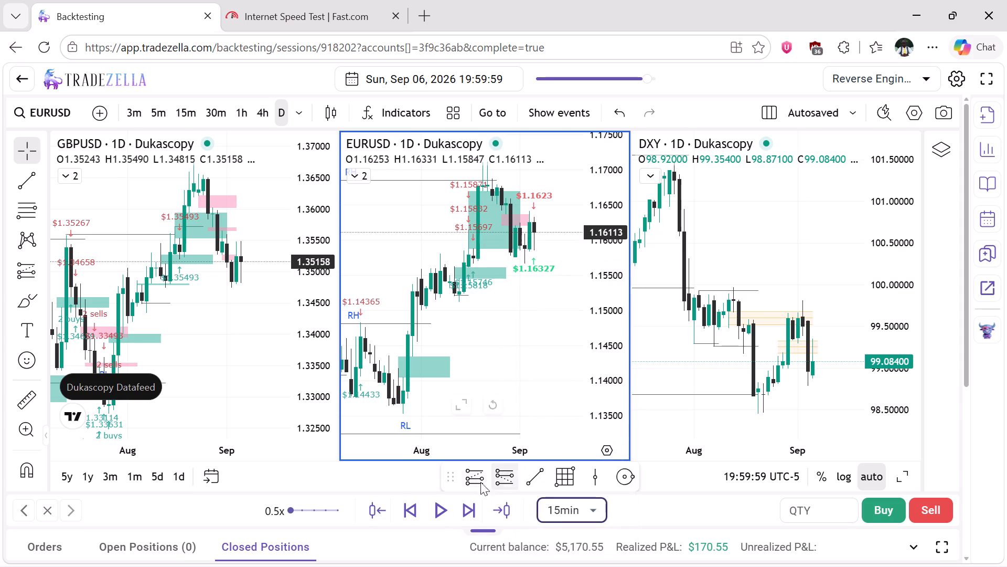
left_click(463, 506)
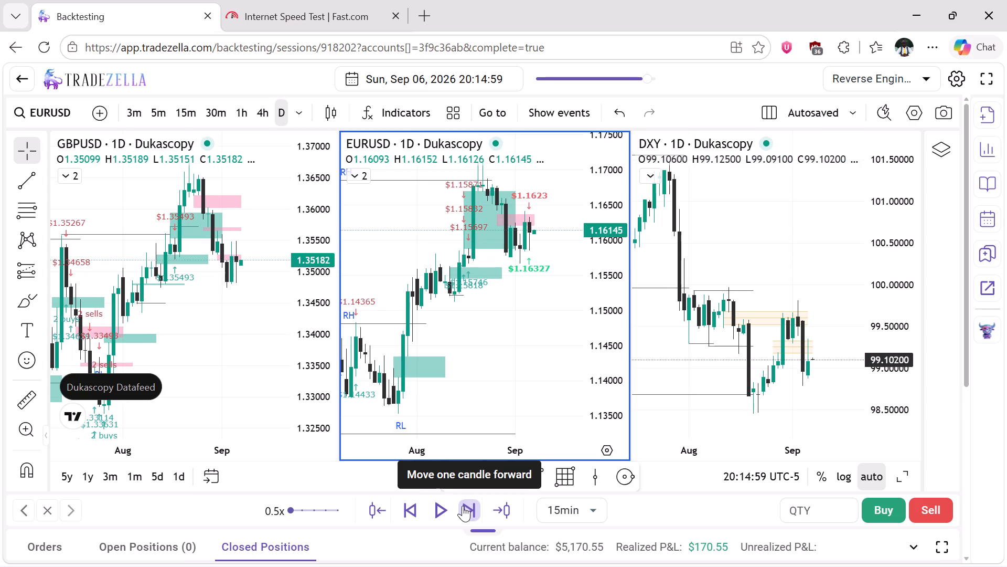
left_click(463, 506)
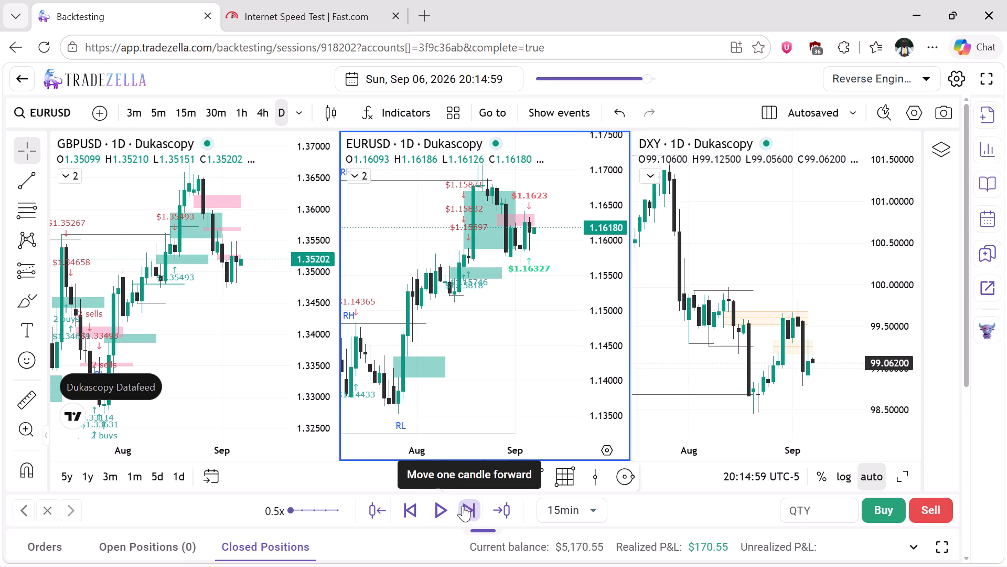
left_click(463, 506)
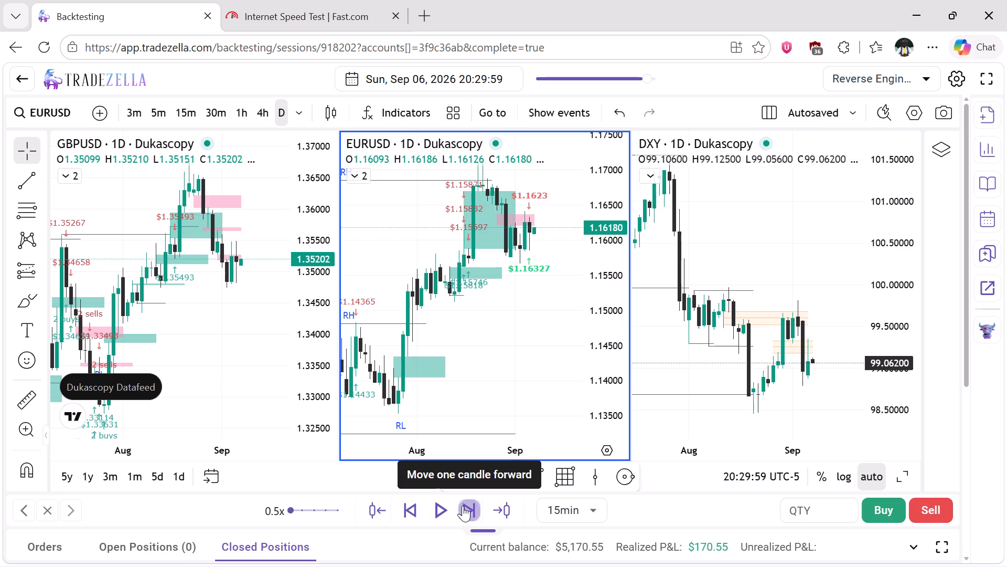
left_click(463, 506)
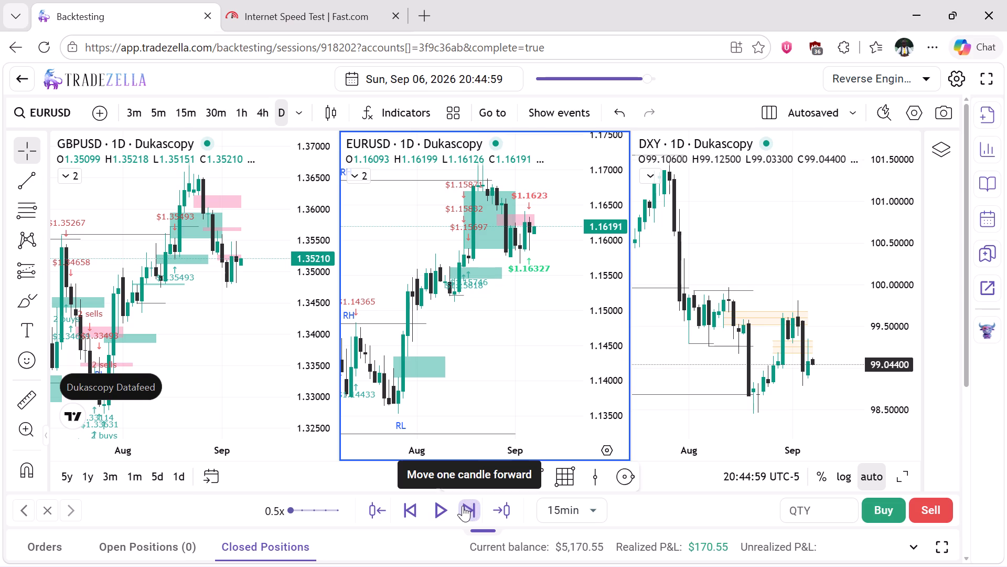
left_click(463, 506)
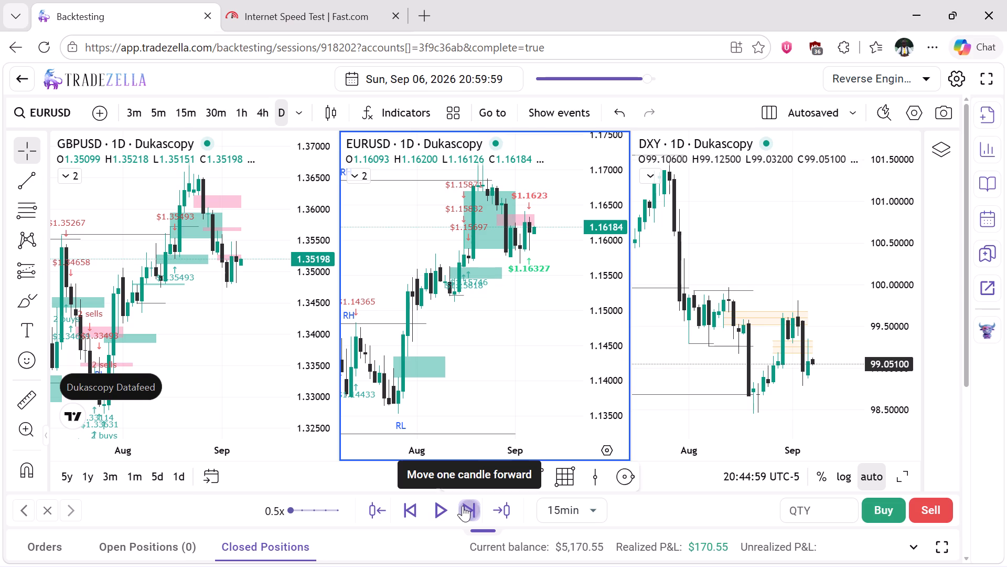
left_click(463, 506)
left_click(463, 506)
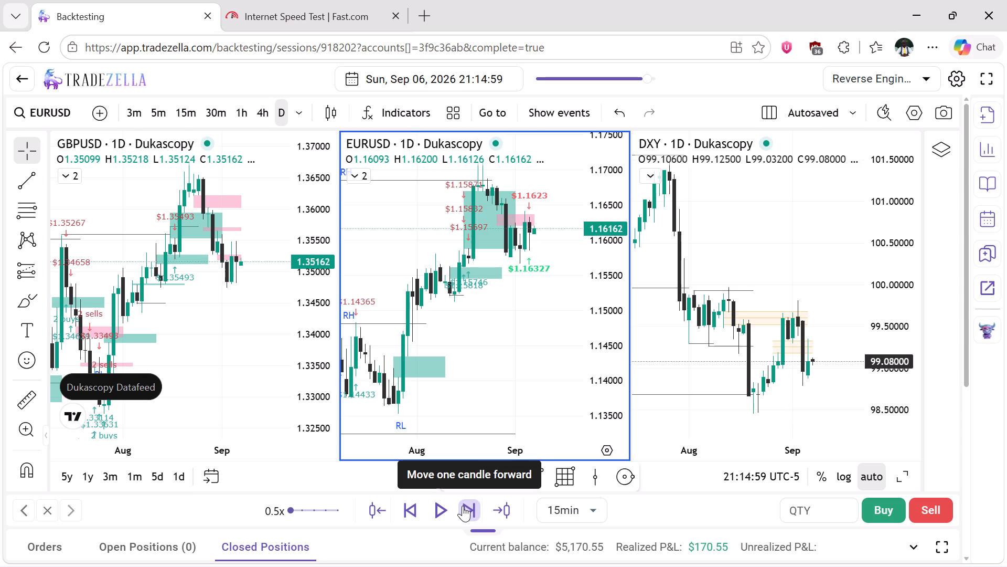
left_click(463, 506)
left_click(463, 506)
left_click(463, 506)
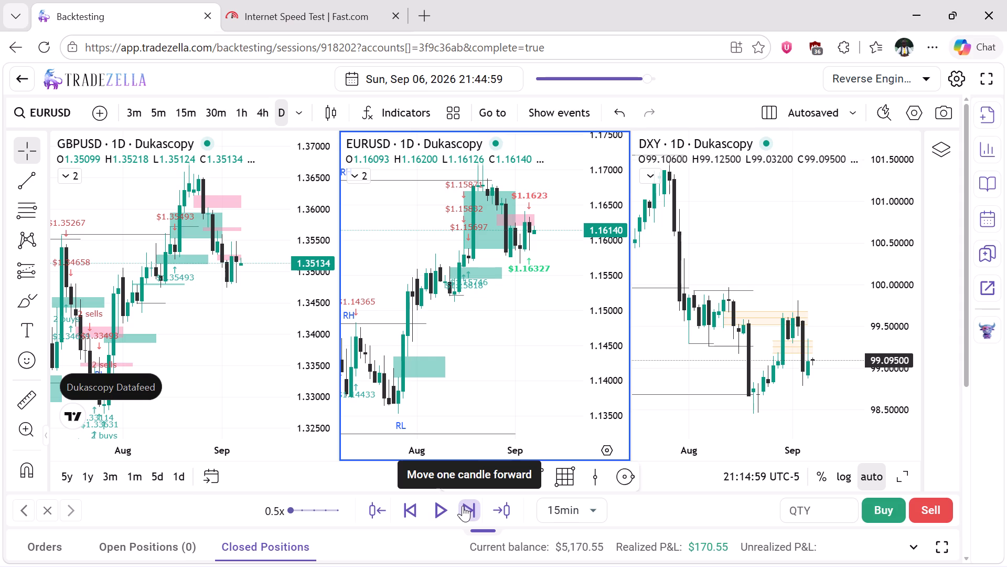
left_click(463, 506)
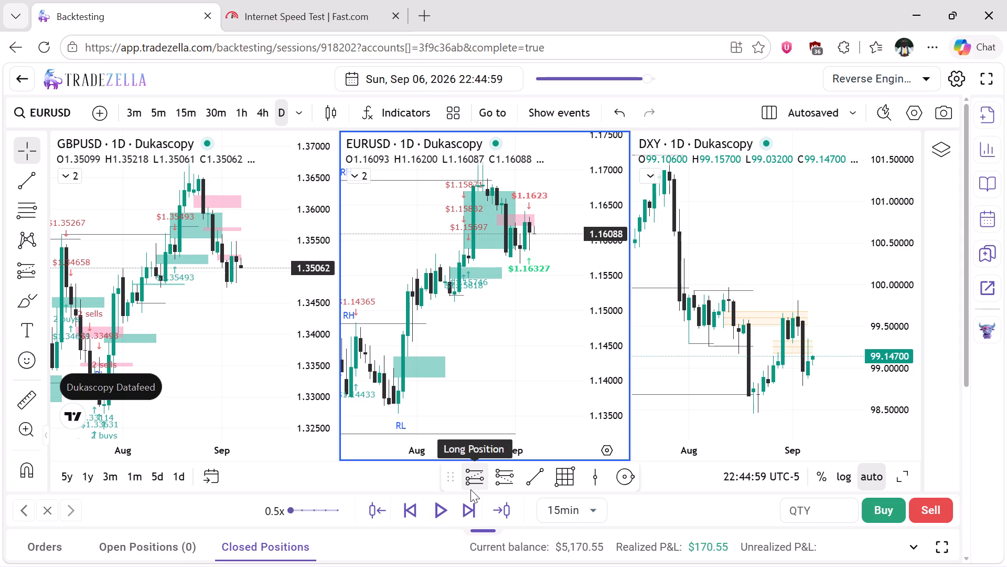
Switch the EURUSD chart to the 1h timeframe and advance the replay one 15min candle to Sep 06, 2026 22:59:59.
left_click(246, 111)
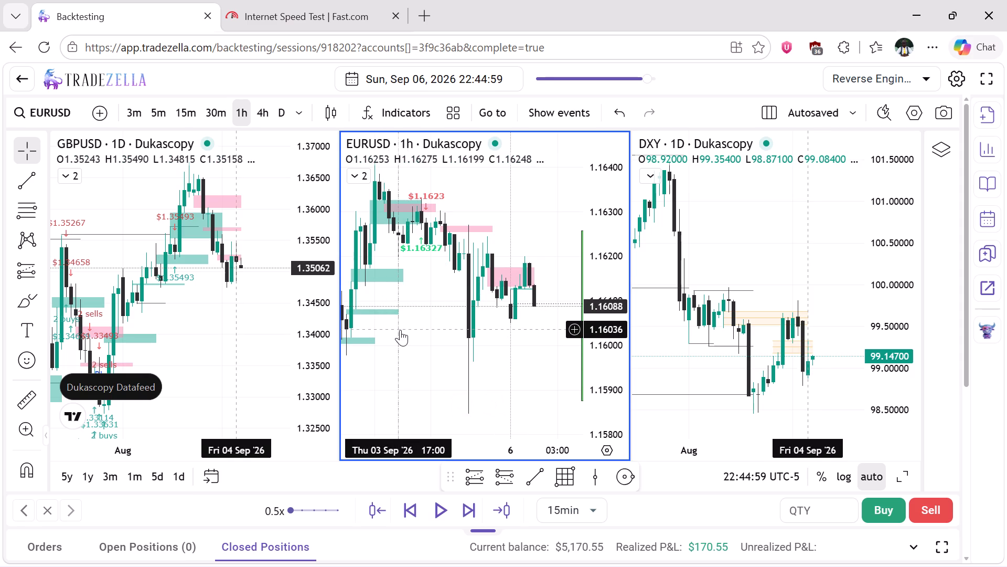
left_click(468, 510)
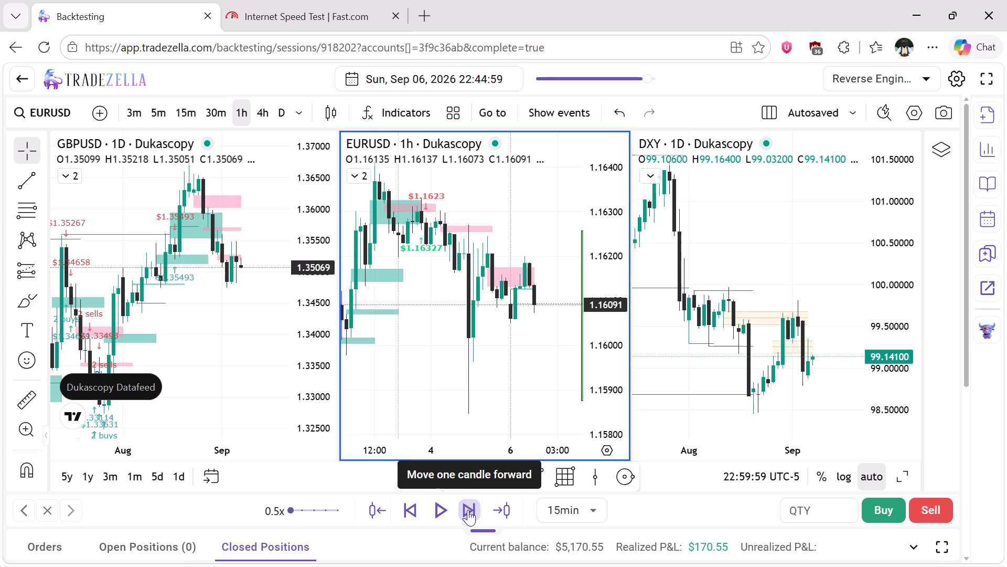
Examine GBPUSD price action on the 1h timeframe and on the 4h timeframe.
left_click(222, 247)
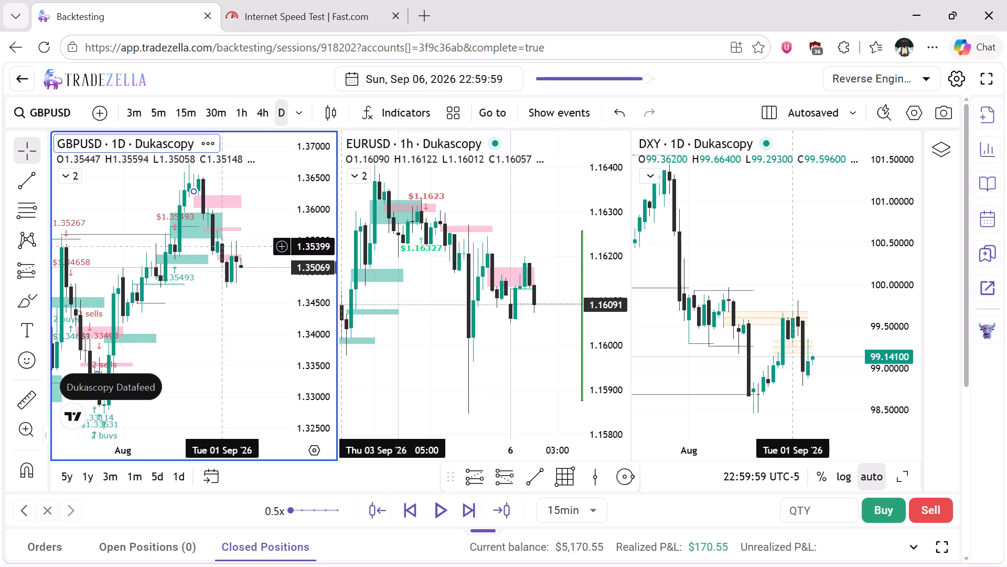
left_click(266, 207)
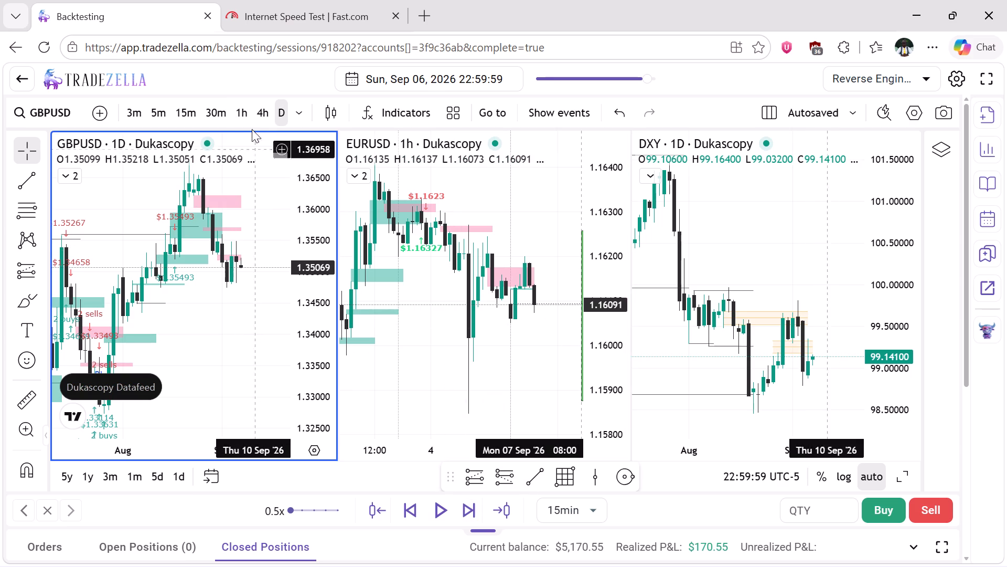
left_click(244, 114)
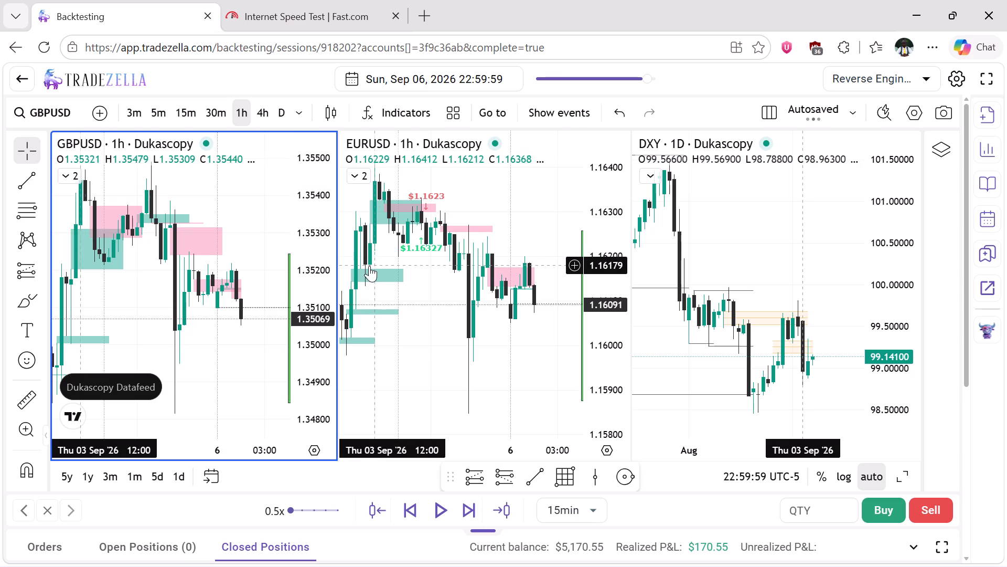
left_click(261, 110)
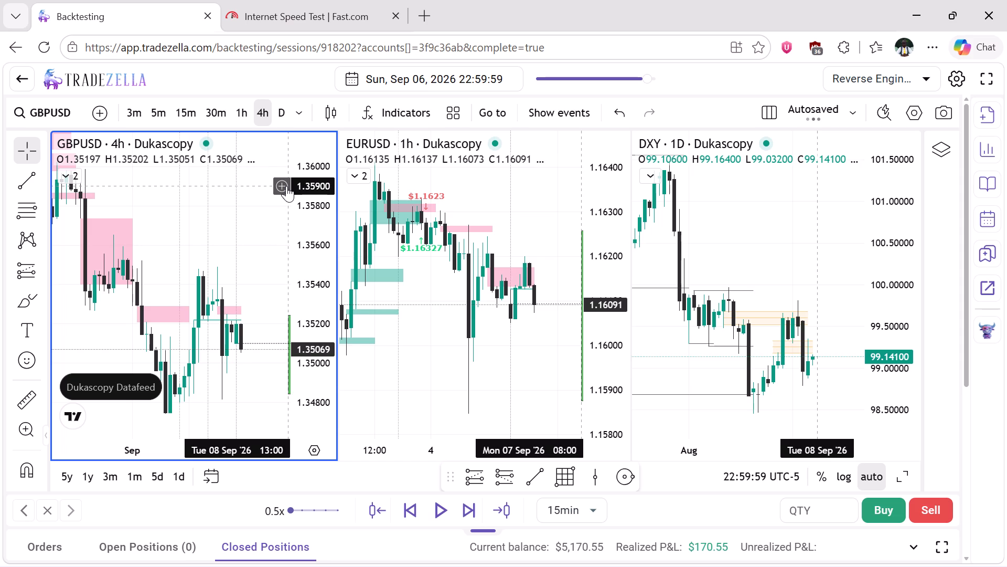
left_click(216, 232)
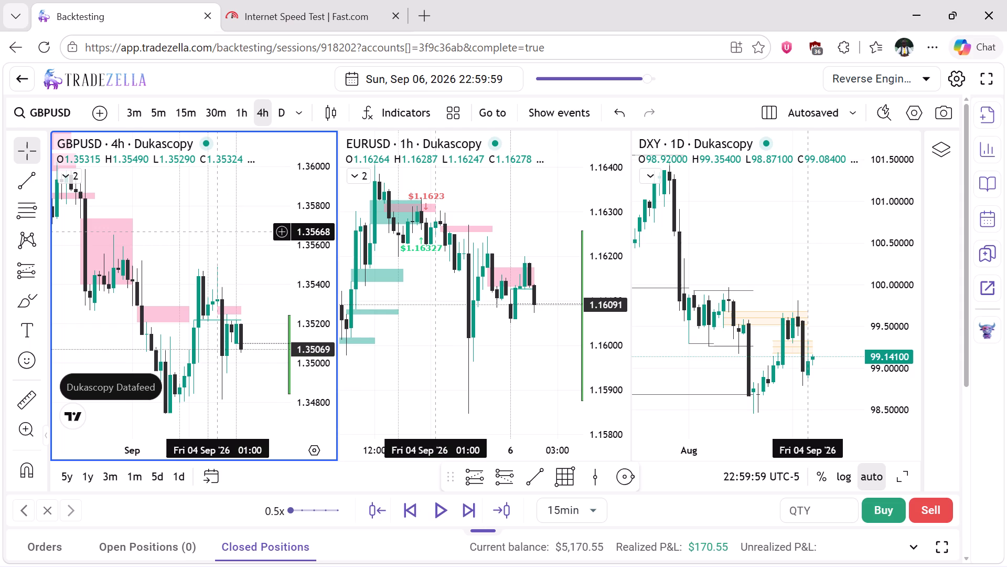
Return the EURUSD and GBPUSD charts to the daily timeframe.
left_click(434, 338)
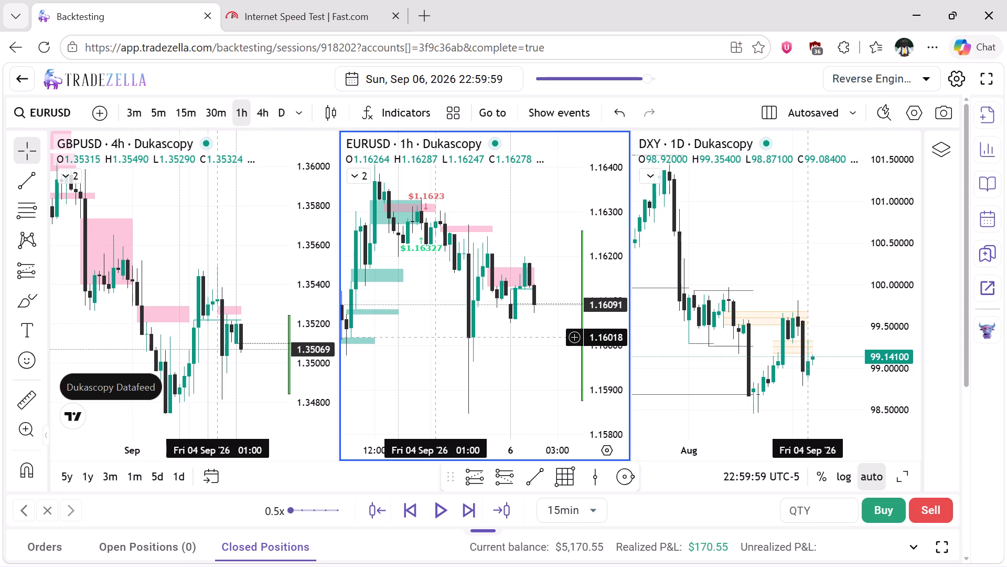
left_click(278, 114)
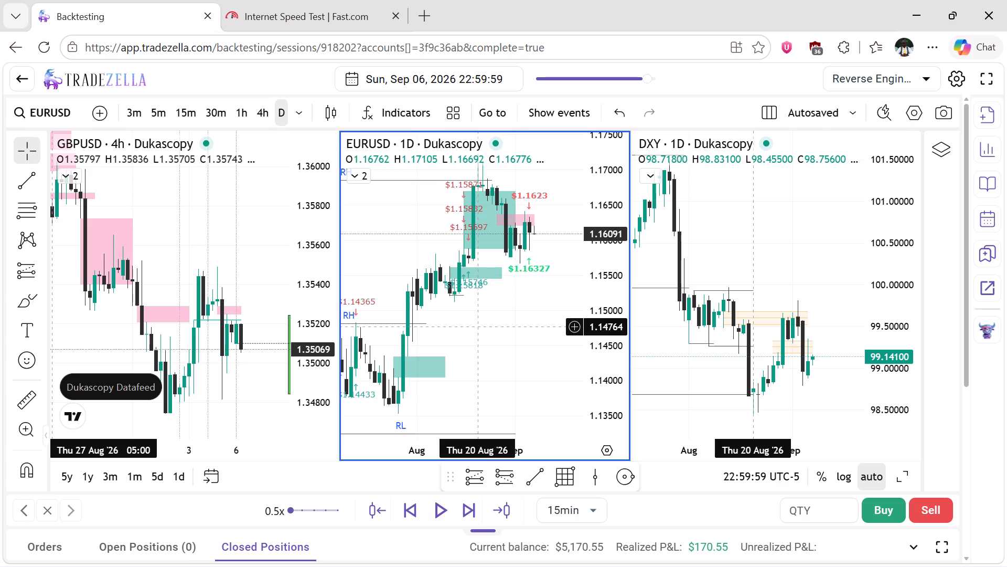
left_click(222, 204)
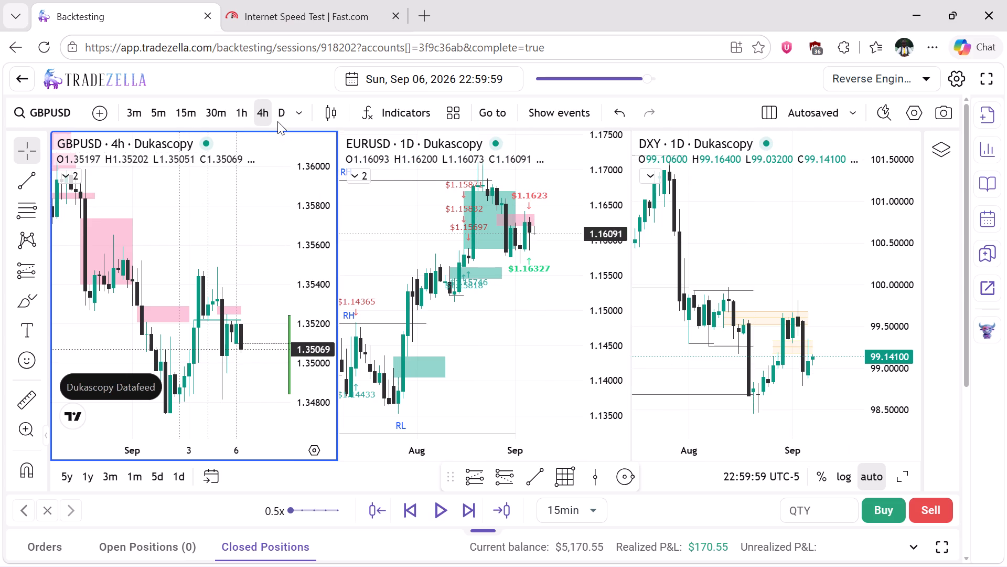
left_click(277, 120)
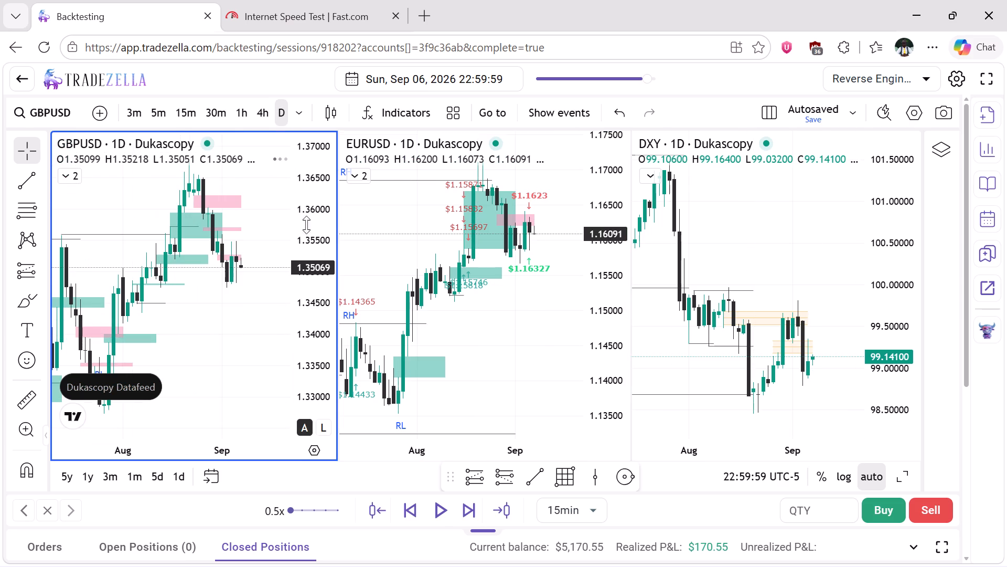
Advance the replay candle by candle in 15min steps to Sep 07, 2026 04:44:59.
left_click_drag(316, 219, 316, 248)
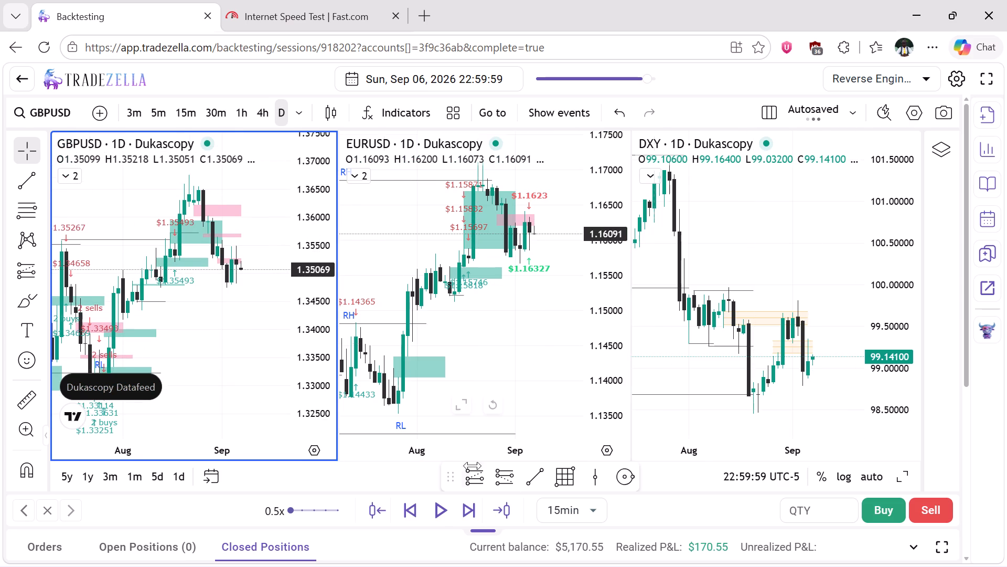
left_click(470, 518)
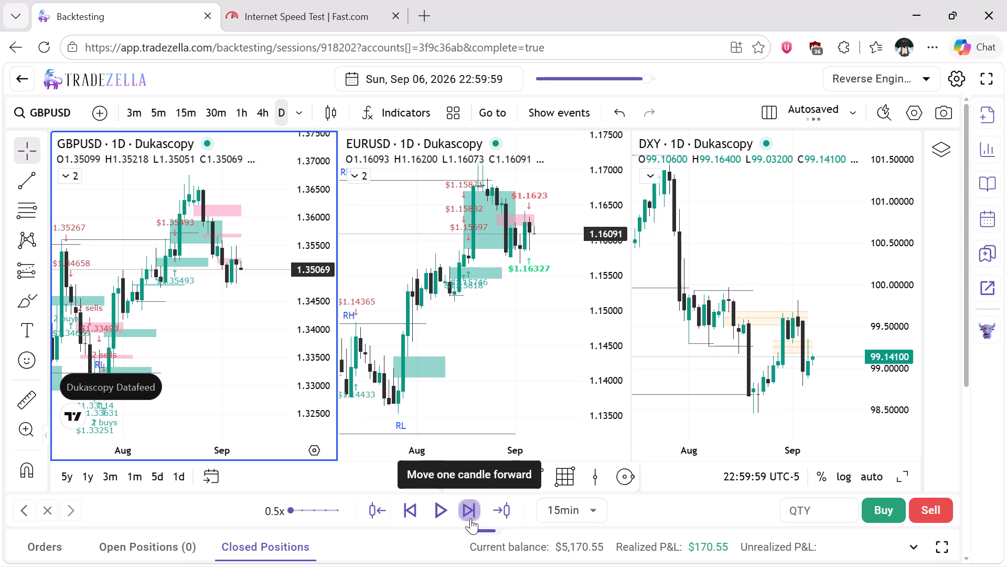
left_click(470, 518)
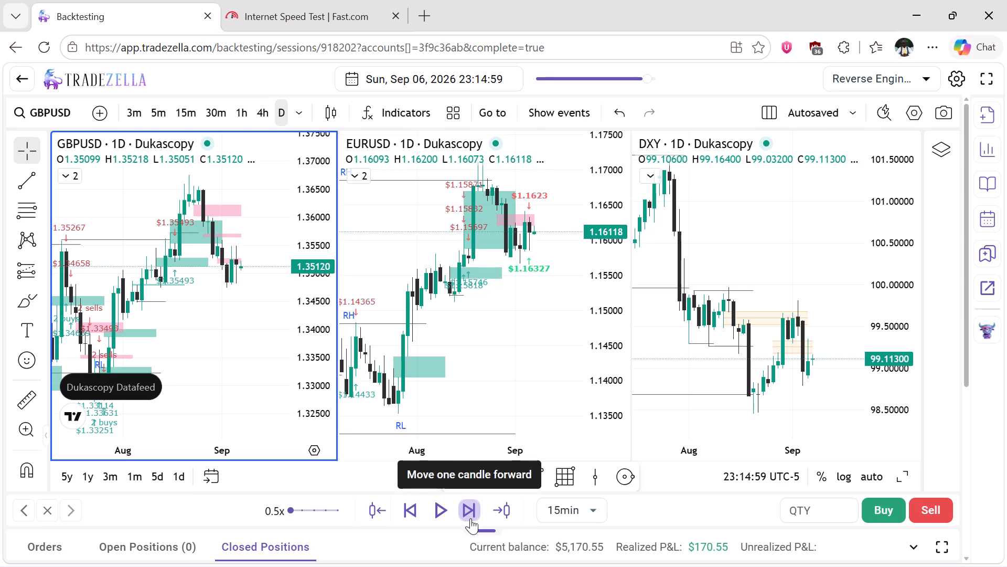
left_click(470, 518)
left_click(470, 518)
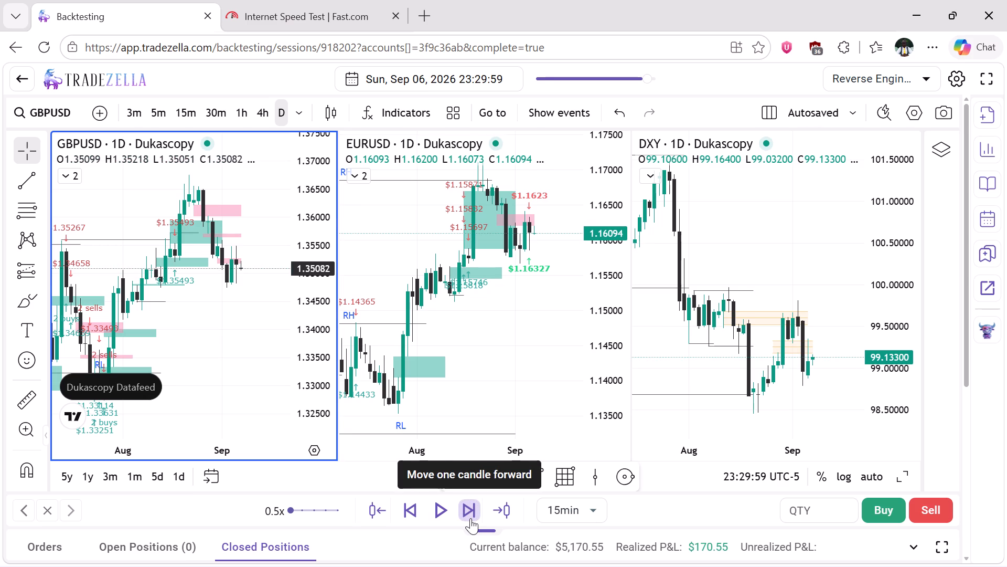
left_click(470, 518)
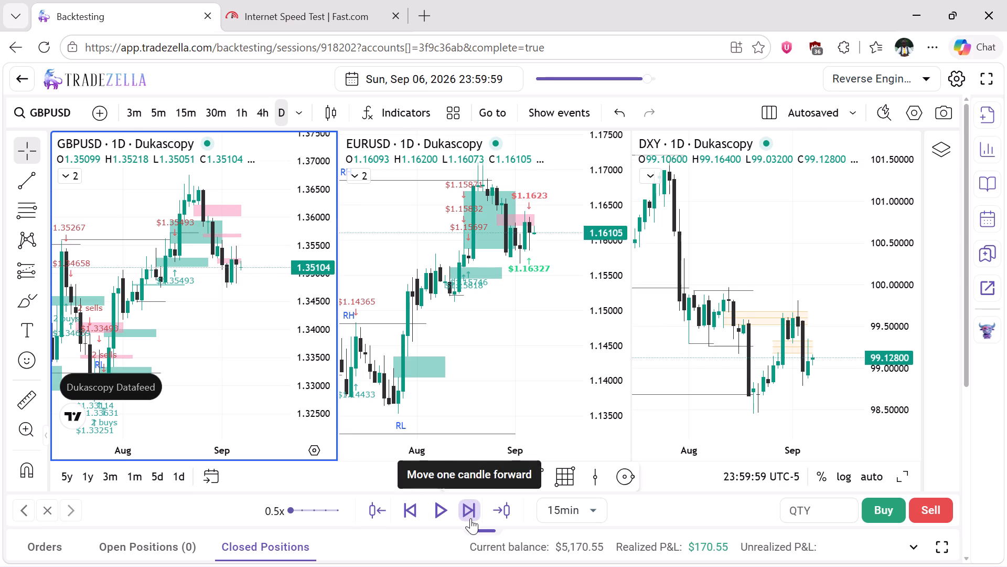
left_click(470, 518)
left_click(470, 518)
left_click(470, 518)
left_click(470, 518)
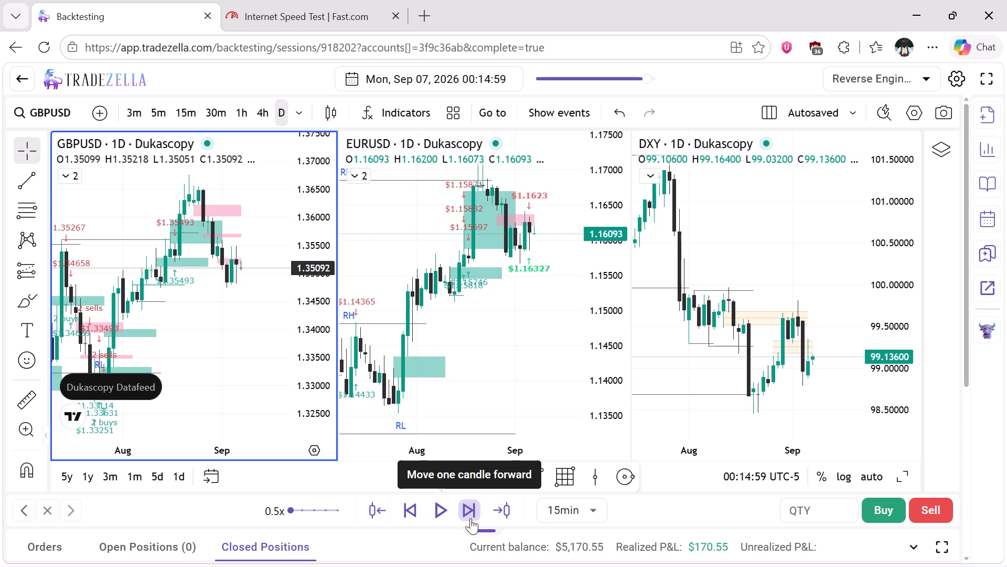
left_click(470, 518)
left_click(470, 518)
left_click(470, 518)
left_click(470, 518)
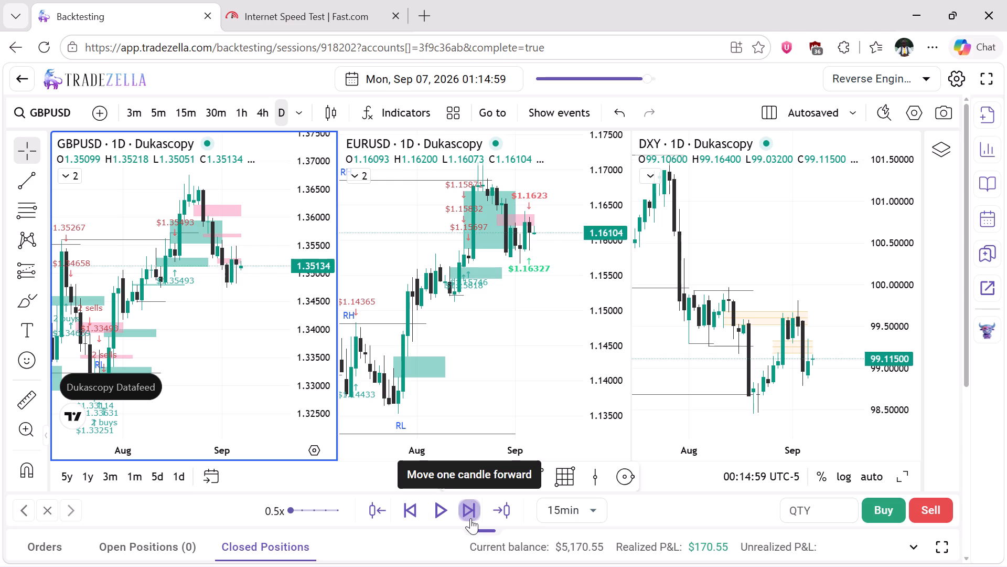
left_click(470, 518)
left_click(470, 518)
left_click(470, 518)
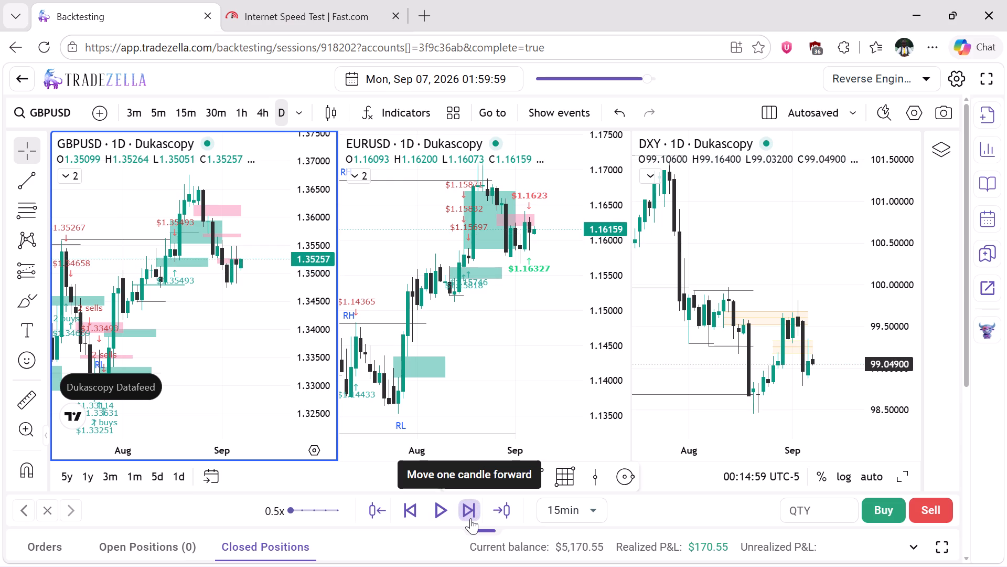
left_click(470, 518)
left_click(470, 518)
left_click(470, 518)
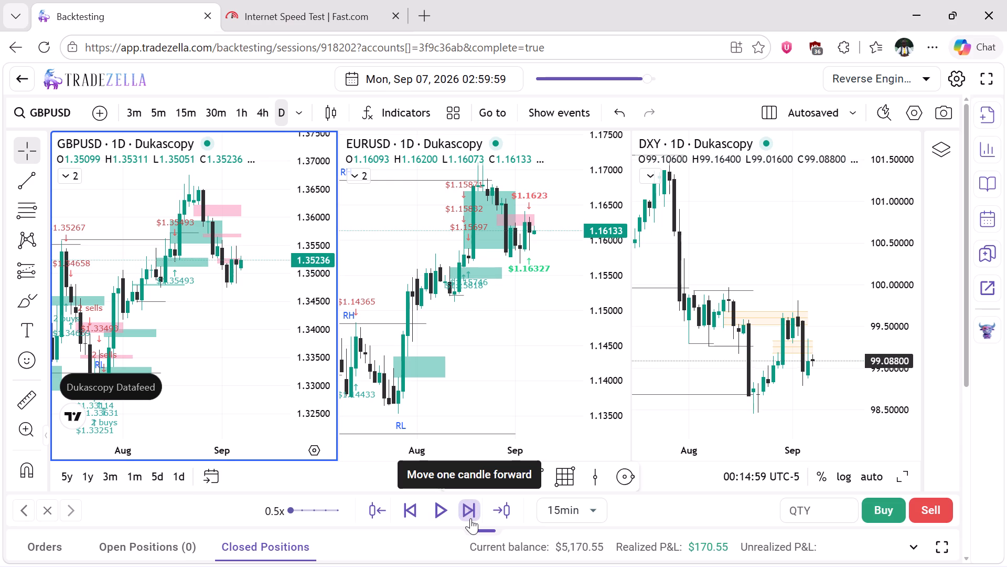
left_click(470, 518)
double_click(470, 518)
left_click(470, 518)
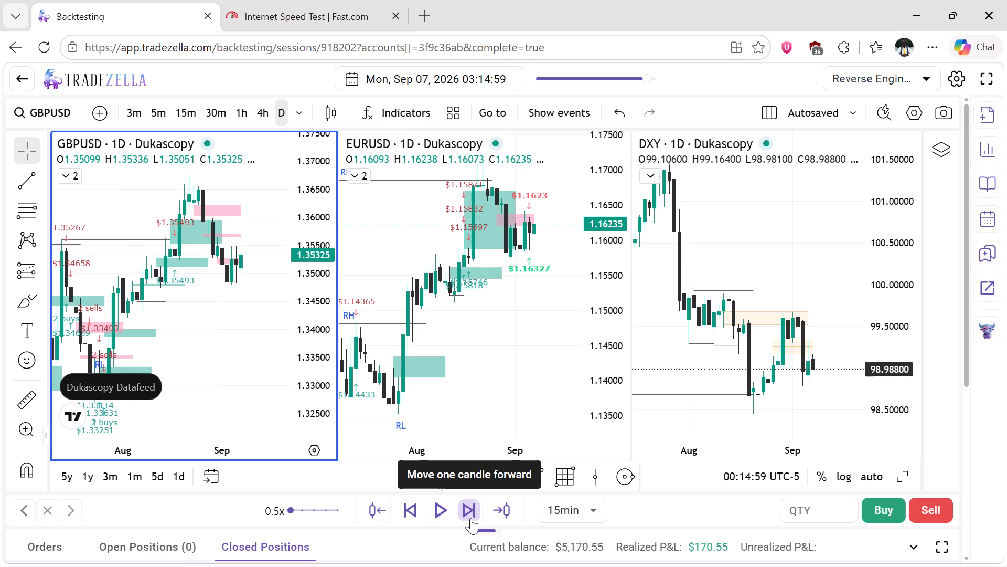
left_click(470, 518)
left_click(470, 518)
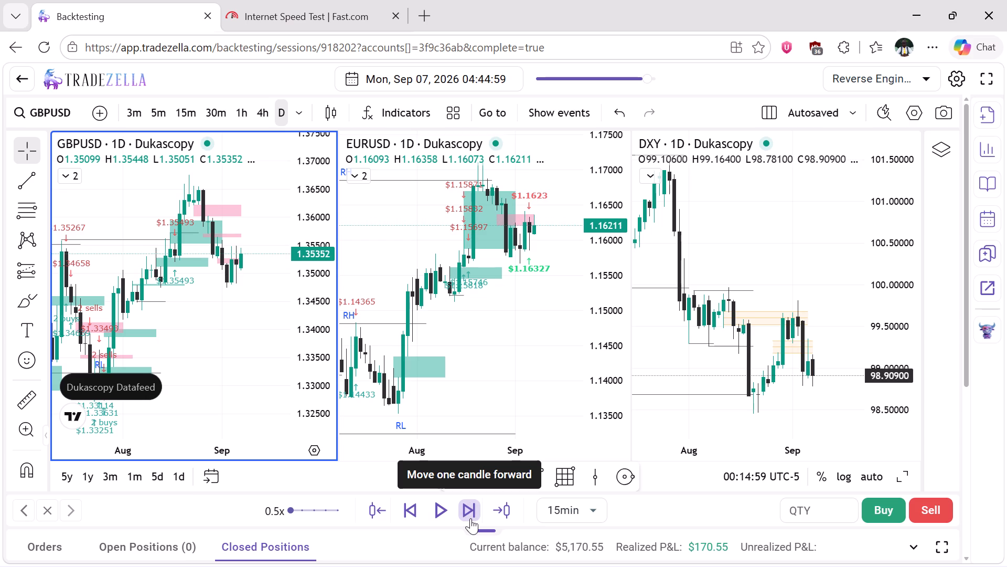
Advance the replay candle by candle in 15min steps to Sep 07, 2026 07:29:59.
left_click(470, 518)
left_click(470, 518)
left_click(470, 518)
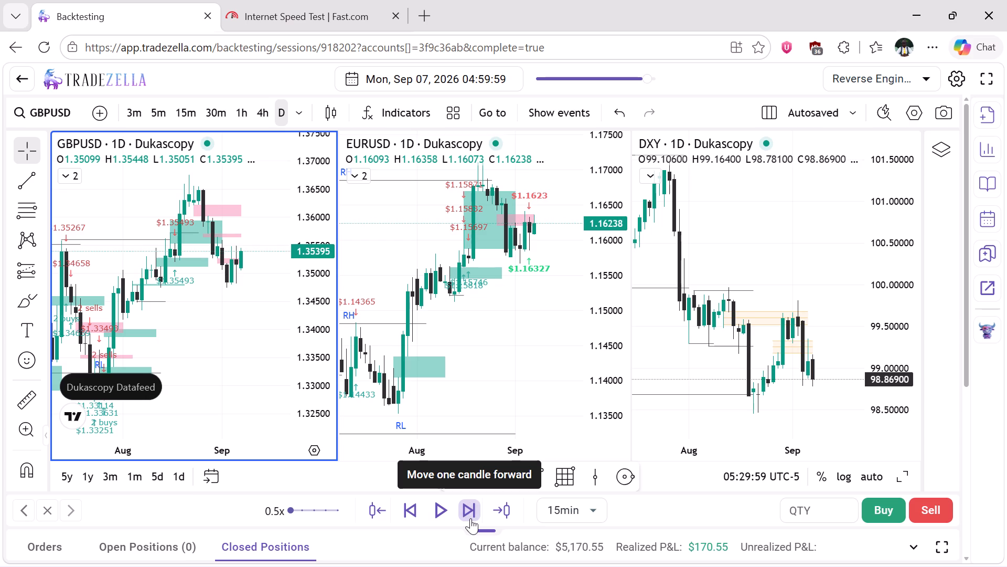
left_click(470, 518)
left_click(470, 518)
left_click(470, 518)
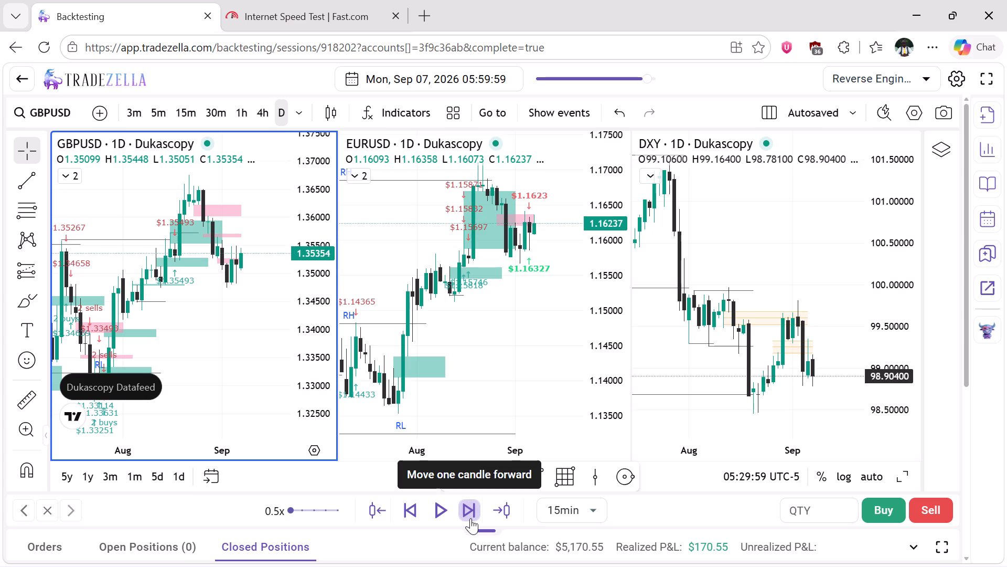
left_click(470, 518)
left_click(470, 518)
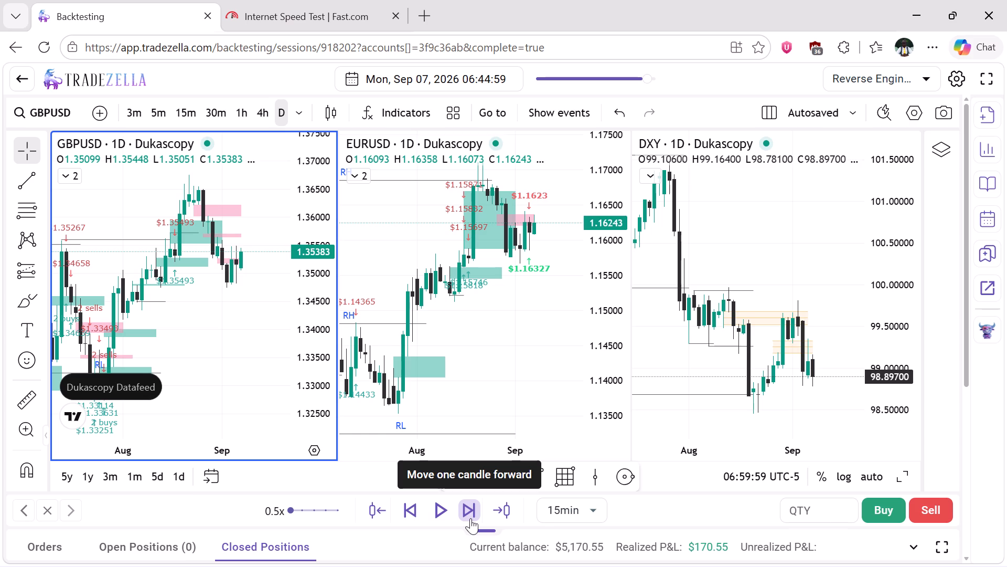
left_click(470, 518)
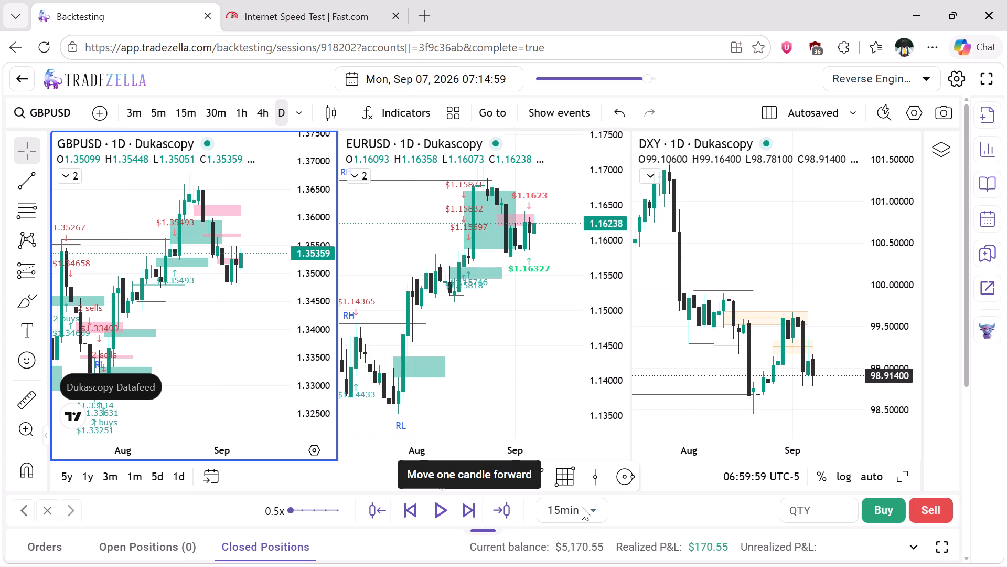
Set the replay step to 1h and advance the replay to Sep 07, 2026 10:59:59.
left_click(591, 507)
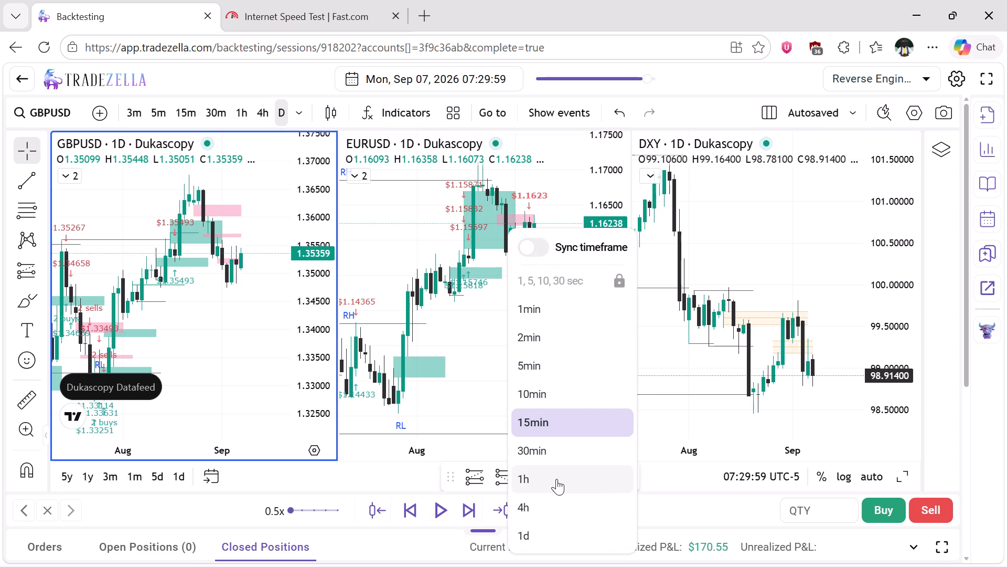
left_click(556, 479)
left_click(478, 510)
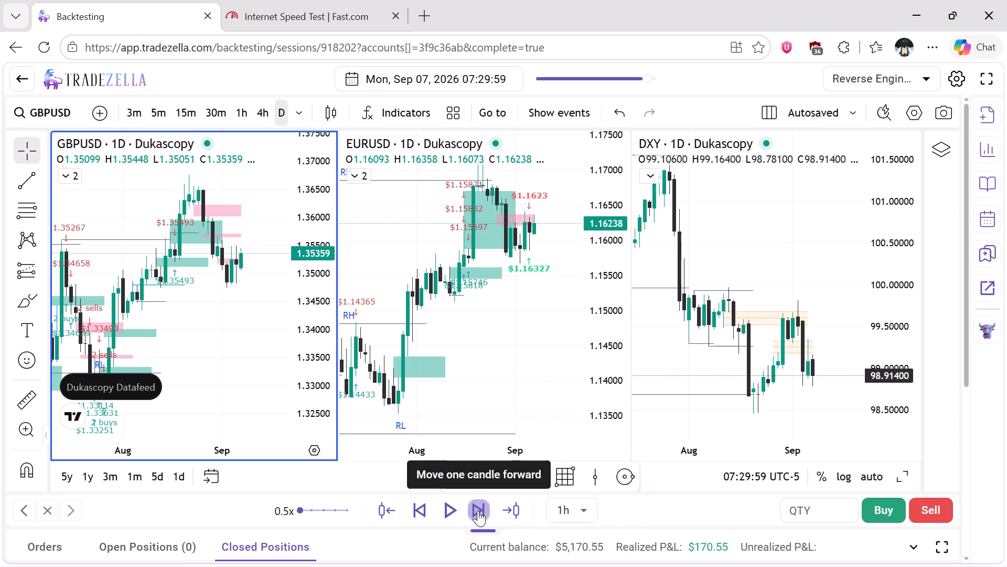
left_click(478, 510)
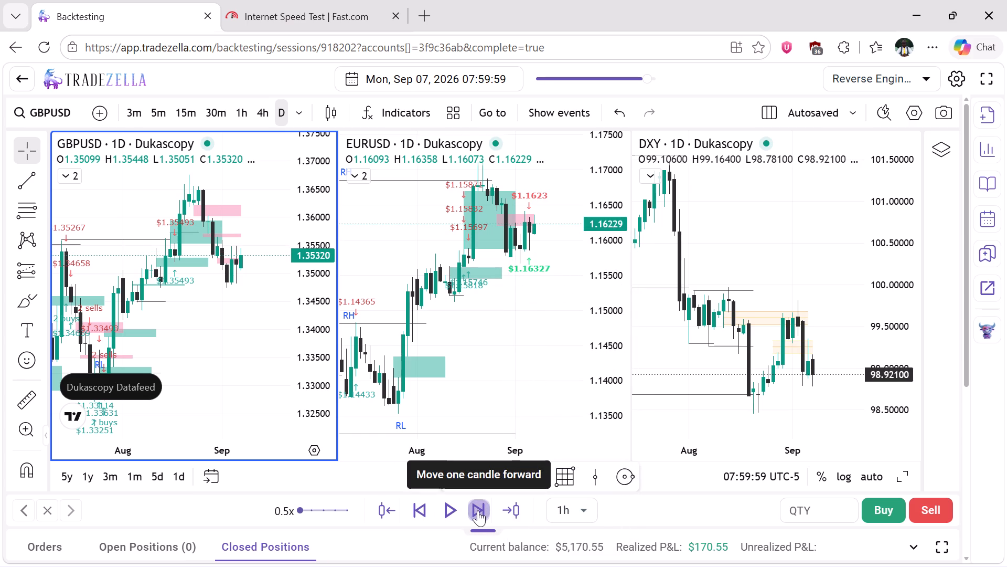
left_click(478, 510)
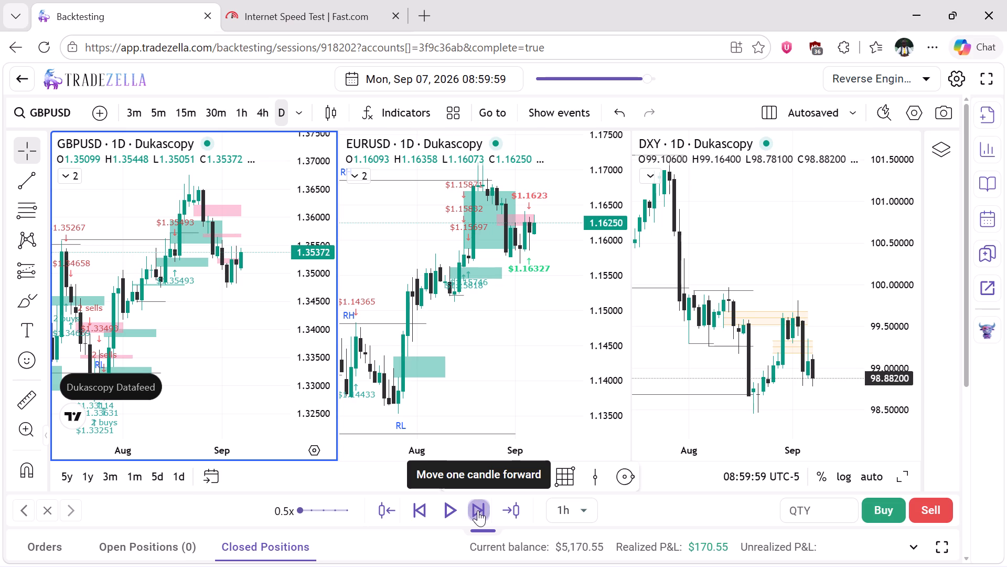
left_click(478, 510)
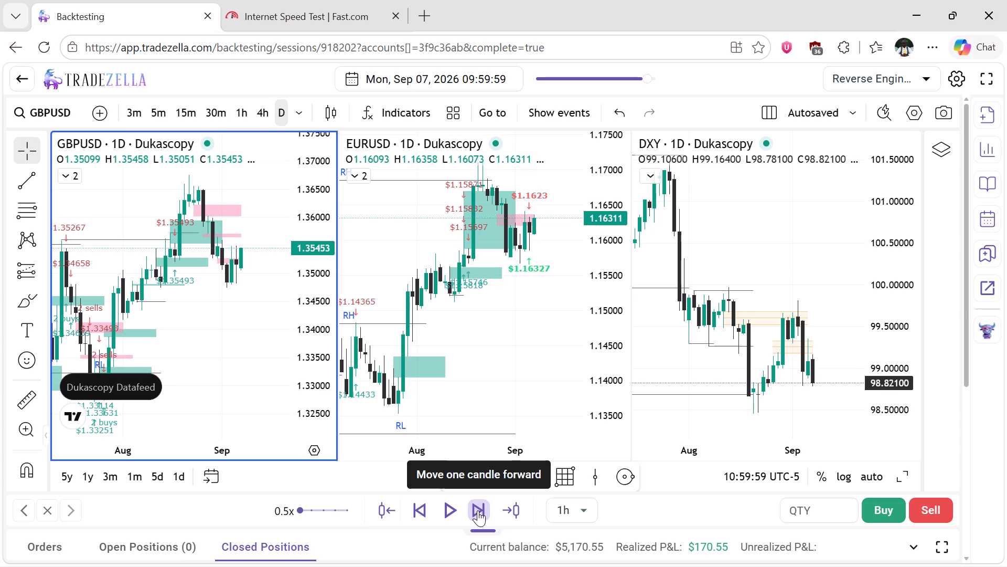
Set the replay step to 4h and advance two candles to Sep 07, 2026 16:59:59.
left_click(586, 508)
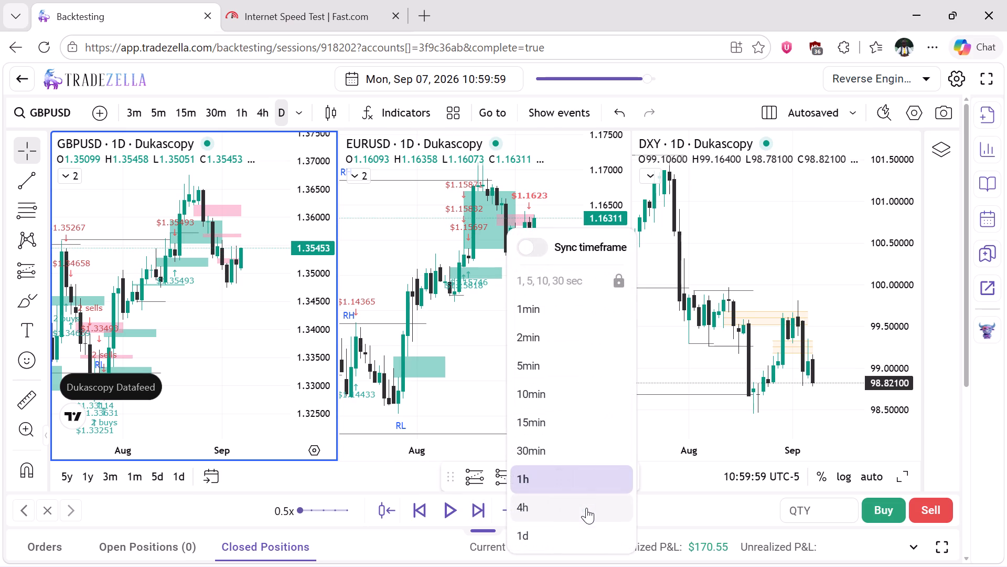
left_click(578, 506)
double_click(474, 507)
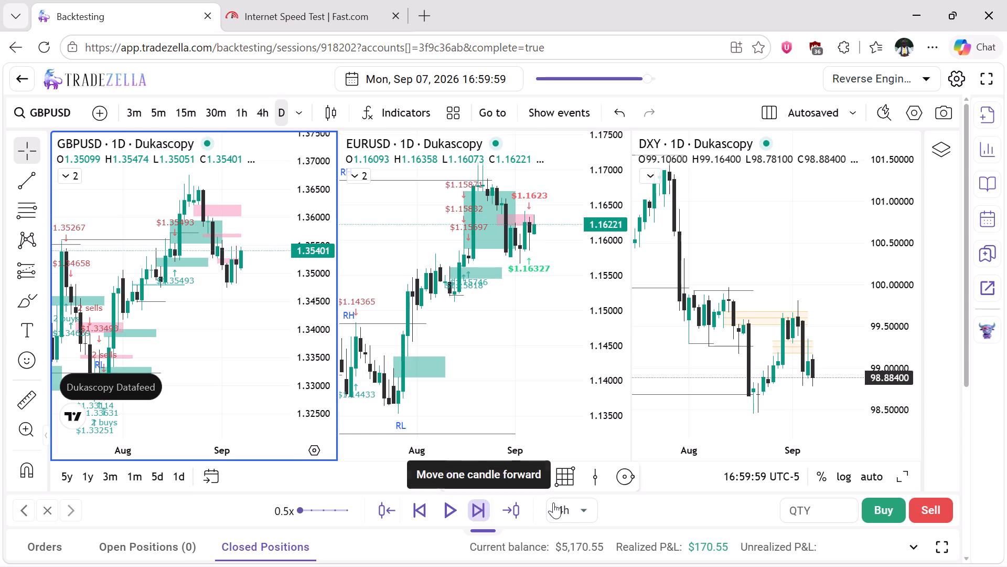
Set the replay step back to 1h and advance candle by candle to Sep 07, 2026 23:59:59.
left_click(576, 511)
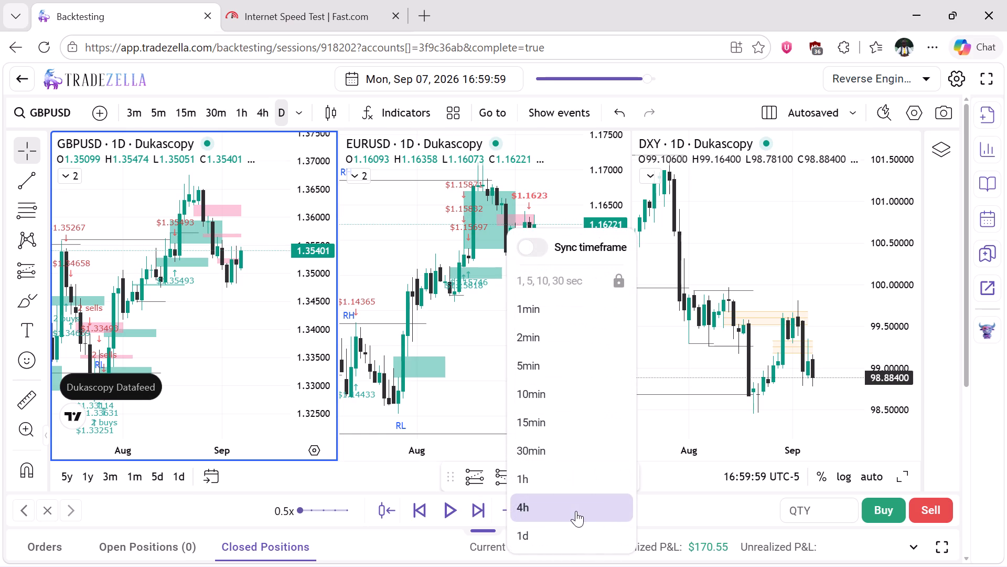
left_click(540, 470)
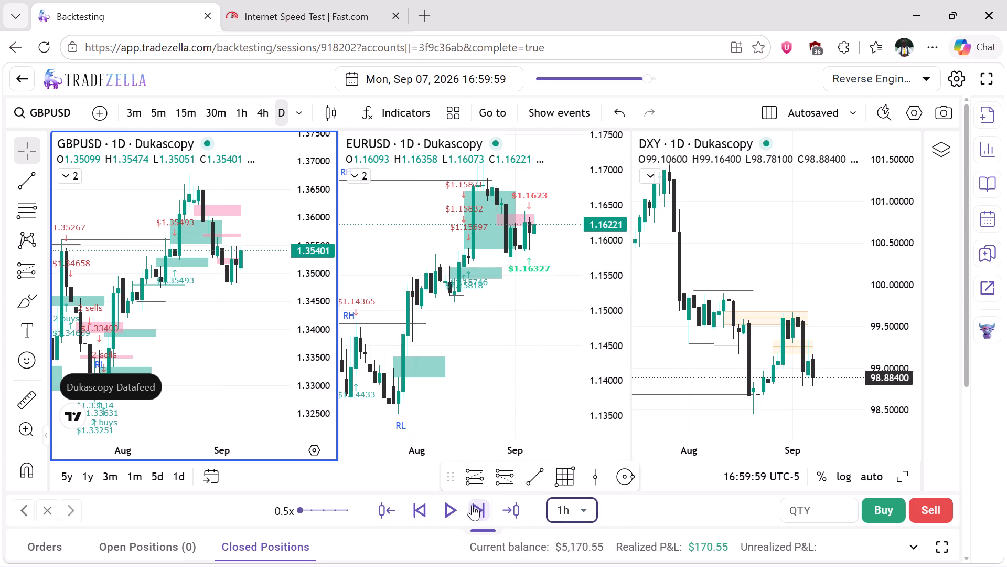
left_click(472, 505)
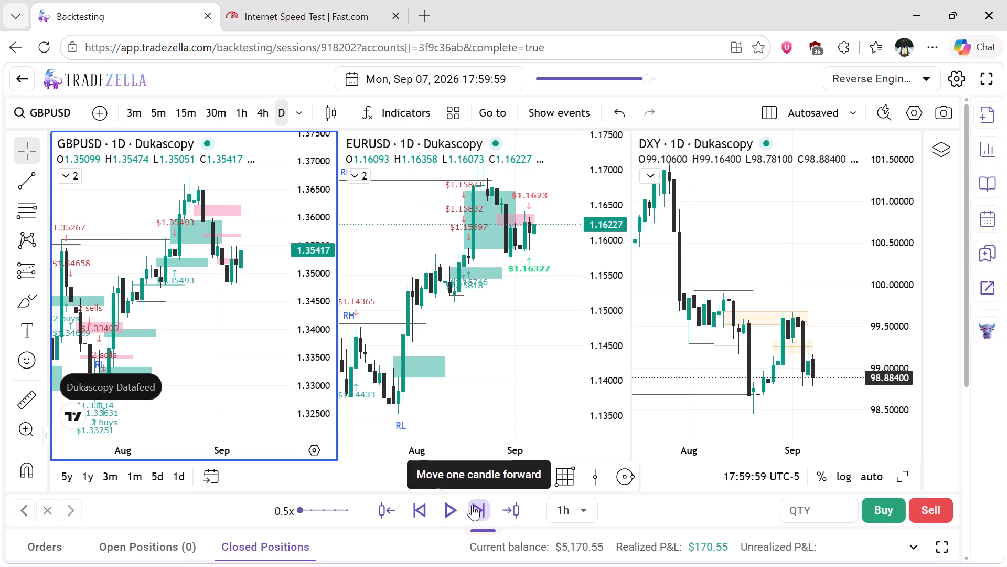
left_click(472, 505)
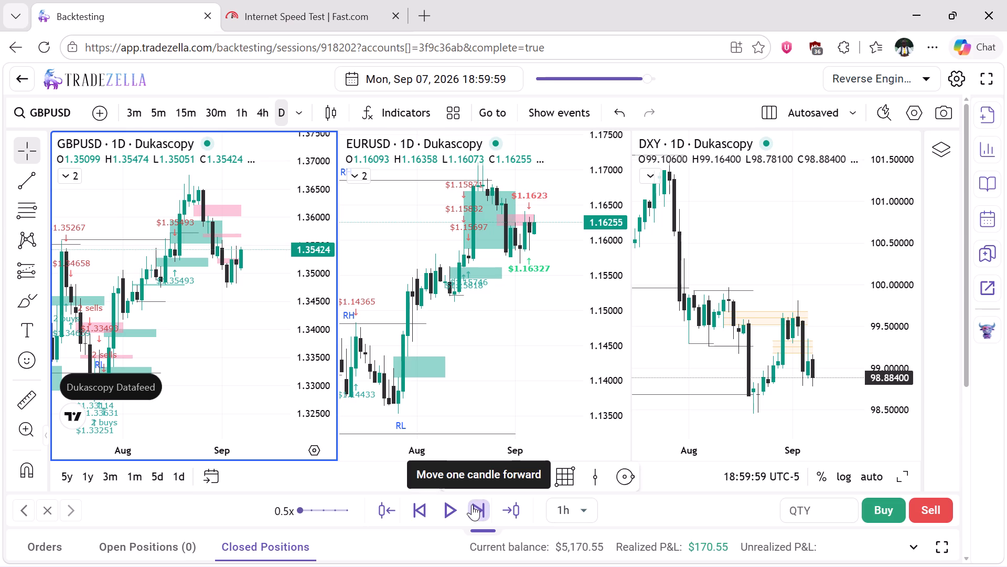
left_click(472, 505)
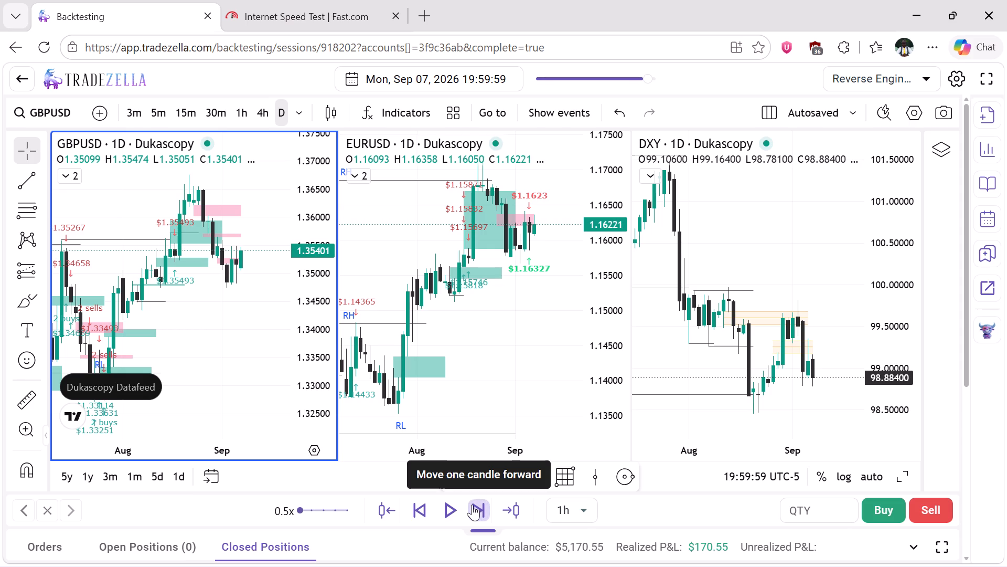
left_click(472, 505)
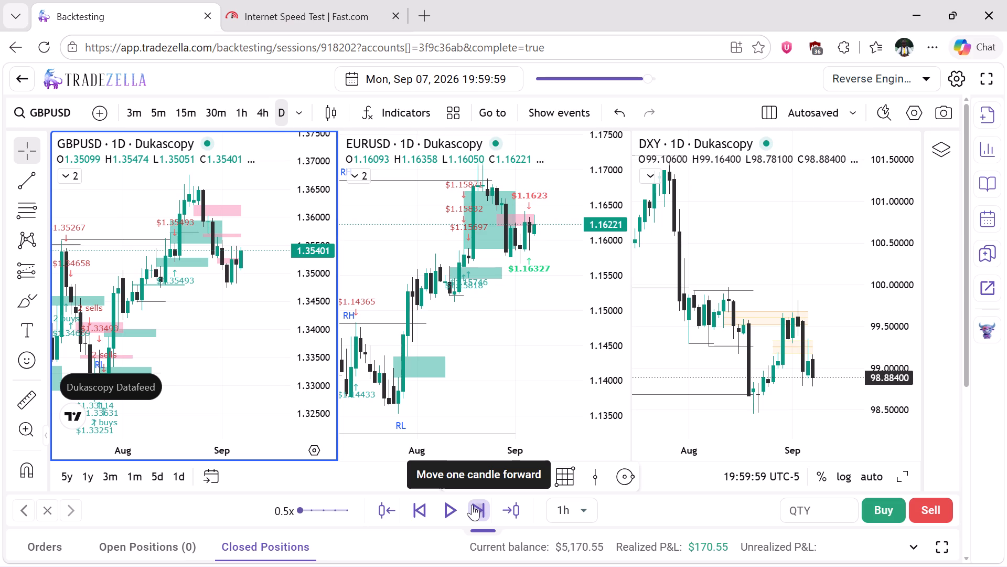
left_click(472, 505)
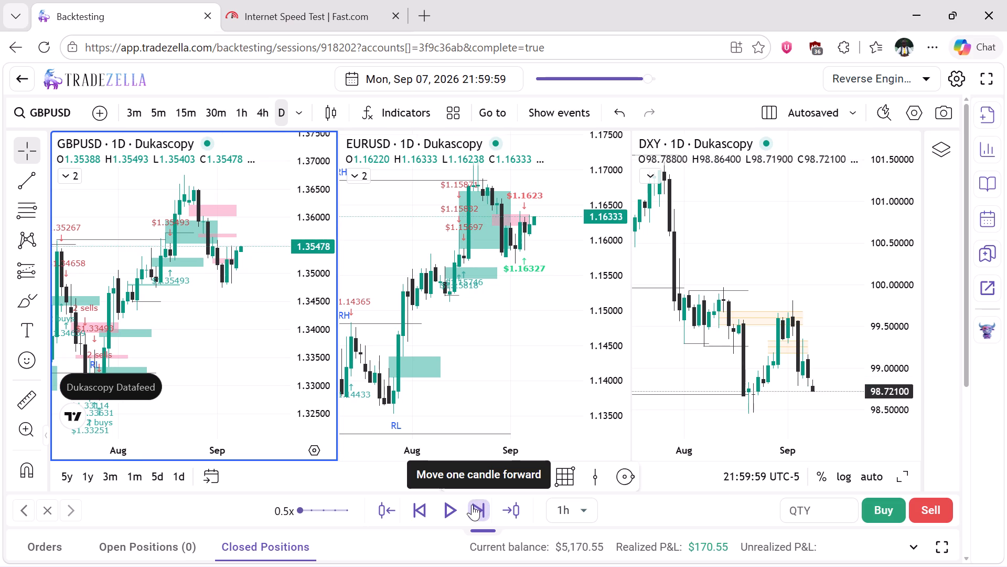
left_click(472, 505)
left_click(472, 505)
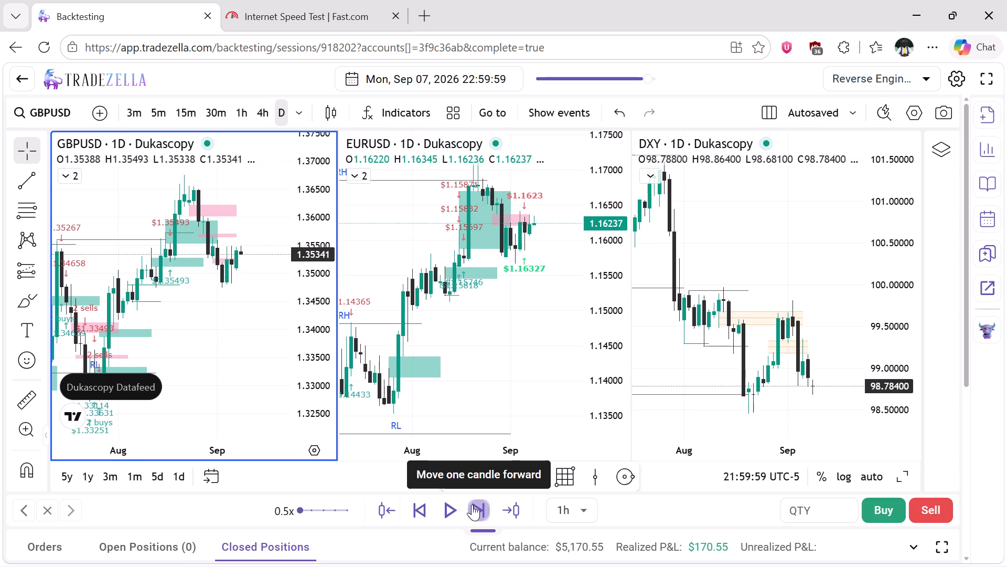
Advance the replay in 1h steps through the following day to Sep 08, 2026 16:59:59.
left_click(472, 505)
left_click(472, 505)
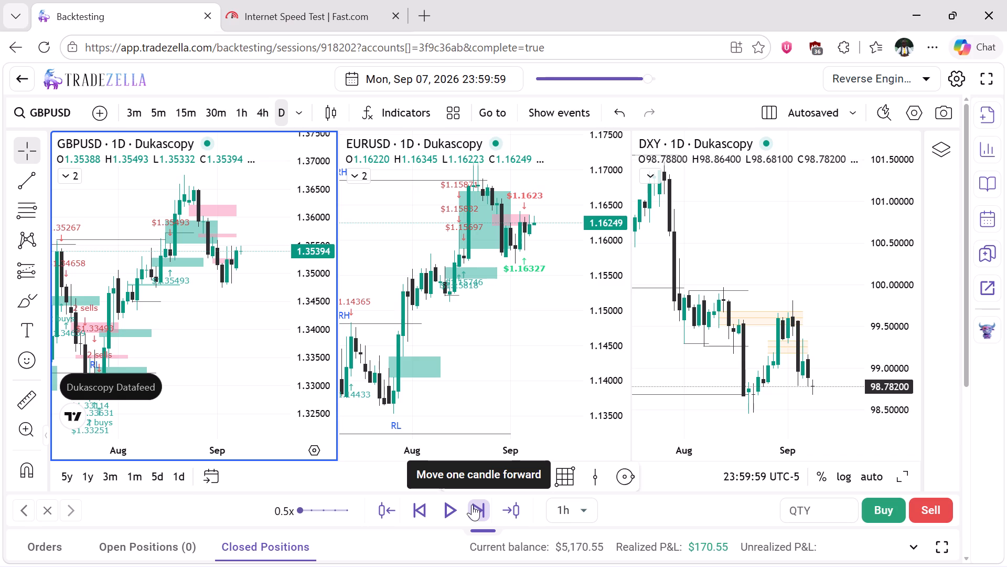
left_click(472, 505)
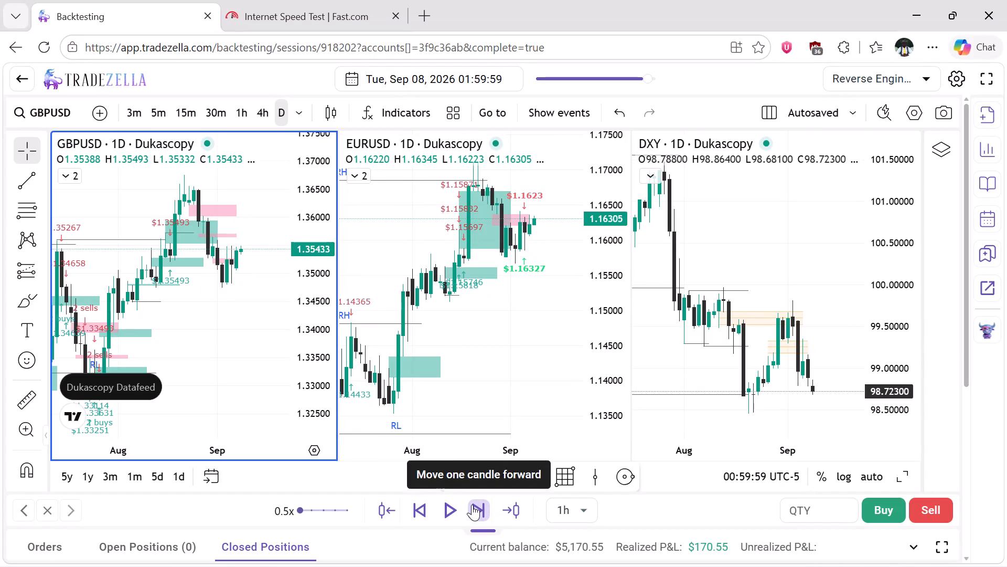
left_click(472, 505)
left_click(472, 505)
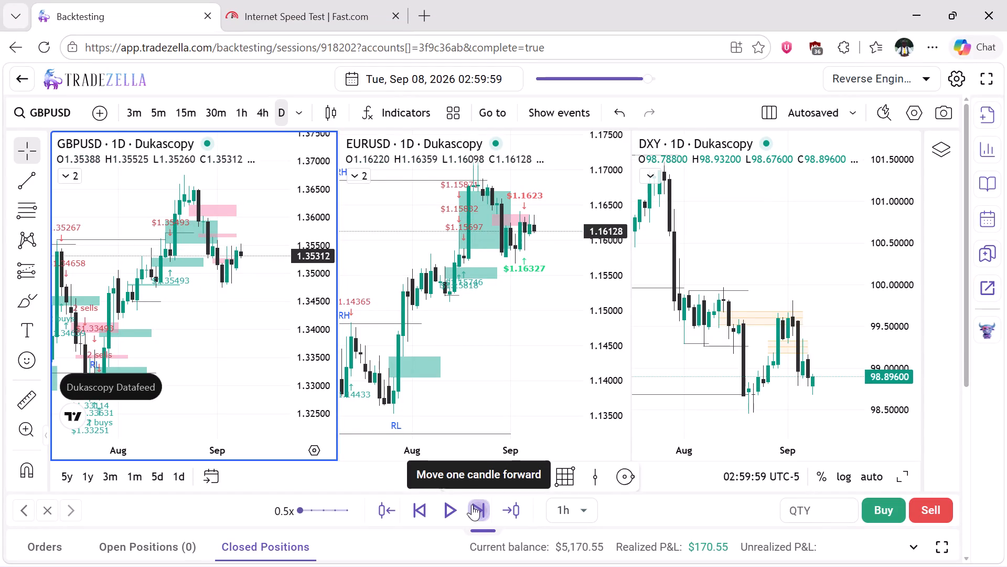
left_click(472, 505)
left_click(472, 505)
left_click(472, 505)
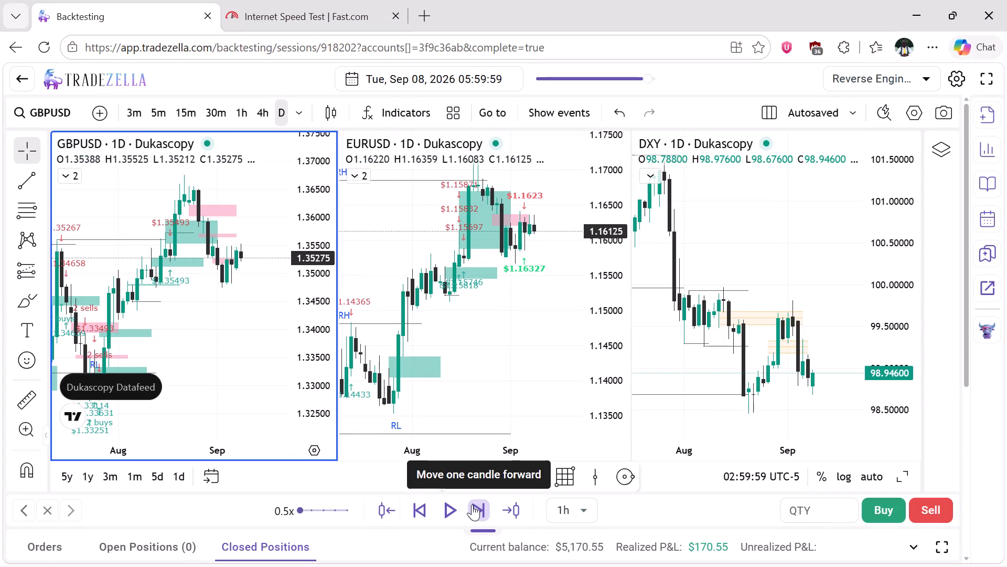
left_click(472, 505)
left_click(472, 505)
left_click(472, 505)
left_click(472, 505)
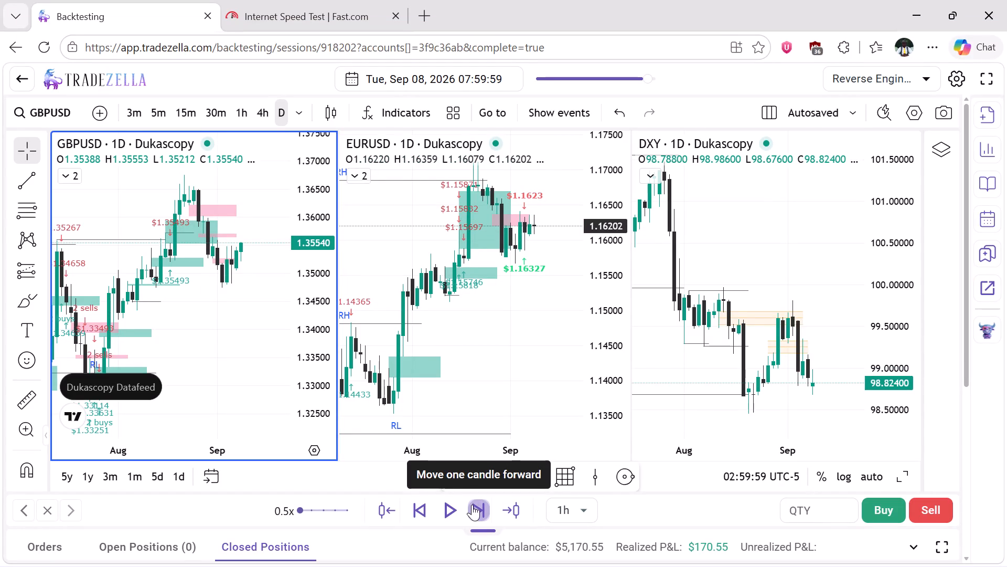
left_click(472, 505)
left_click(472, 505)
left_click(472, 505)
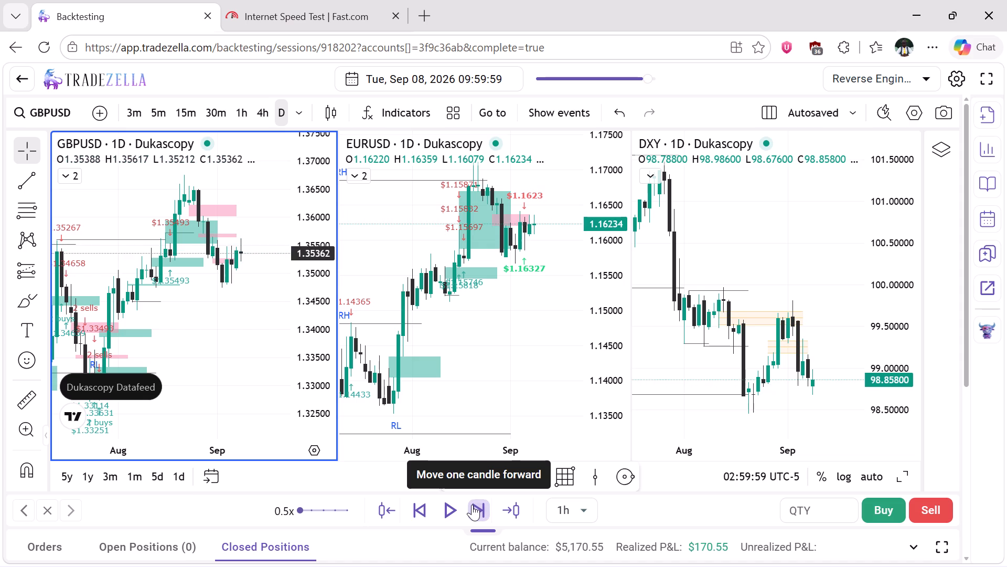
left_click(472, 505)
left_click(472, 505)
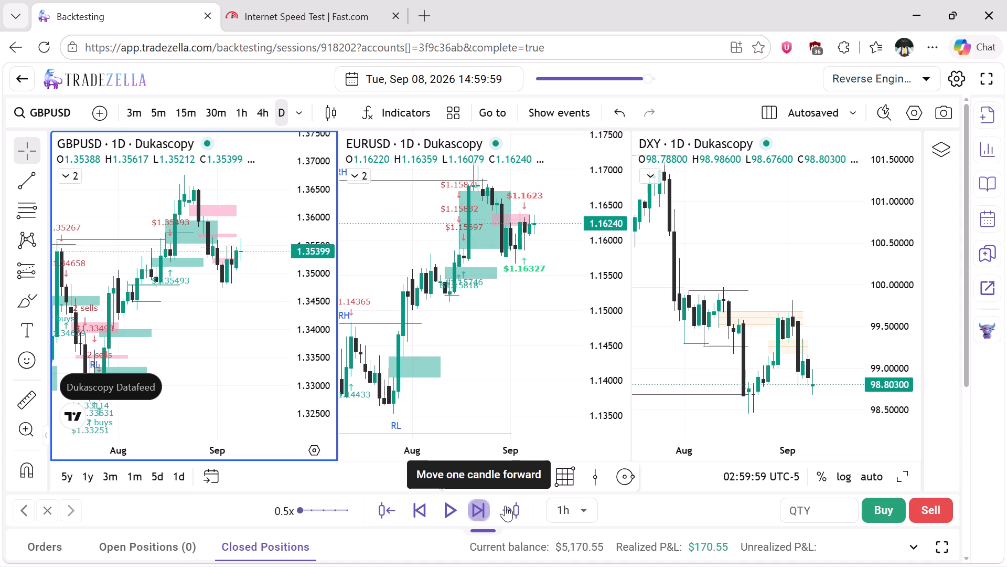
Set the replay step to 5min and advance two candles to Sep 08, 2026 17:09:59.
left_click(587, 506)
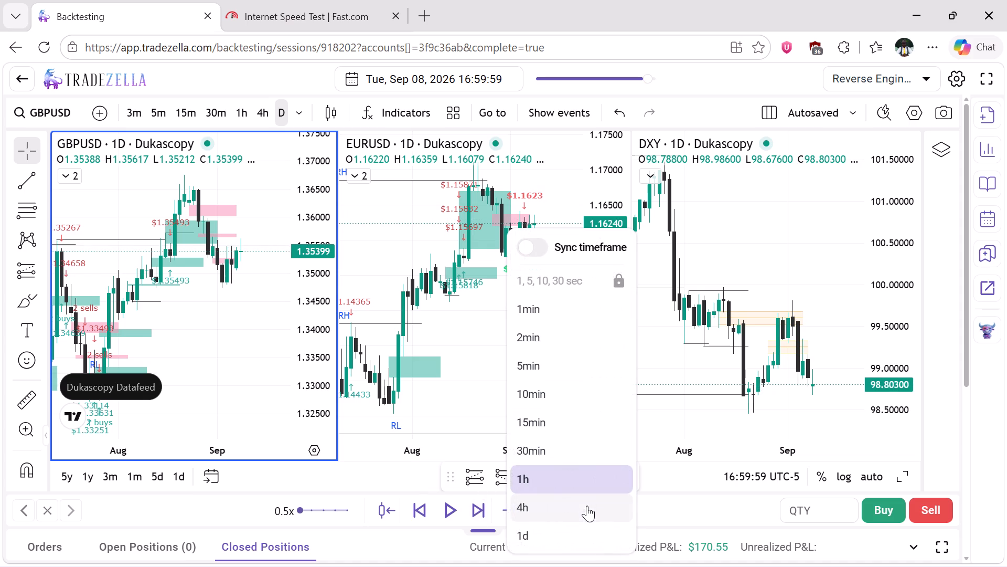
left_click(563, 498)
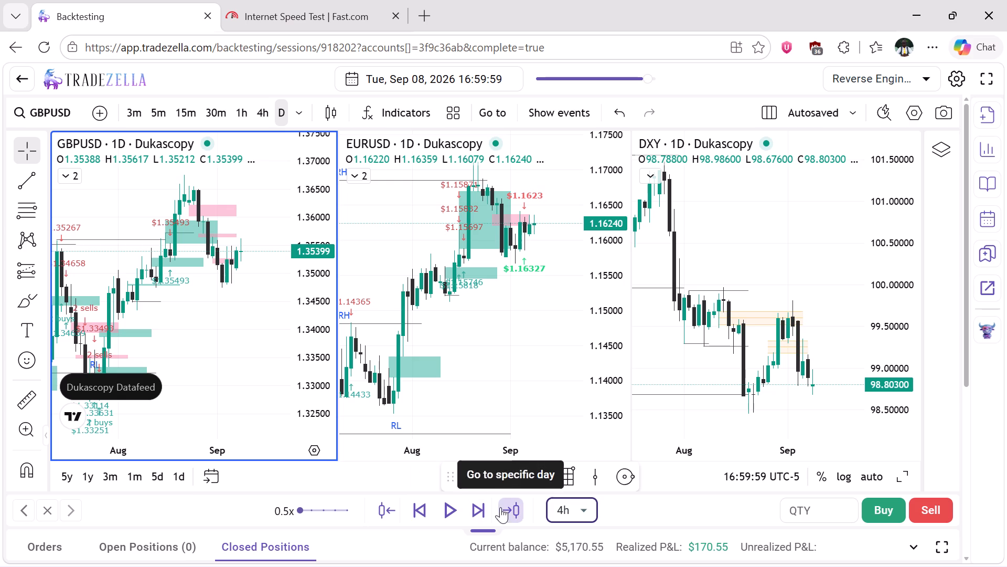
left_click(587, 511)
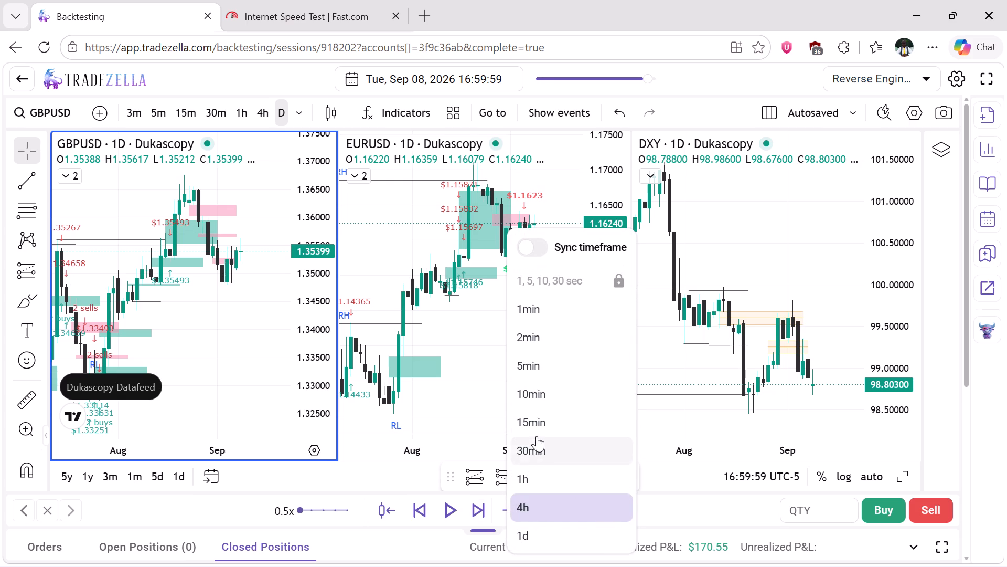
left_click(537, 369)
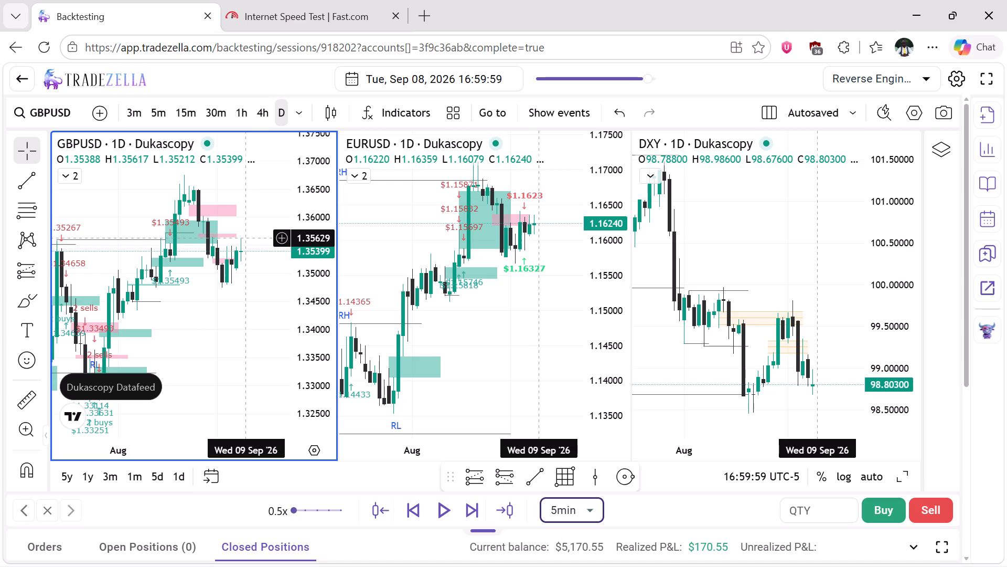
left_click(469, 508)
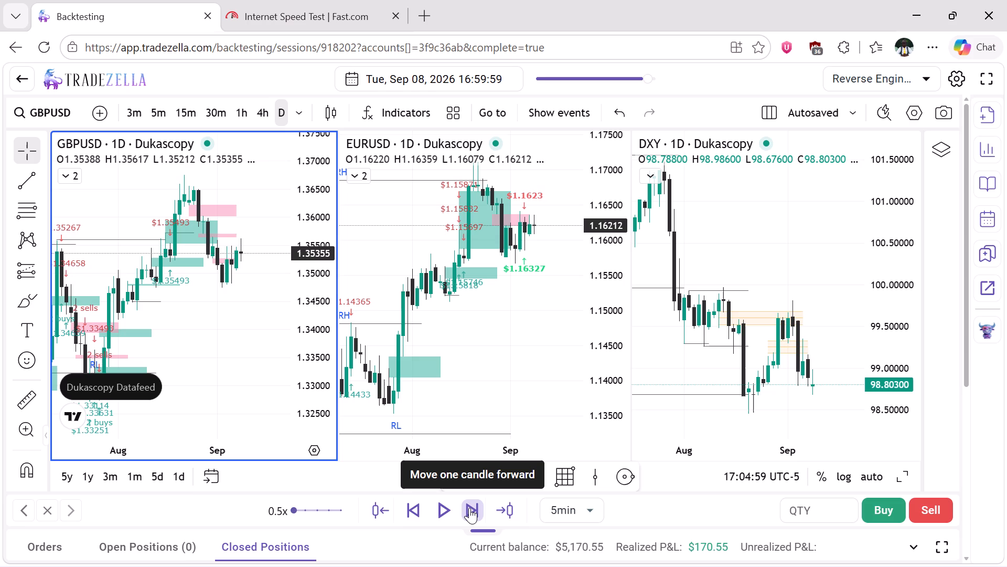
left_click(469, 508)
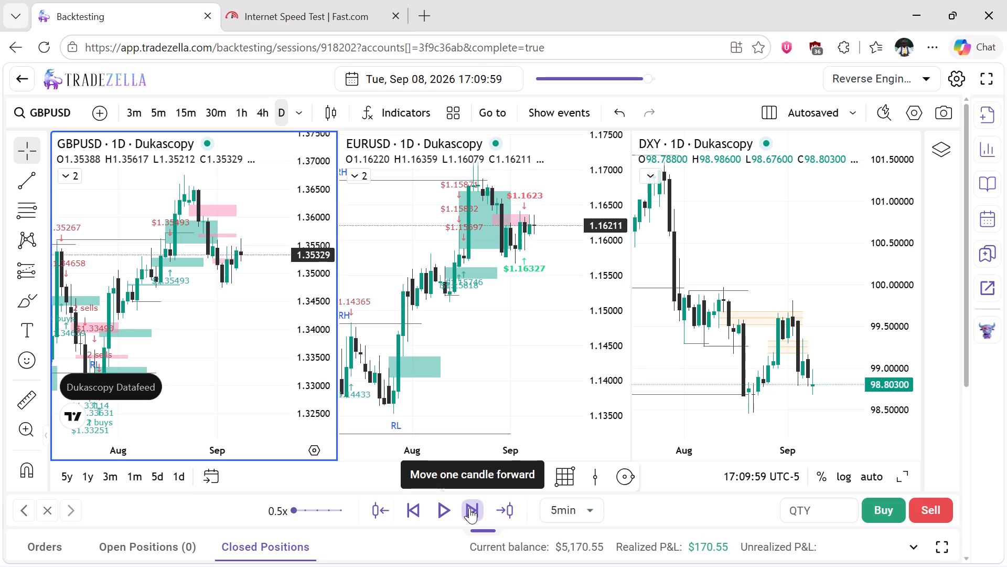
Set the replay step to 1h and advance two candles to Sep 08, 2026 18:59:59.
left_click(567, 510)
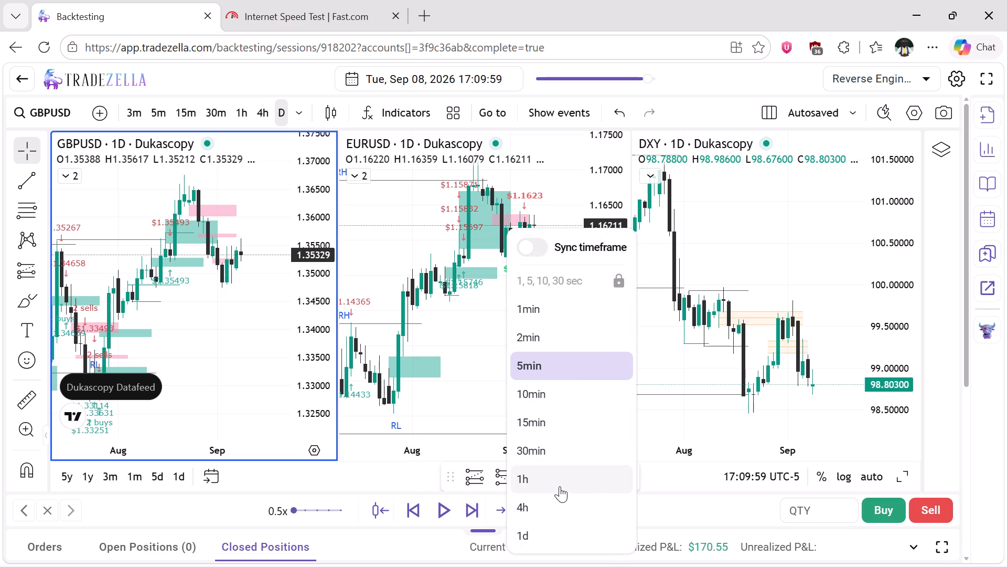
left_click(560, 486)
left_click(472, 508)
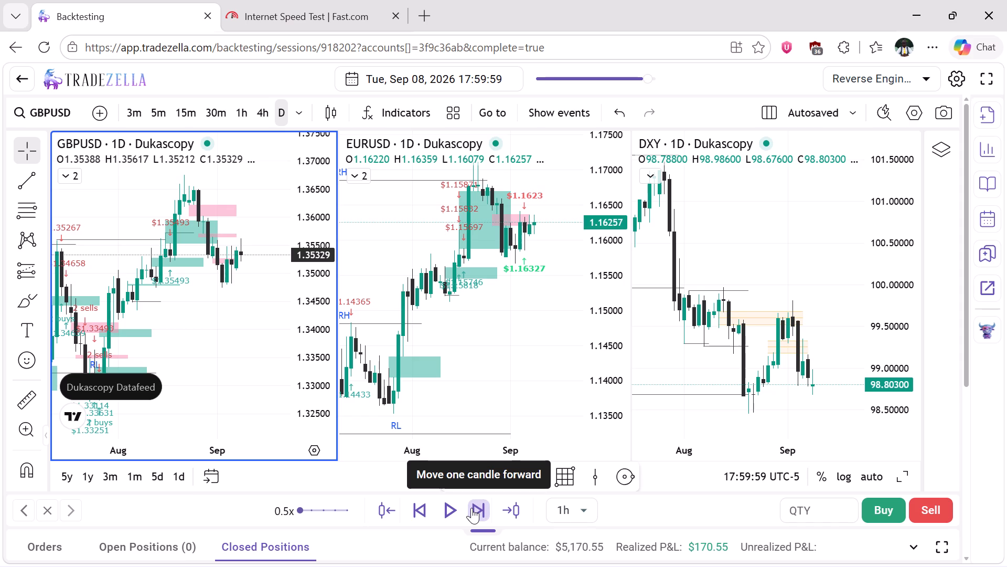
left_click(472, 508)
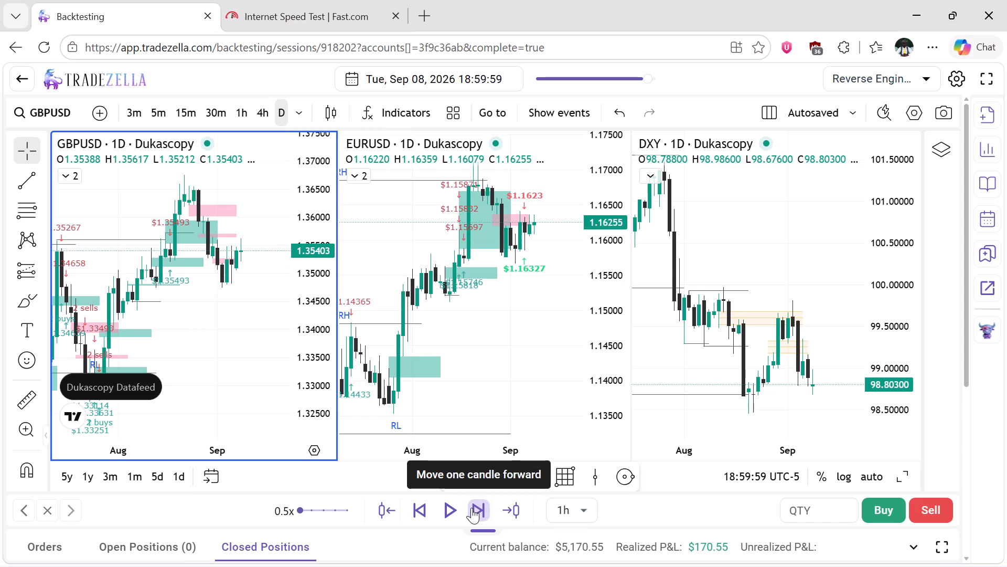
Advance the replay candle by candle in 1h steps to Sep 09, 2026 05:59:59.
left_click(472, 508)
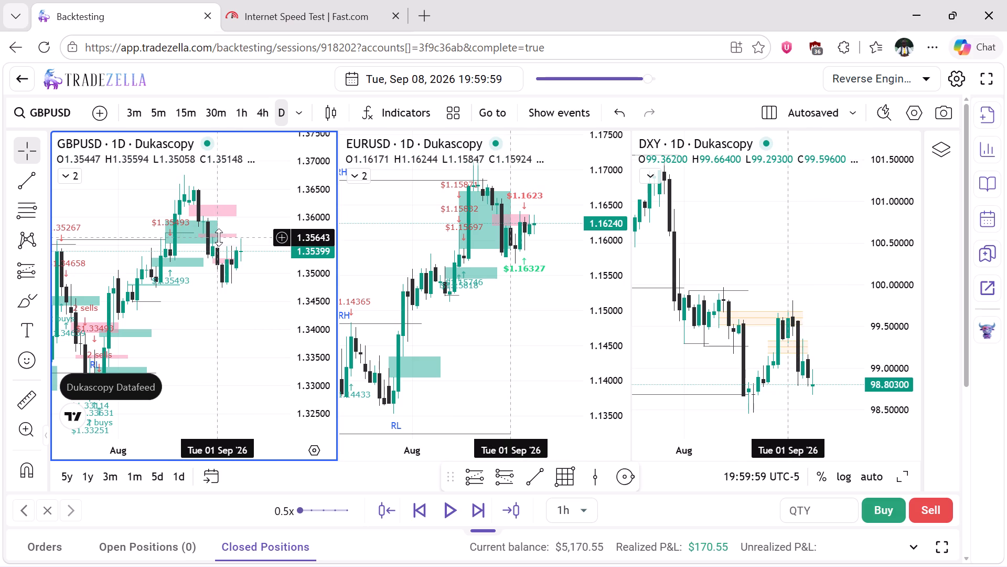
left_click(487, 506)
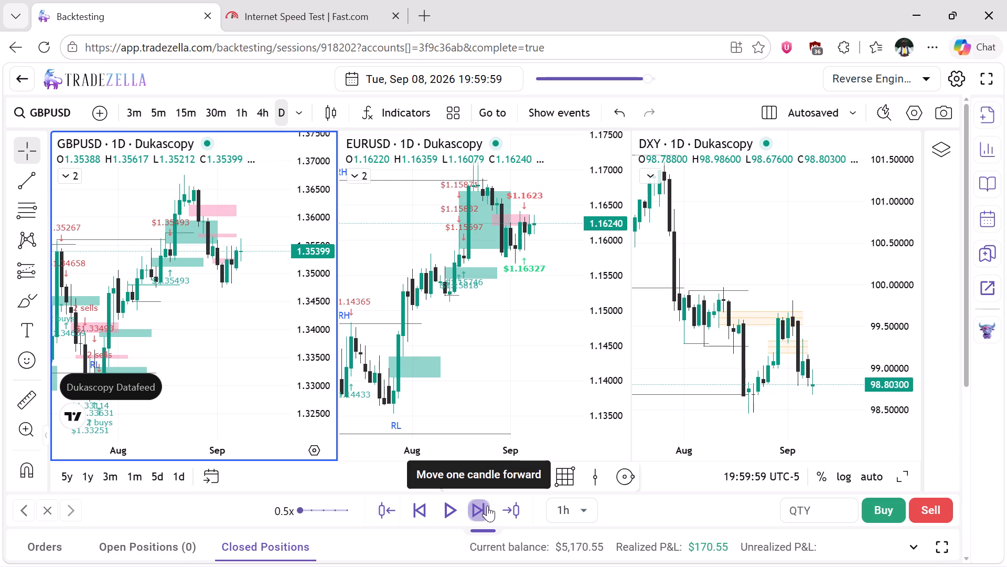
left_click(487, 506)
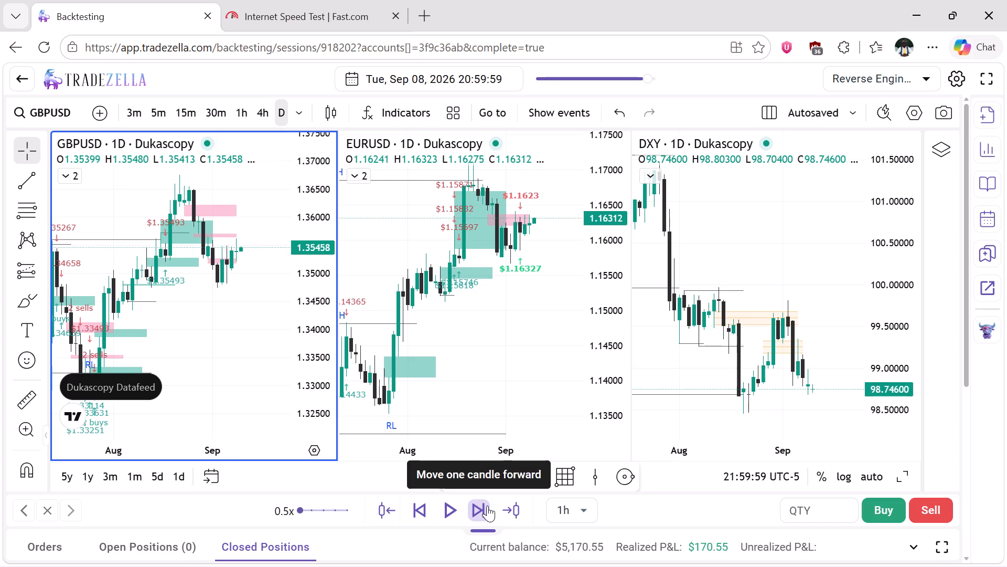
left_click(487, 506)
left_click(487, 506)
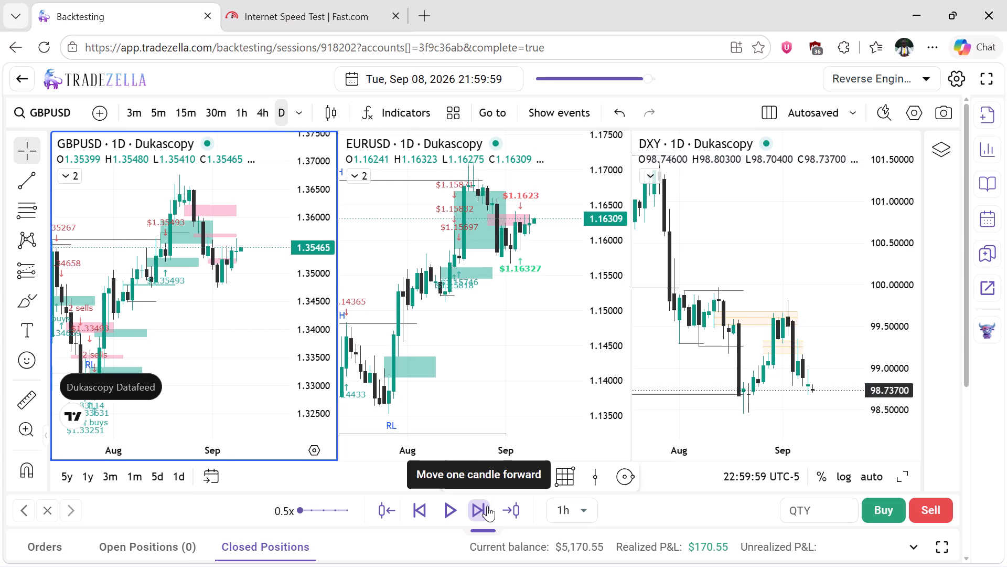
left_click(487, 506)
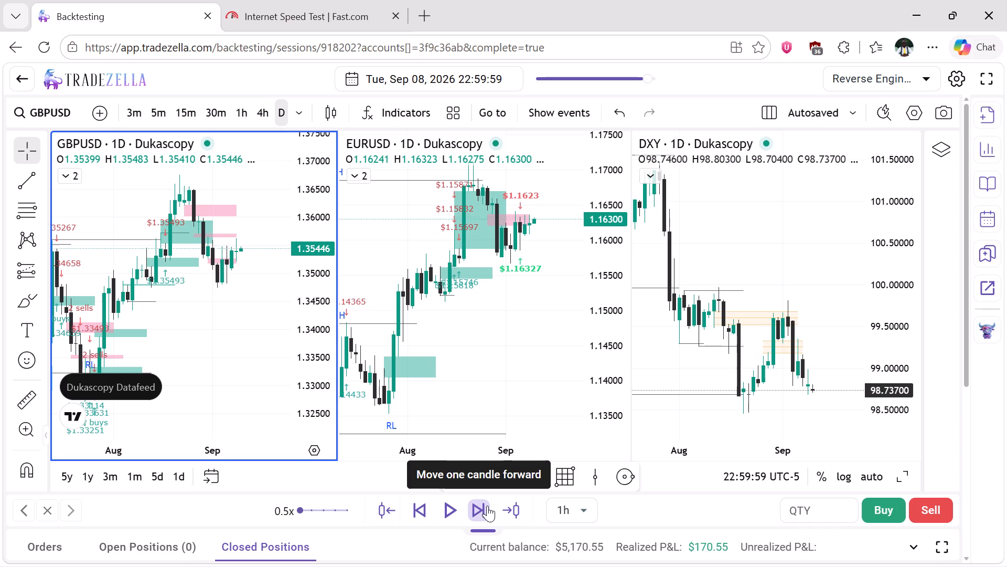
left_click(487, 506)
left_click(487, 506)
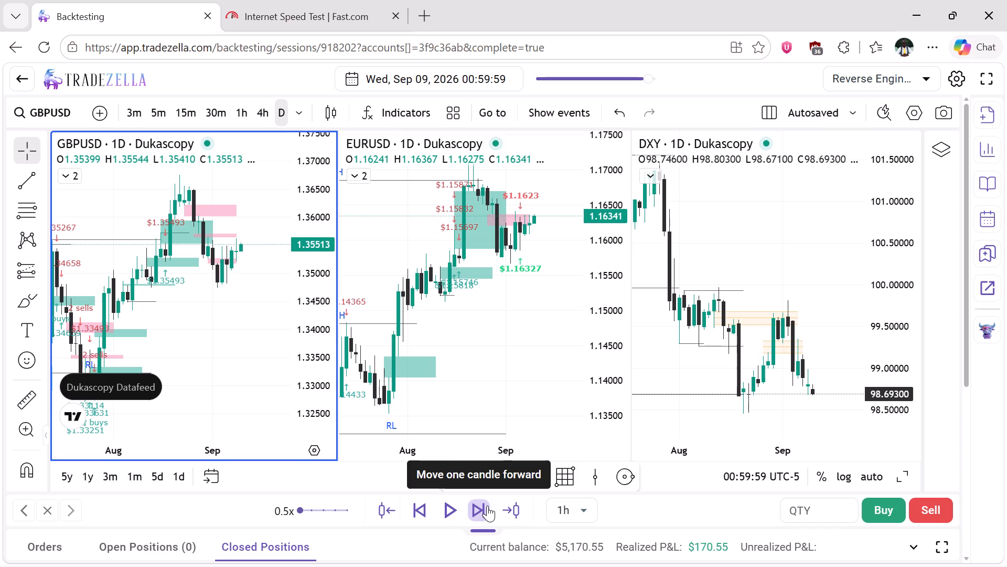
left_click(487, 506)
left_click(487, 506)
left_click(487, 506)
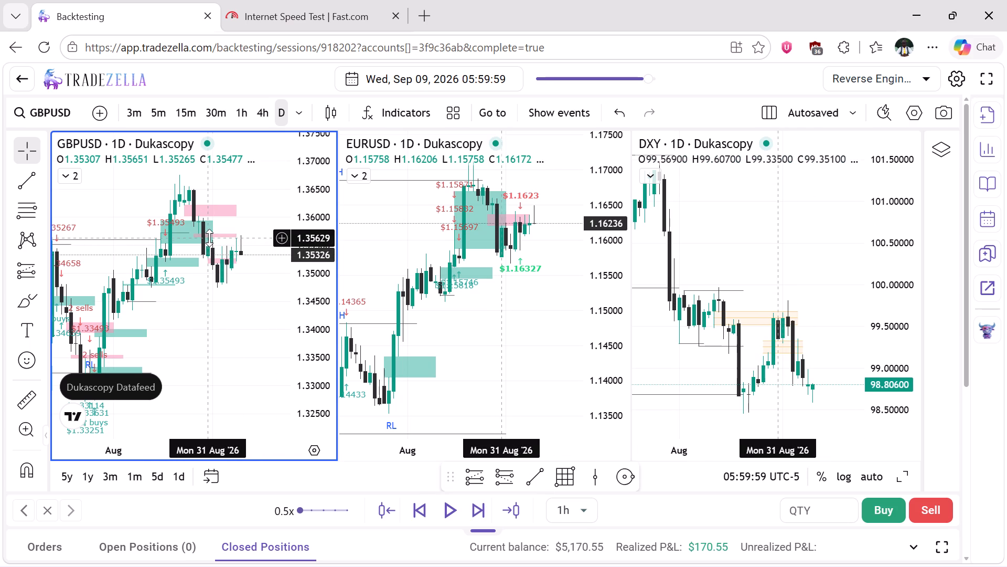
Advance the replay in 1h steps through the rest of the day to Sep 09, 2026 19:59:59.
left_click(478, 503)
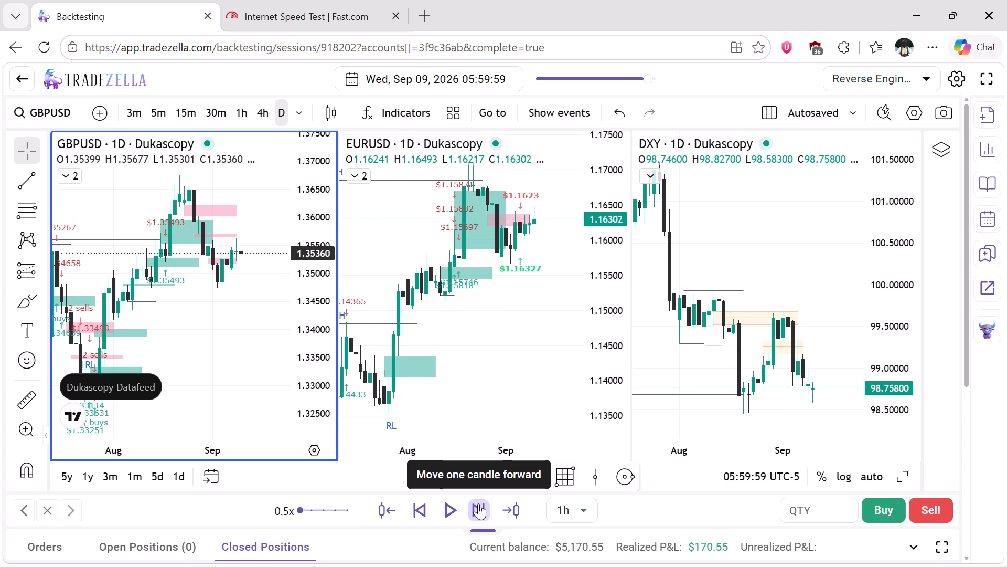
left_click(478, 503)
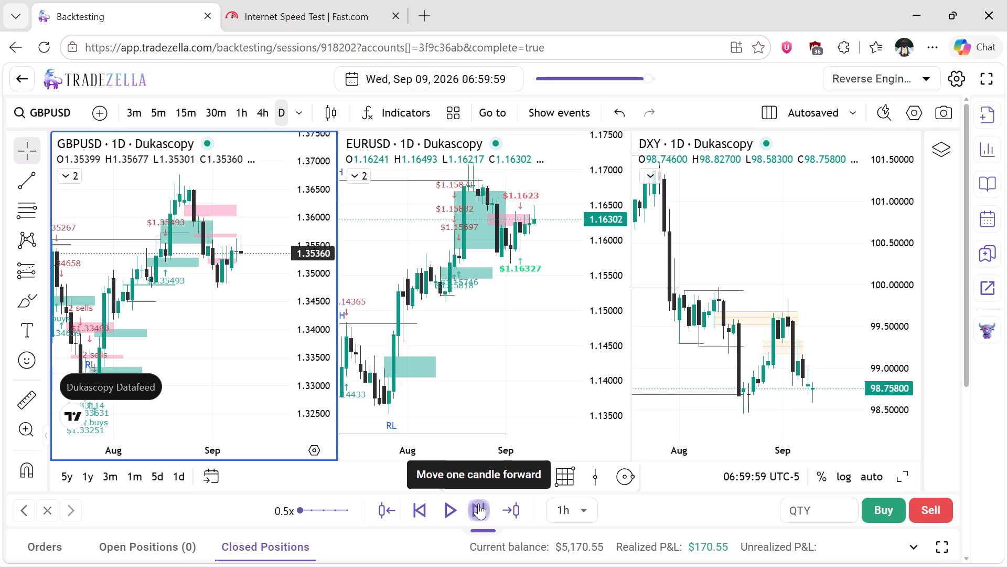
left_click(478, 503)
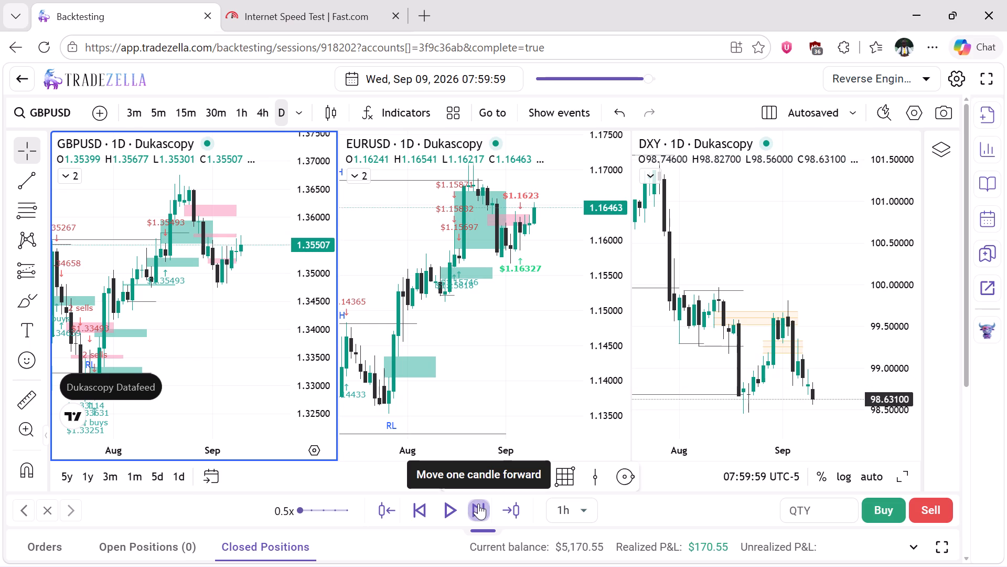
left_click(478, 503)
left_click(478, 503)
left_click(478, 503)
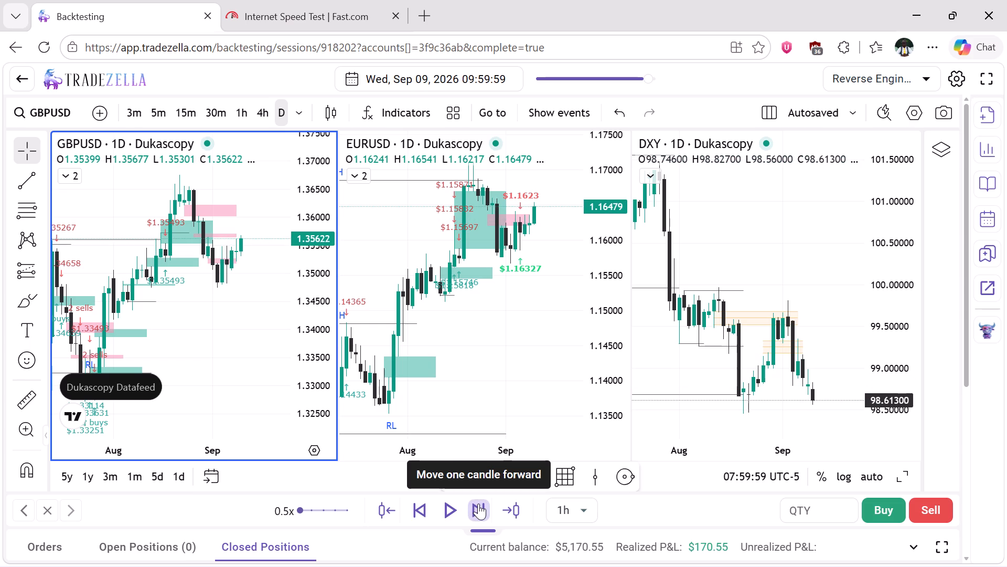
left_click(478, 503)
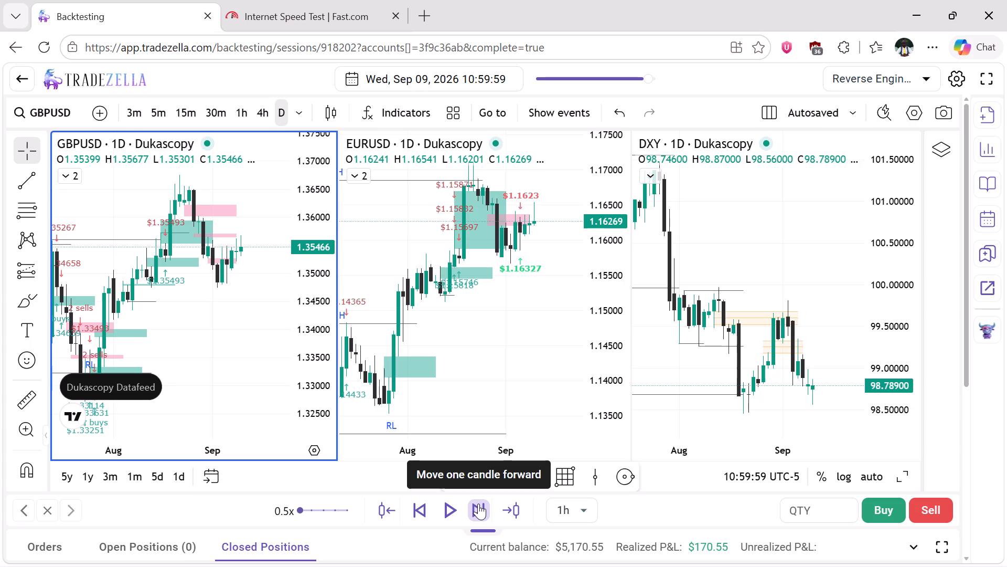
left_click(478, 503)
left_click(478, 503)
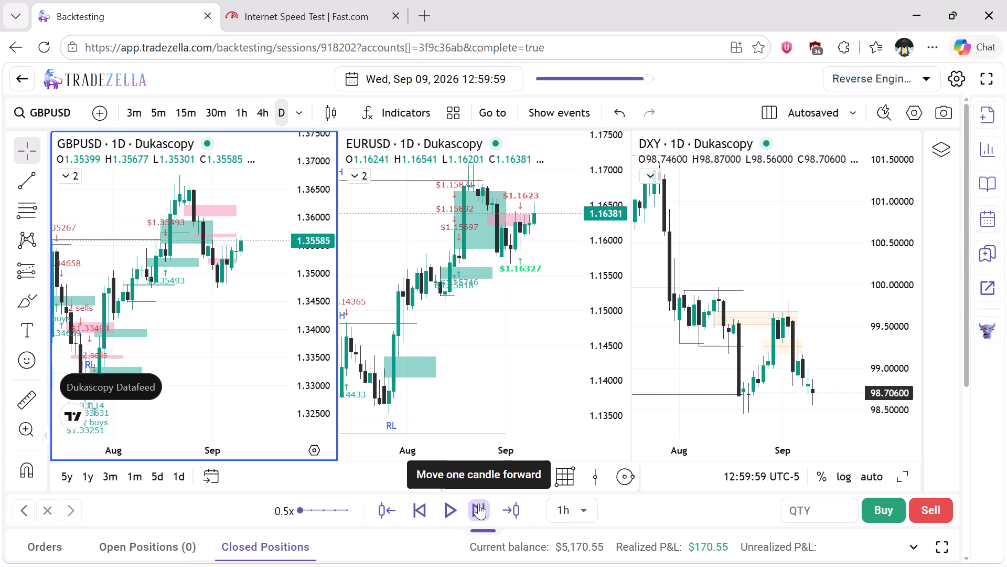
left_click(478, 503)
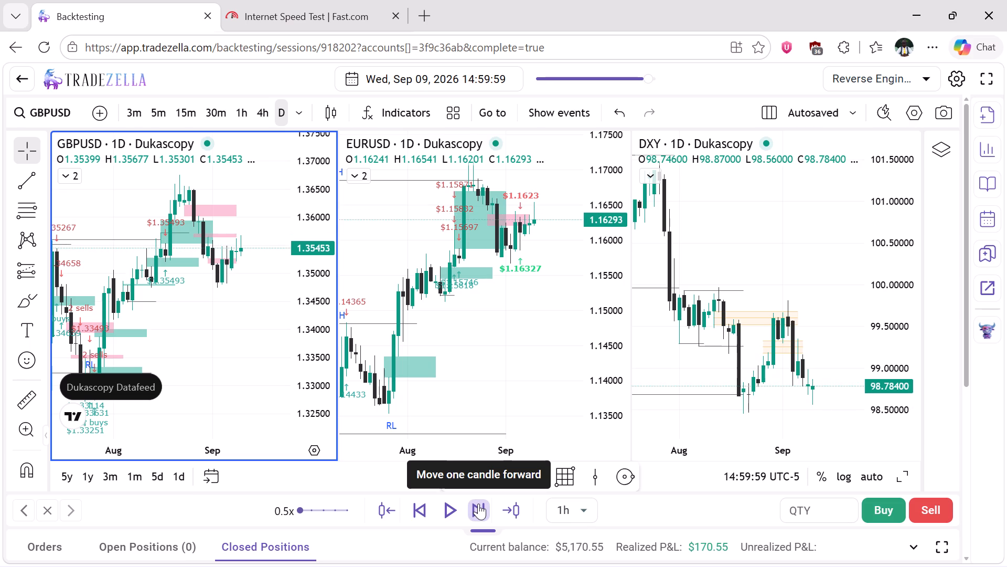
left_click(478, 503)
left_click(478, 503)
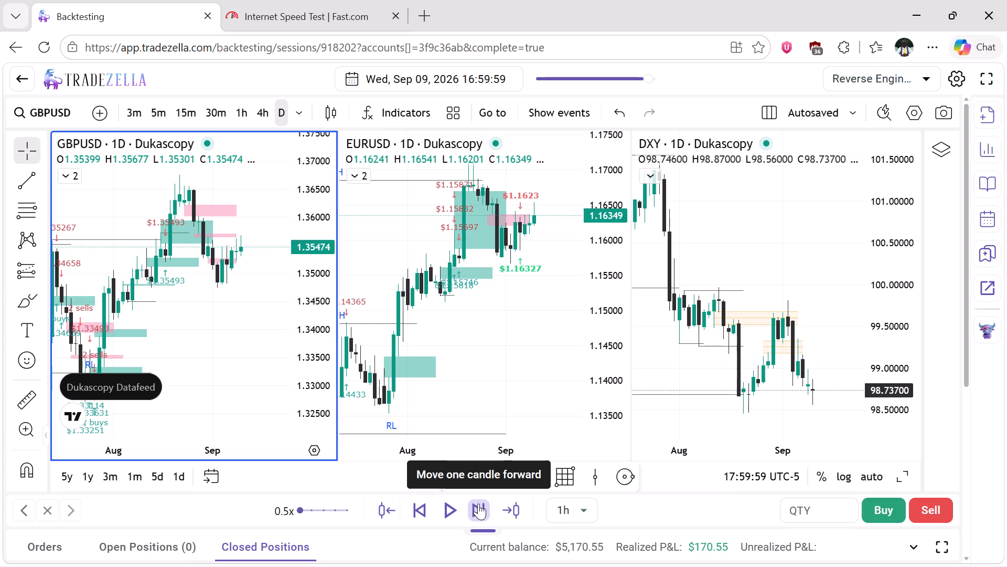
left_click(478, 503)
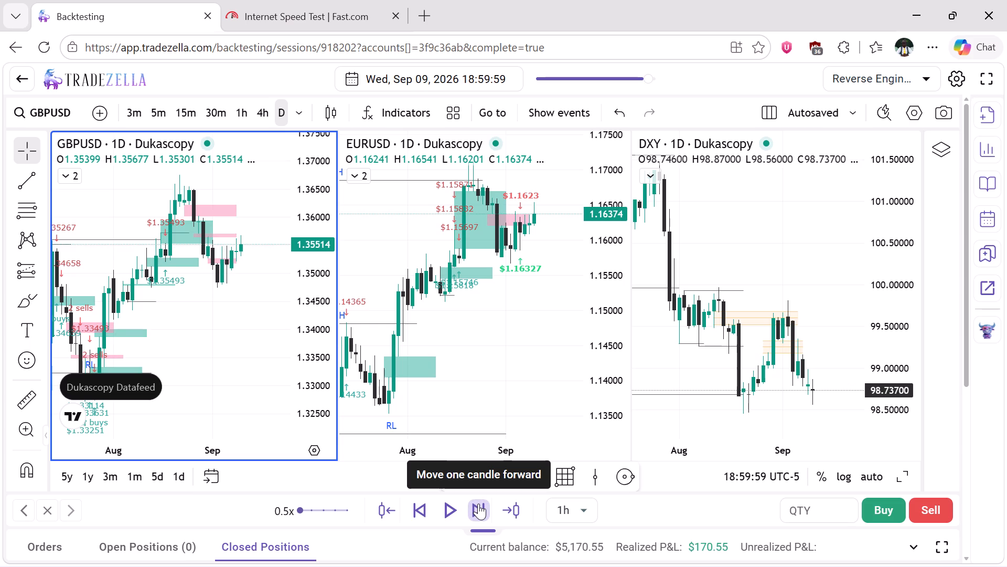
left_click(478, 503)
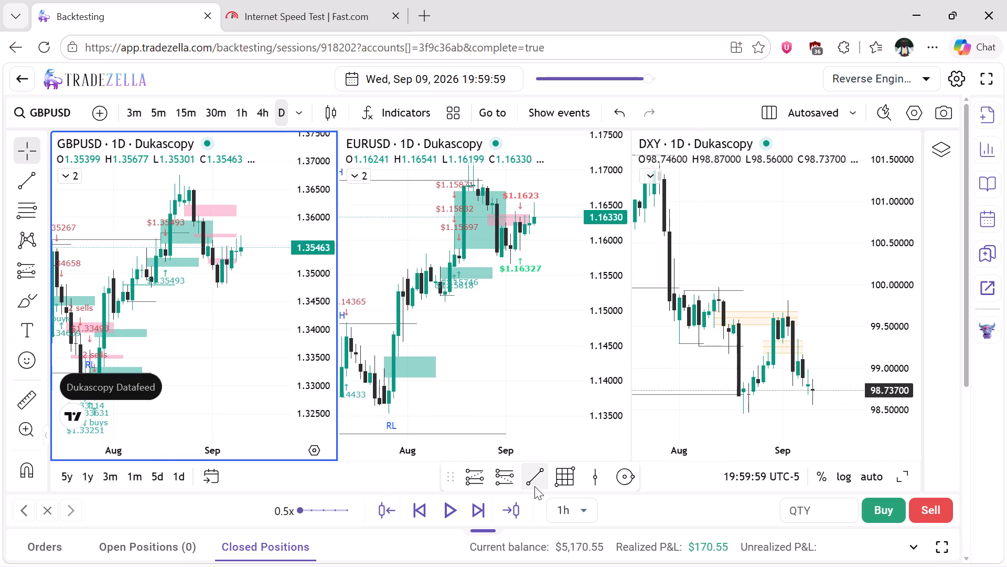
Set the replay step to 5min.
left_click(582, 516)
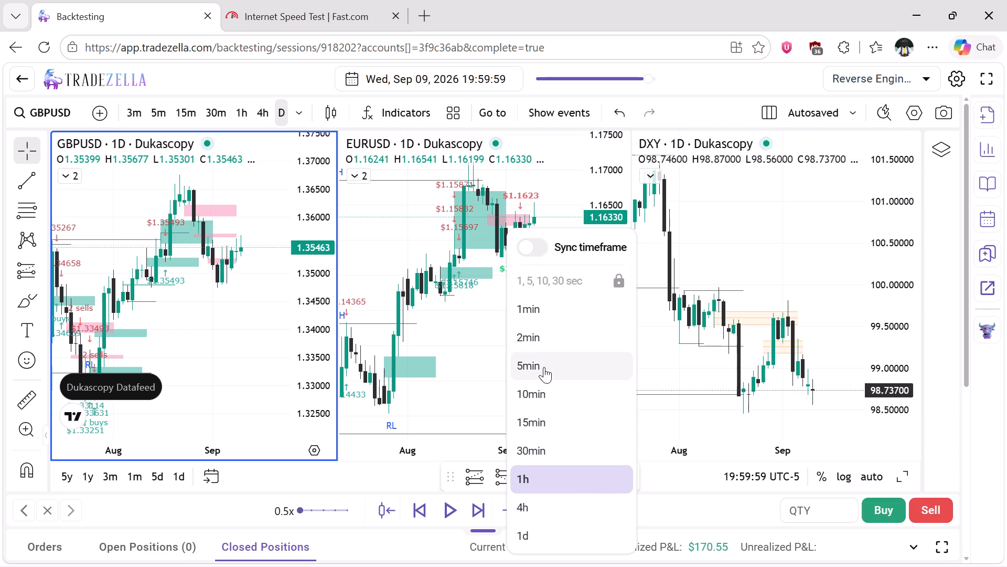
left_click(544, 367)
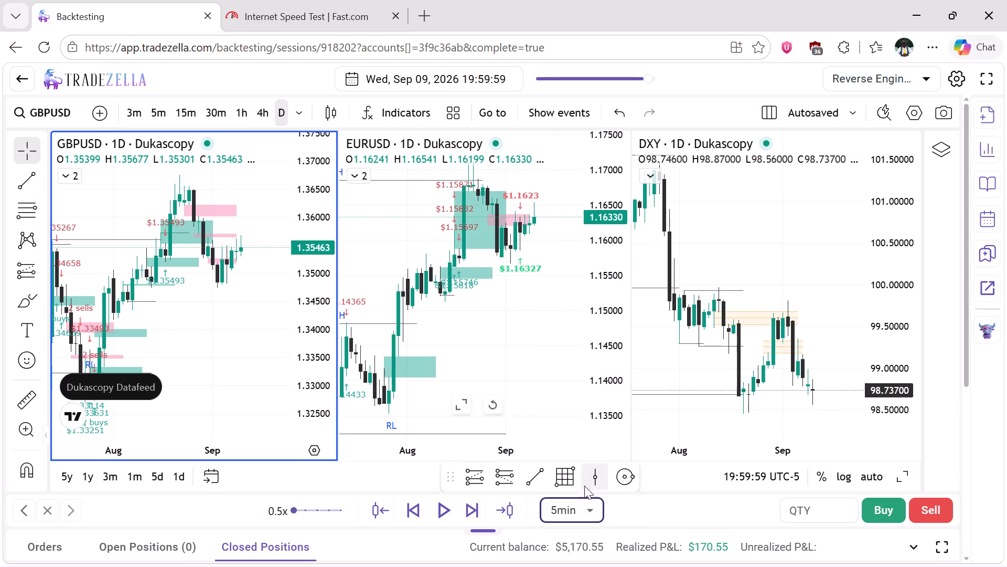
Draw a short horizontal trend line on the GBPUSD chart from Sep 08 to Sep 11, 2026 at about 1.3564.
left_click(532, 468)
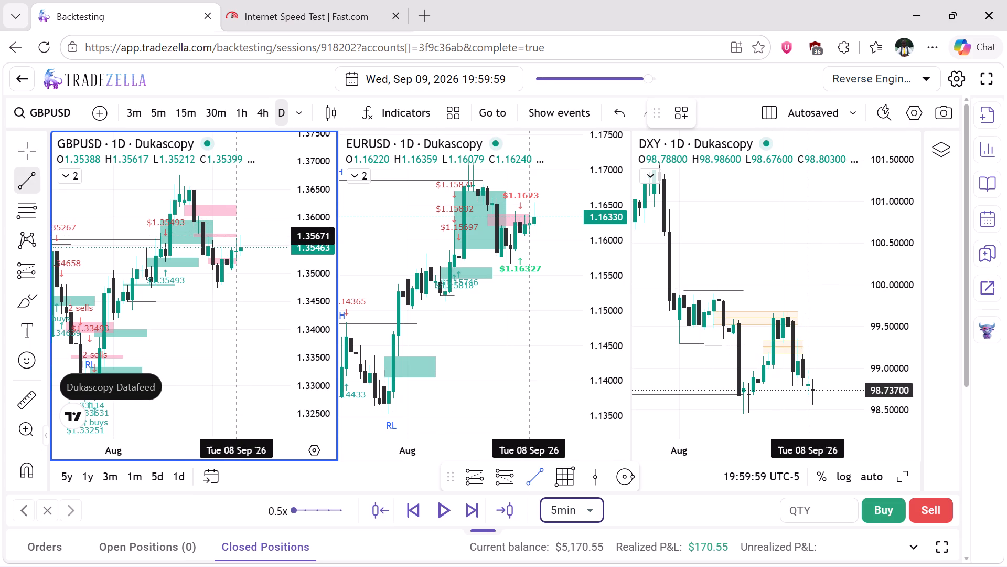
left_click_drag(234, 237, 252, 237)
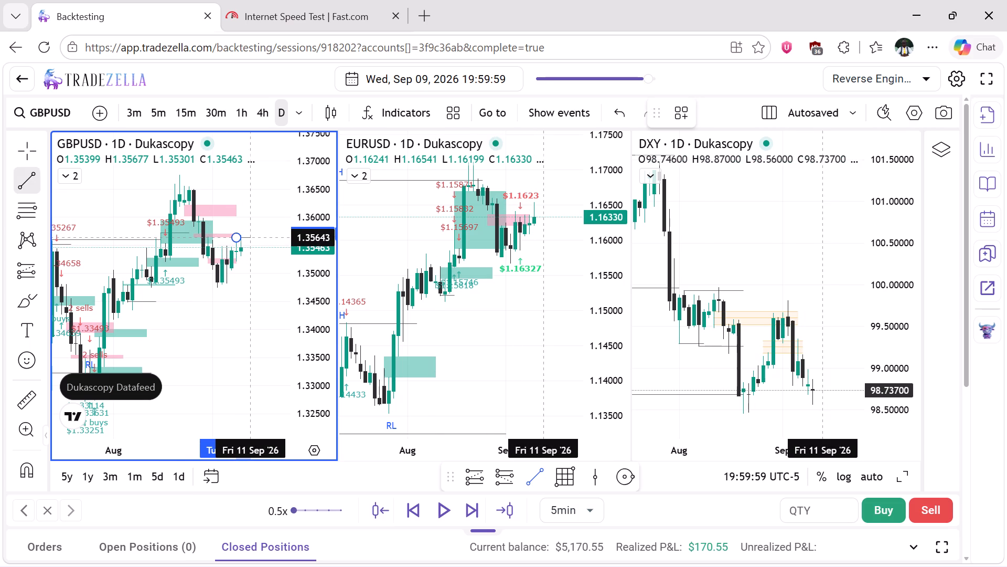
left_click_drag(252, 237, 252, 237)
left_click(252, 237, "shift")
left_click(263, 208)
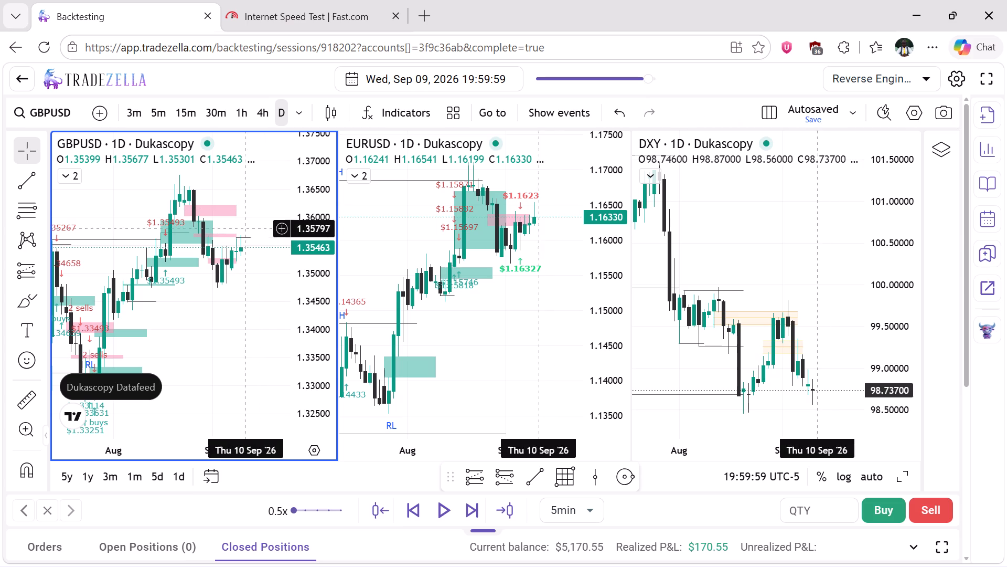
Extend the end of the new GBPUSD trend line to Sep 14, 2026, keeping it level at about 1.3563.
left_click(234, 238)
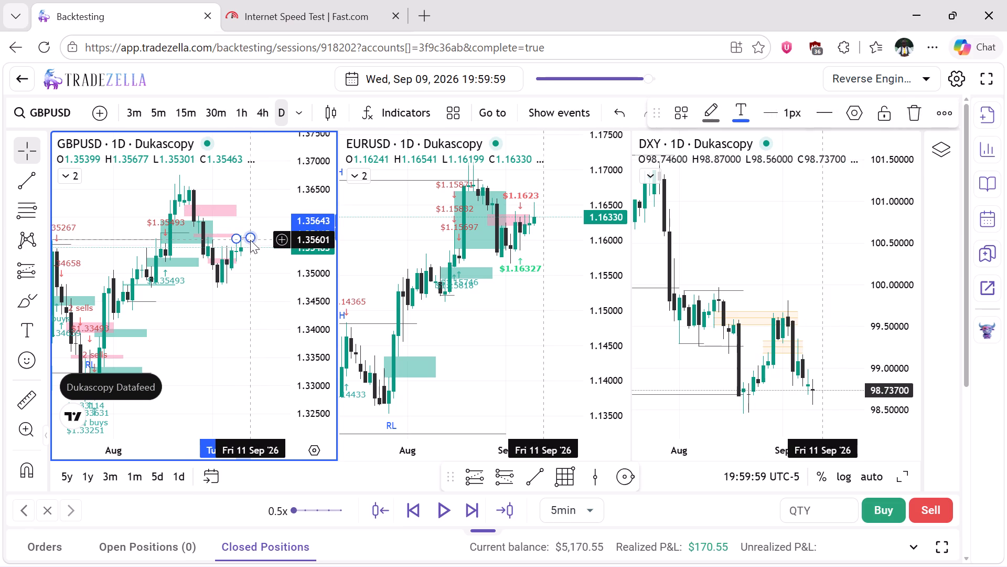
left_click(250, 237)
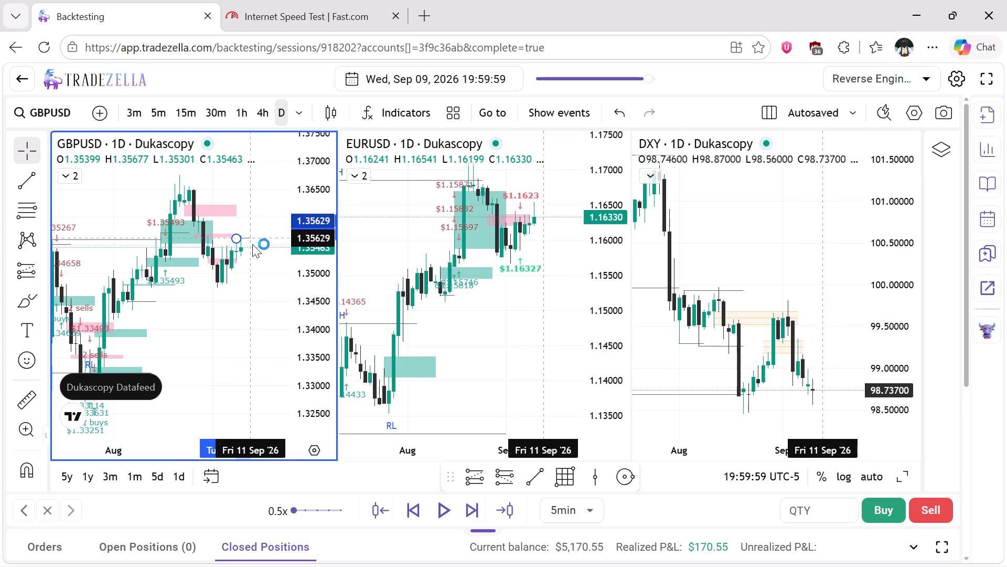
left_click(253, 239, "shift")
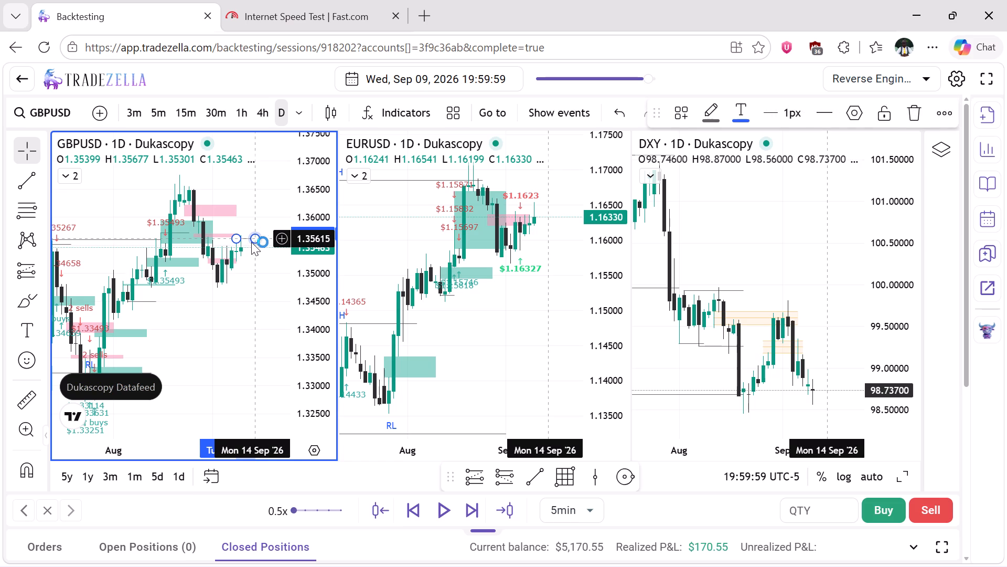
left_click(239, 210)
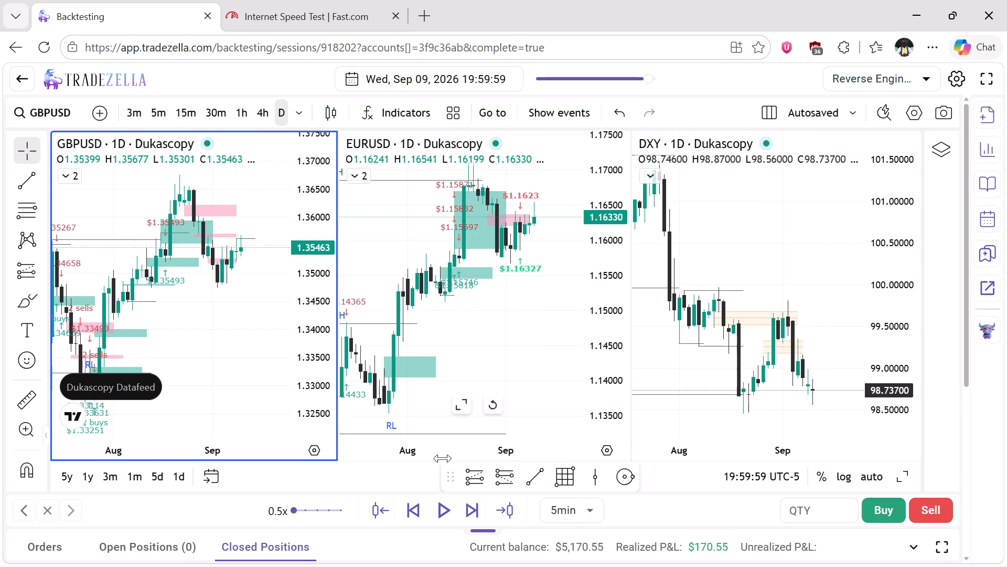
Draw a second horizontal trend line on the GBPUSD chart from Aug 31 to Sep 14, 2026 at about 1.3566.
left_click(531, 479)
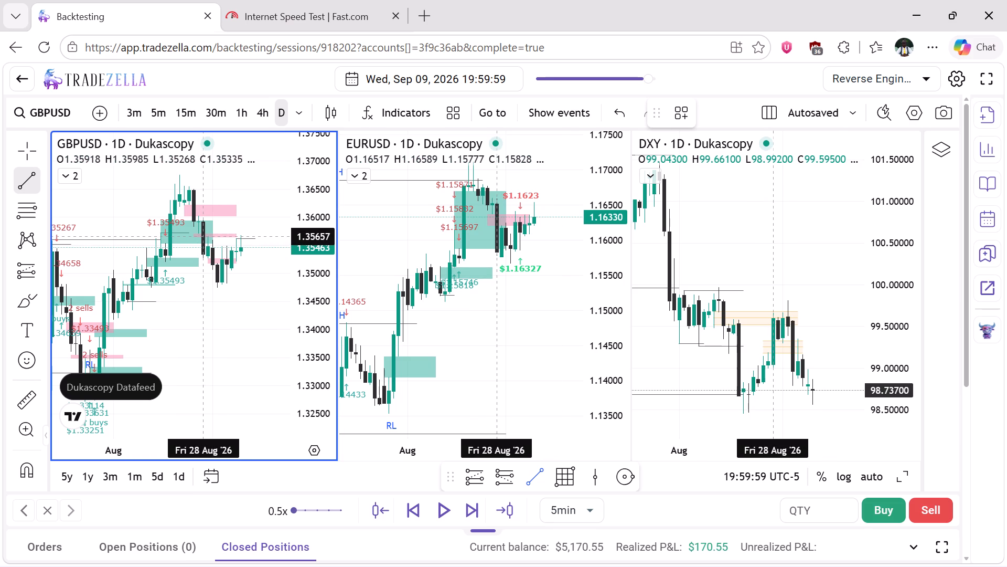
left_click_drag(207, 237, 215, 237)
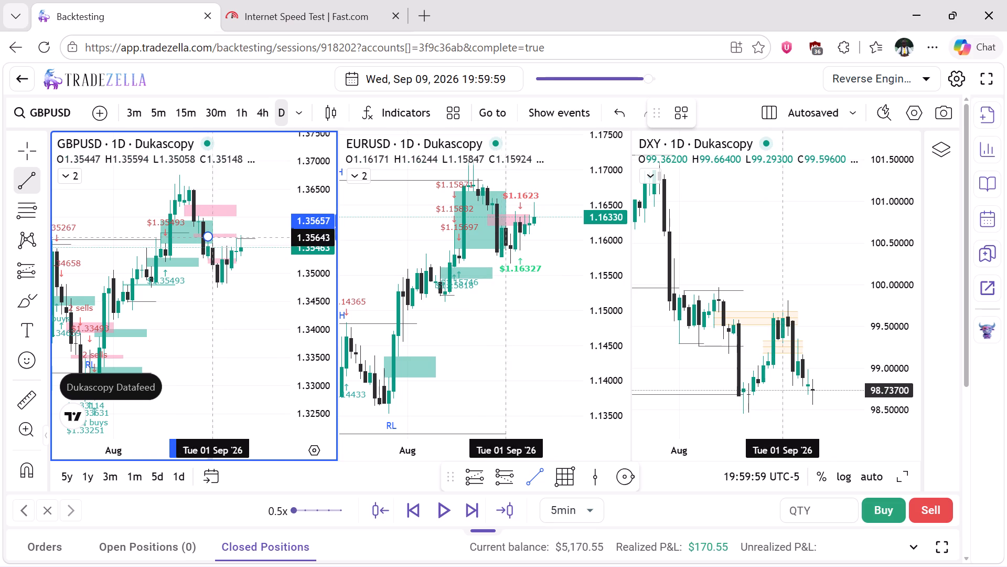
left_click_drag(215, 237, 256, 237)
left_click(256, 237, "shift")
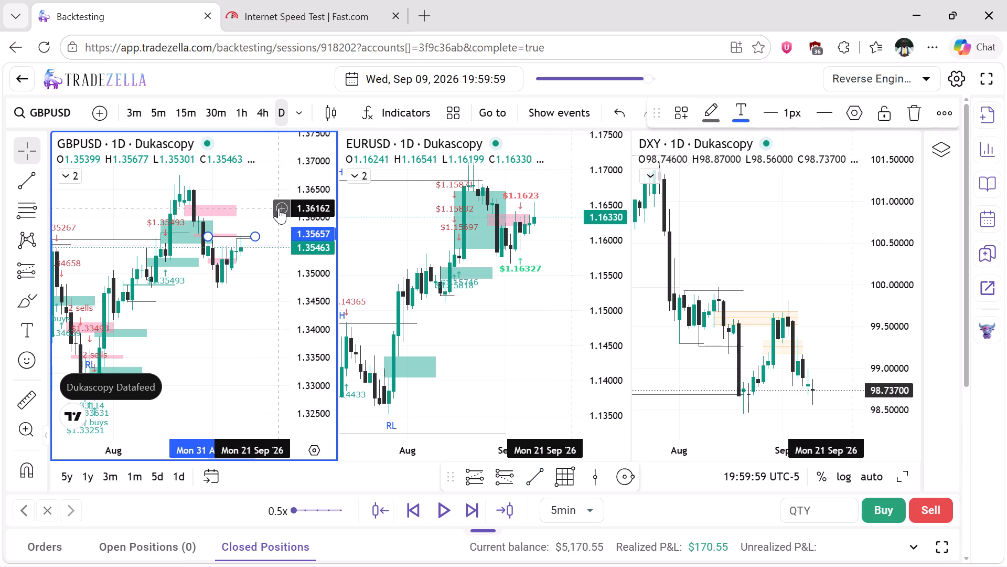
left_click(278, 208)
left_click(239, 193)
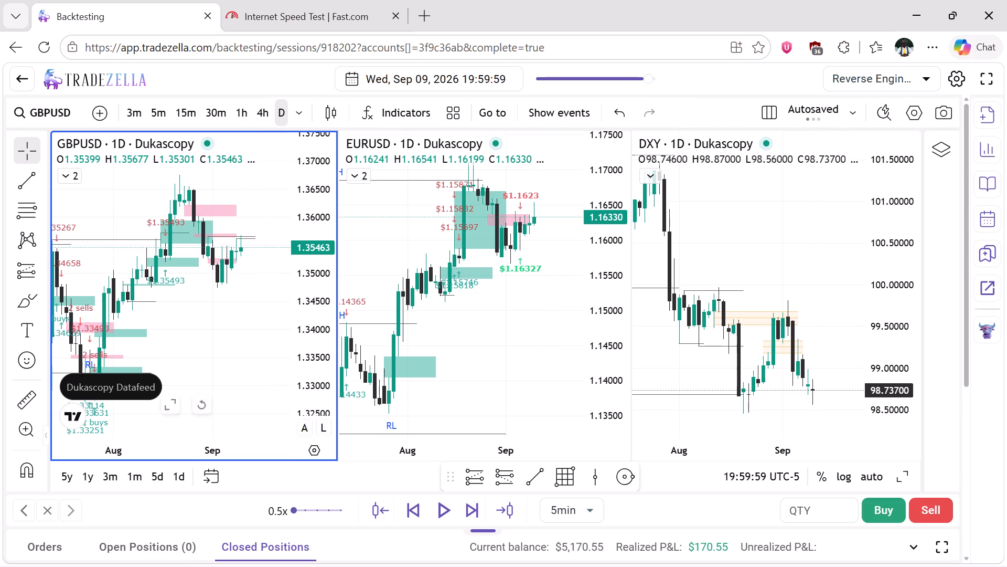
Draw a horizontal trend line on the EURUSD chart from Sep 08 to Sep 15, 2026 at about 1.1635.
left_click(535, 477)
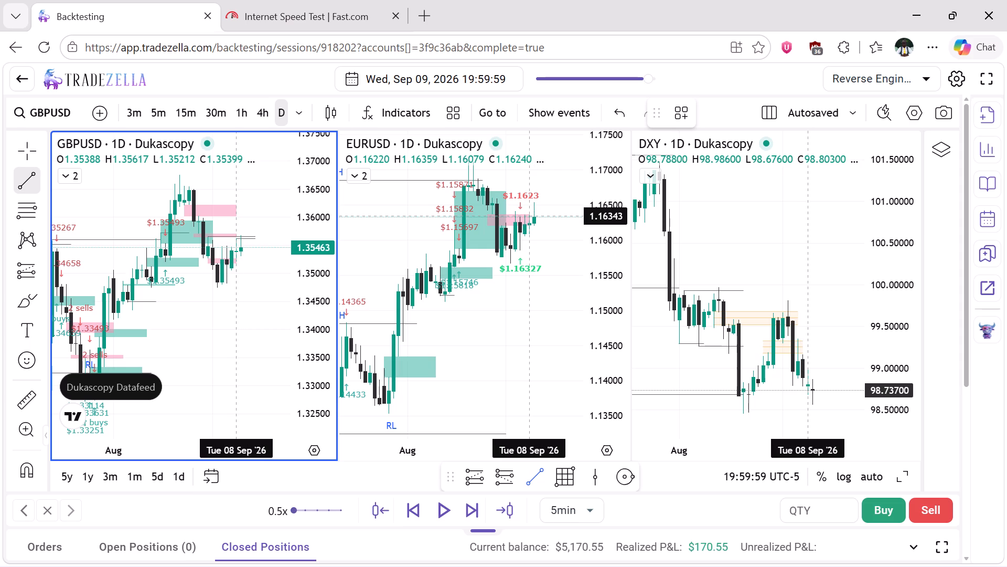
left_click_drag(528, 215, 552, 215)
left_click(552, 215, "shift")
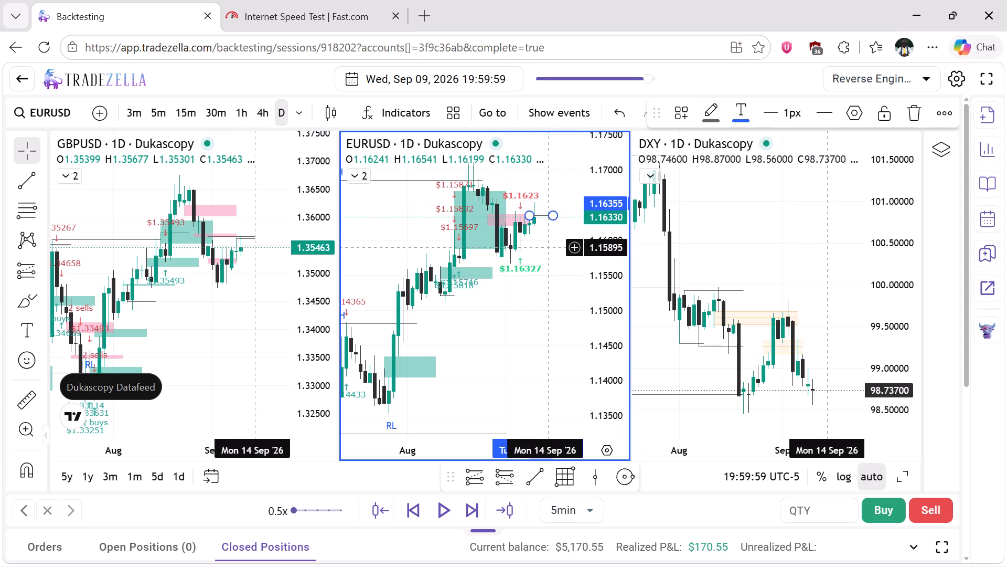
left_click(550, 247)
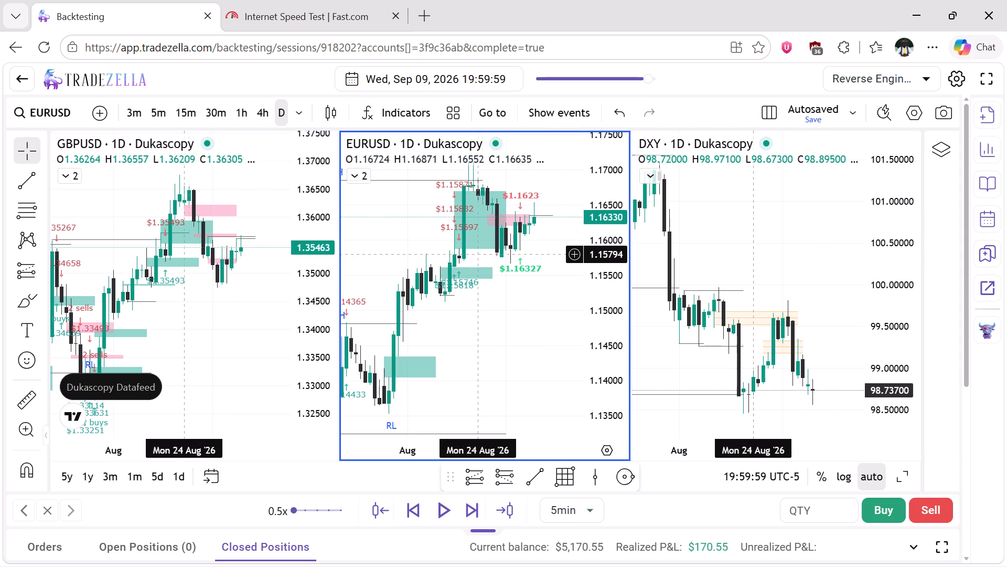
Draw a second horizontal trend line on the EURUSD chart from Sep 03 to Sep 15, 2026 at about 1.1642.
left_click(532, 471)
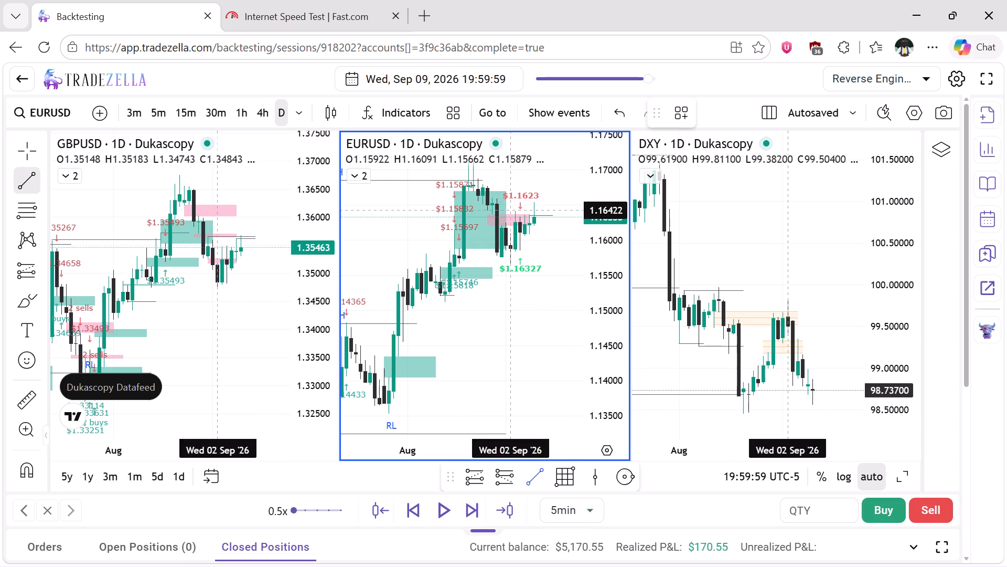
left_click_drag(515, 211, 552, 211)
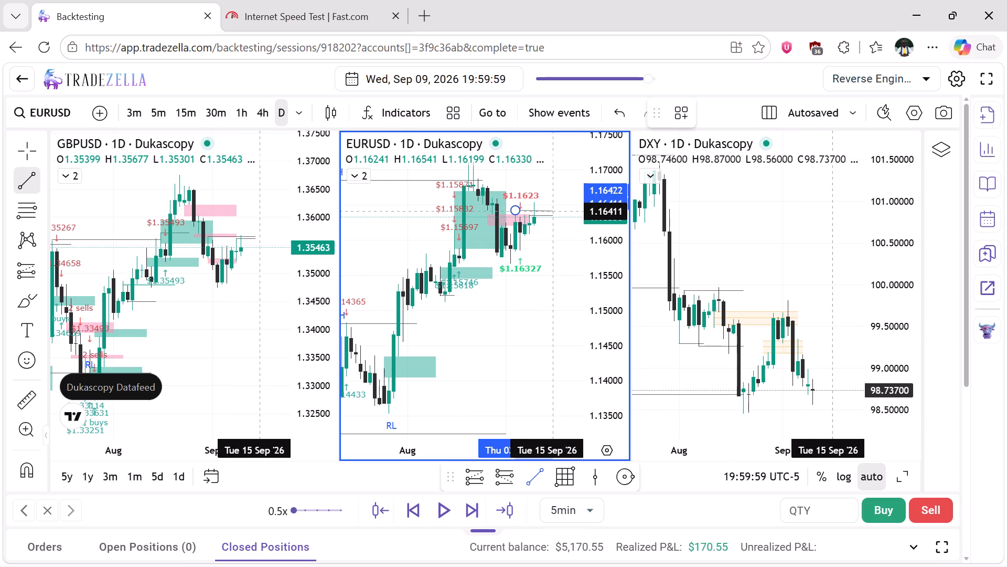
left_click_drag(552, 211, 553, 211)
left_click(553, 211, "shift")
left_click(562, 274)
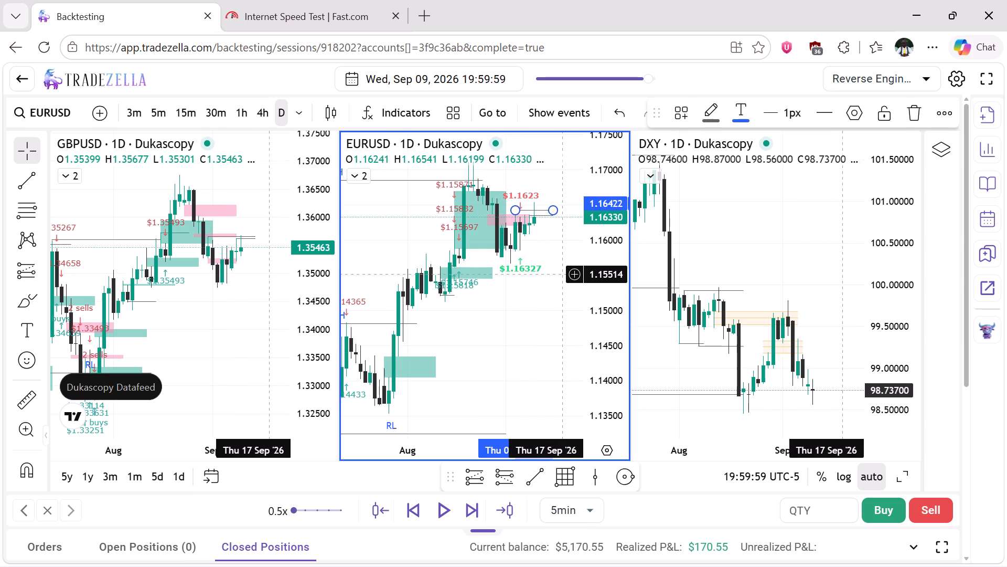
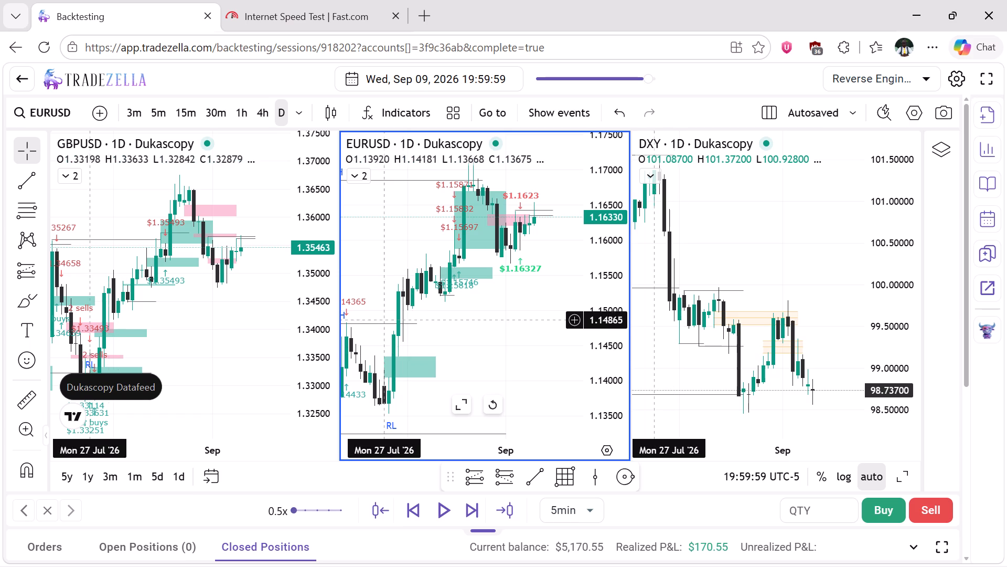
Switch the EURUSD and GBPUSD charts from the daily to the 1h timeframe.
left_click(245, 117)
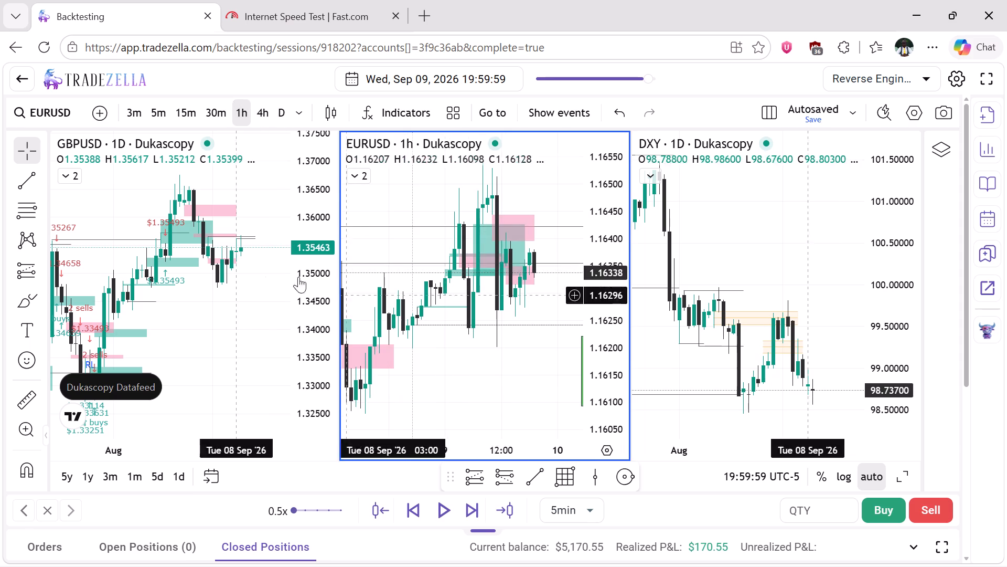
left_click(244, 341)
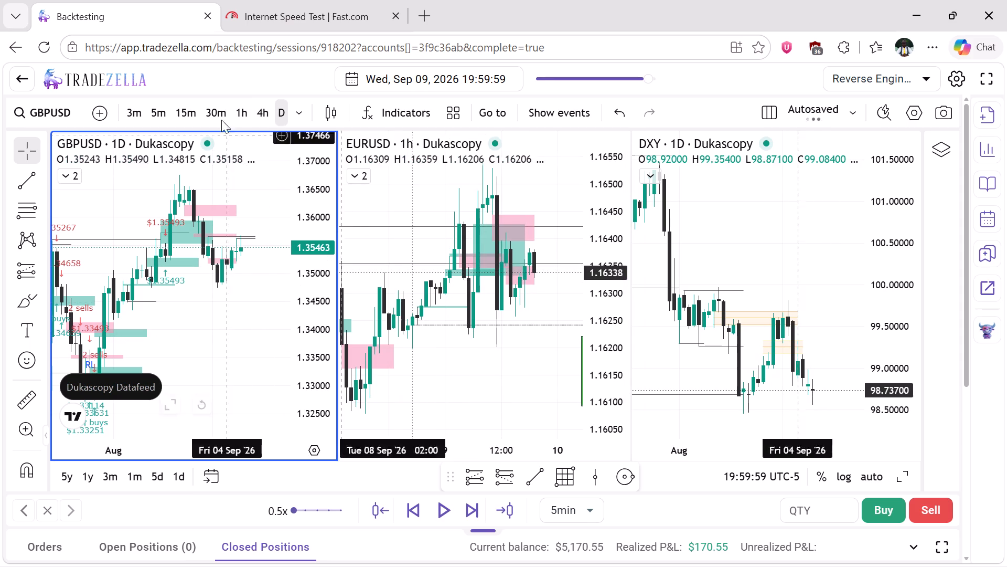
left_click(240, 107)
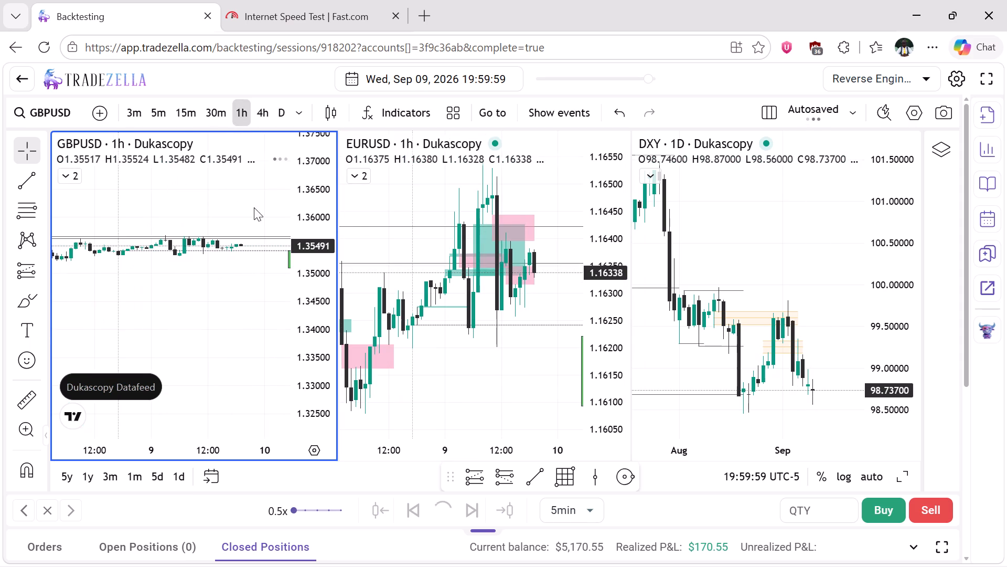
right_click(239, 311)
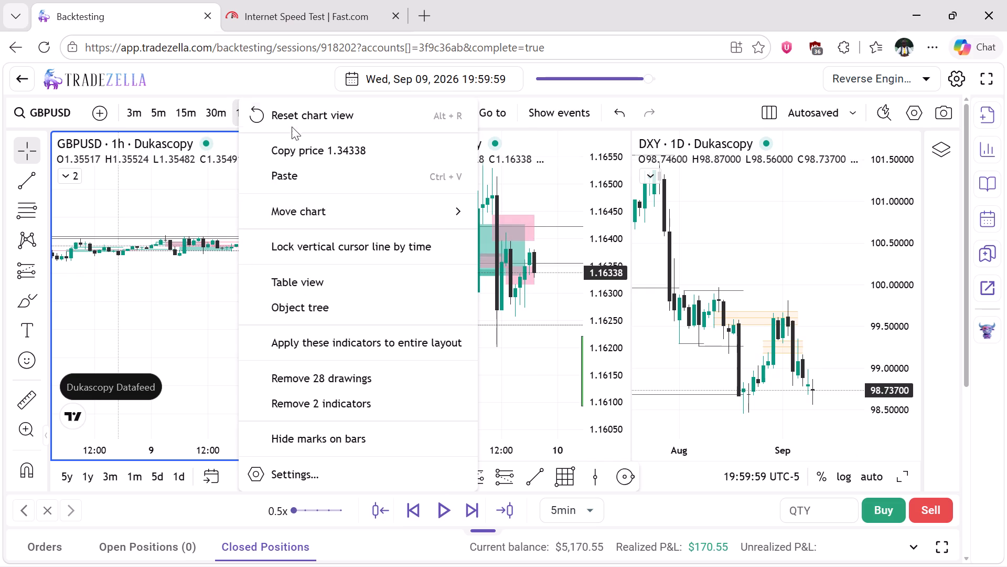
left_click(295, 119)
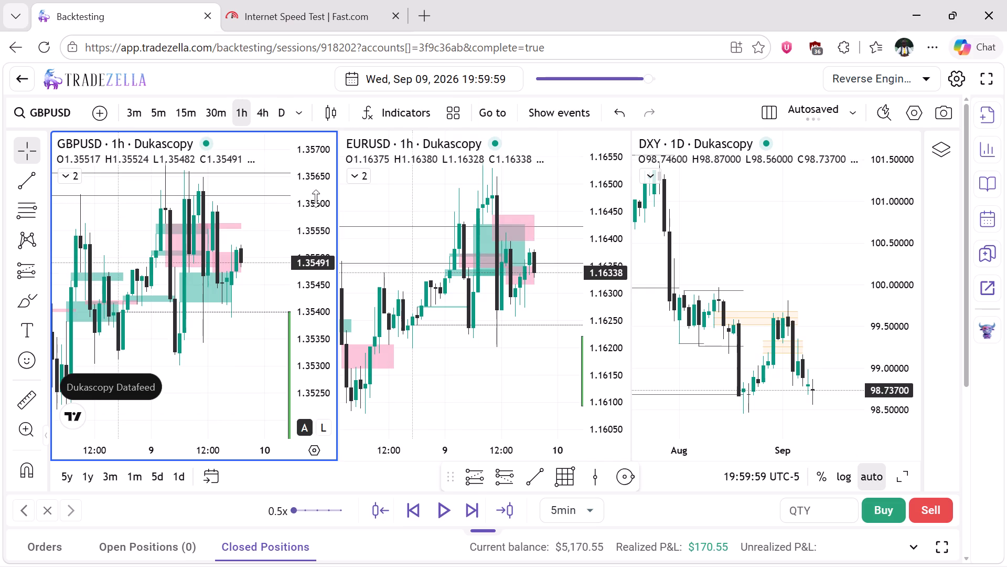
left_click_drag(318, 196, 319, 282)
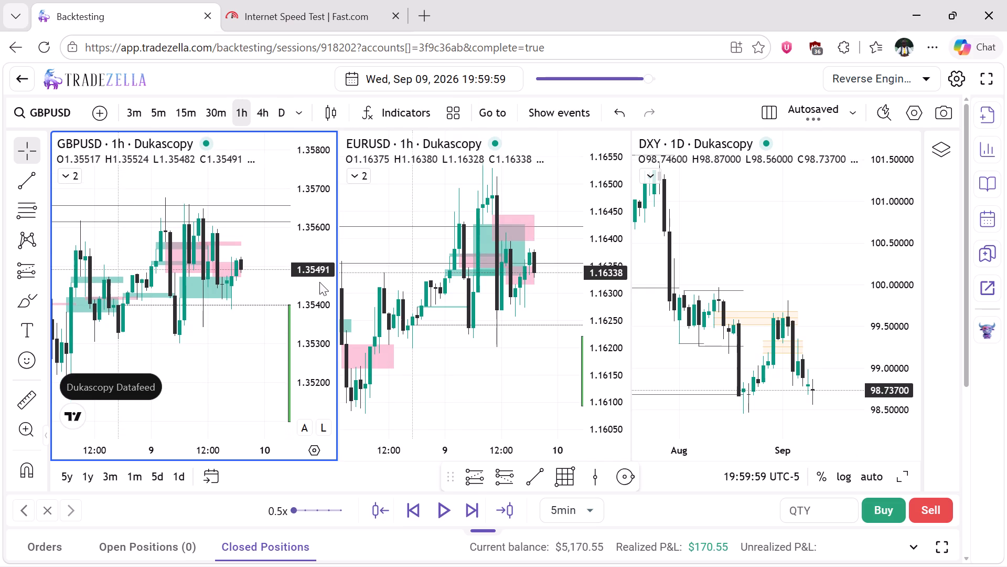
scroll(261, 317, "left", 1)
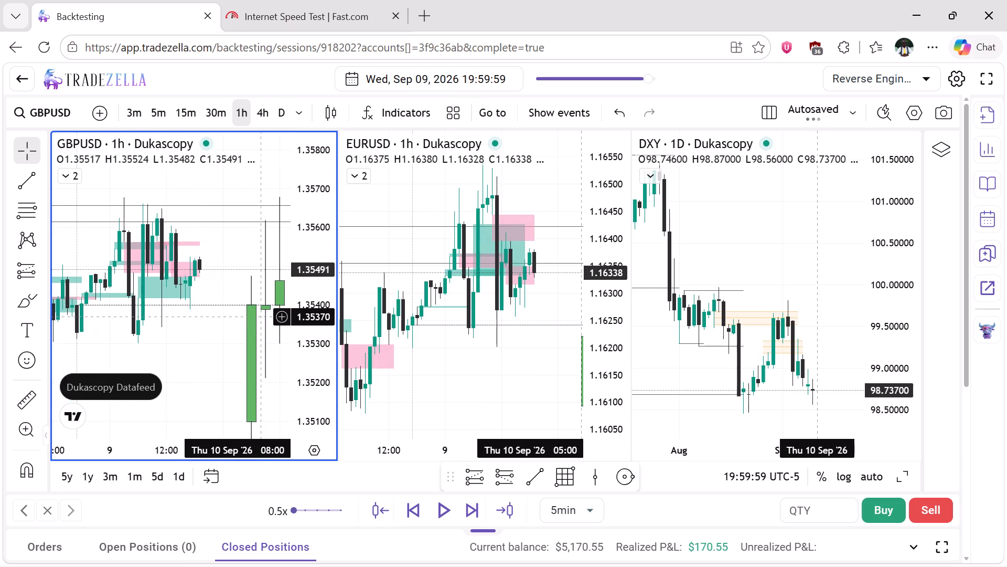
scroll(261, 317, "left", 1)
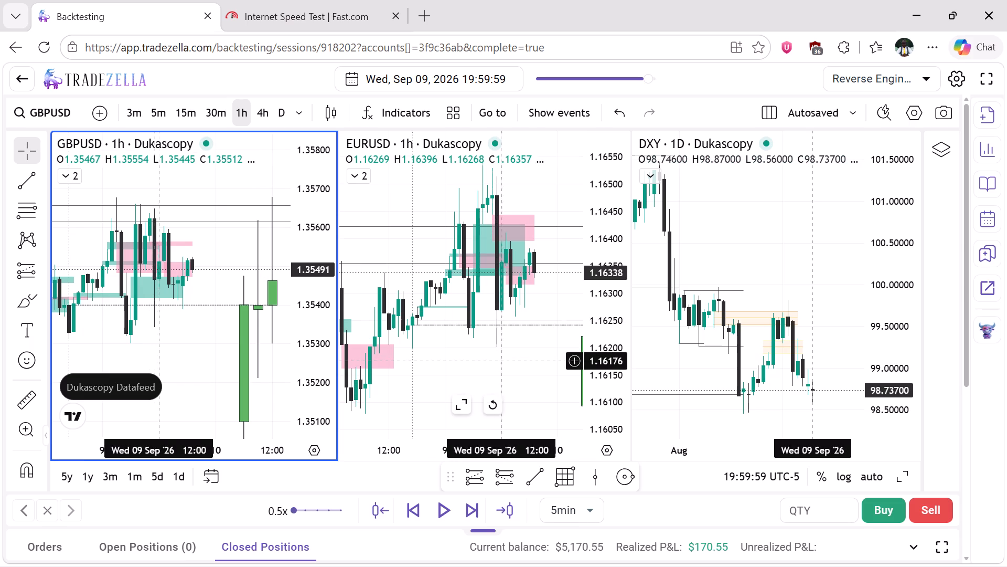
scroll(485, 309, "left", 1)
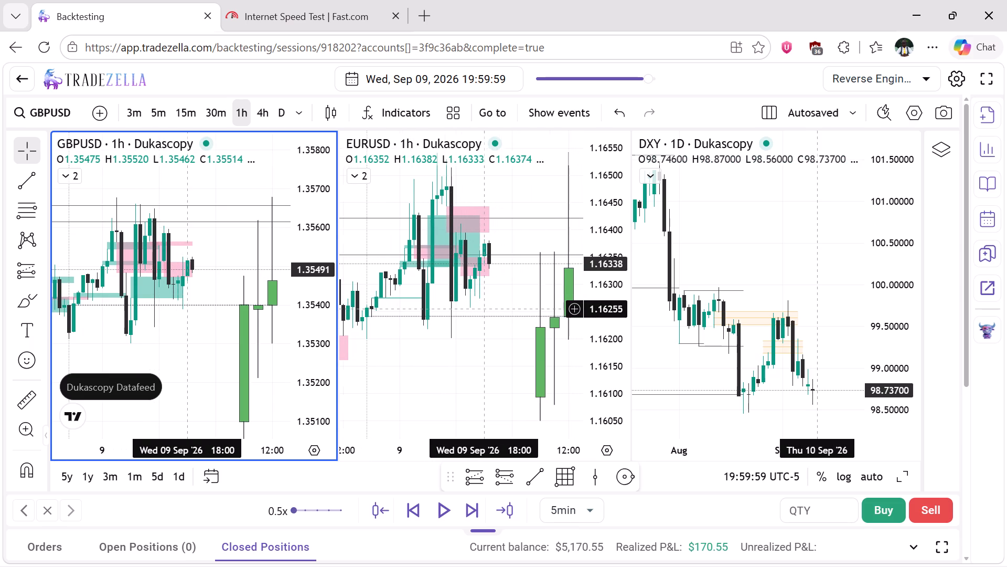
Advance the replay in 5-minute candles to Sep 09, 2026 20:29:59.
left_click(473, 503)
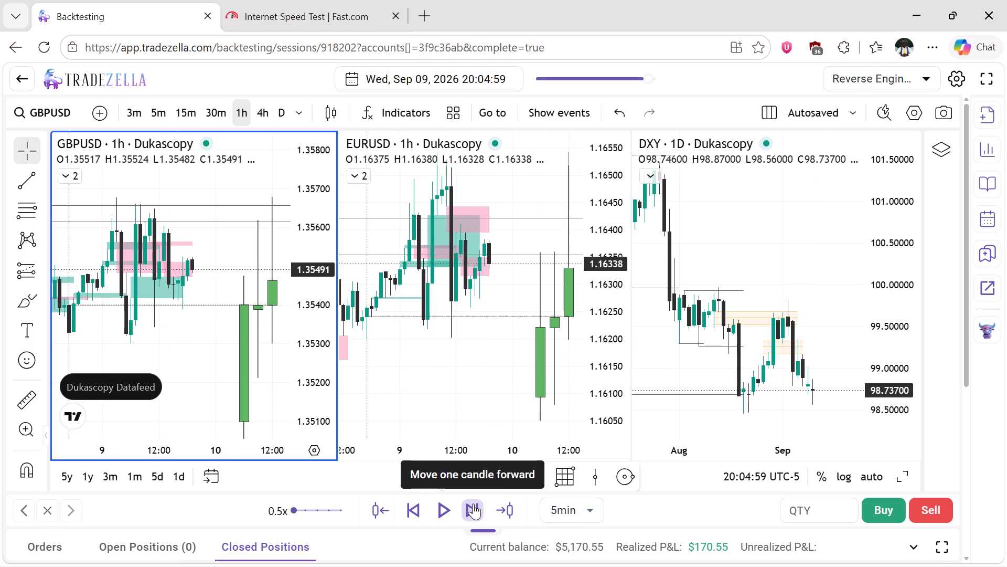
left_click(473, 503)
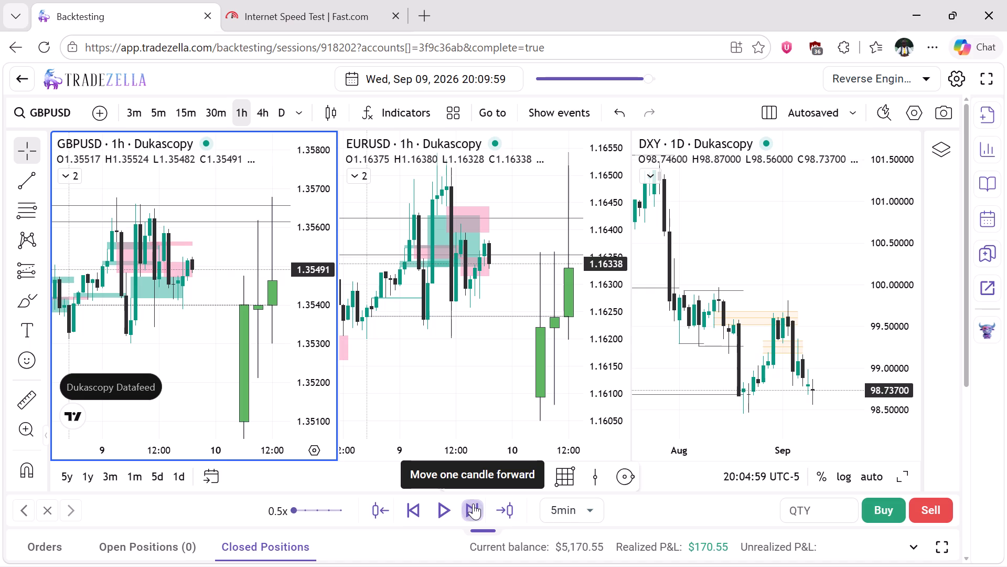
left_click(473, 503)
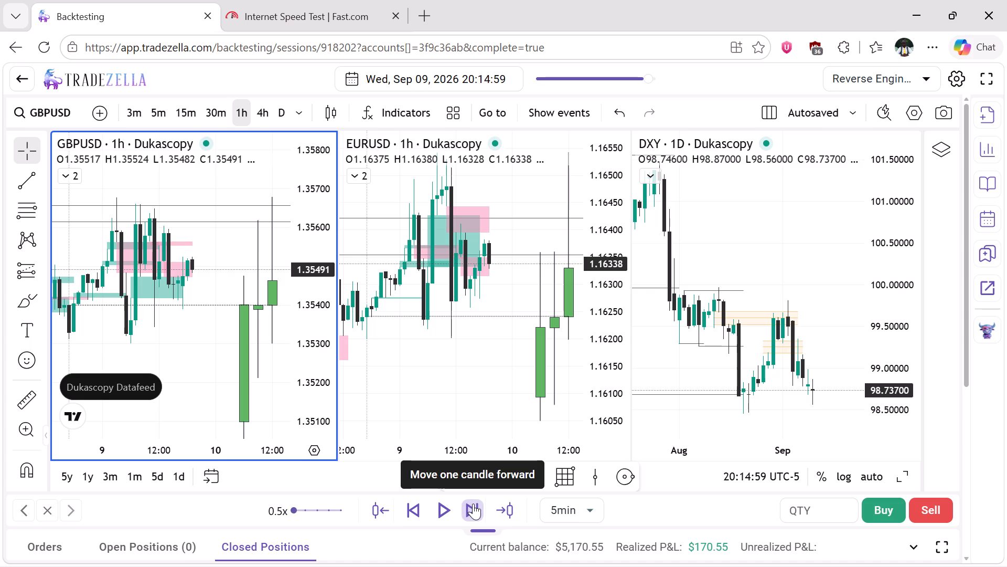
left_click(473, 503)
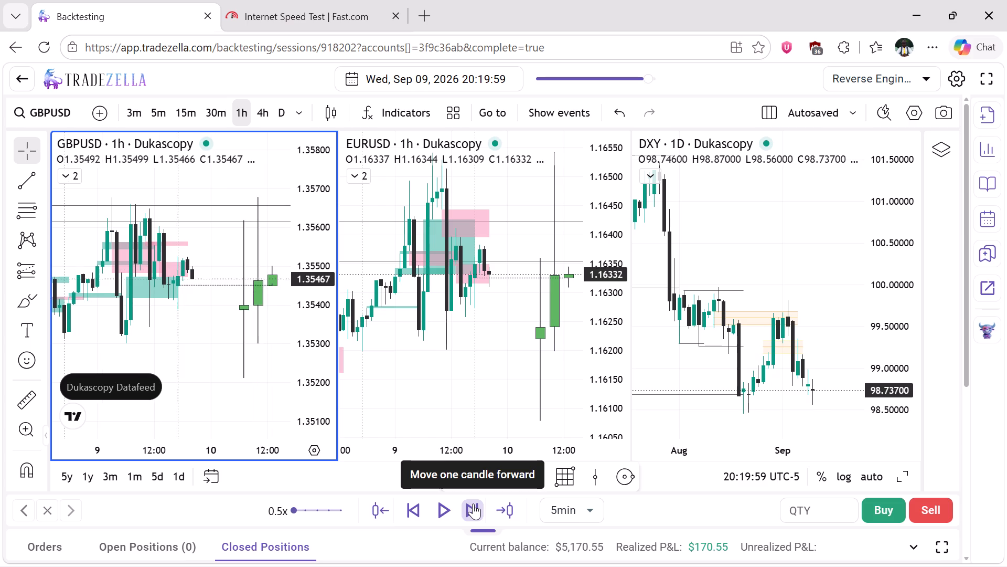
left_click(473, 503)
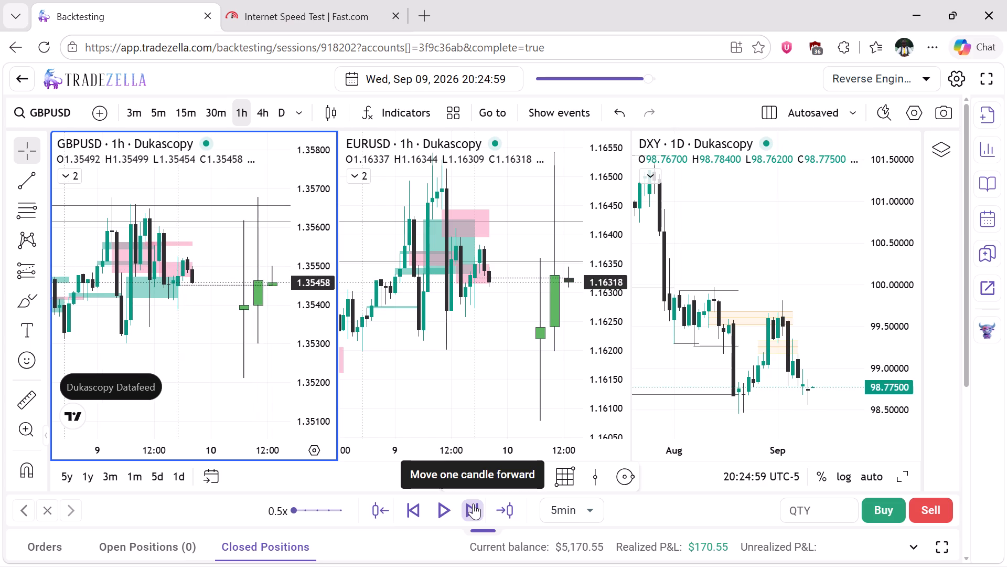
left_click(473, 503)
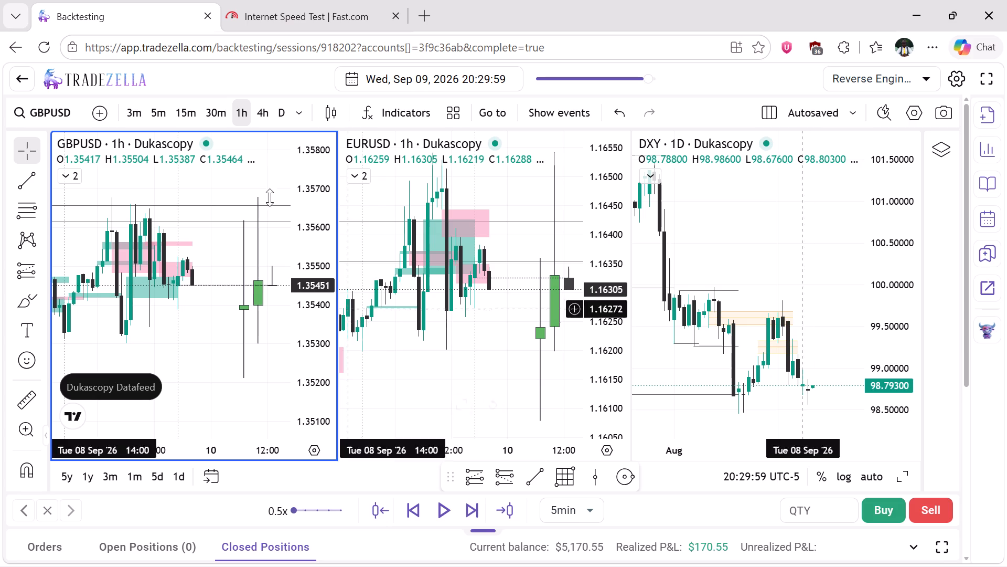
Check GBPUSD and EURUSD on the 4h timeframe, returning each chart to 1h.
left_click(262, 108)
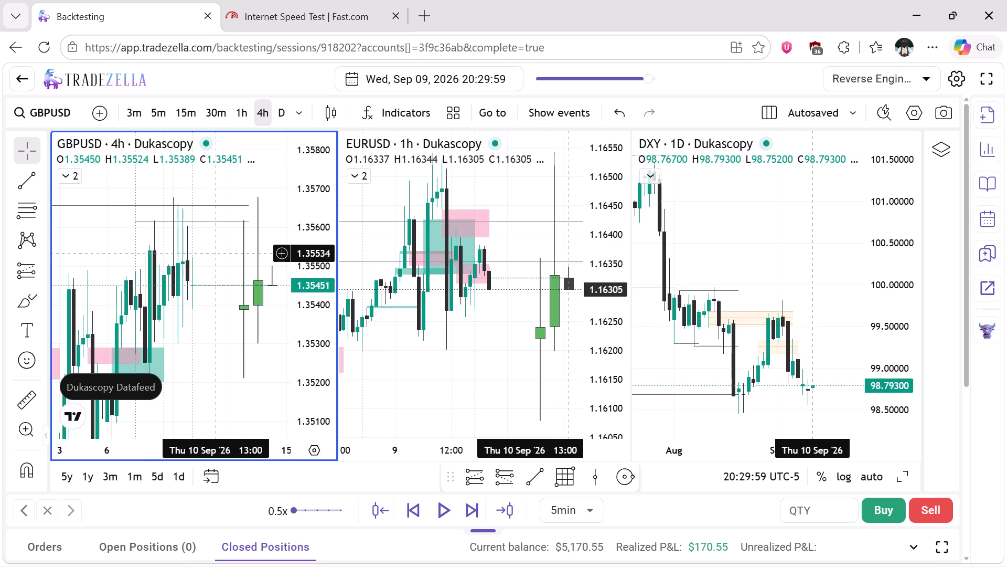
left_click(238, 107)
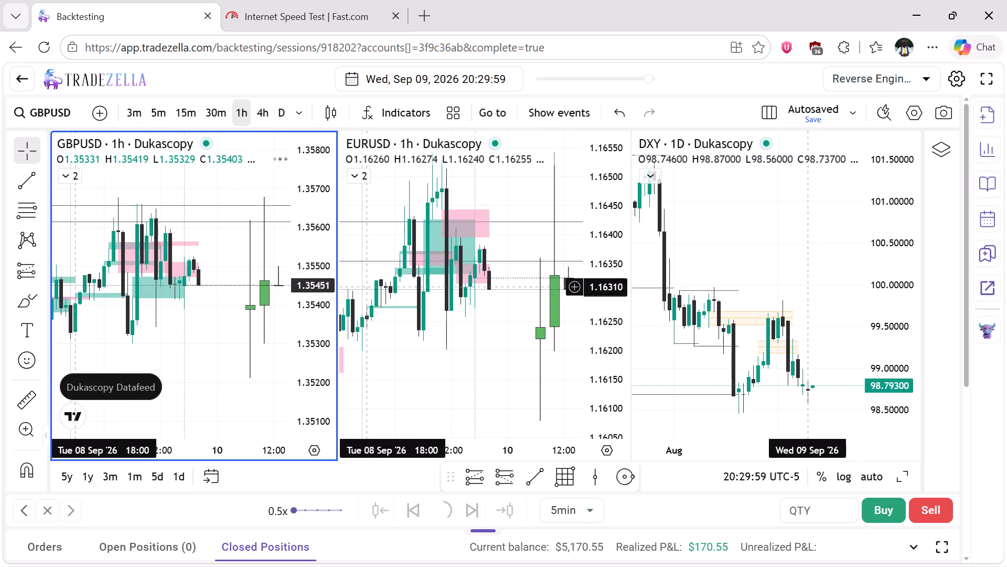
left_click(457, 331)
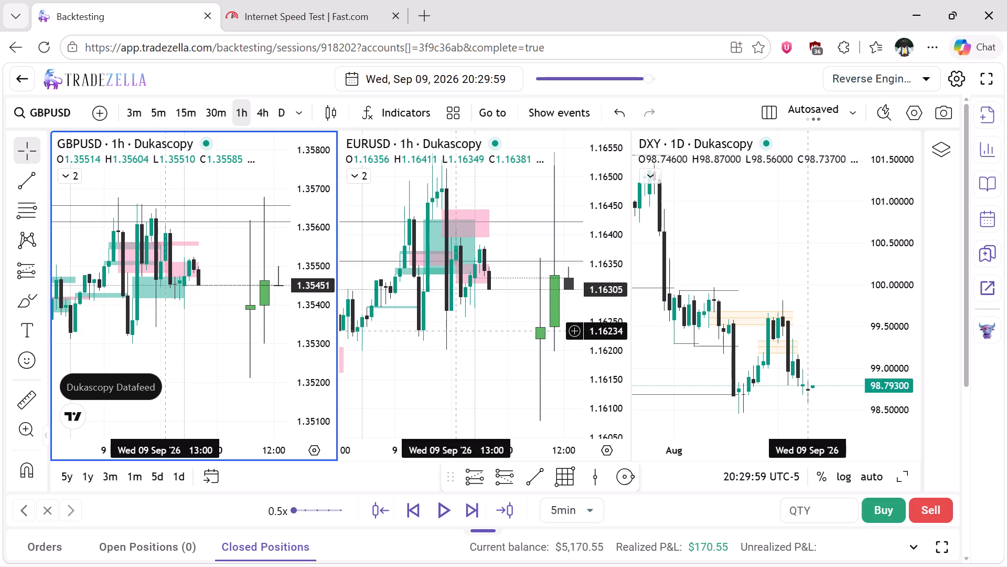
left_click(266, 113)
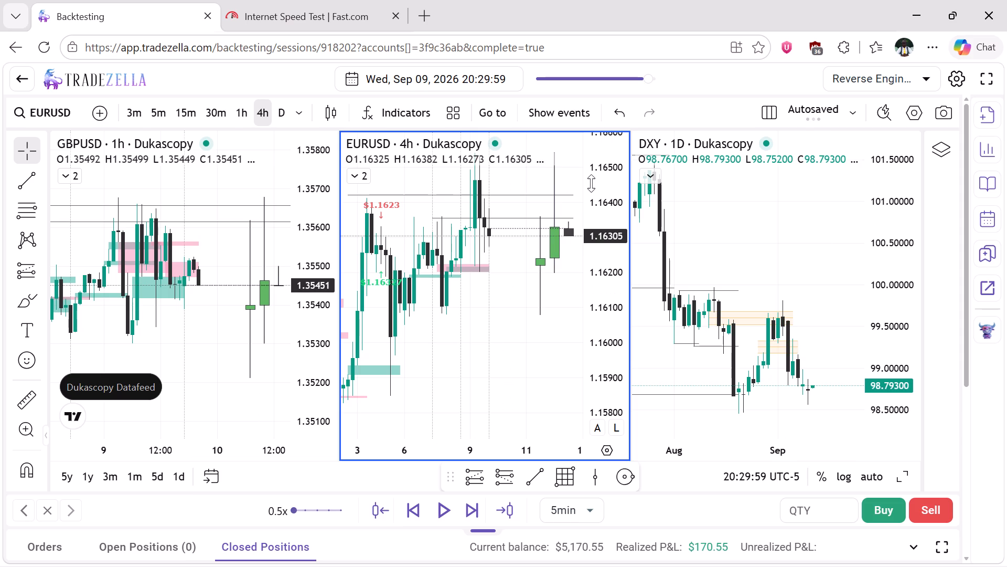
left_click_drag(591, 183, 601, 259)
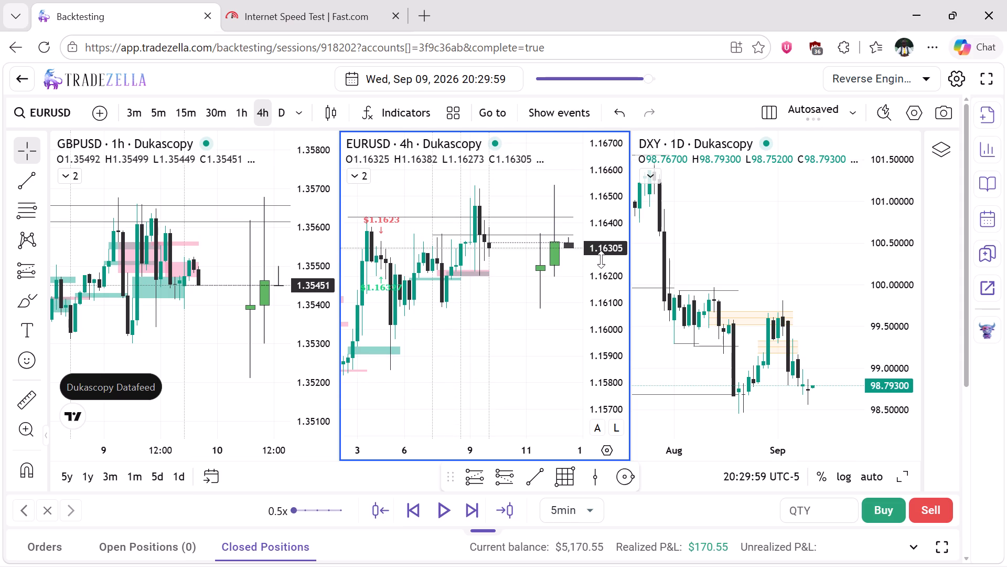
left_click(238, 112)
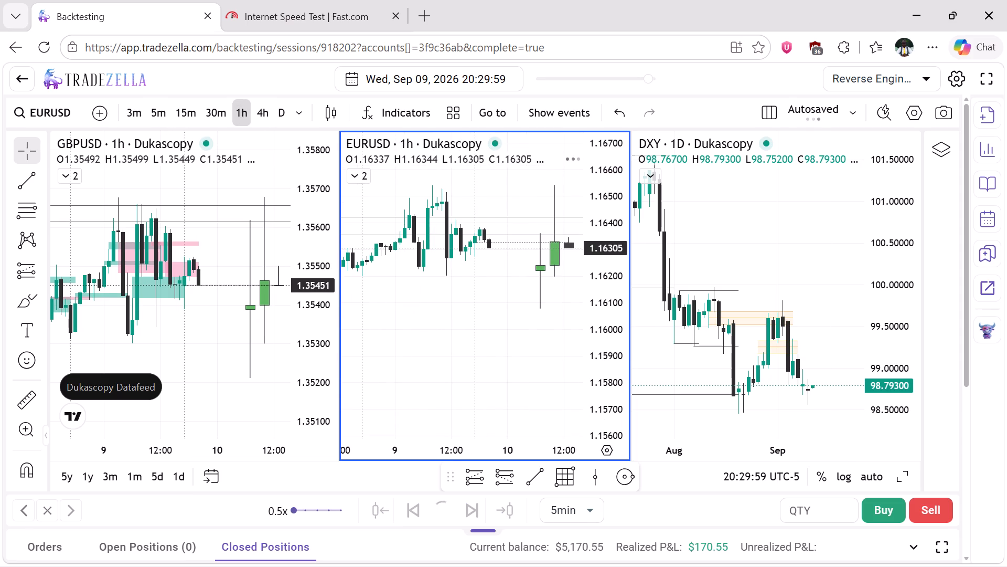
Advance the replay in 5-minute candles to Sep 09, 2026 21:09:59.
left_click(465, 506)
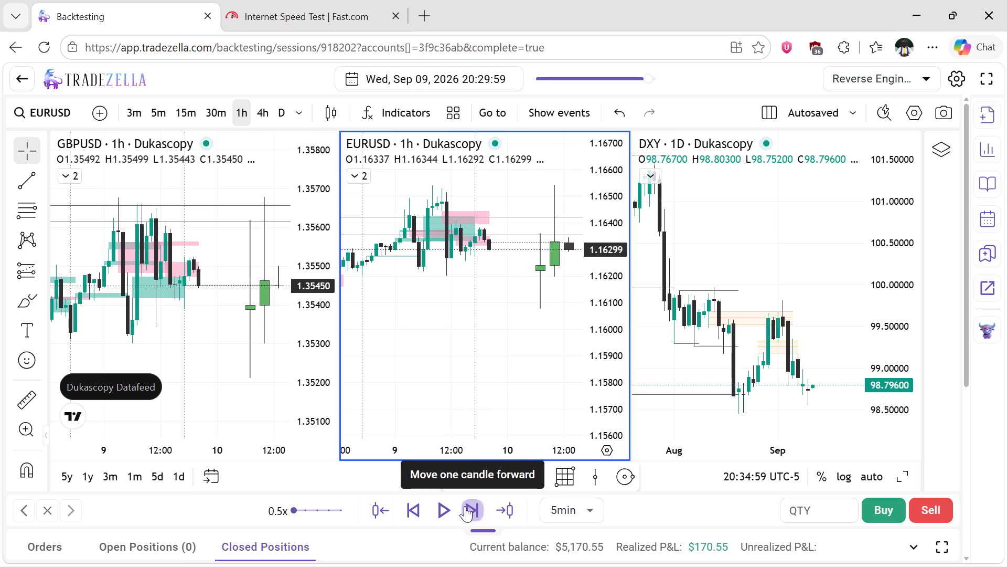
left_click(465, 506)
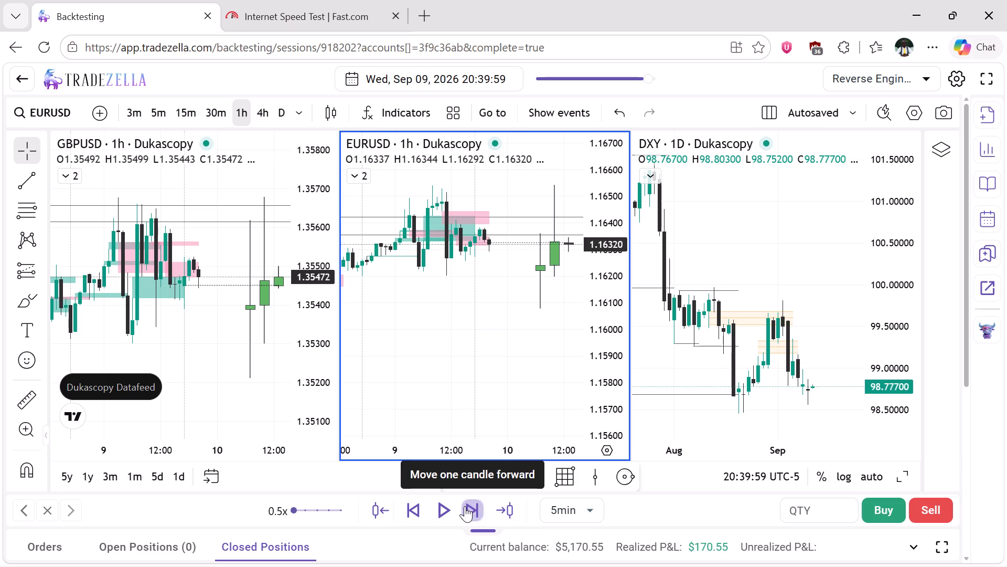
left_click(465, 506)
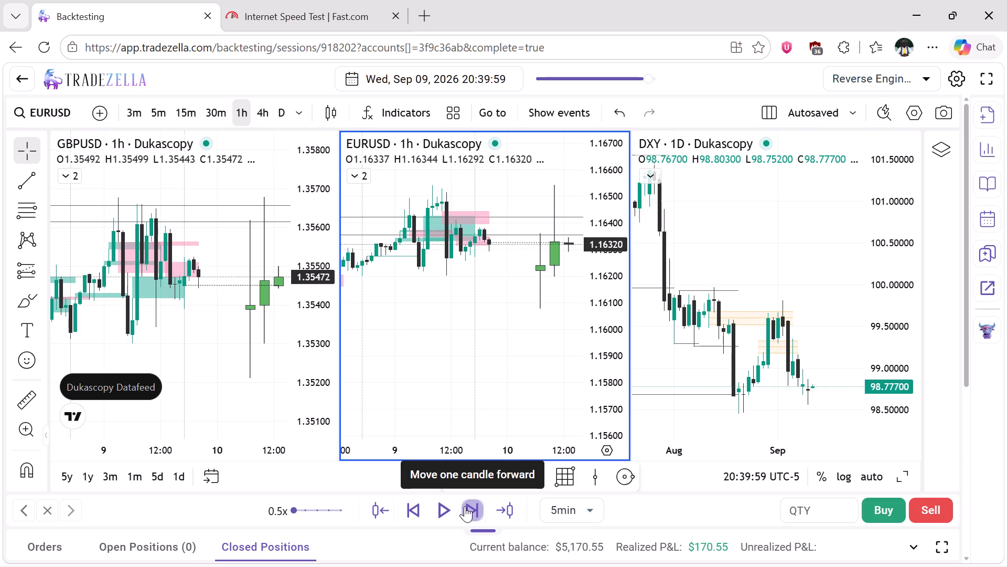
left_click(465, 506)
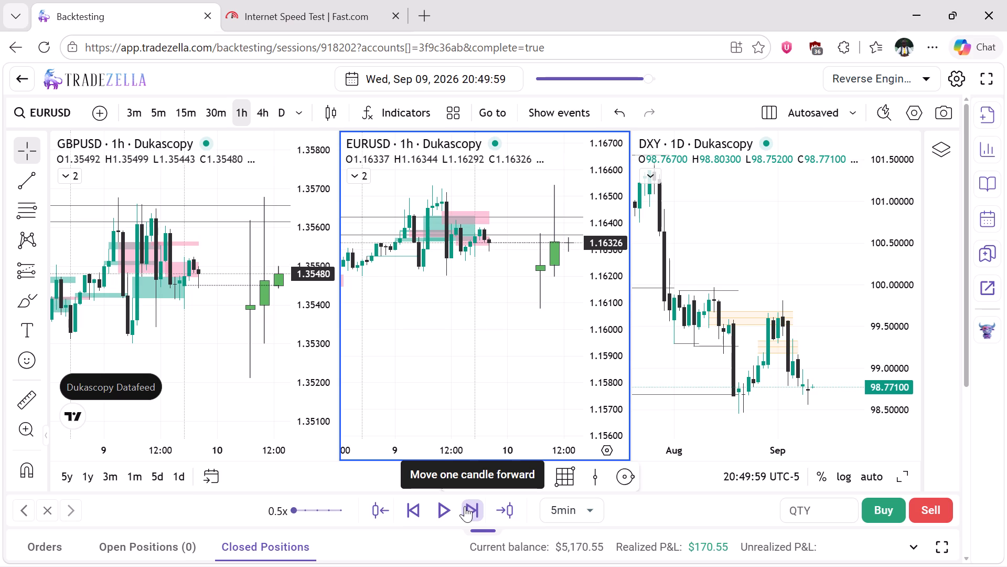
left_click(465, 506)
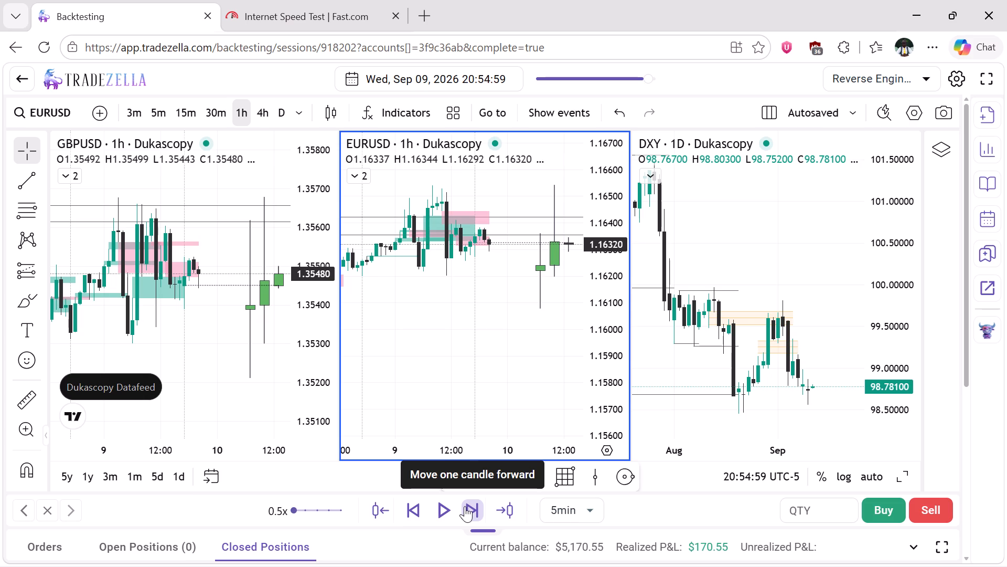
left_click(465, 506)
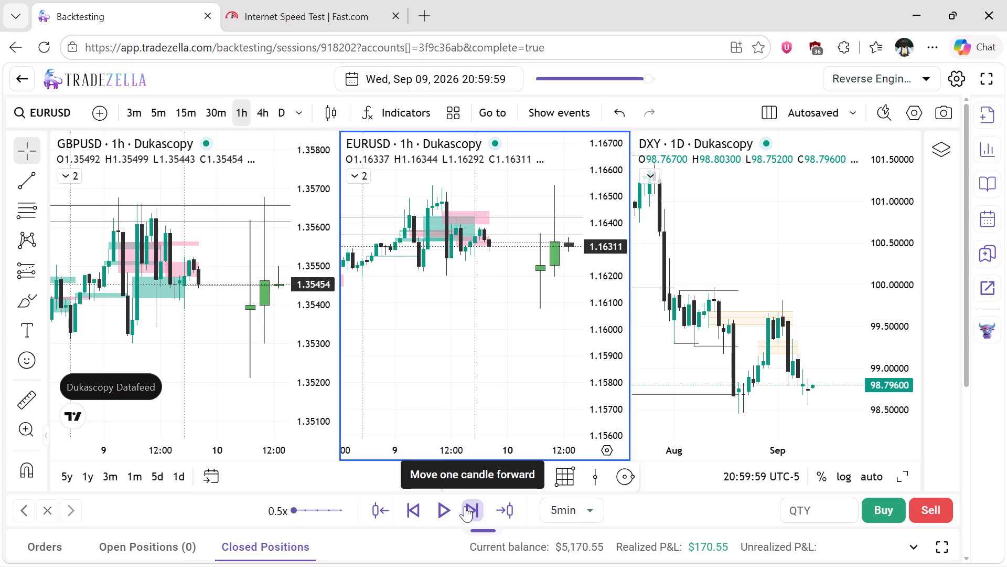
left_click(465, 506)
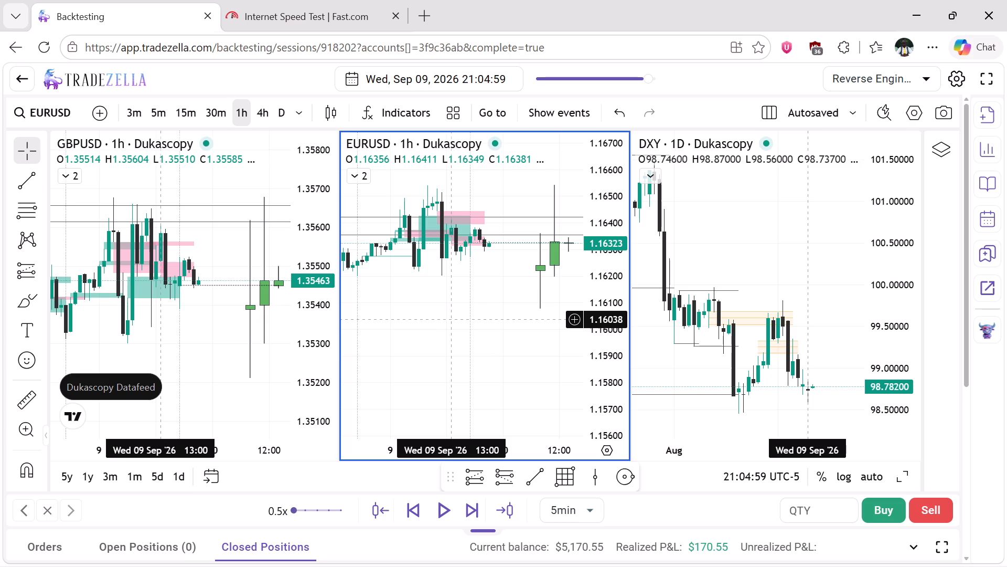
left_click(470, 507)
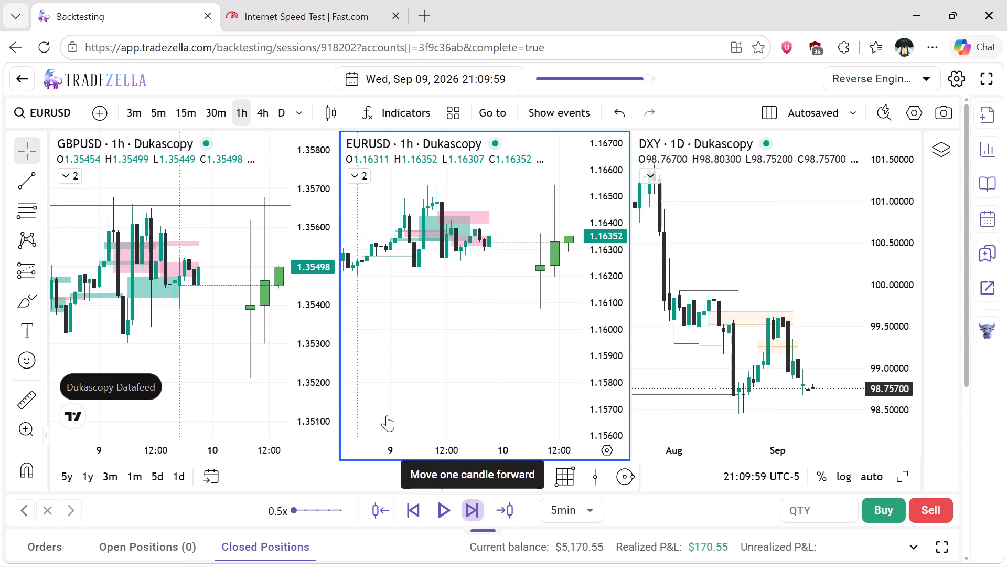
Examine EURUSD and GBPUSD on the 4h timeframe again, returning both charts to 1h.
left_click(264, 114)
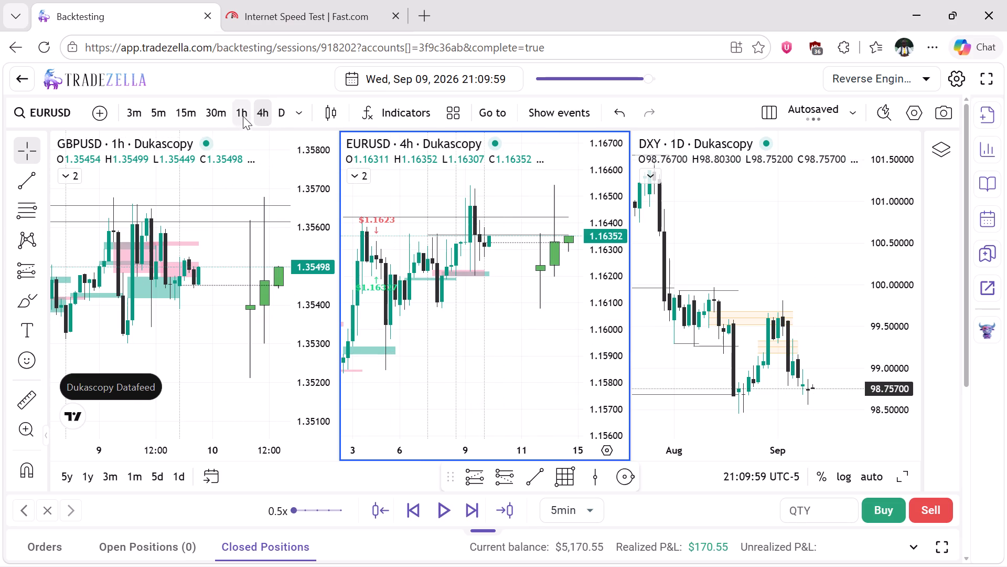
left_click(207, 209)
left_click(265, 118)
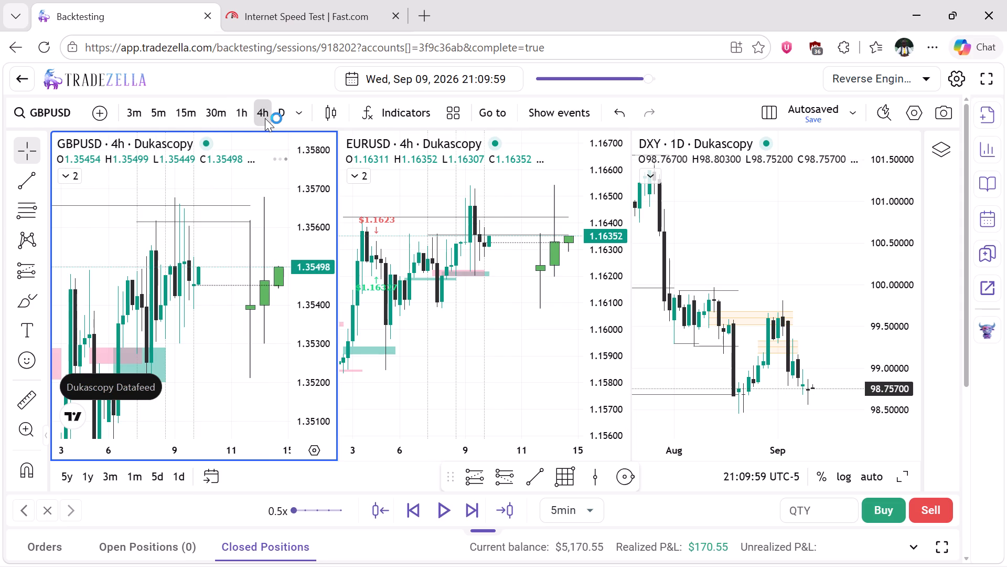
left_click(240, 116)
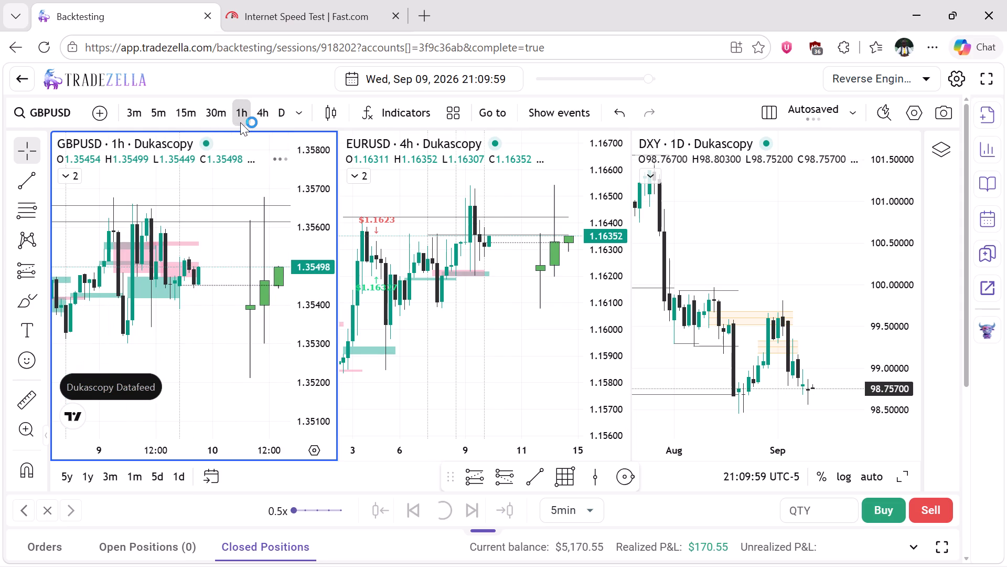
left_click(519, 306)
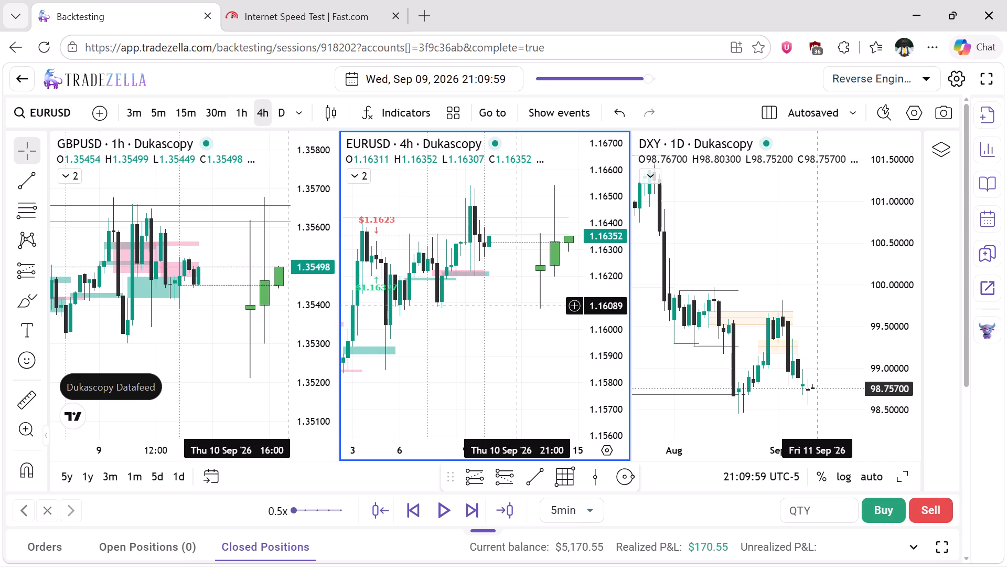
left_click(233, 108)
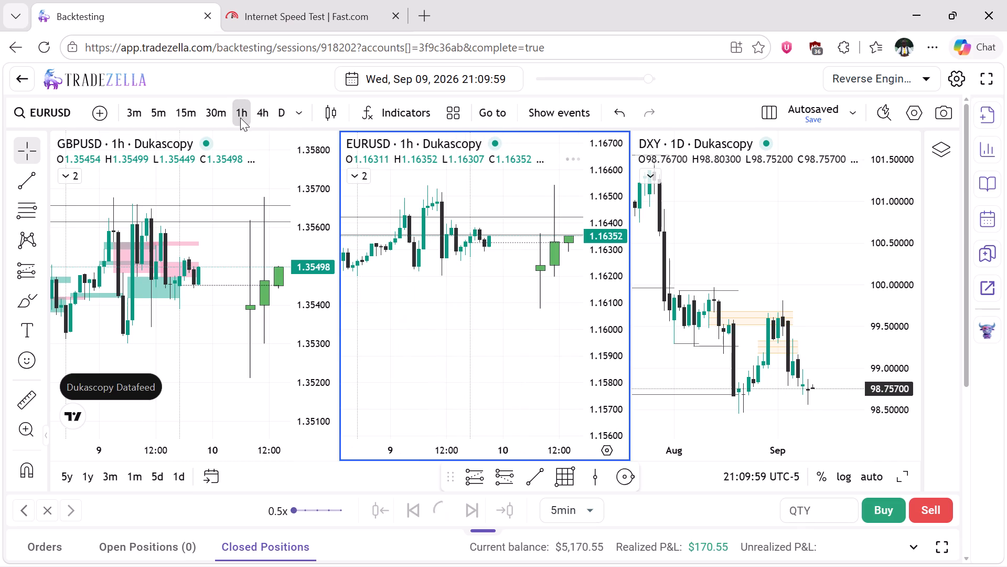
Advance the replay in 5-minute candles to Sep 09, 2026 22:14:59.
left_click(470, 510)
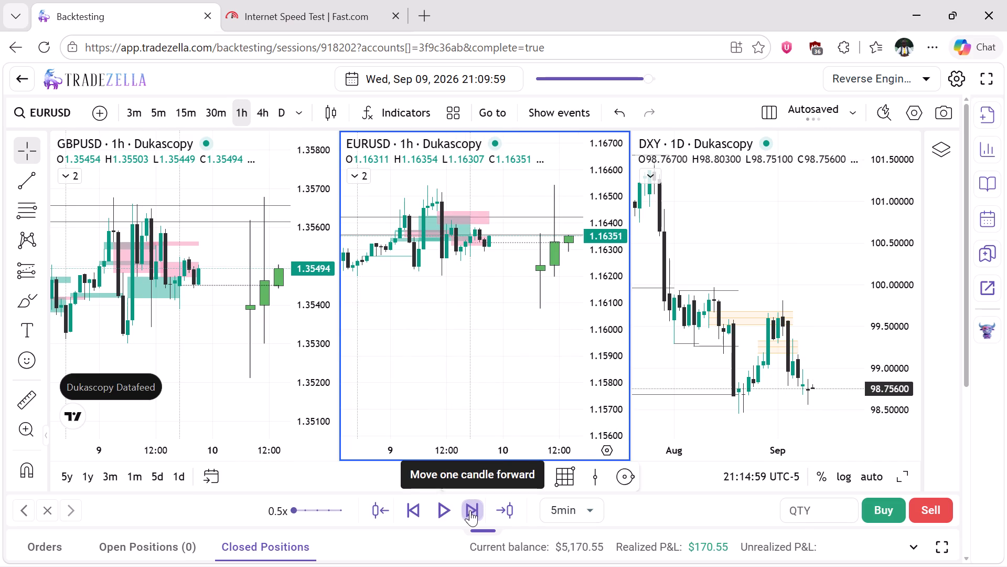
left_click(470, 510)
left_click(470, 510)
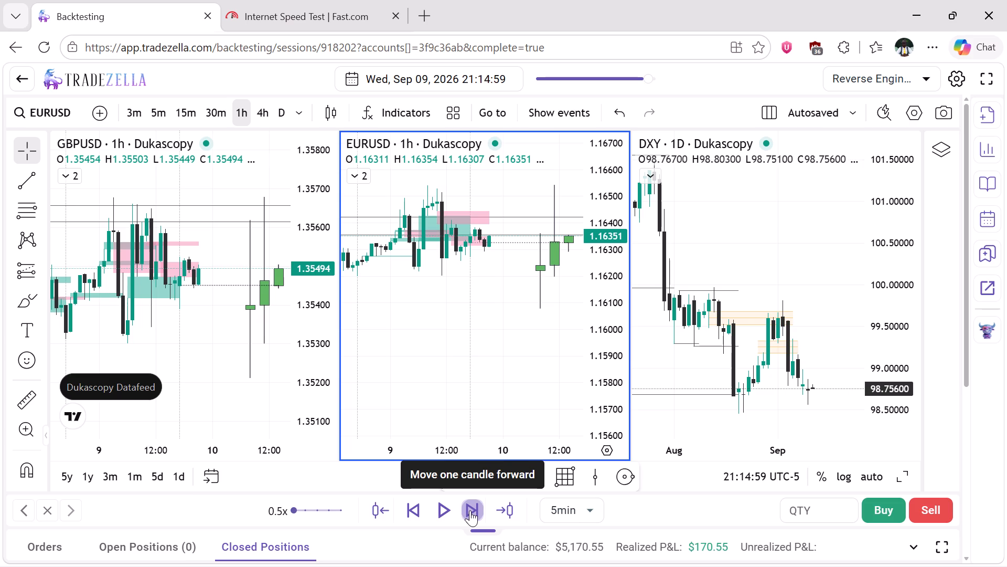
left_click(470, 510)
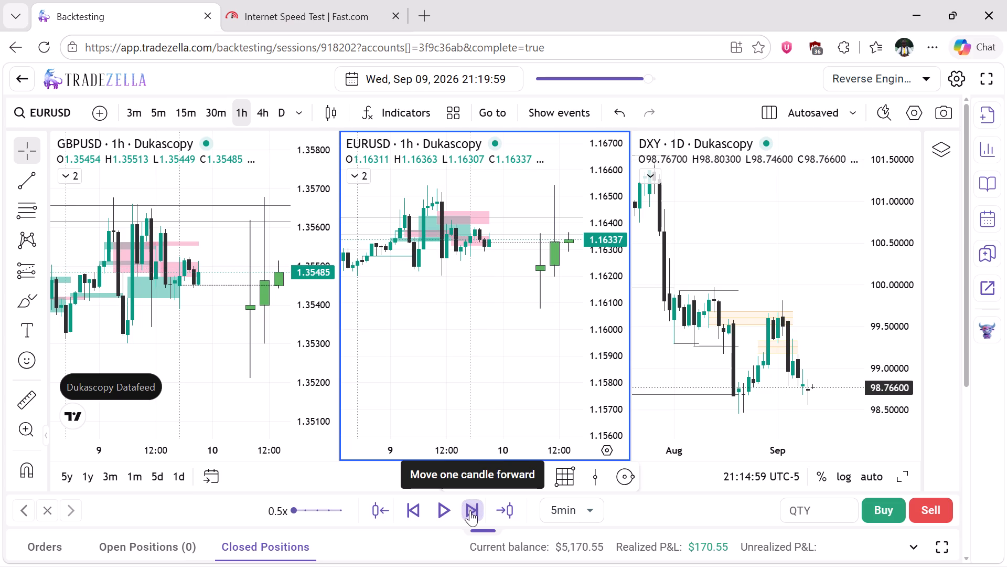
left_click(470, 510)
left_click(470, 510)
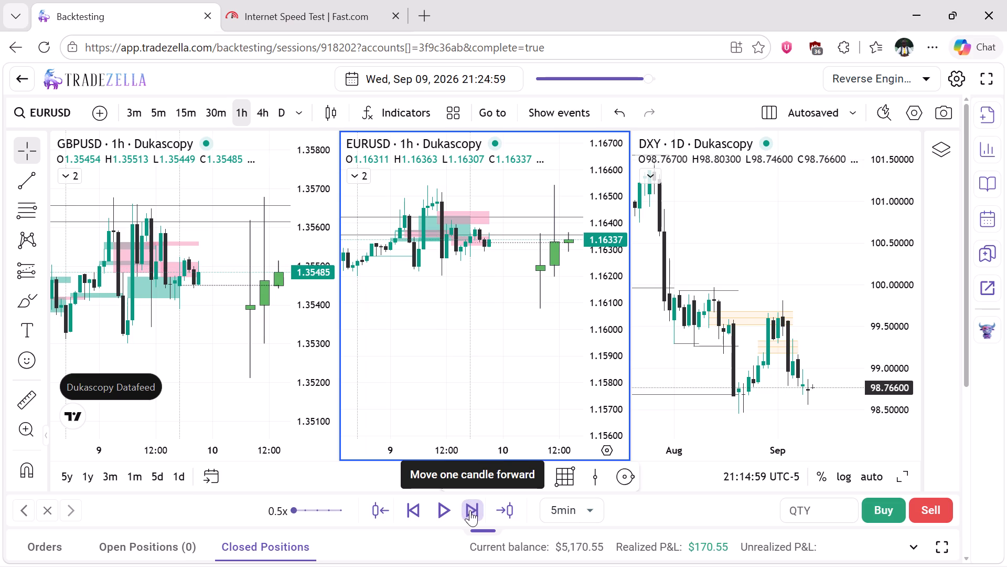
left_click(470, 510)
left_click(470, 510)
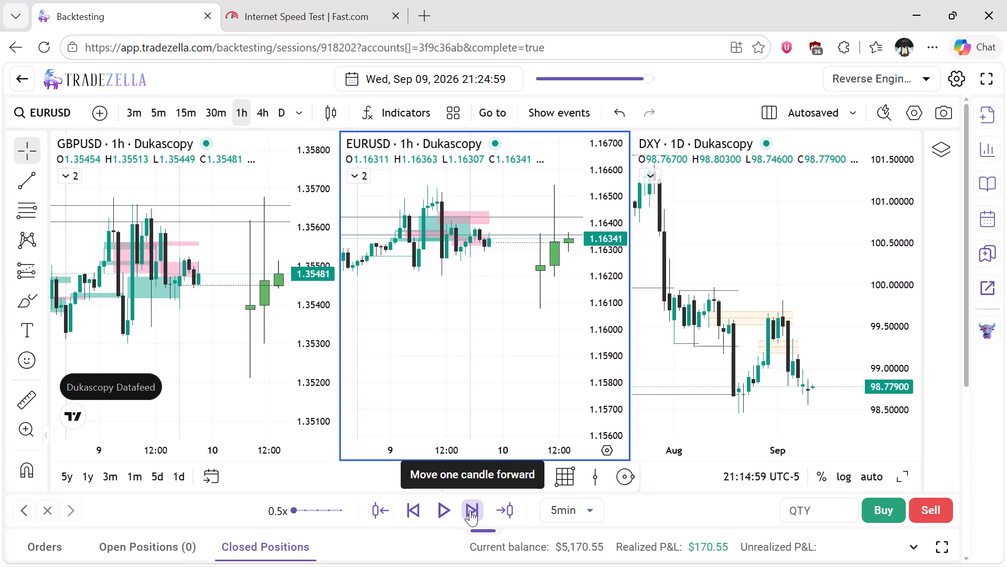
left_click(470, 510)
left_click(470, 510)
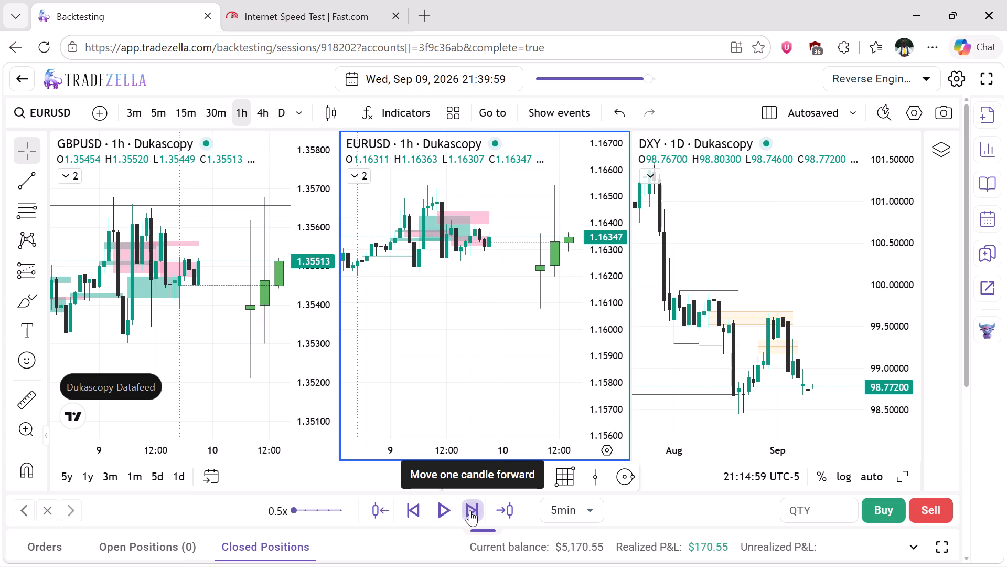
left_click(470, 510)
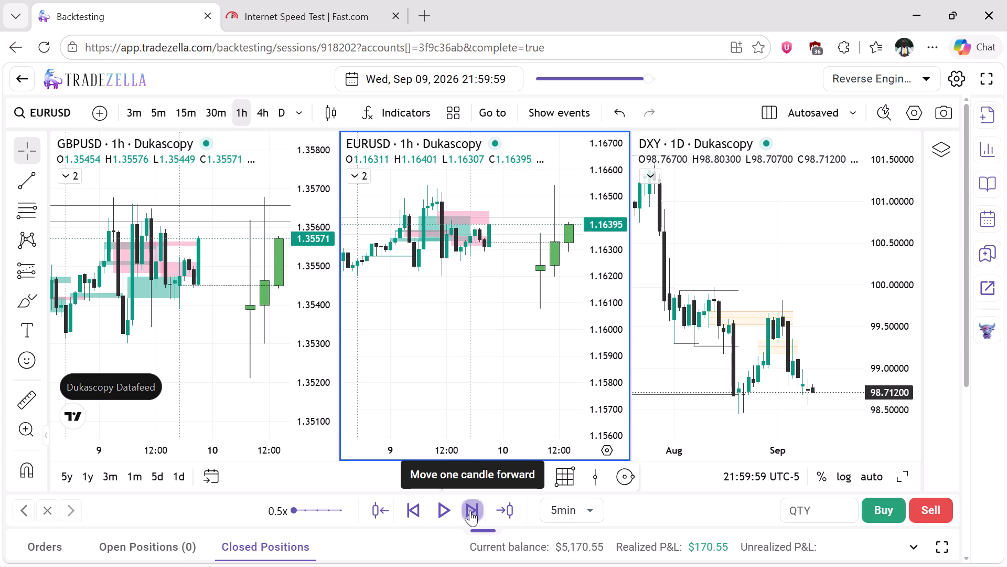
left_click(470, 510)
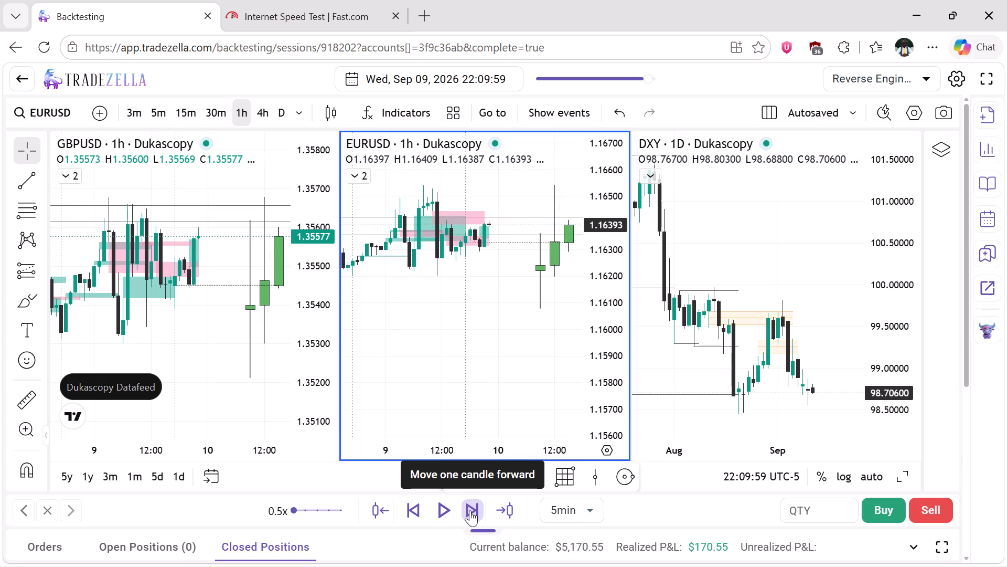
left_click(470, 510)
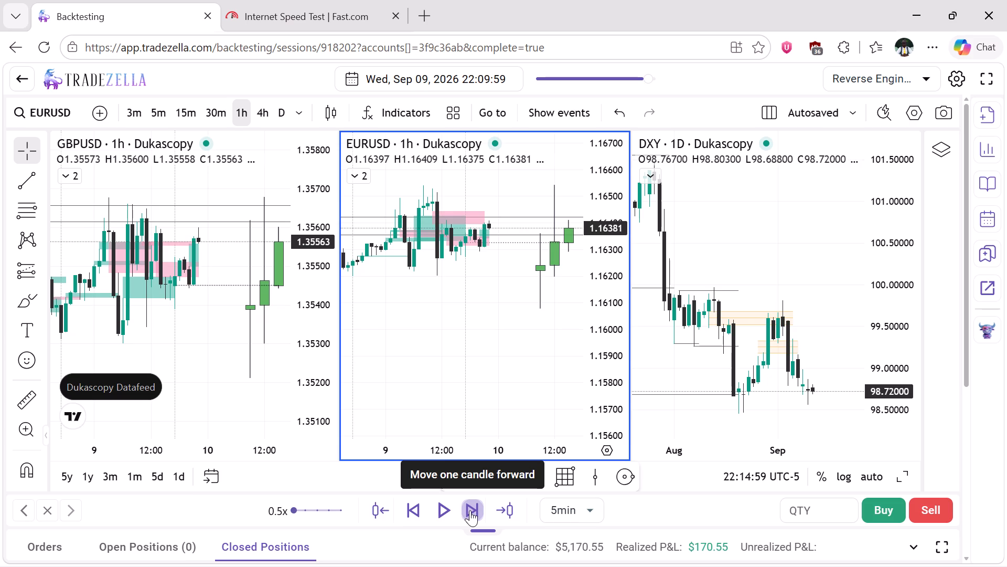
Check EURUSD and GBPUSD on the 4h timeframe, returning both charts to 1h.
left_click(273, 109)
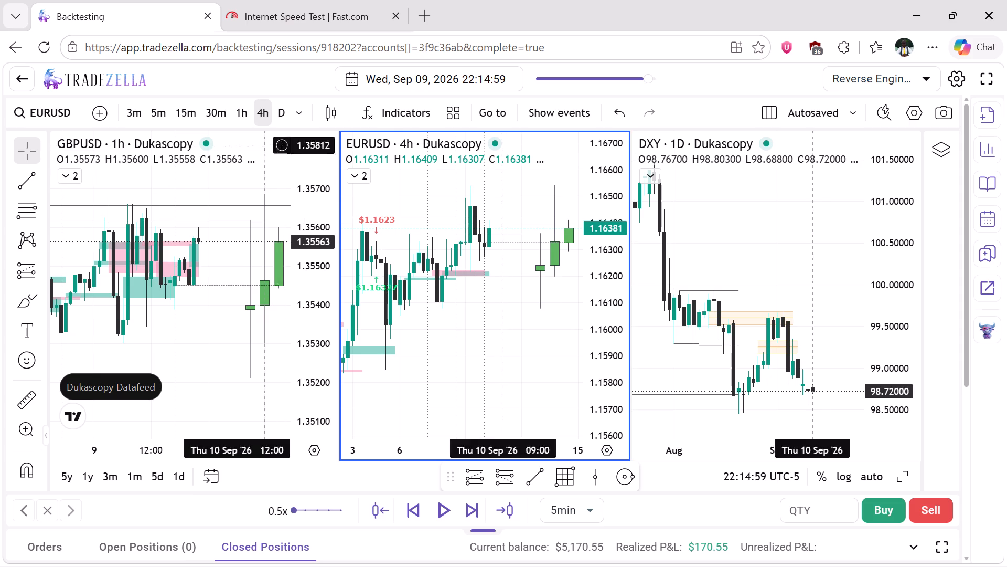
left_click(215, 203)
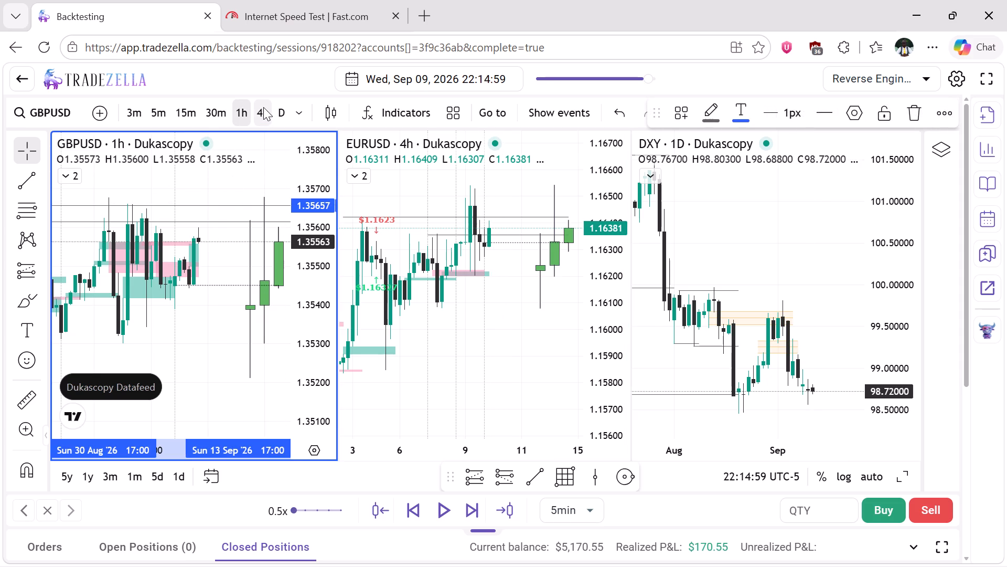
left_click(263, 107)
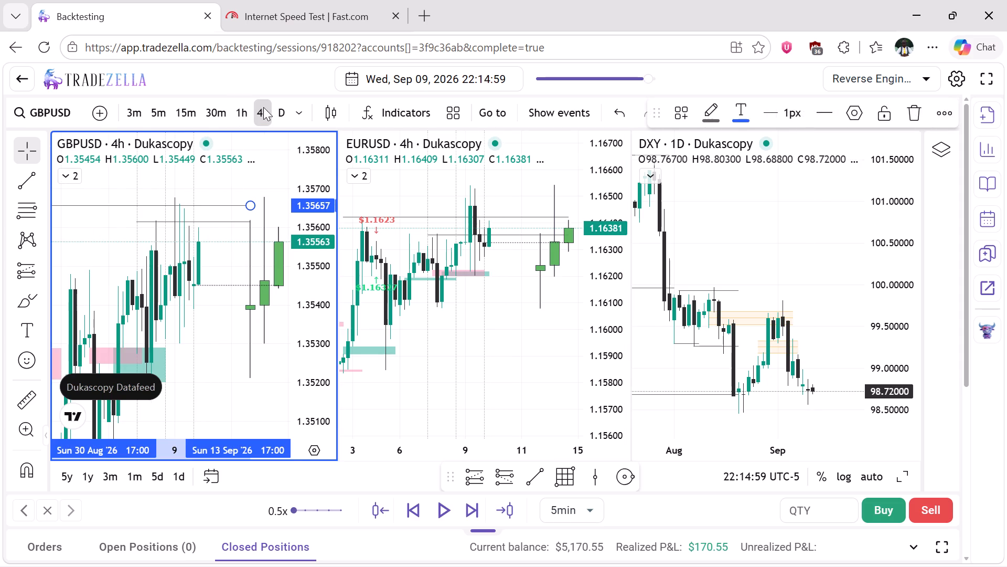
left_click(229, 174)
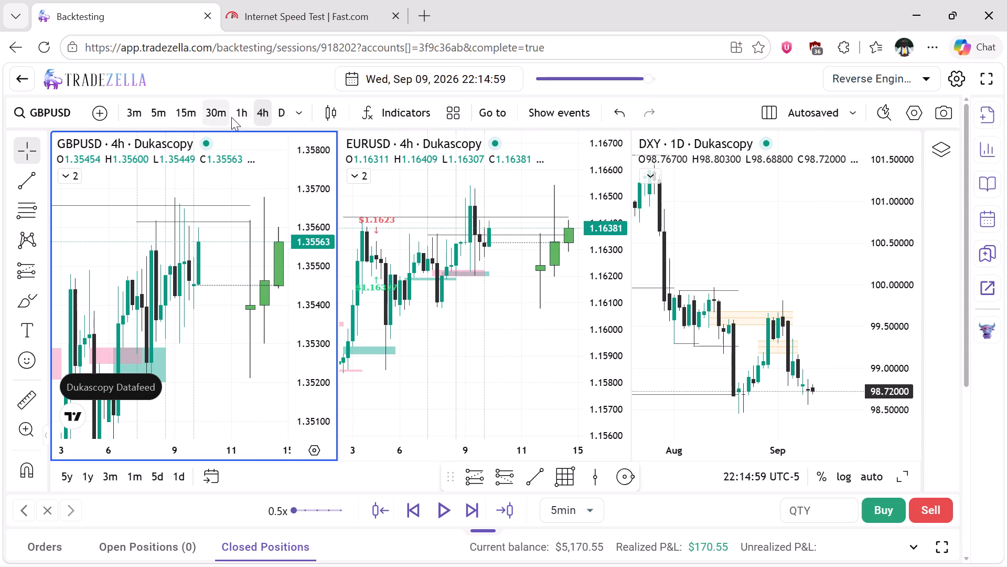
left_click(234, 115)
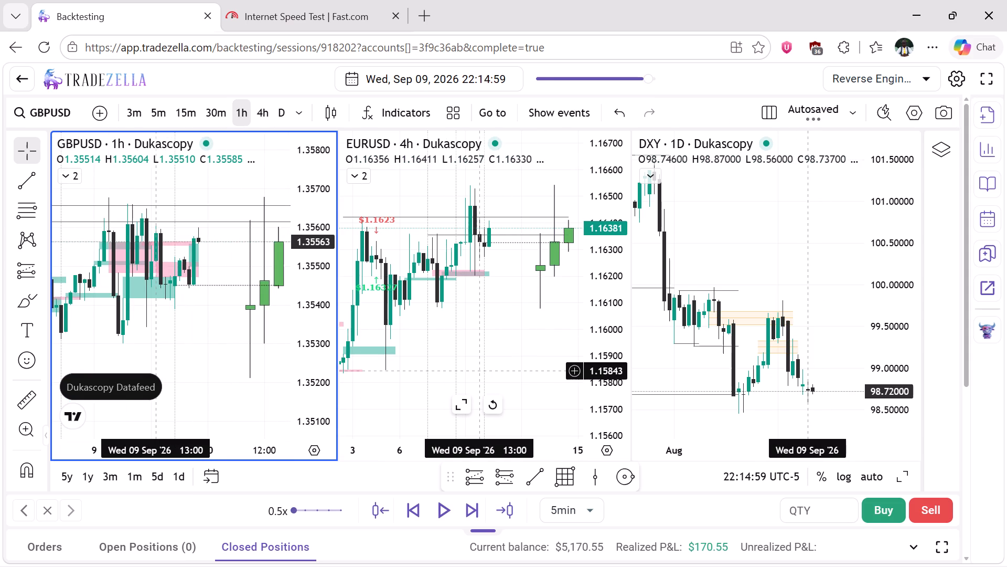
left_click(478, 371)
left_click(244, 119)
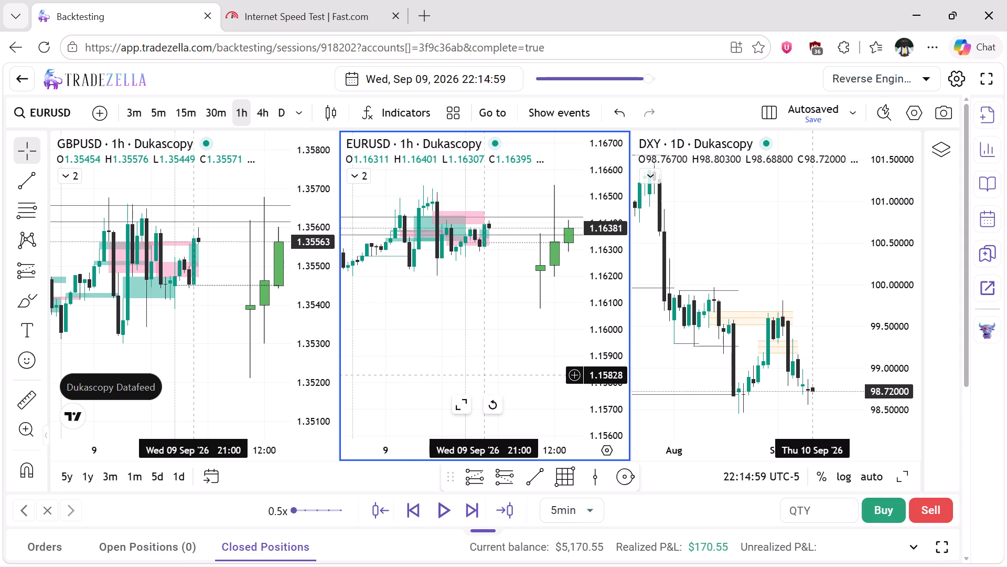
Advance the replay by one 5-minute candle to Sep 09, 2026 22:19:59.
left_click(474, 508)
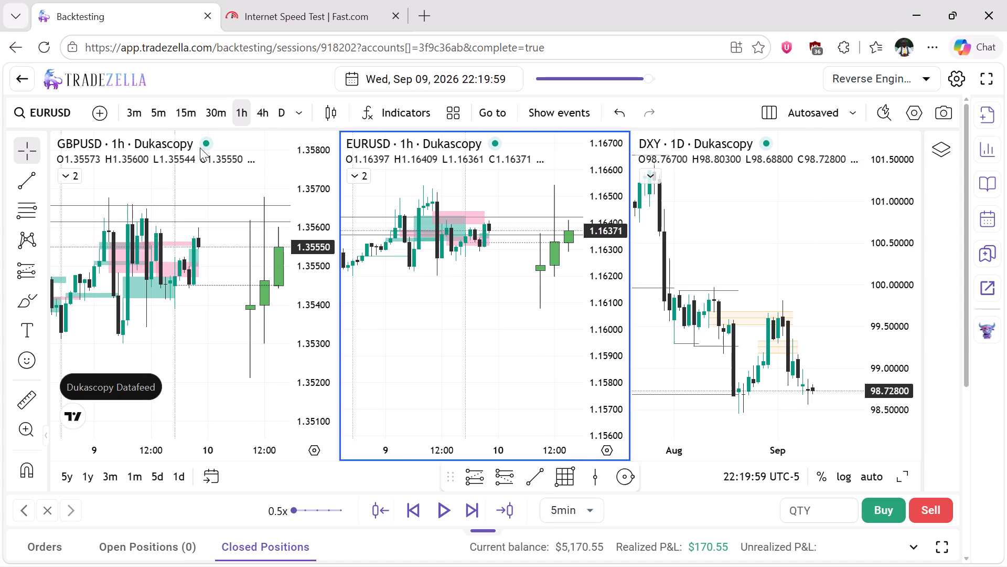
Check EURUSD on the 5m timeframe, returning the chart to 1h.
left_click(158, 110)
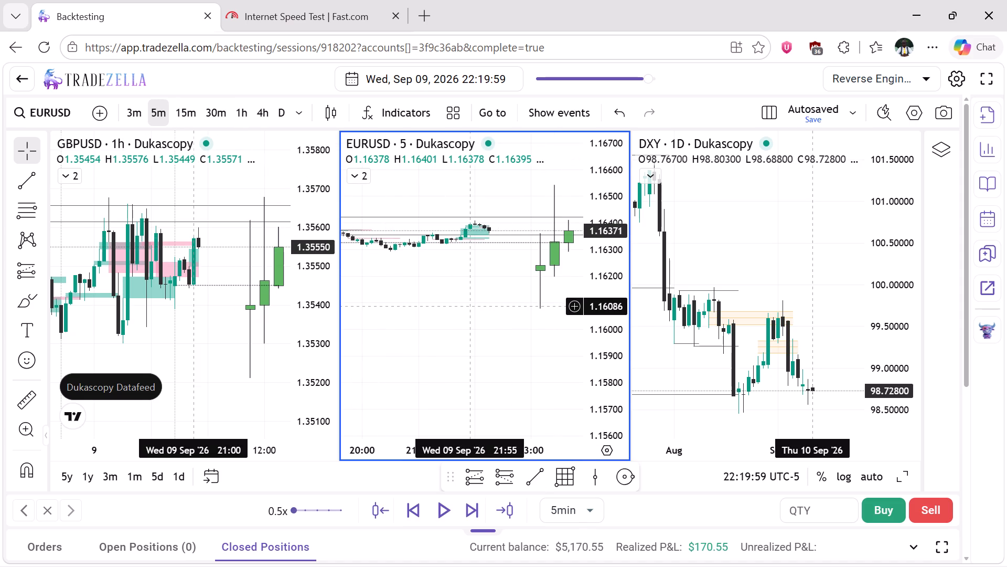
left_click(240, 109)
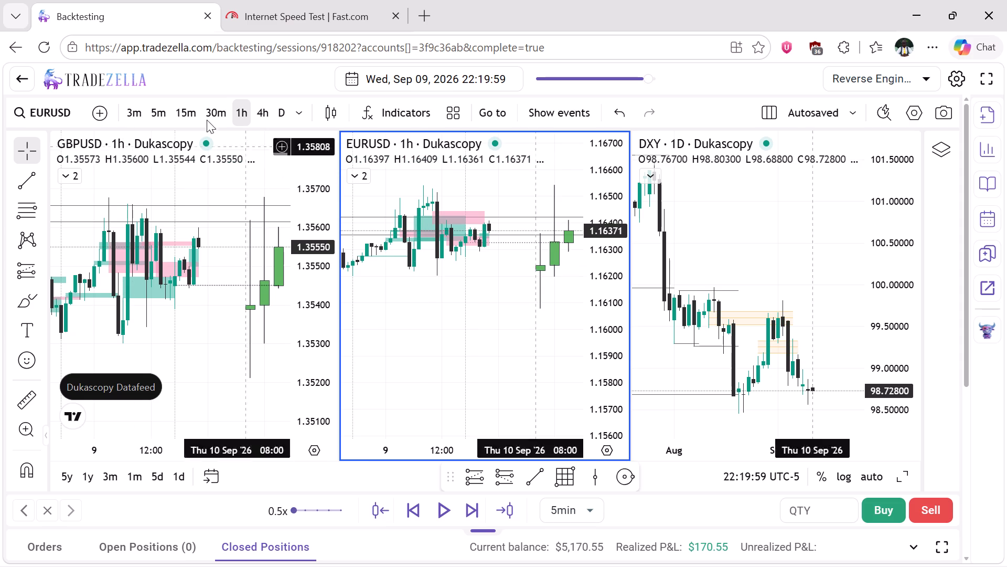
Switch EURUSD to the 5m timeframe, reset its chart view and compress the price scale to include the nearby marked levels.
left_click(182, 116)
left_click(160, 115)
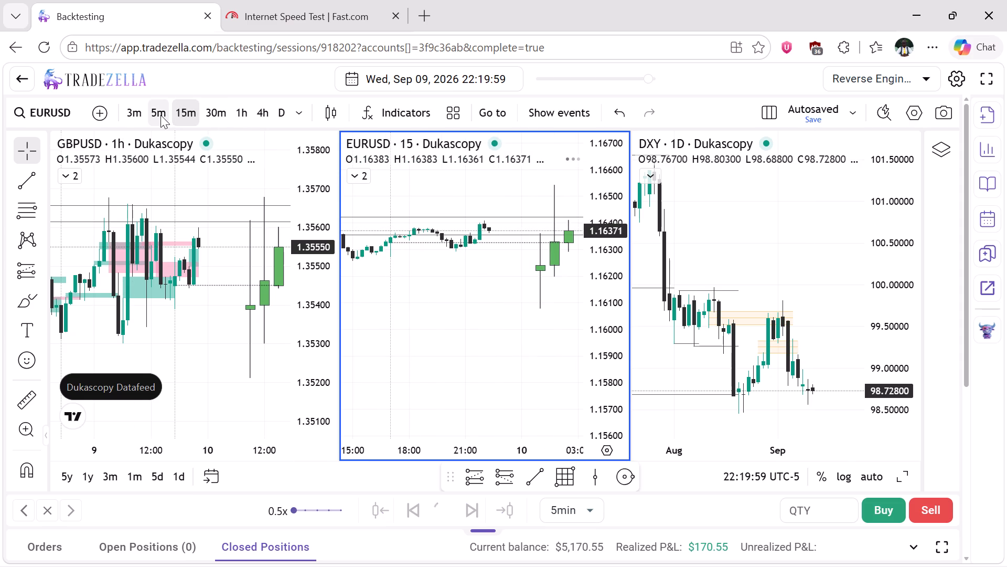
right_click(497, 303)
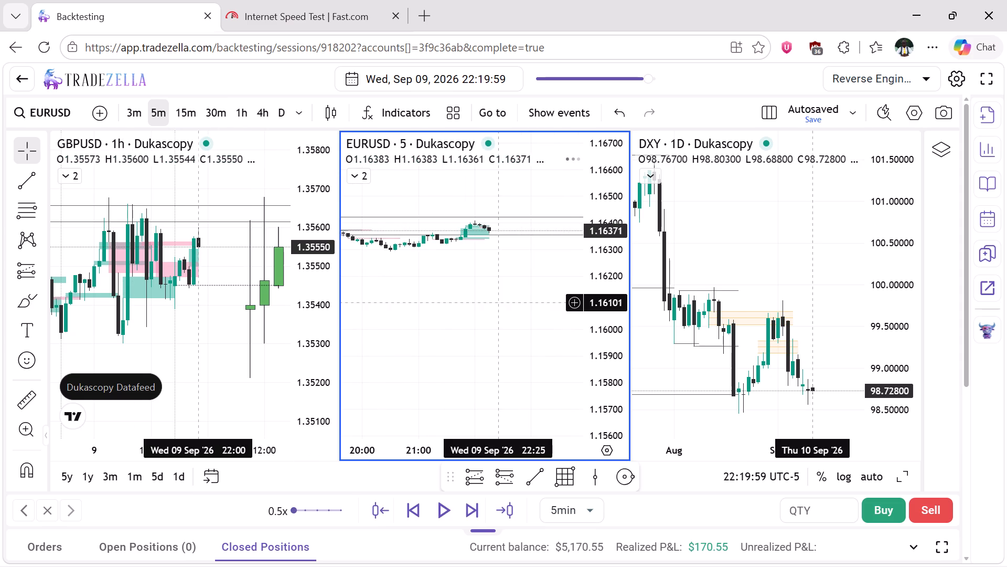
left_click(542, 122)
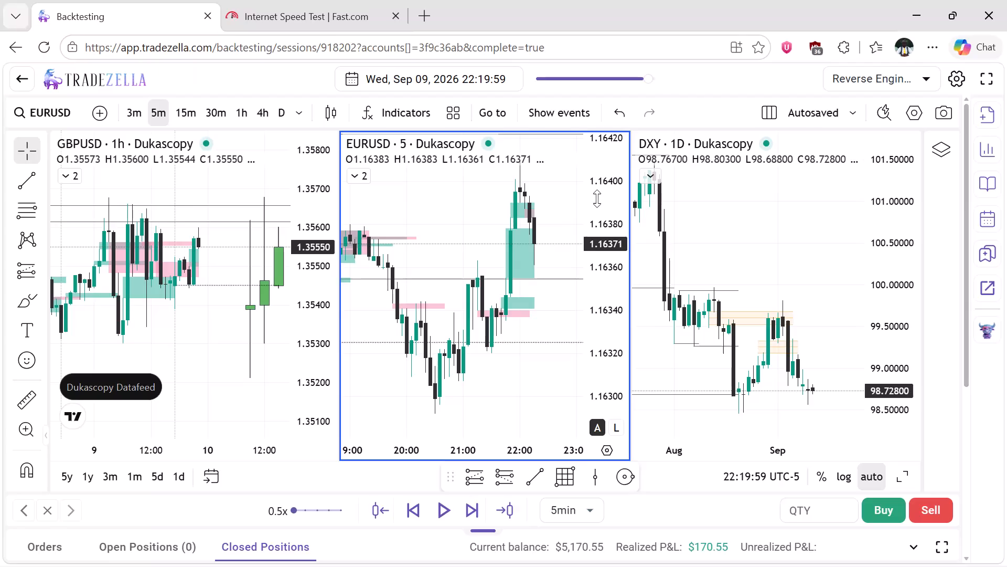
left_click_drag(597, 198, 601, 290)
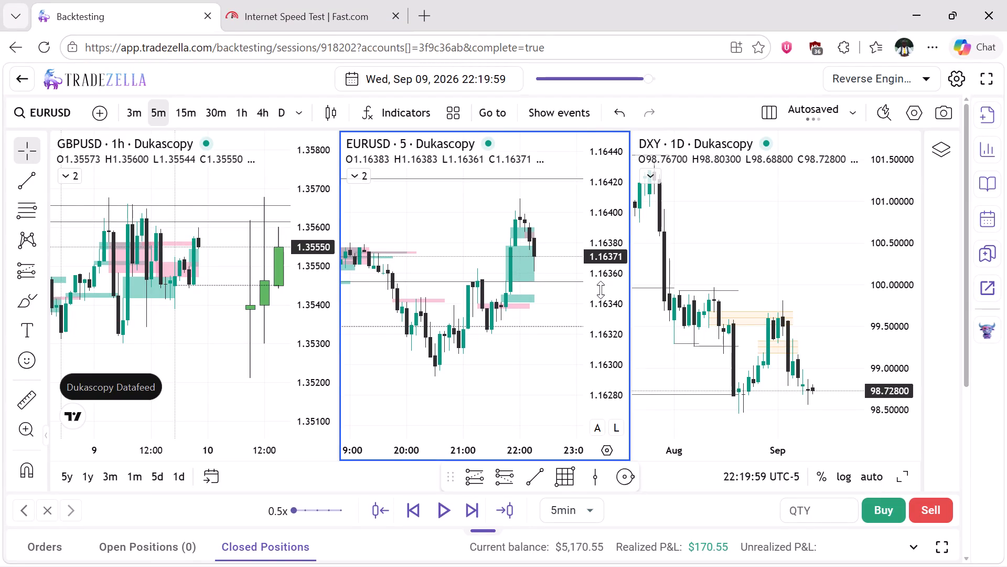
left_click_drag(601, 290, 603, 309)
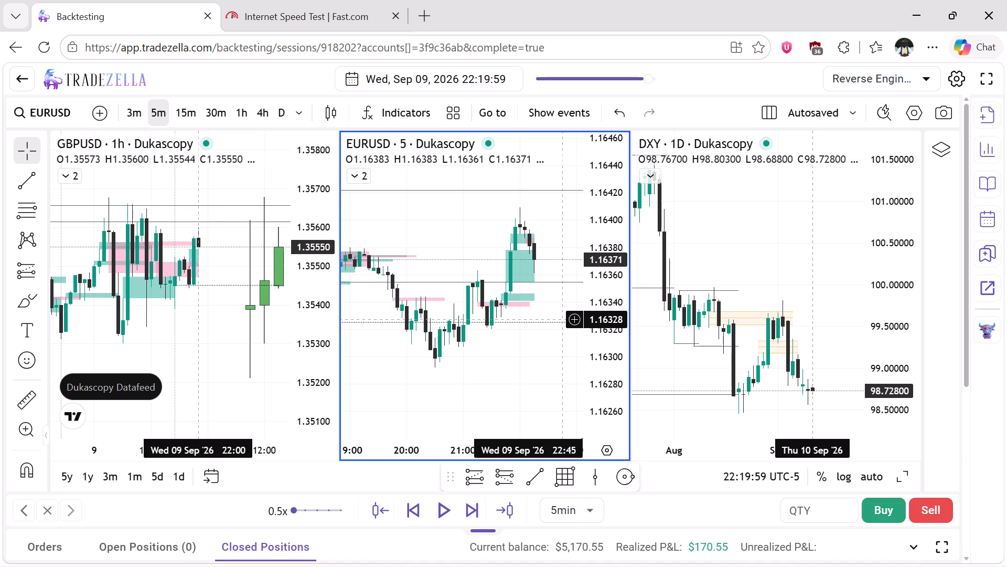
Examine the Sep 09 price action on the EURUSD 5m chart back to about 17:00, returning to the latest candles.
scroll(500, 311, "right", 1)
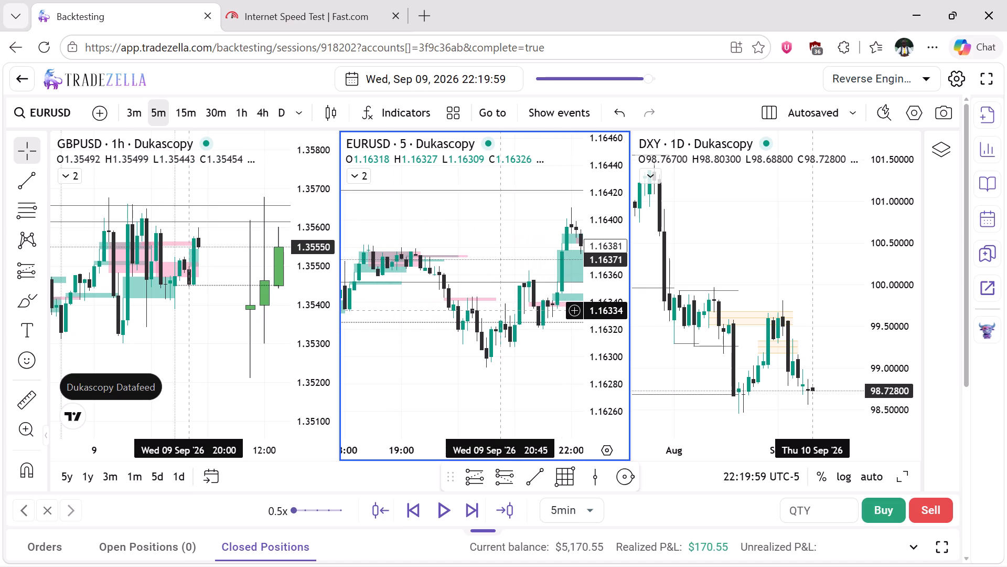
scroll(500, 311, "right", 2)
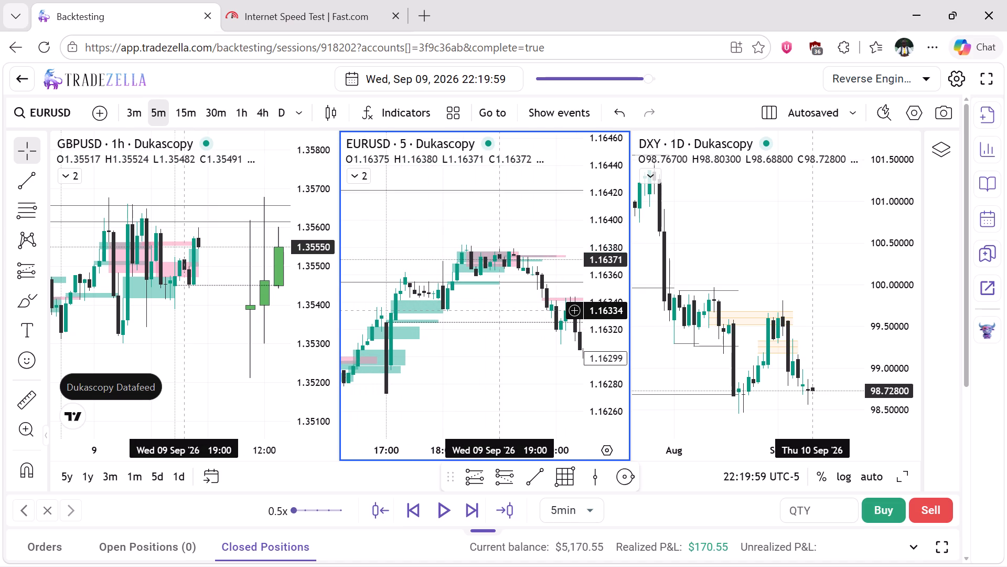
scroll(500, 311, "right", 1)
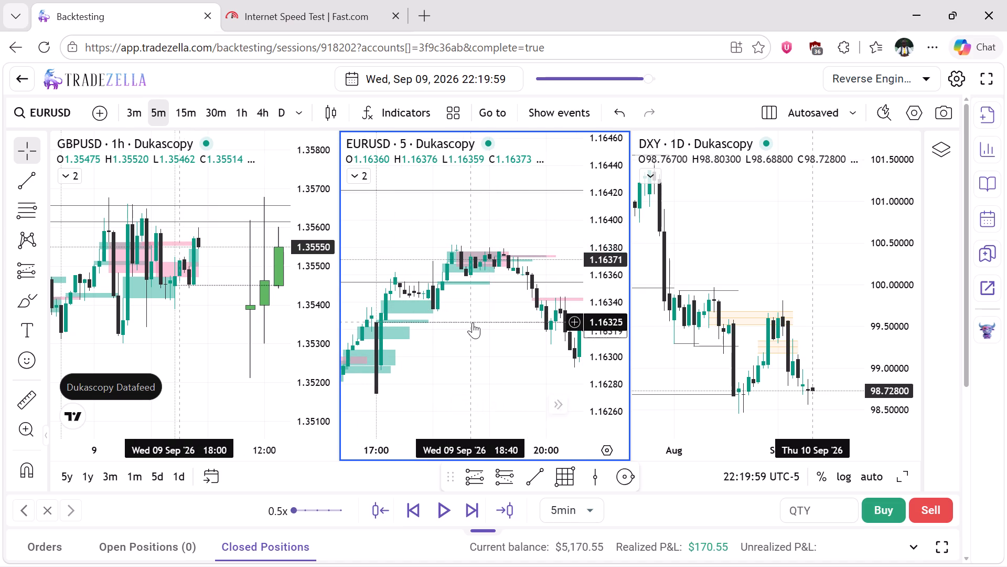
scroll(473, 322, "left", 3)
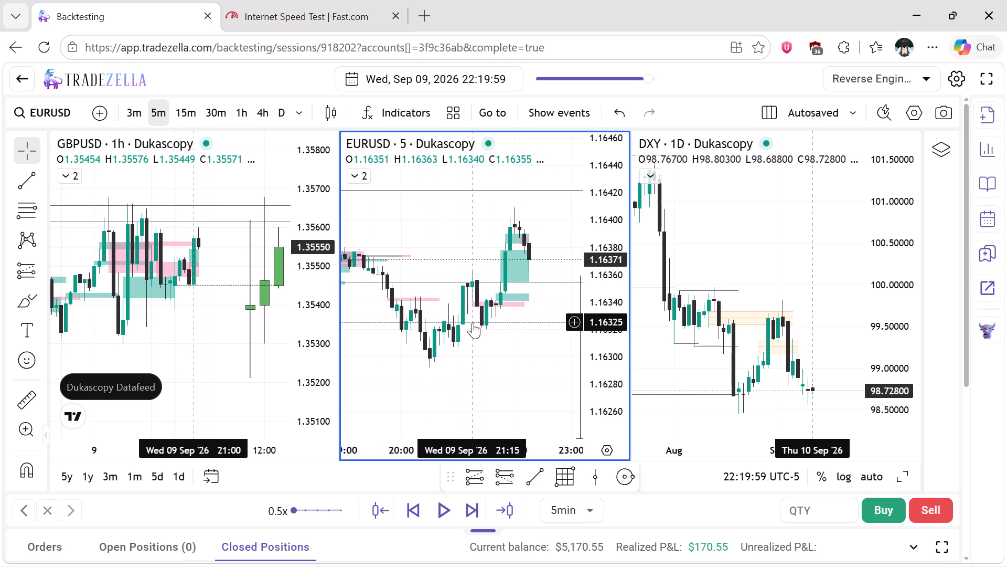
scroll(473, 322, "left", 2)
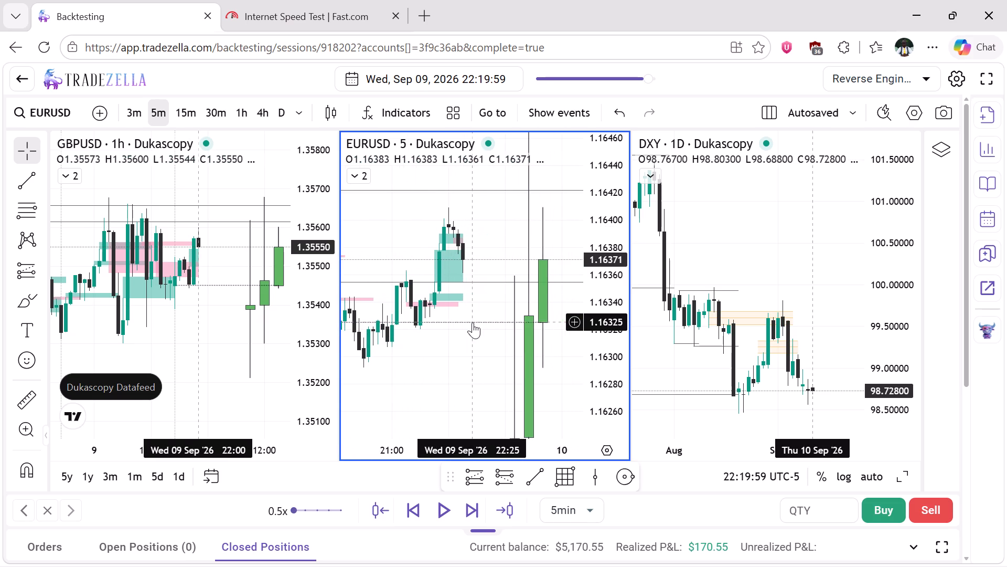
scroll(473, 322, "left", 1)
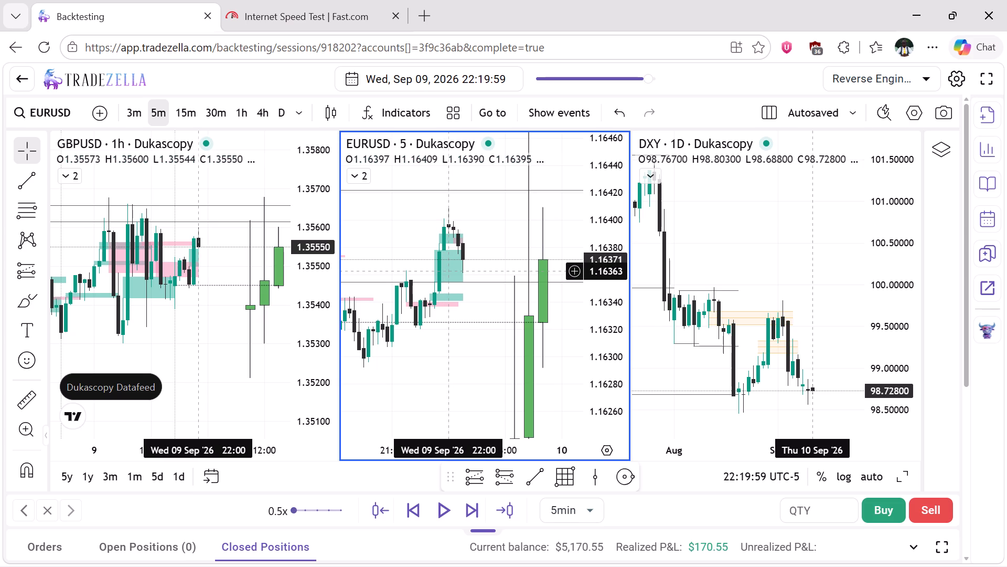
Advance the replay by one 5-minute candle to Sep 09, 2026 22:24:59.
left_click(473, 510)
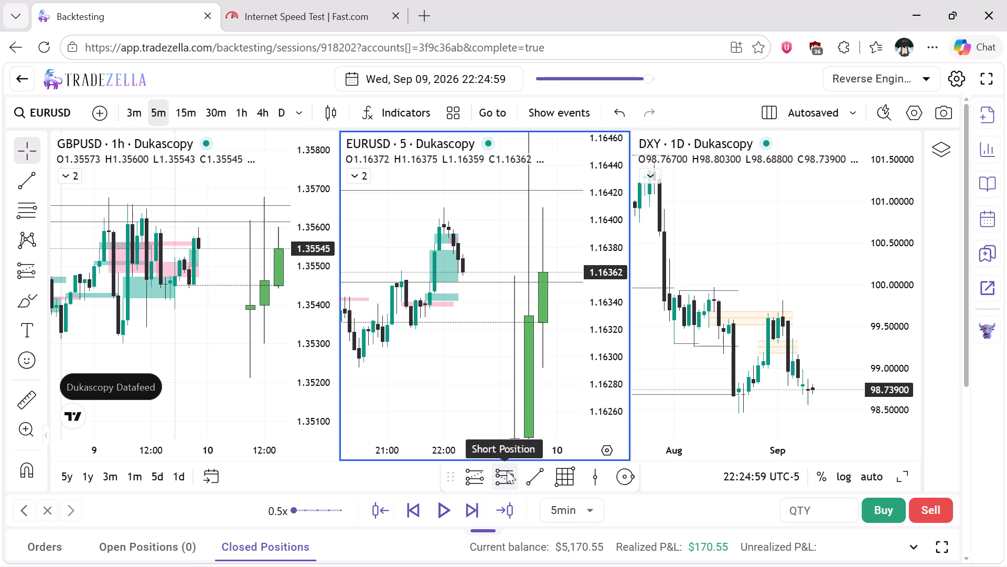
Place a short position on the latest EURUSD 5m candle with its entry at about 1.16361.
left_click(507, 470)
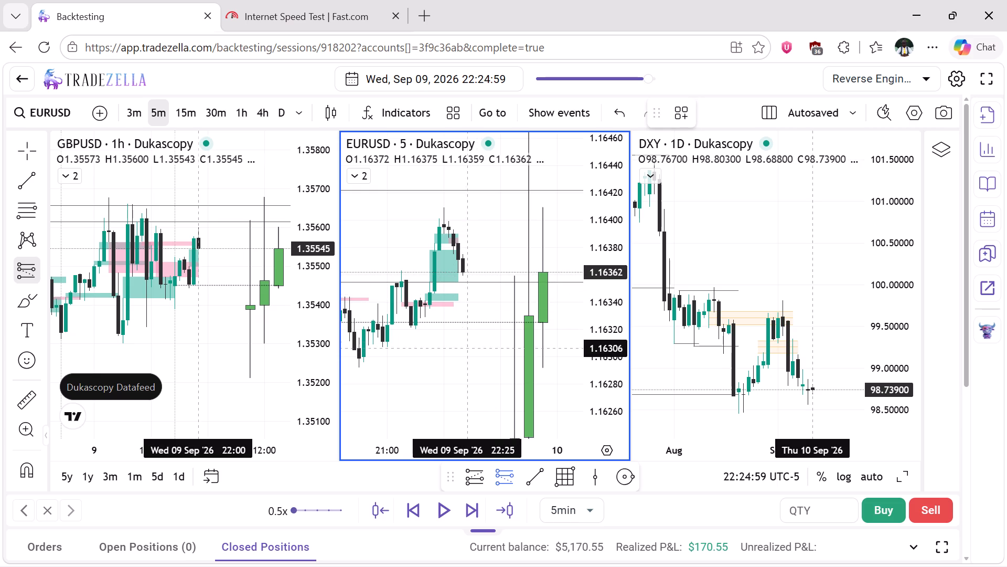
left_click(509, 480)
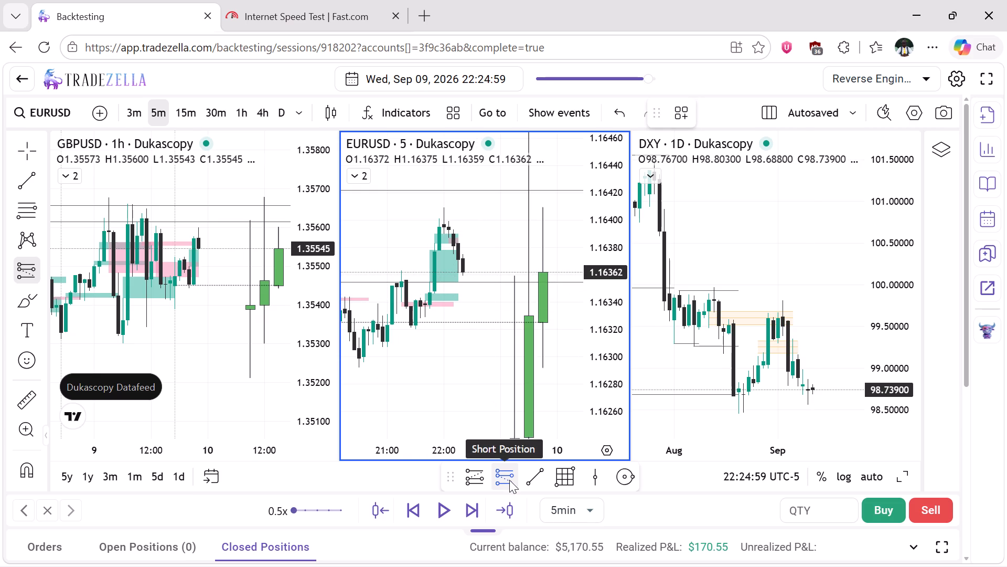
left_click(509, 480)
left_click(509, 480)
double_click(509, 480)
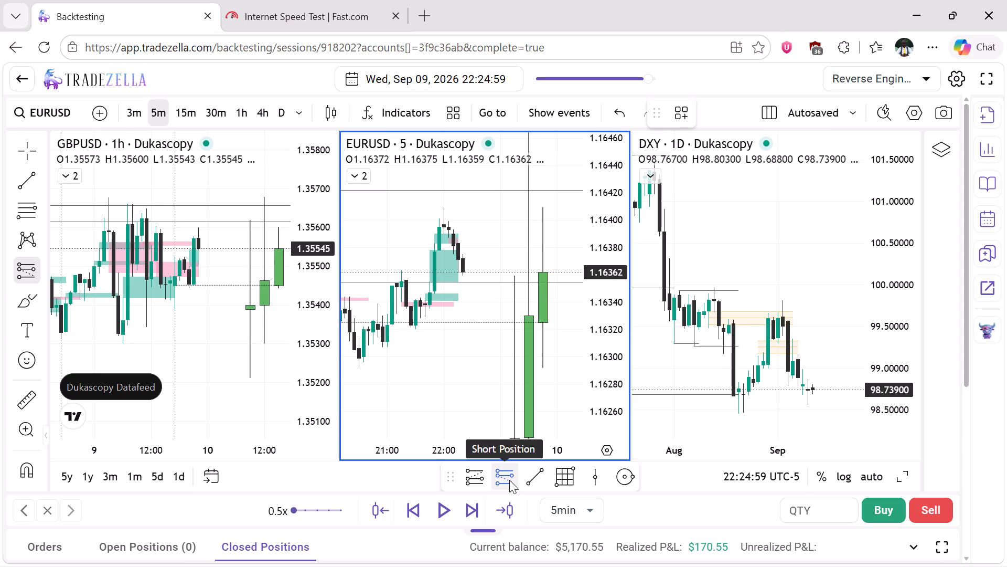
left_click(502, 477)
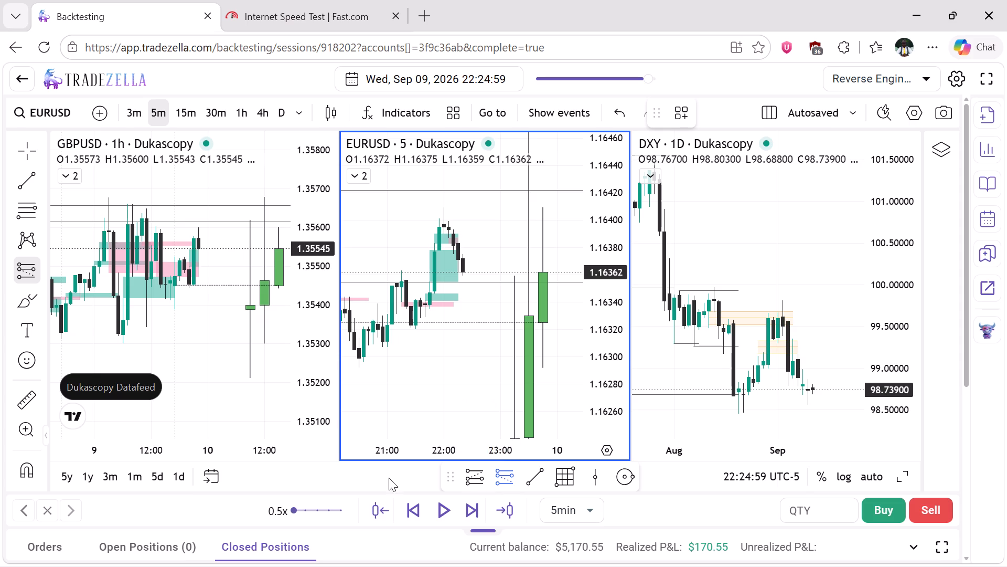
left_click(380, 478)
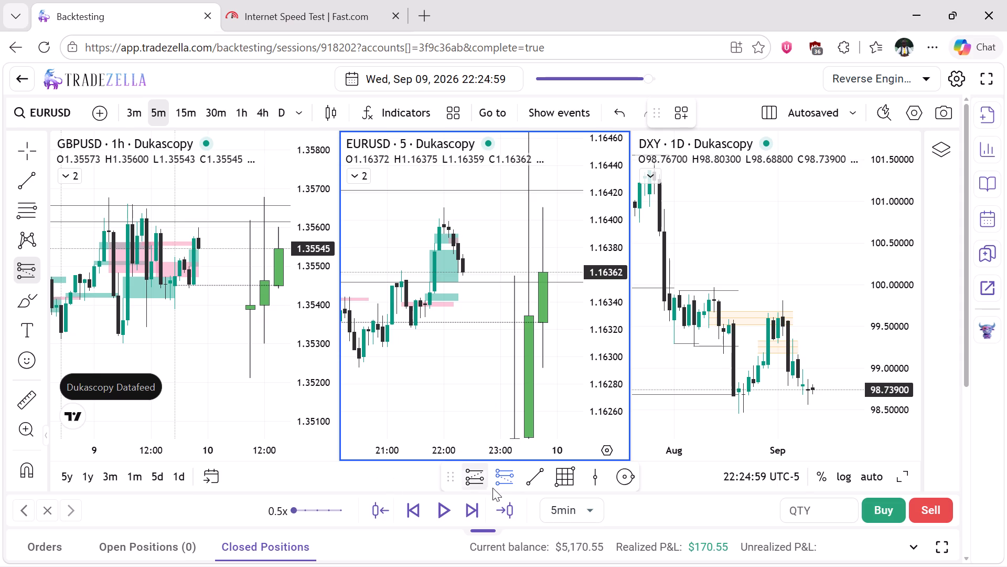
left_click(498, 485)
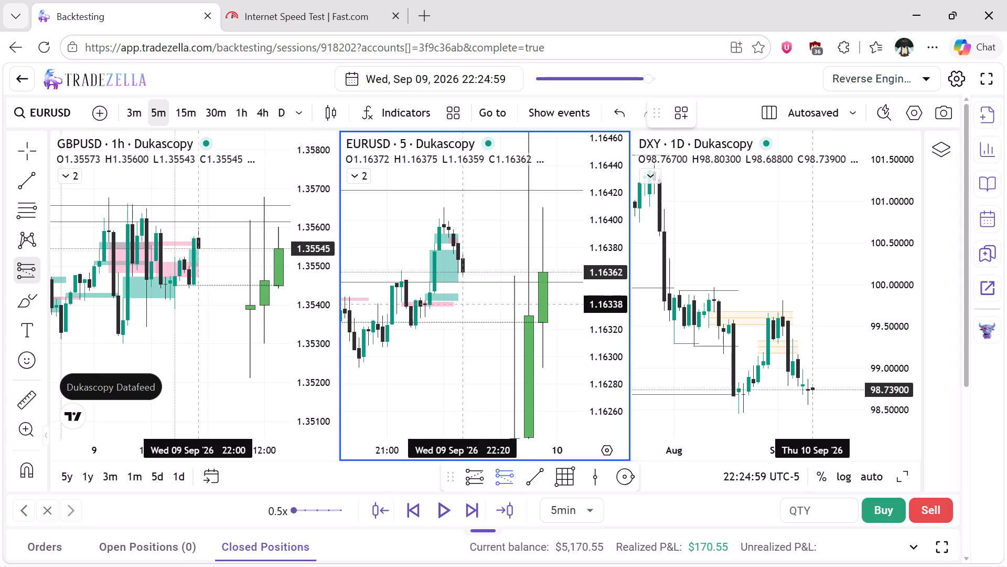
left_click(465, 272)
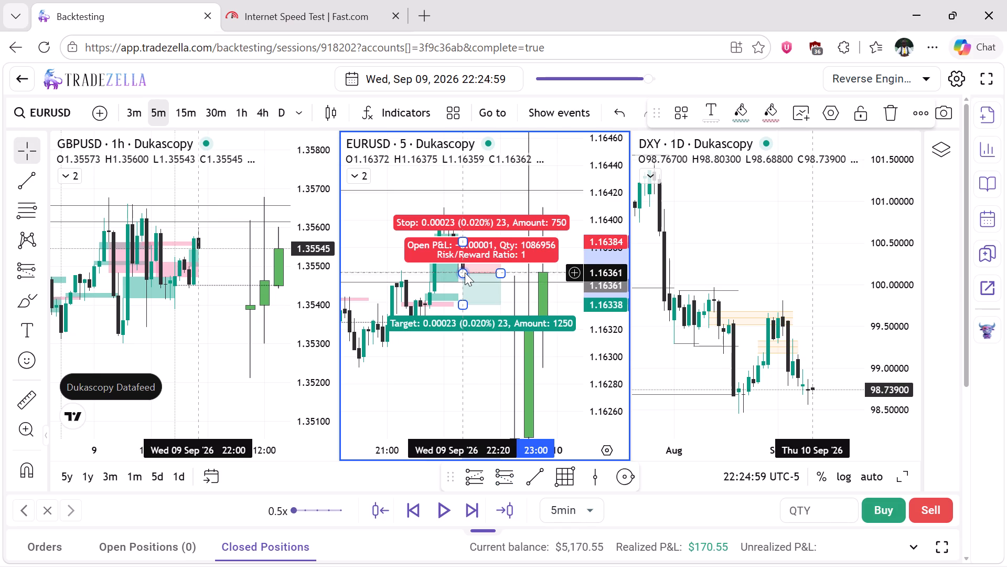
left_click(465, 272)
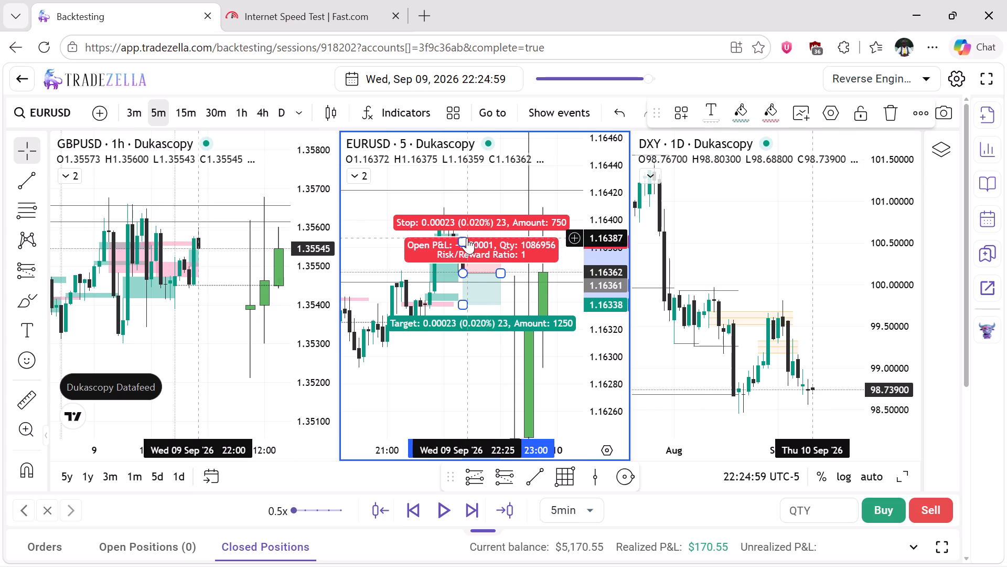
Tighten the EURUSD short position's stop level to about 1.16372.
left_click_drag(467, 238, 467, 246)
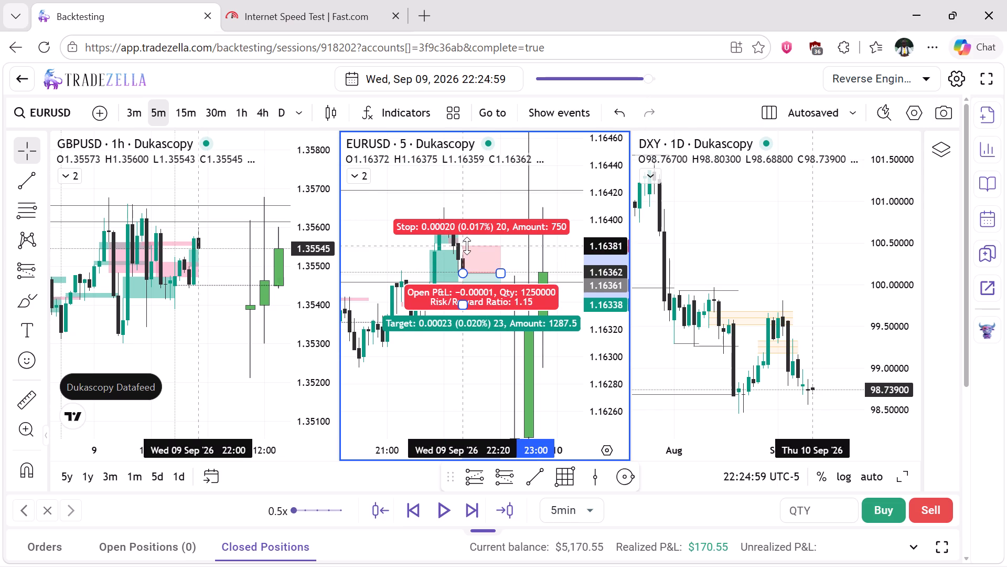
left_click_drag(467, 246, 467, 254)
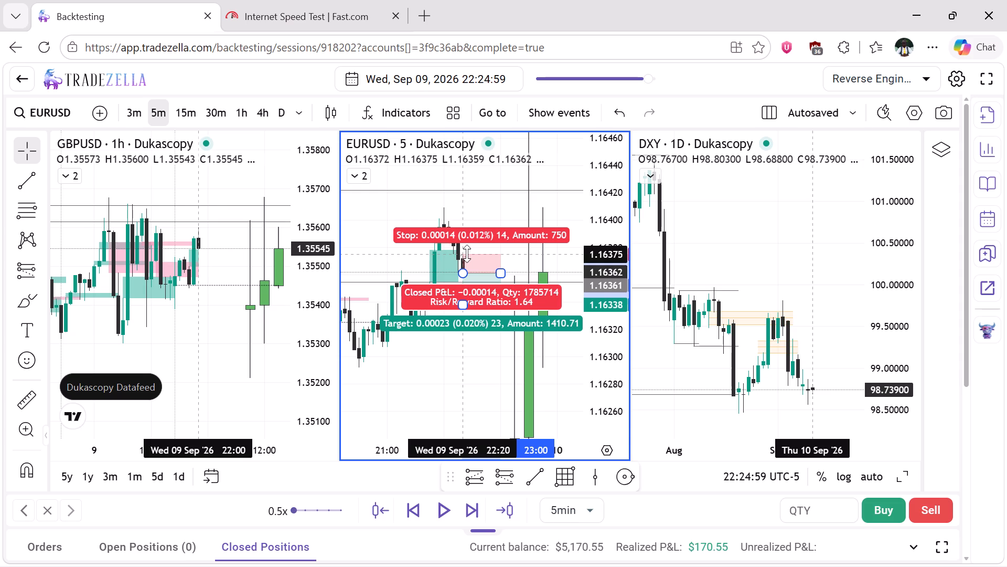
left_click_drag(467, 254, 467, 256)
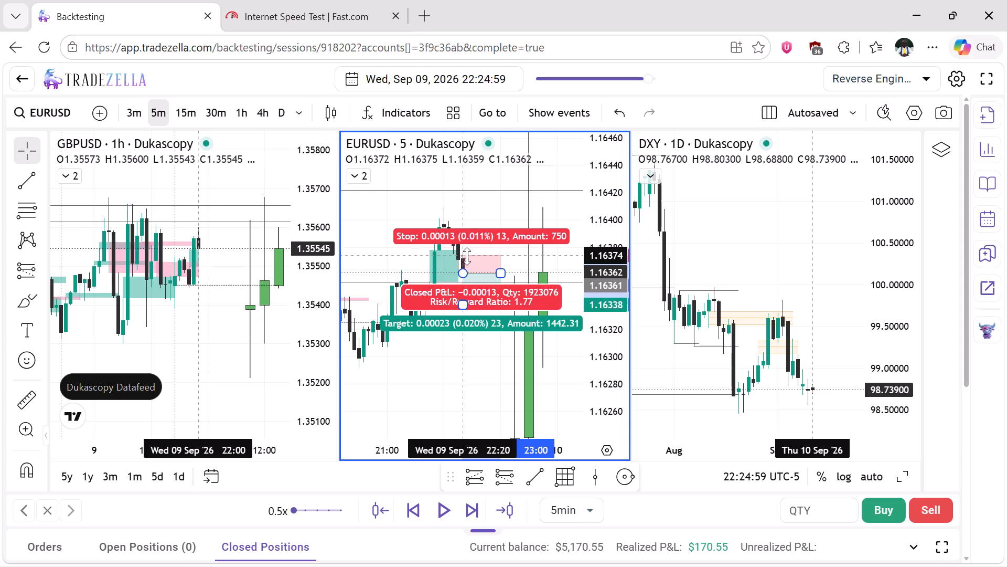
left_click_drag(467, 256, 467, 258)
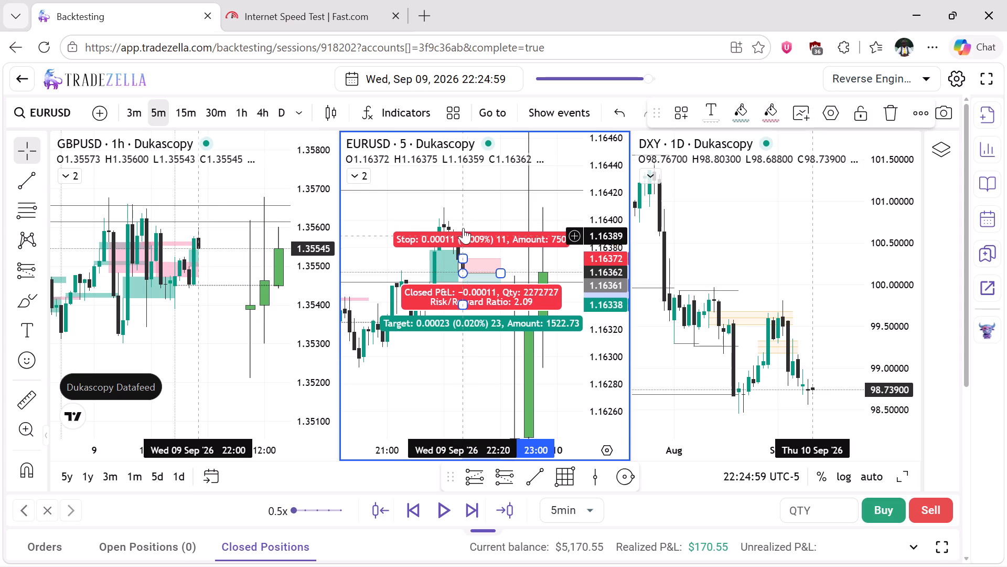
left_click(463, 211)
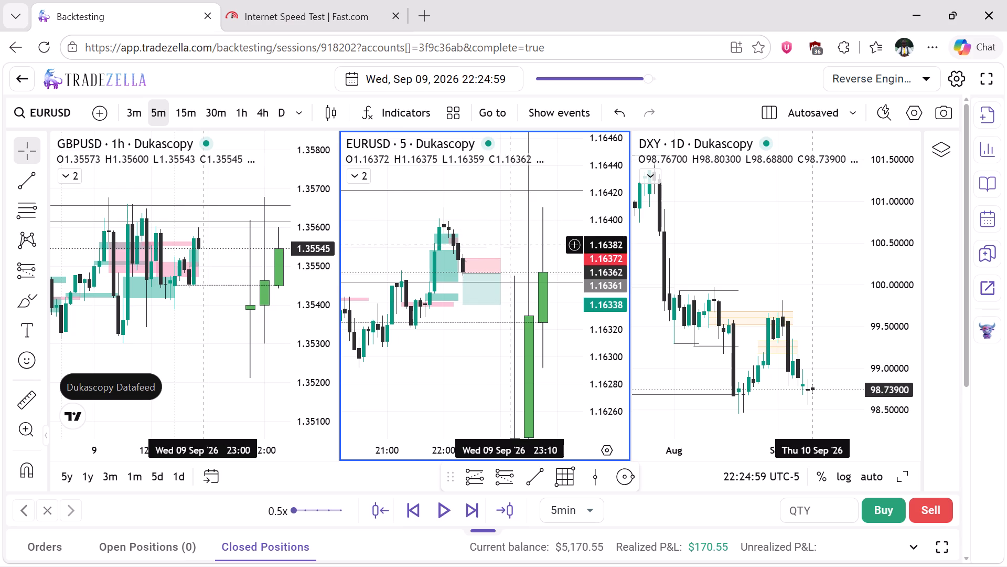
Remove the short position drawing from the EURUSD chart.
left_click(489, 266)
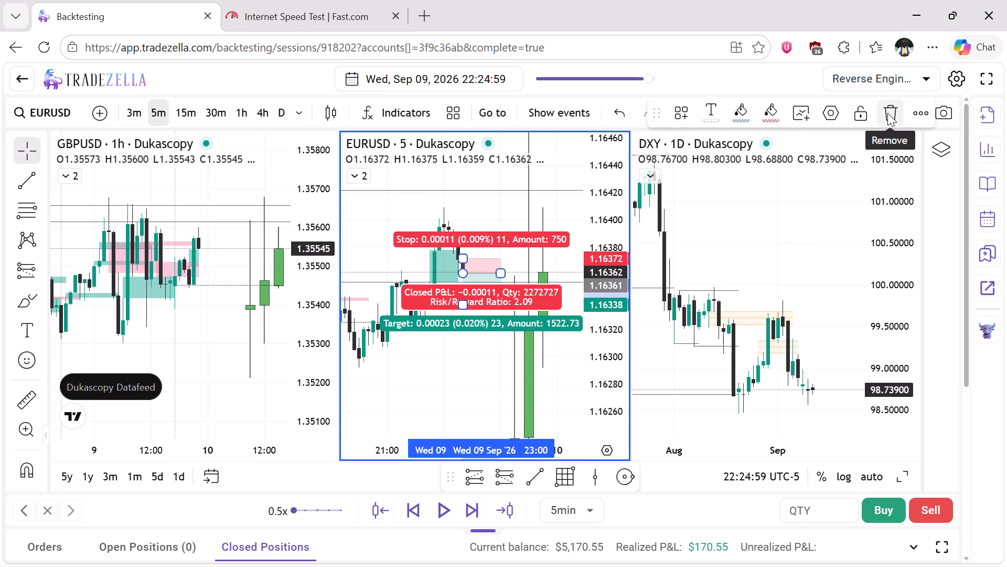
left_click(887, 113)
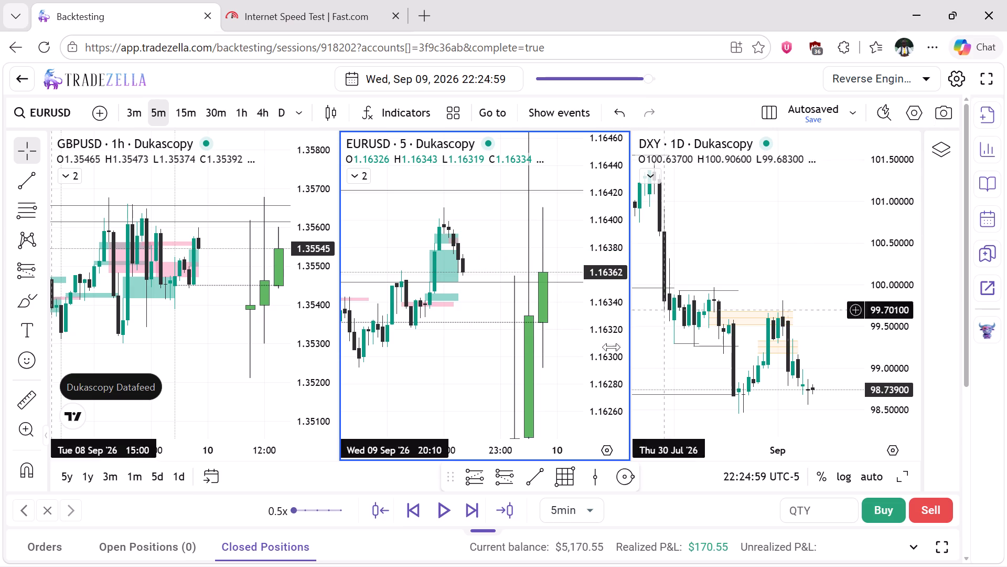
Advance the replay by eleven 5-minute candles to Sep 09, 2026 23:19:59.
left_click(473, 505)
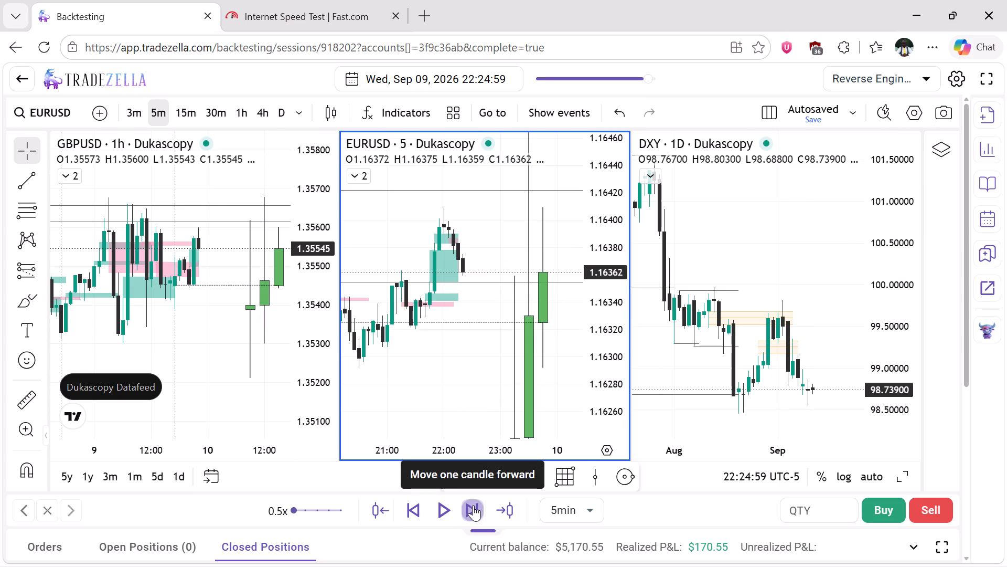
left_click(473, 505)
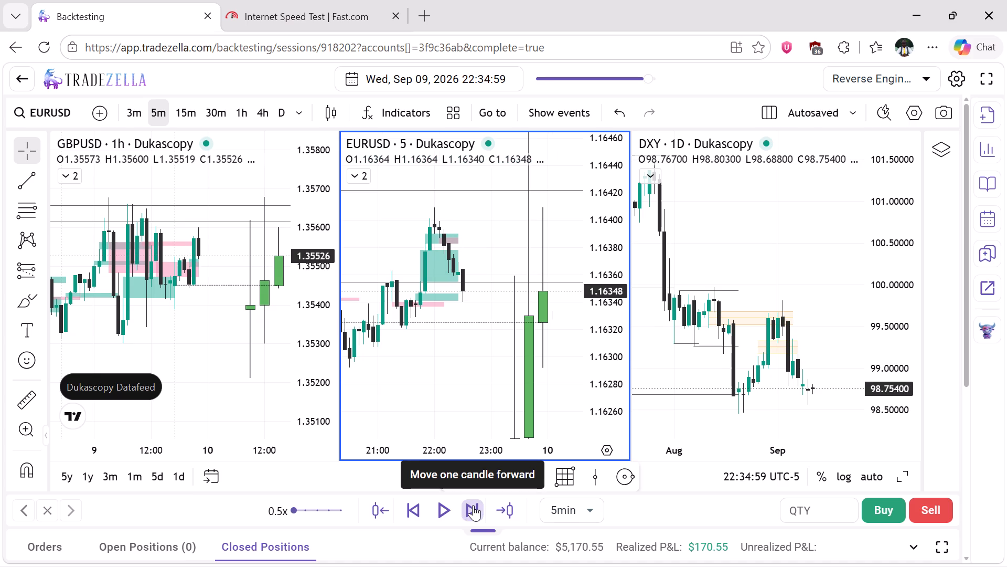
left_click(473, 505)
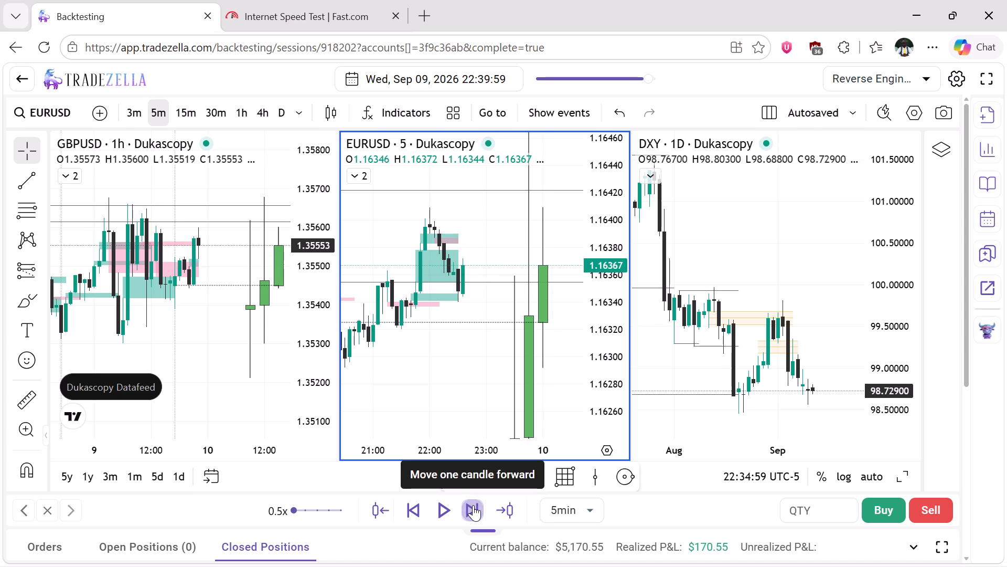
left_click(473, 505)
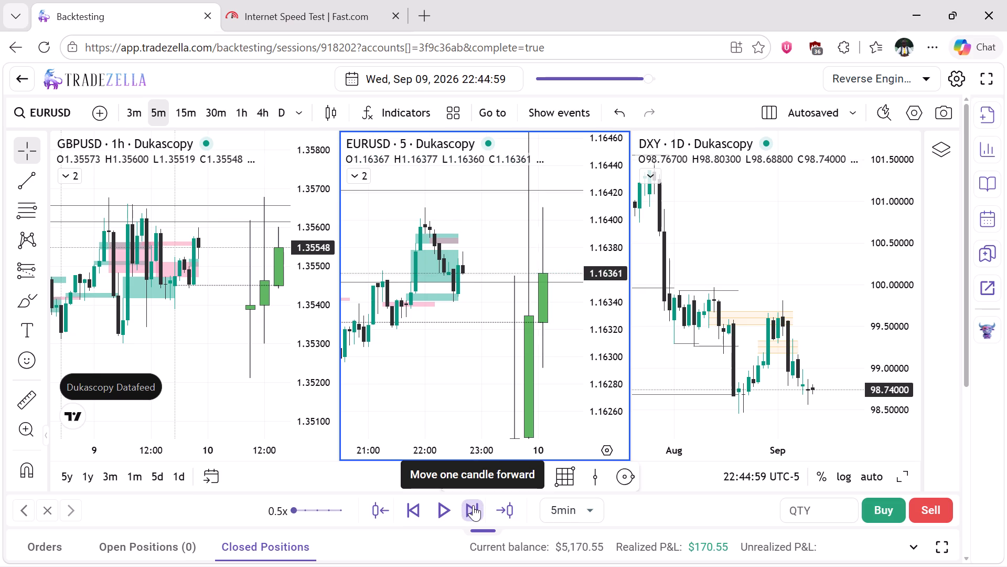
left_click(473, 505)
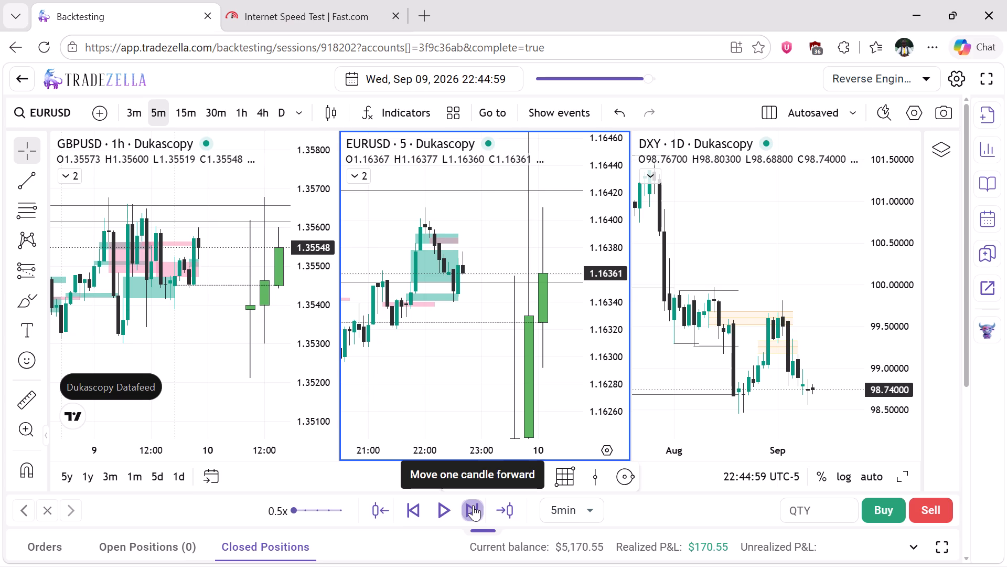
left_click(473, 505)
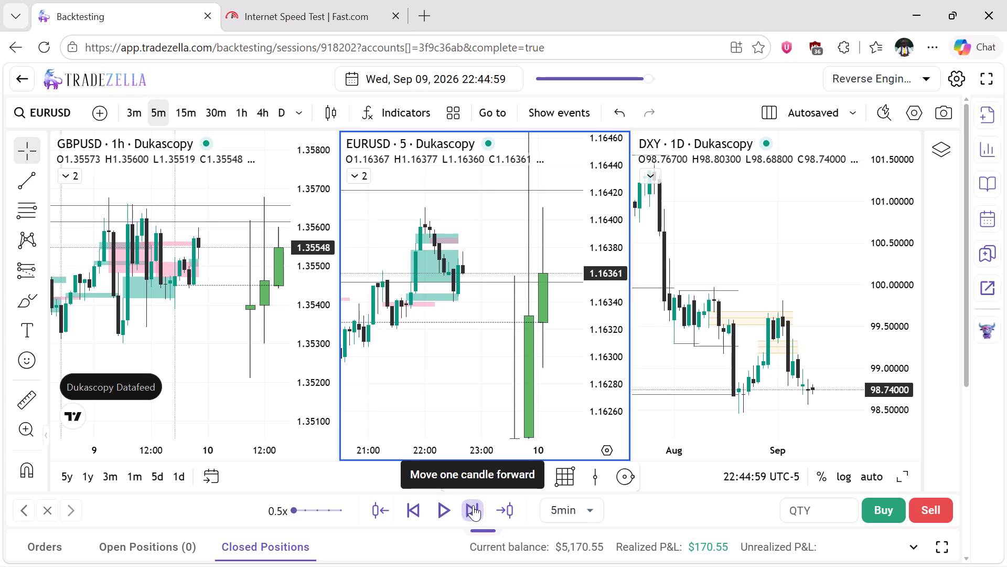
left_click(473, 505)
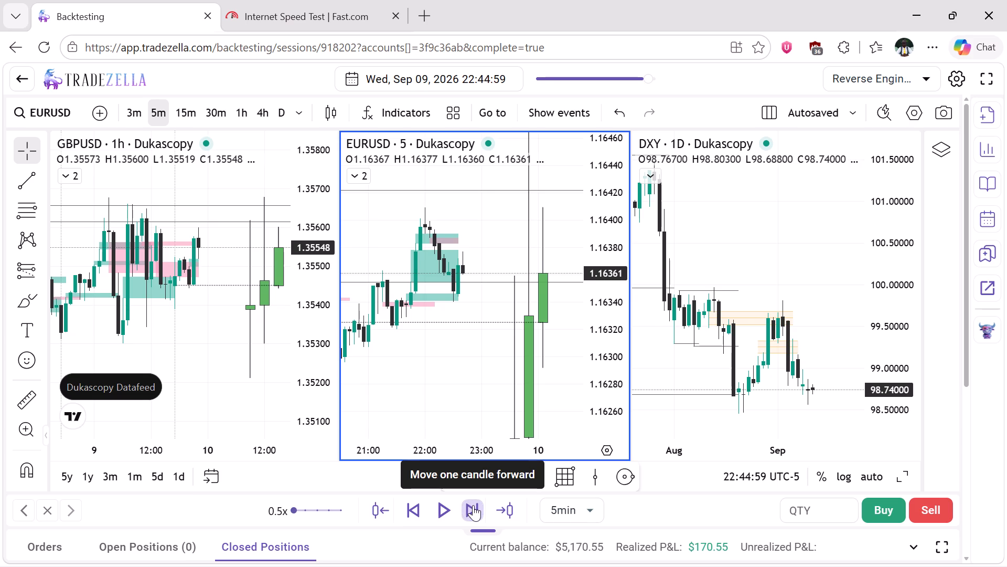
left_click(473, 505)
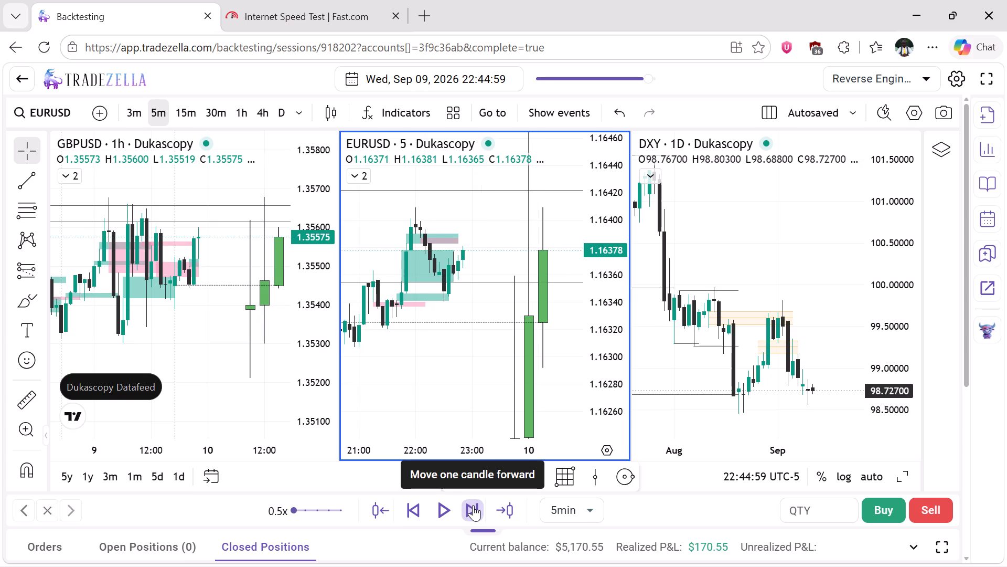
left_click(473, 505)
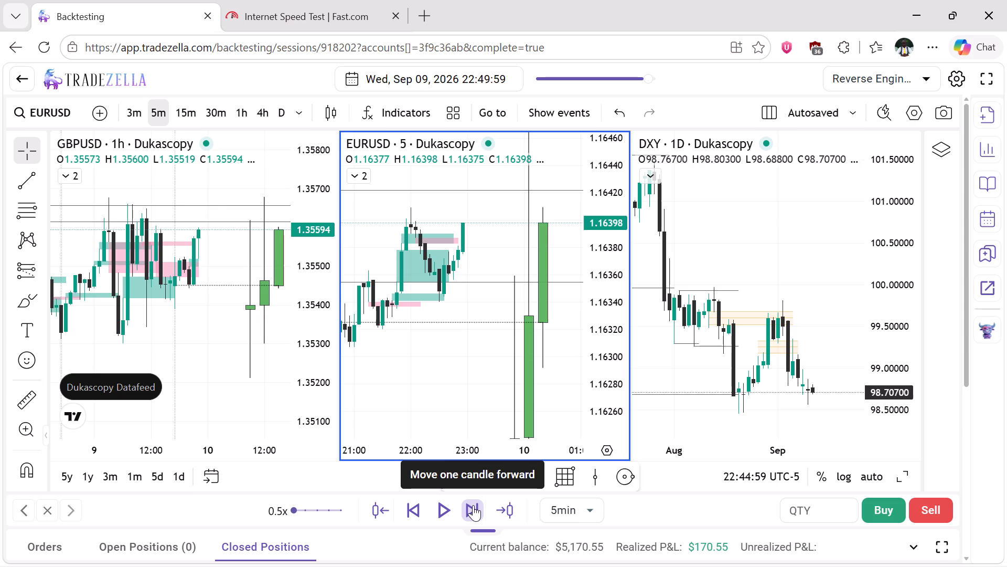
left_click(473, 505)
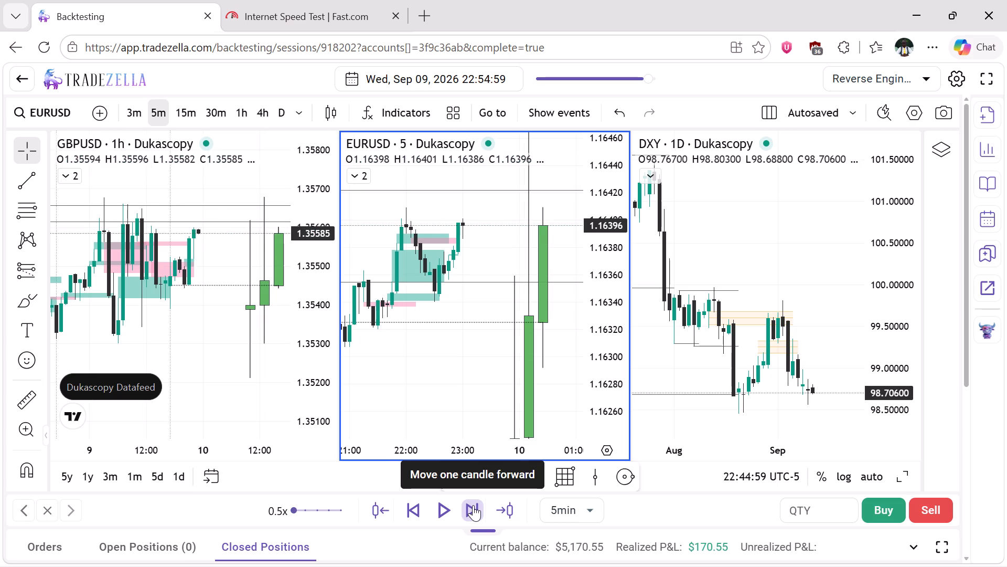
left_click(473, 505)
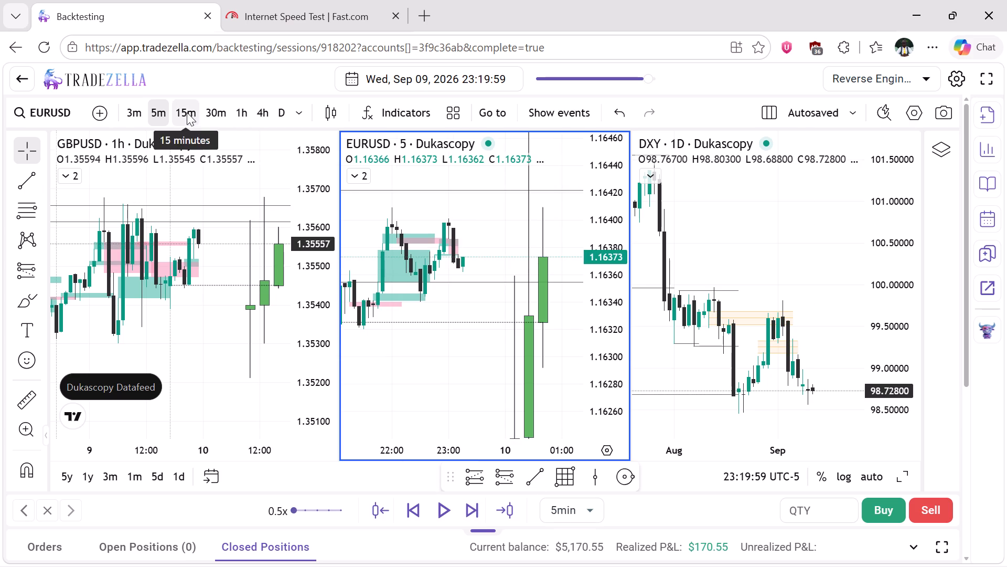
Switch EURUSD to the 1h timeframe and compress its price scale to span about 1.16100 to 1.16700.
left_click(233, 121)
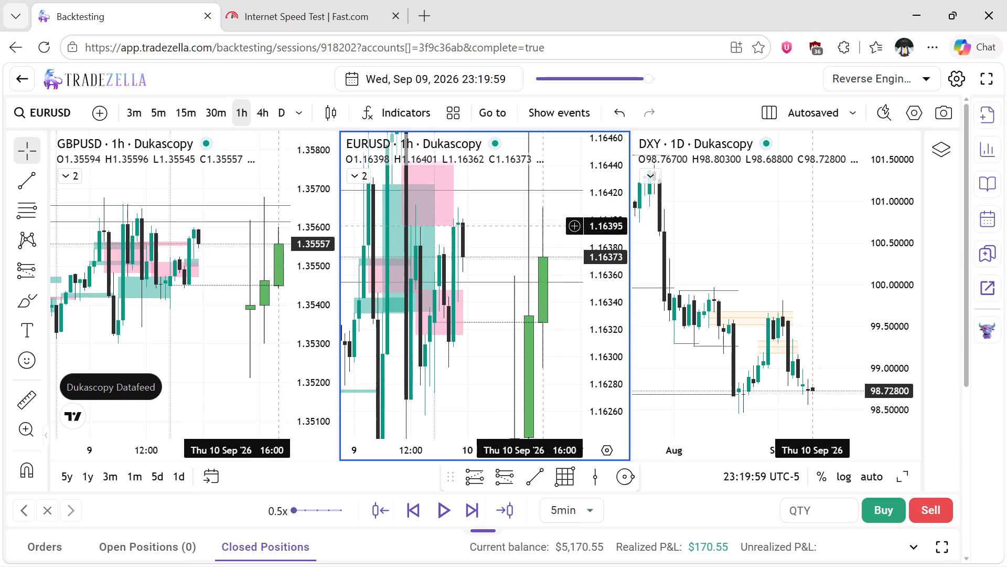
left_click_drag(623, 226, 622, 280)
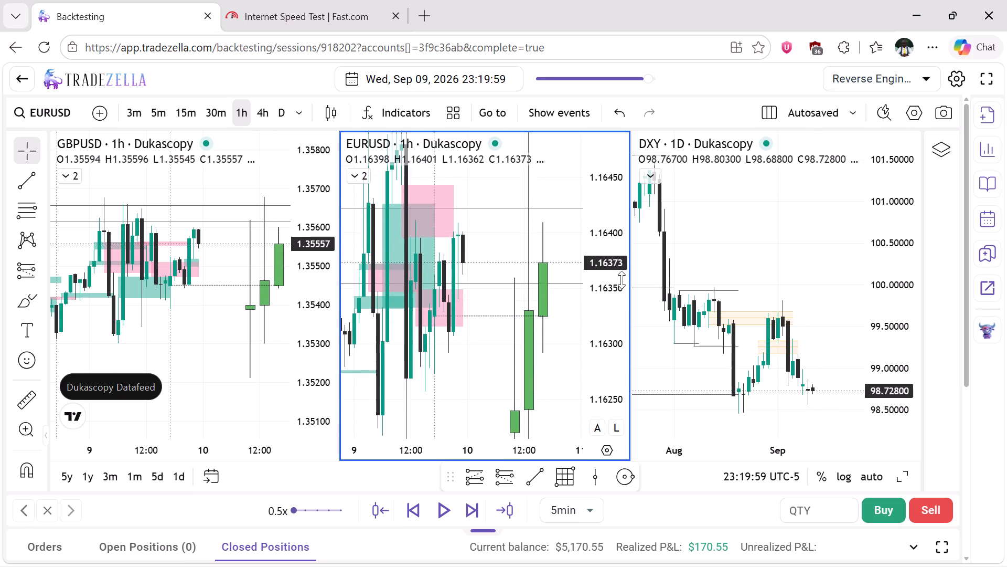
left_click_drag(622, 280, 619, 405)
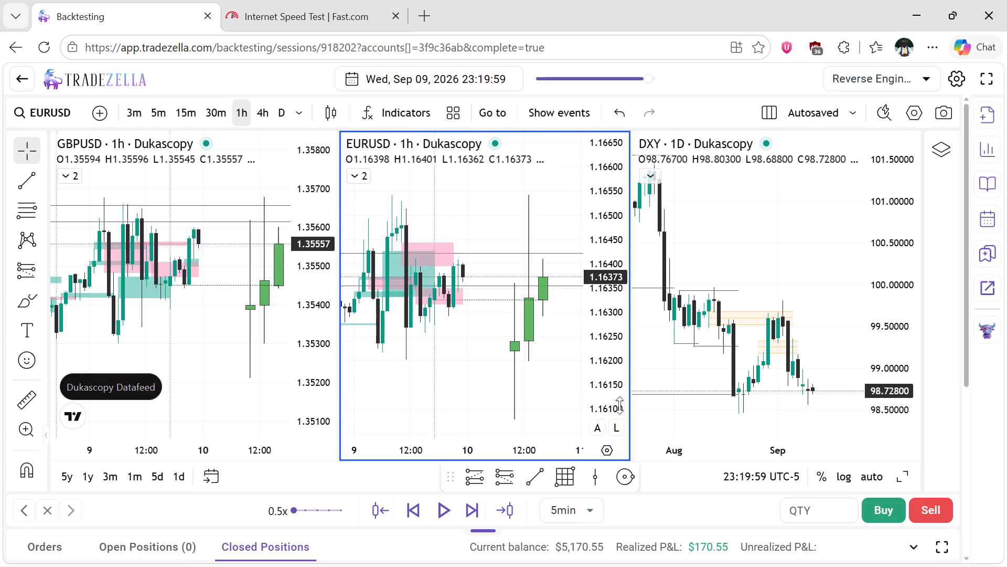
left_click_drag(619, 405, 615, 413)
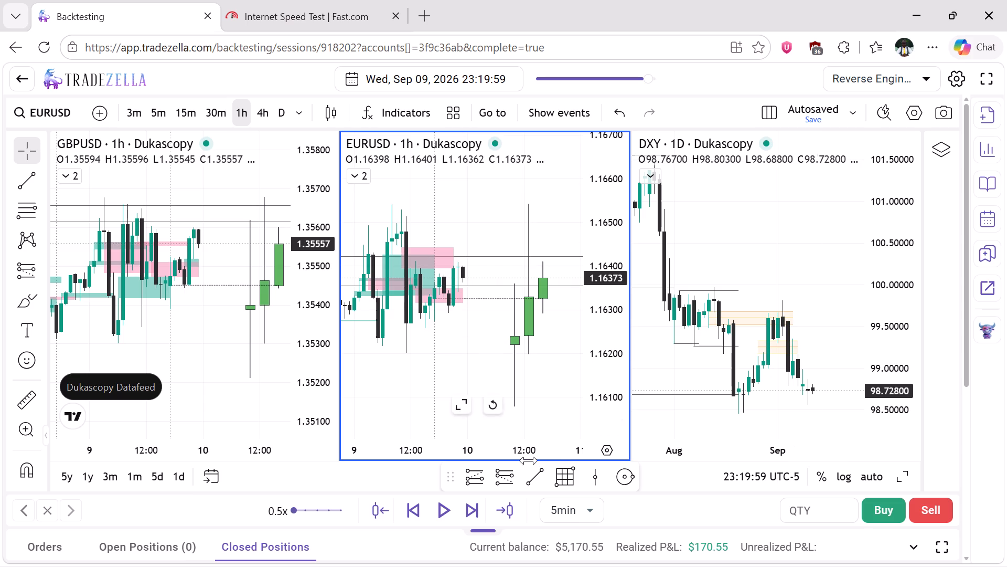
Advance the replay by seven 5-minute candles to Sep 09, 2026 23:54:59.
left_click(464, 510)
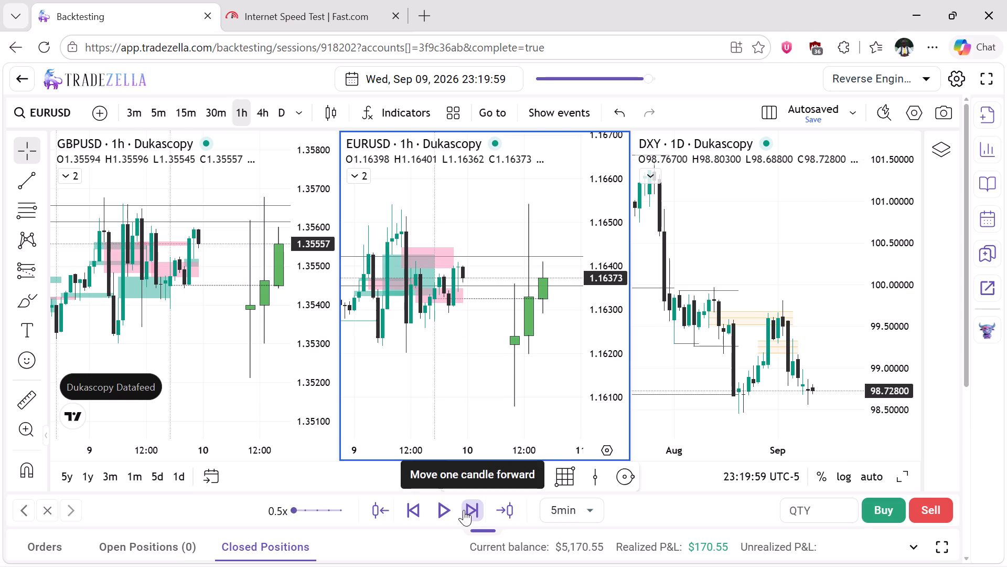
left_click(464, 510)
left_click(464, 510)
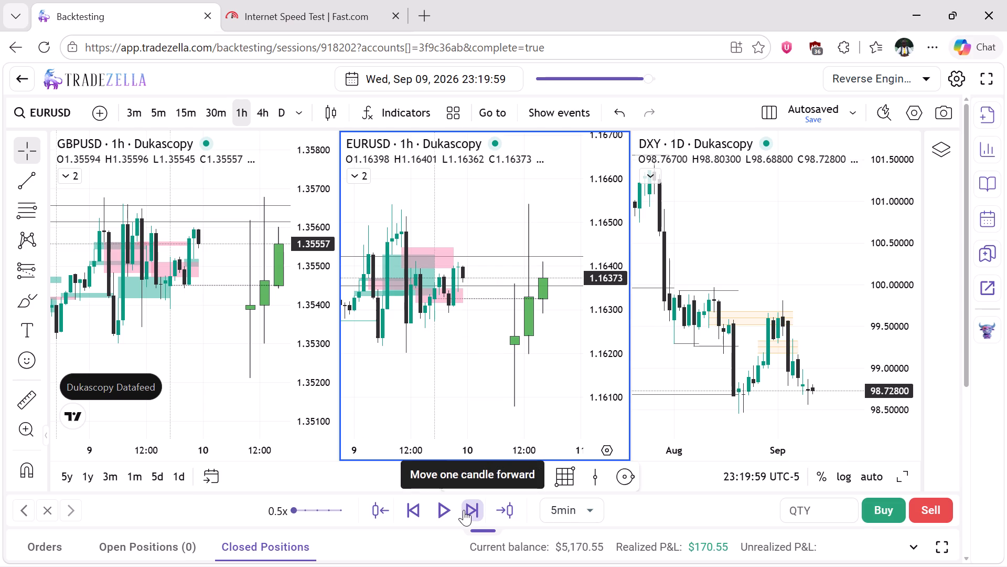
left_click(464, 510)
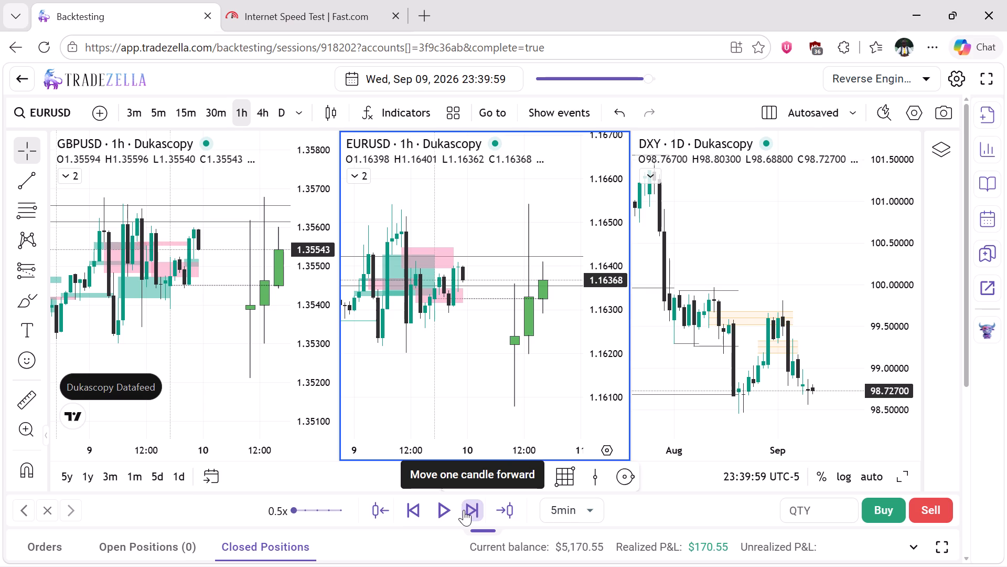
left_click(464, 510)
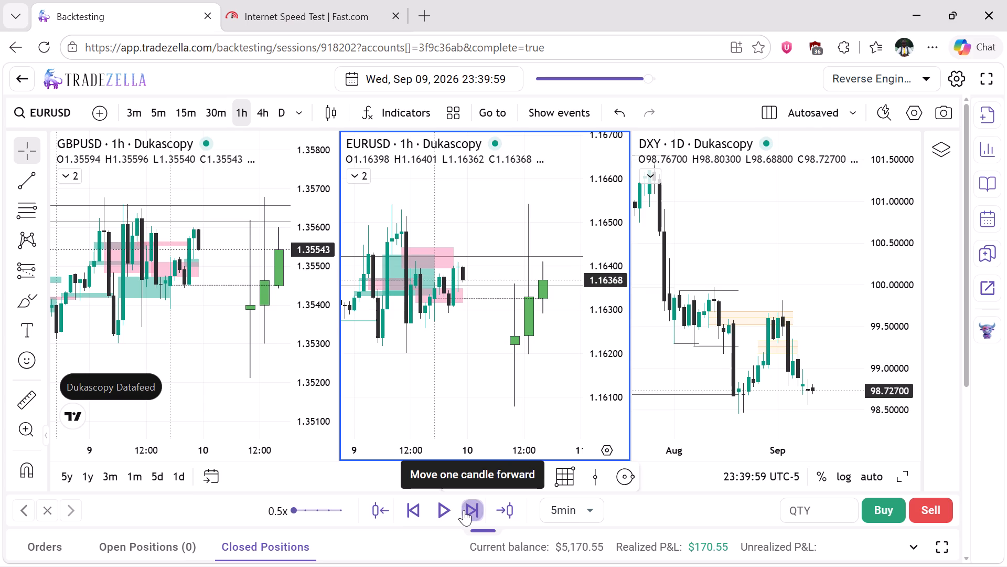
left_click(464, 510)
left_click(464, 510)
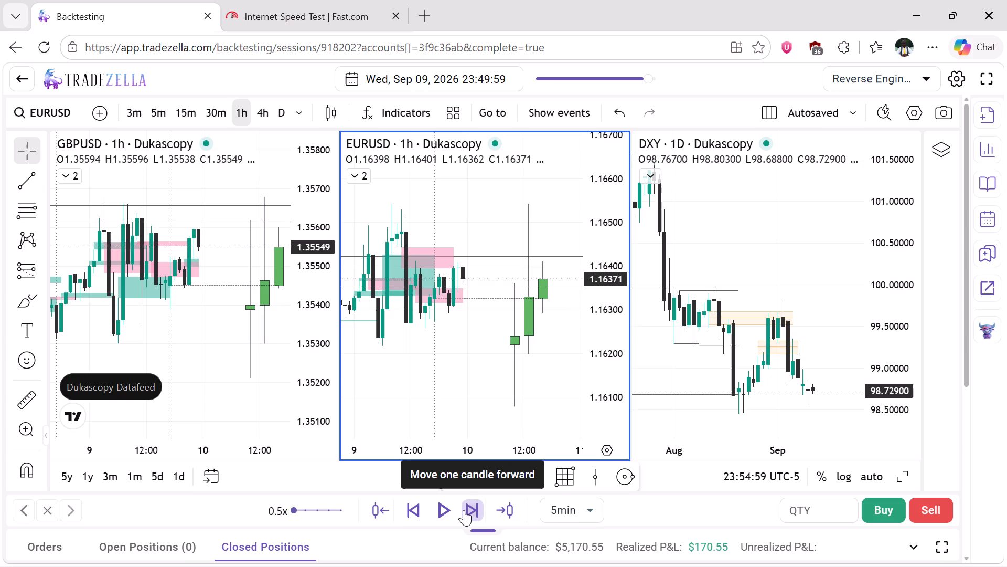
Advance the replay by three 5-minute candles to Sep 10, 2026 00:09:59.
left_click(464, 510)
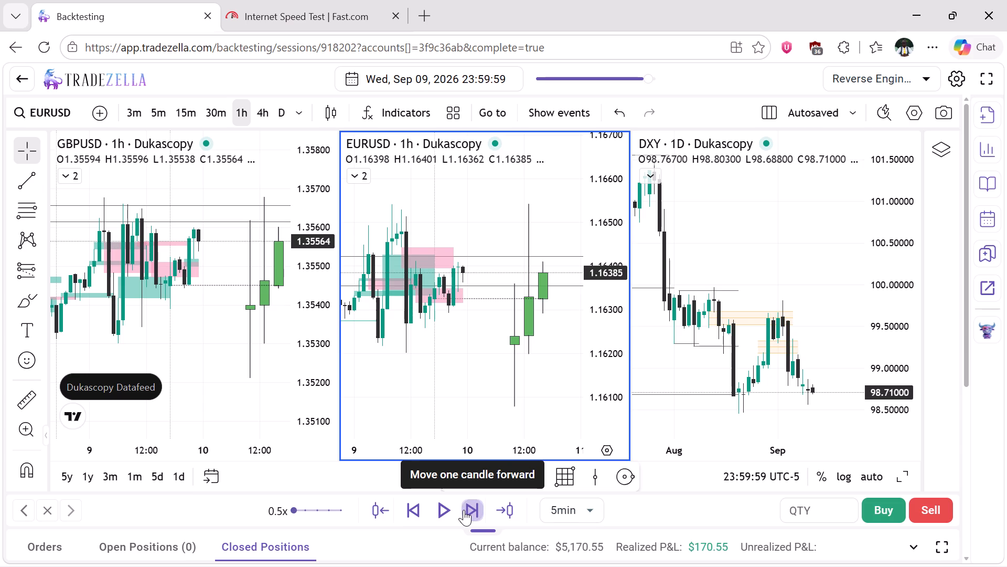
left_click(464, 510)
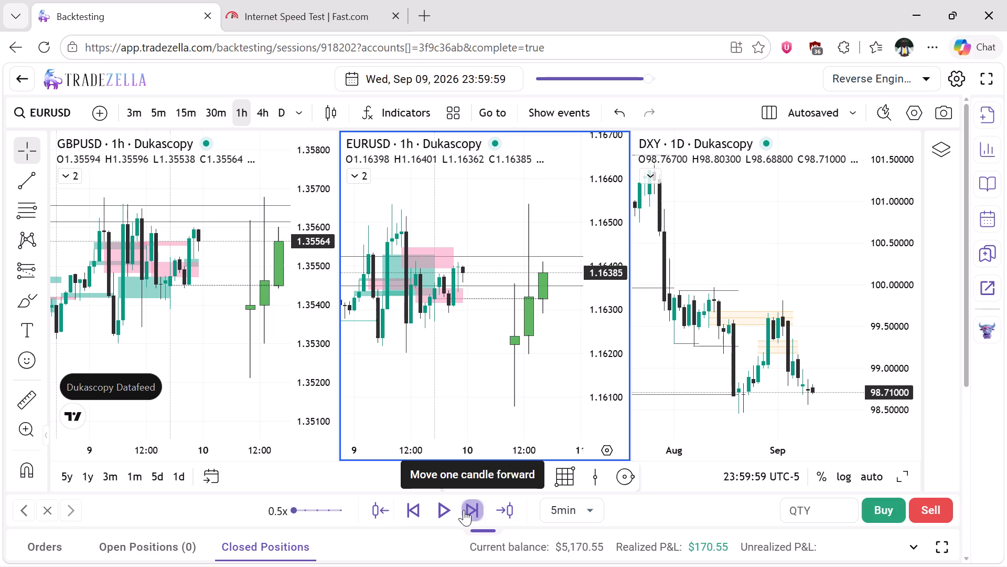
left_click(464, 510)
Switch the EURUSD chart to the daily timeframe and reset its chart view.
left_click(284, 123)
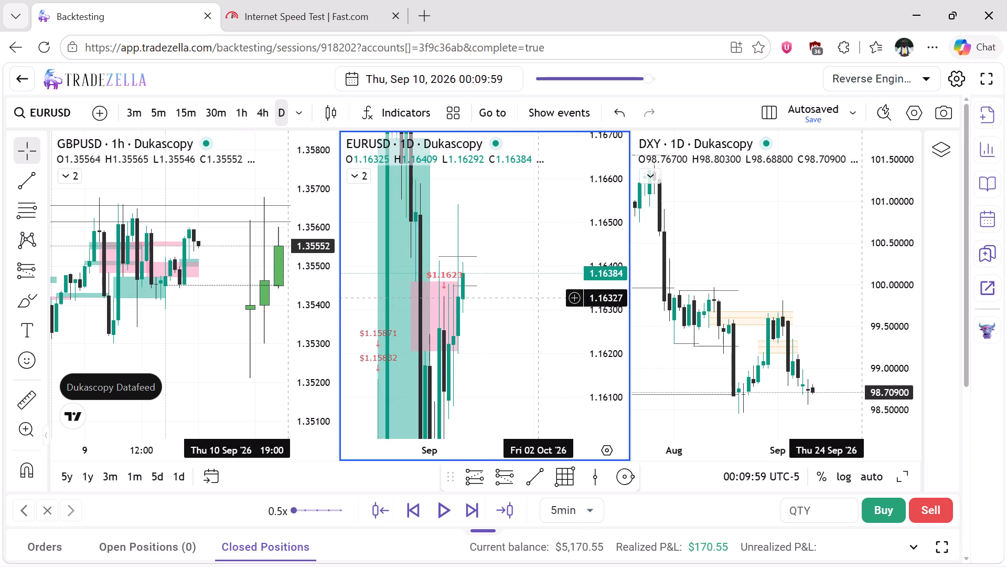
right_click(537, 297)
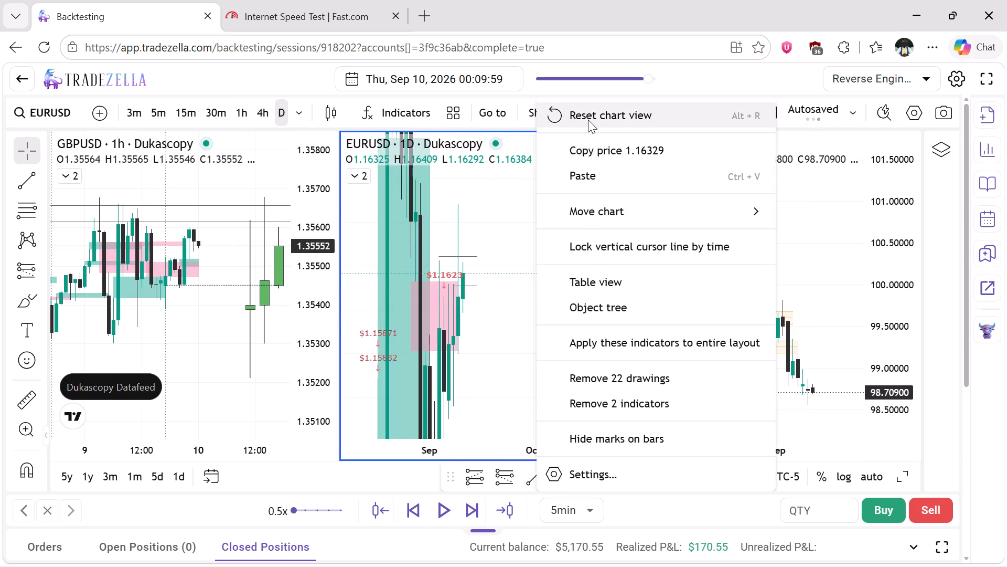
left_click(588, 120)
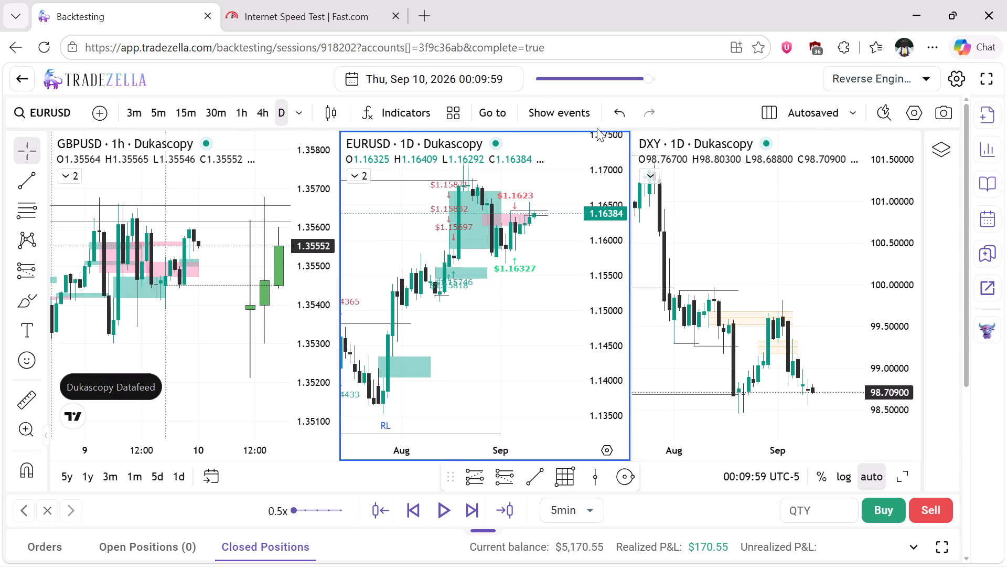
left_click(603, 169)
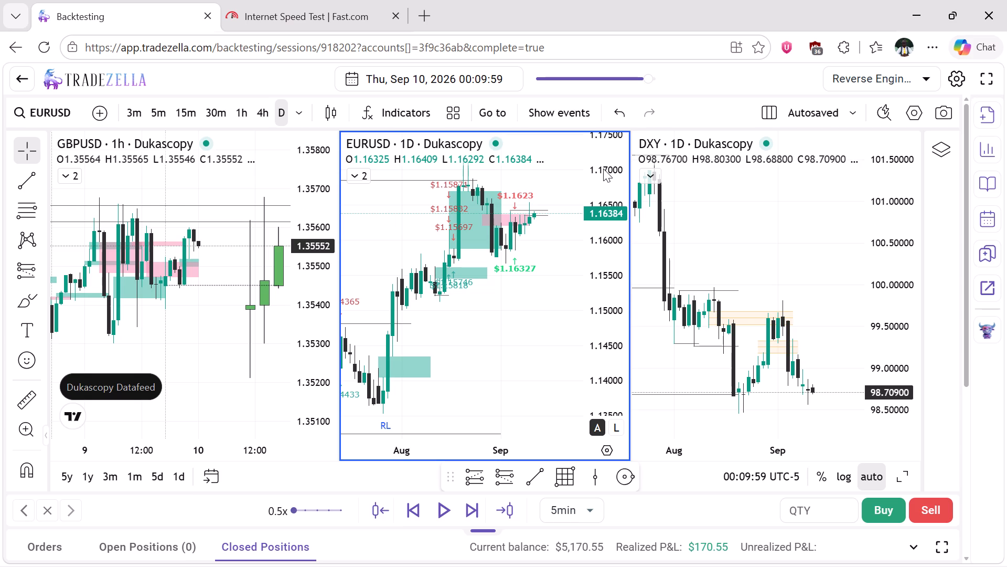
Switch the GBPUSD chart to the daily timeframe and reset its chart view.
left_click(189, 330)
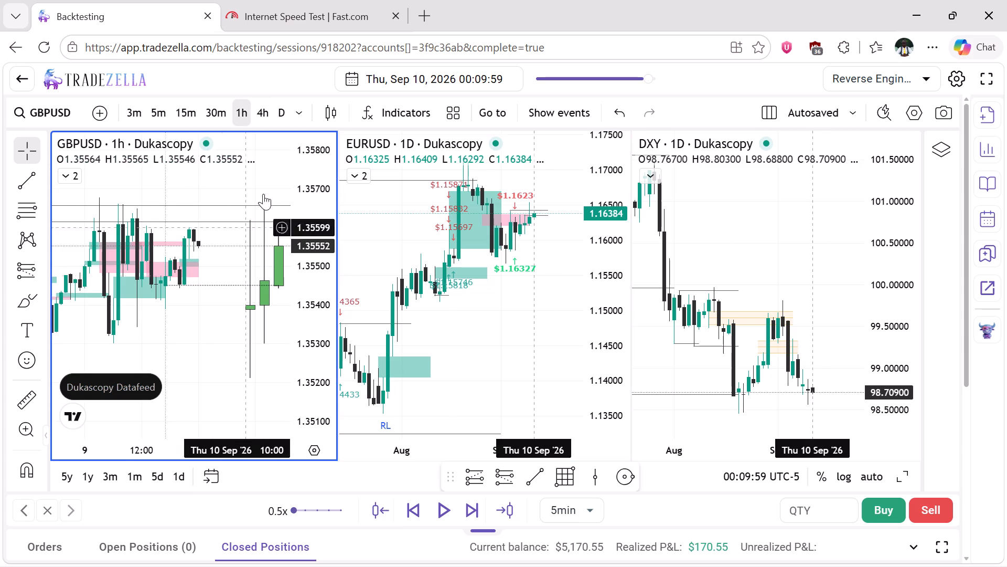
left_click(282, 115)
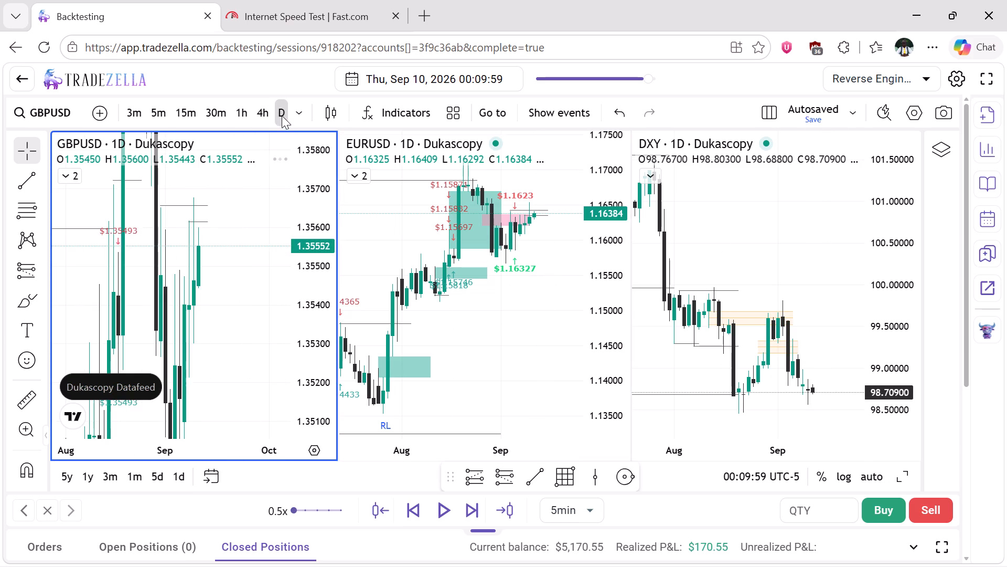
right_click(238, 261)
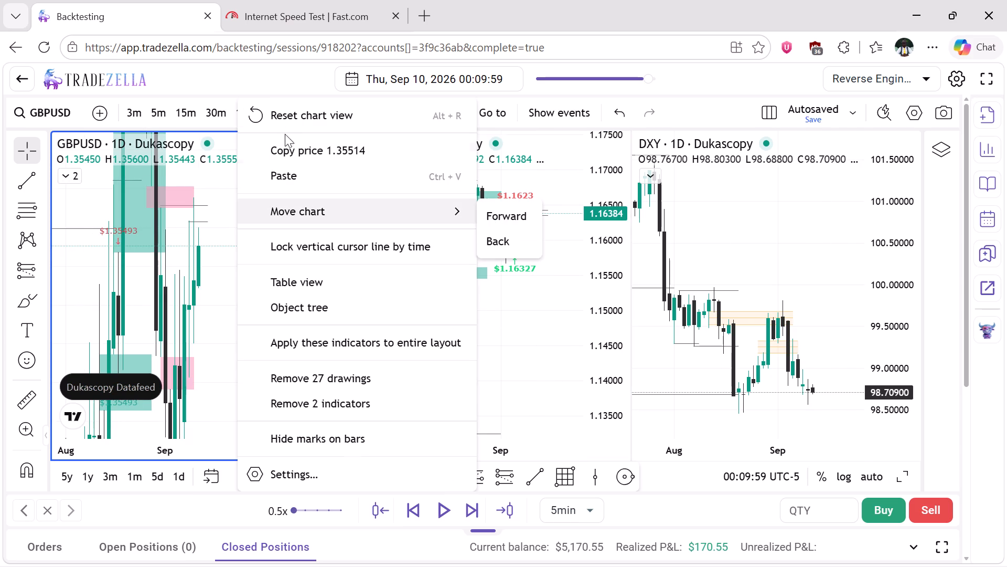
left_click(287, 117)
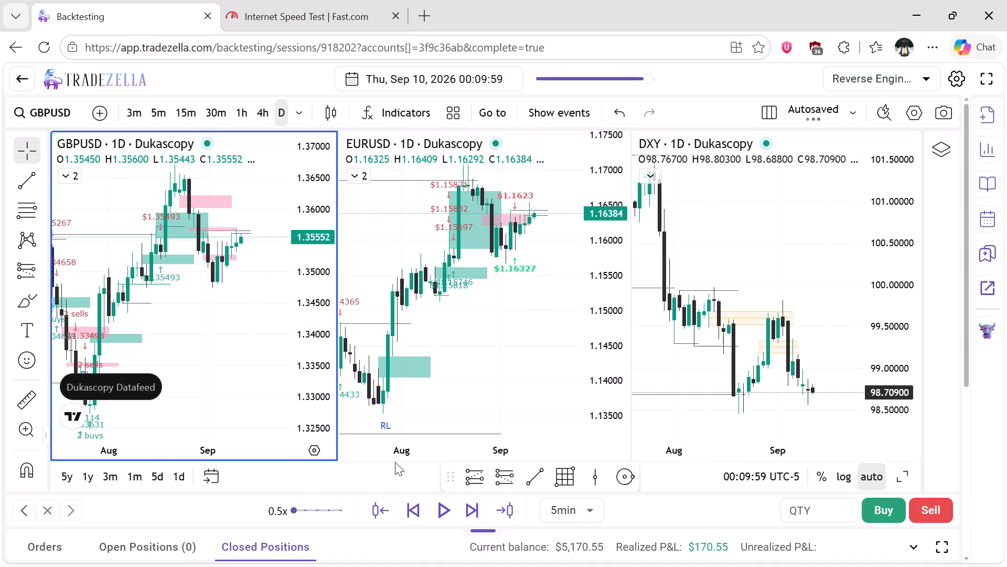
Set the replay interval to 1h and advance ten candles to Sep 10, 2026 09:59:59.
left_click(582, 507)
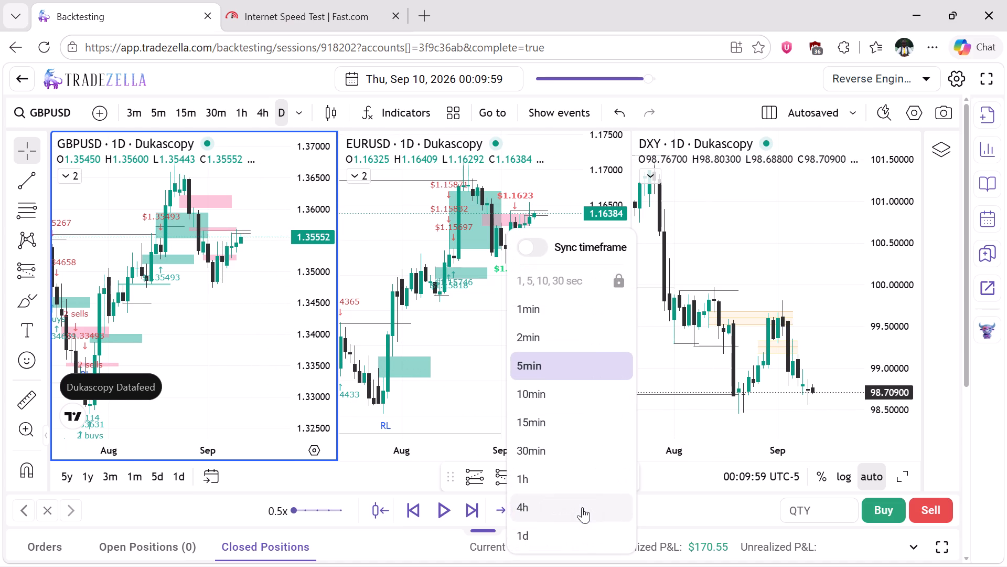
left_click(554, 472)
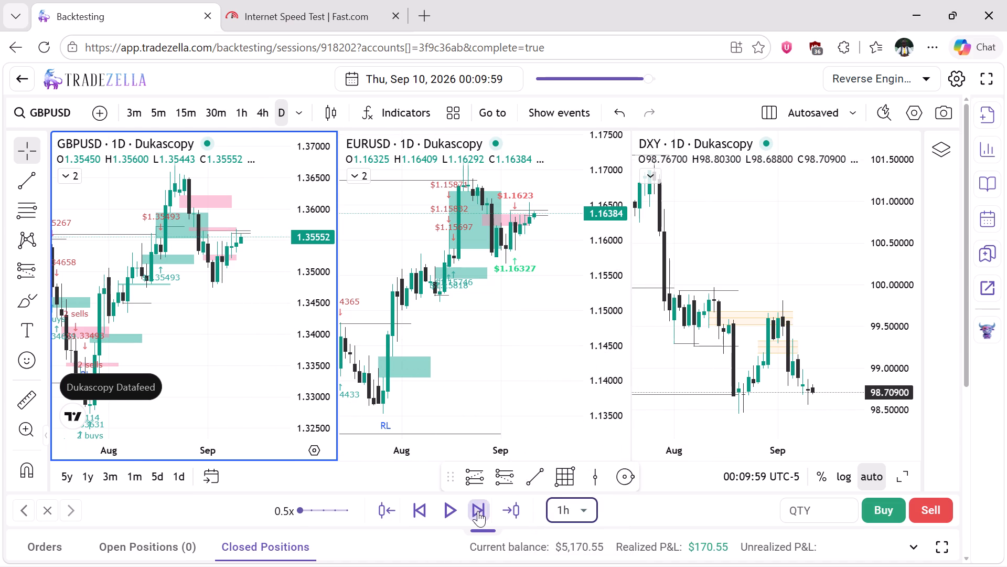
left_click(478, 511)
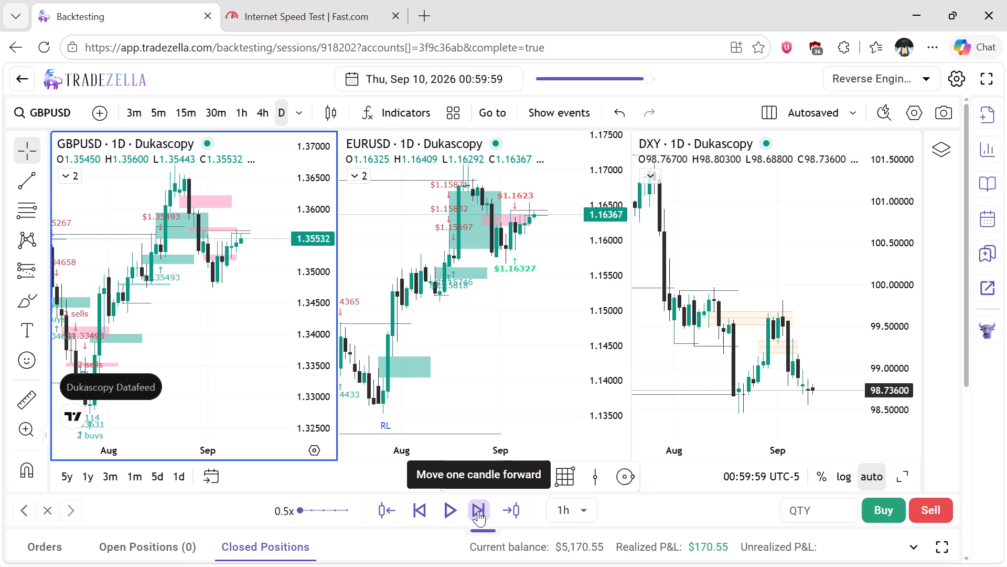
left_click(478, 511)
left_click(478, 511)
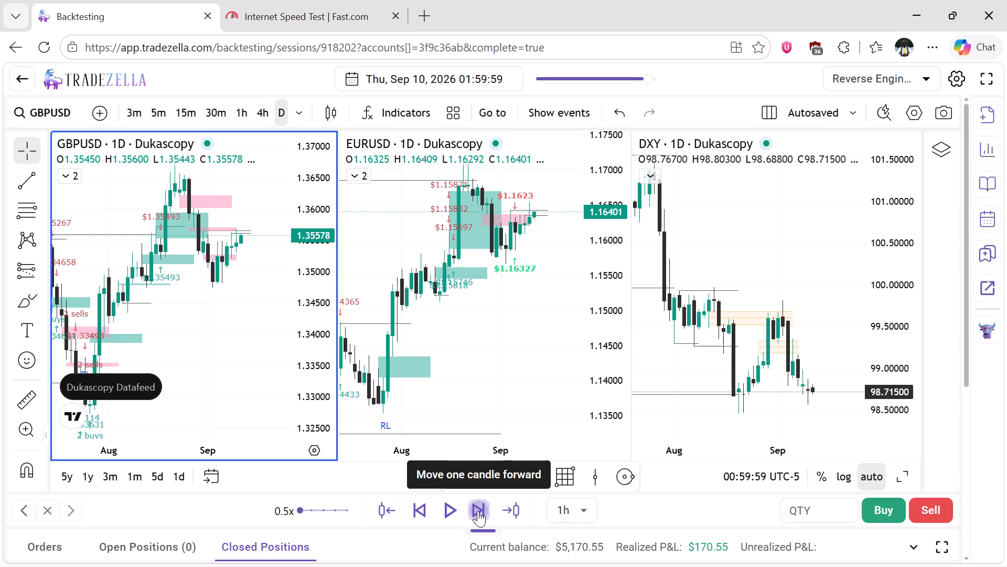
left_click(478, 511)
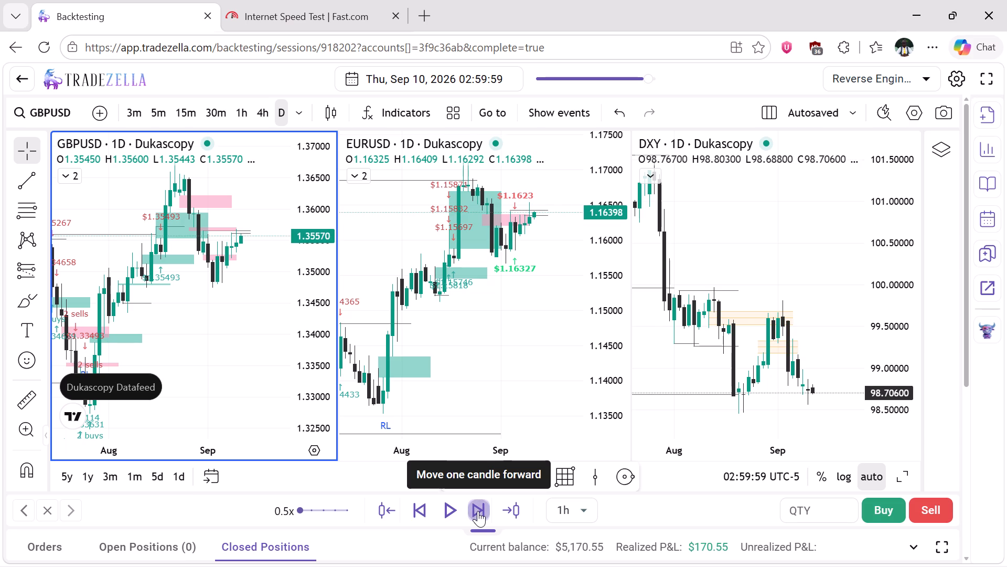
left_click(478, 511)
left_click(478, 511)
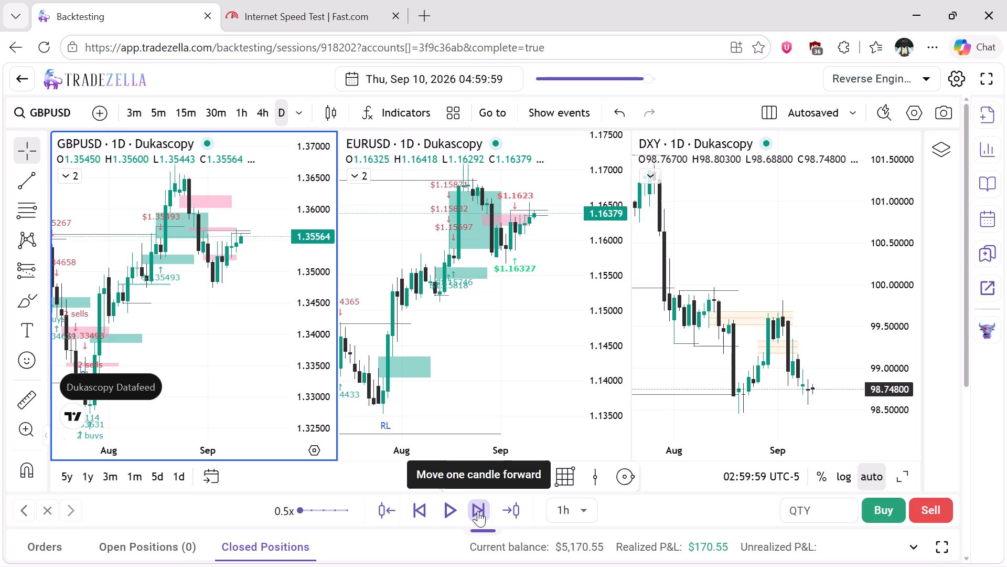
left_click(478, 511)
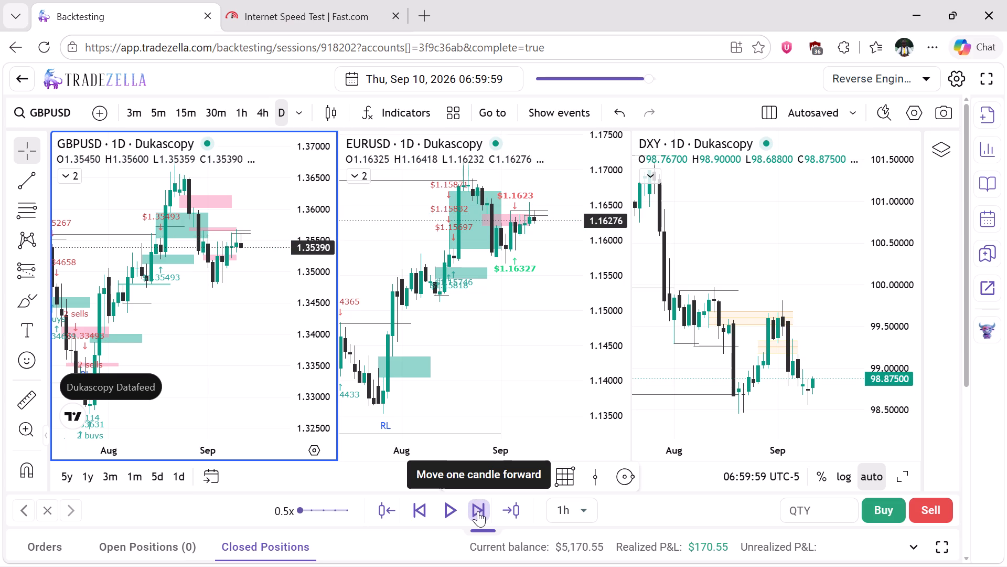
left_click(478, 511)
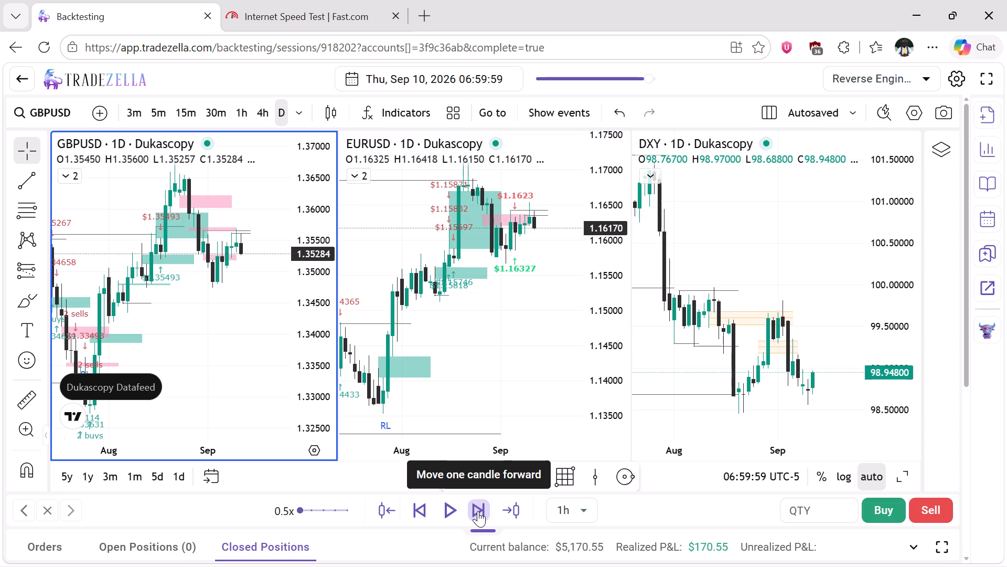
left_click(478, 511)
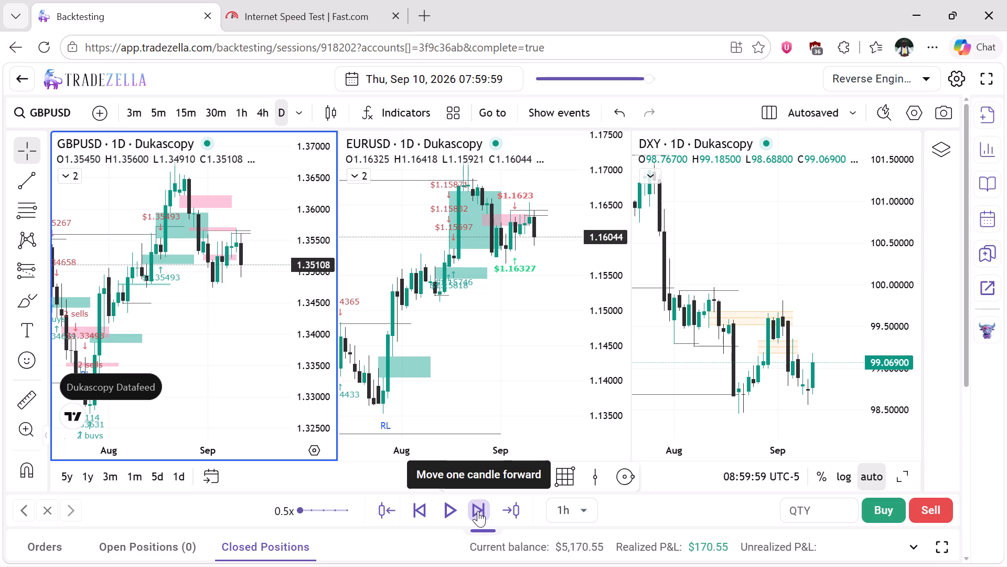
left_click(478, 511)
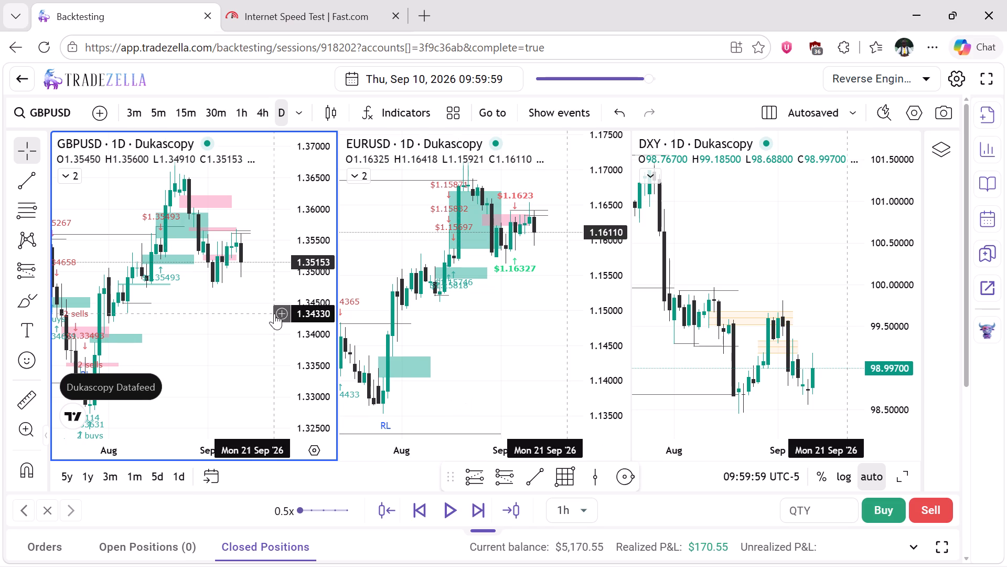
Examine GBPUSD and EURUSD on the 1h timeframe, and return both charts to the daily timeframe with the GBPUSD view reset.
left_click(241, 120)
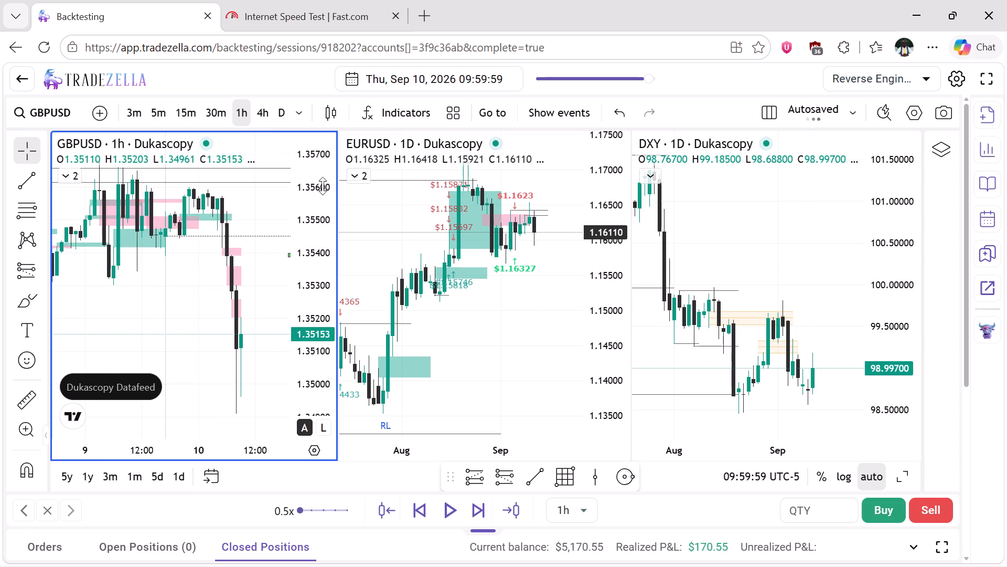
left_click_drag(324, 191, 329, 267)
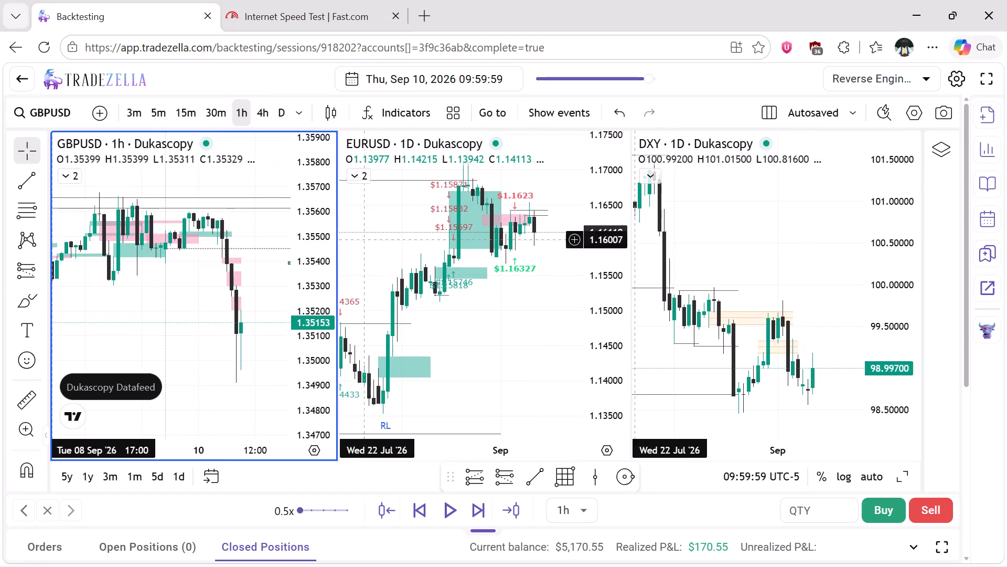
left_click(384, 268)
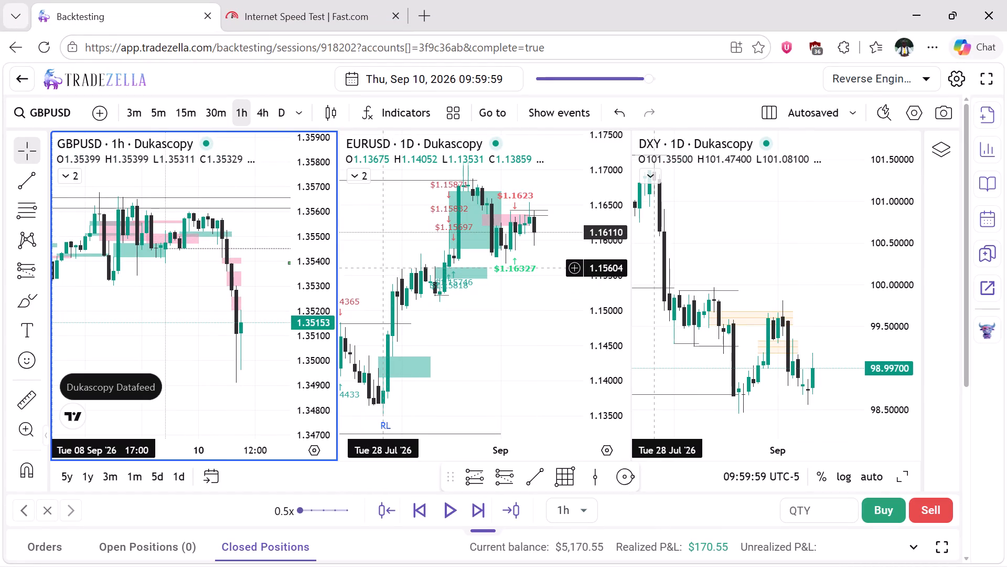
left_click(249, 123)
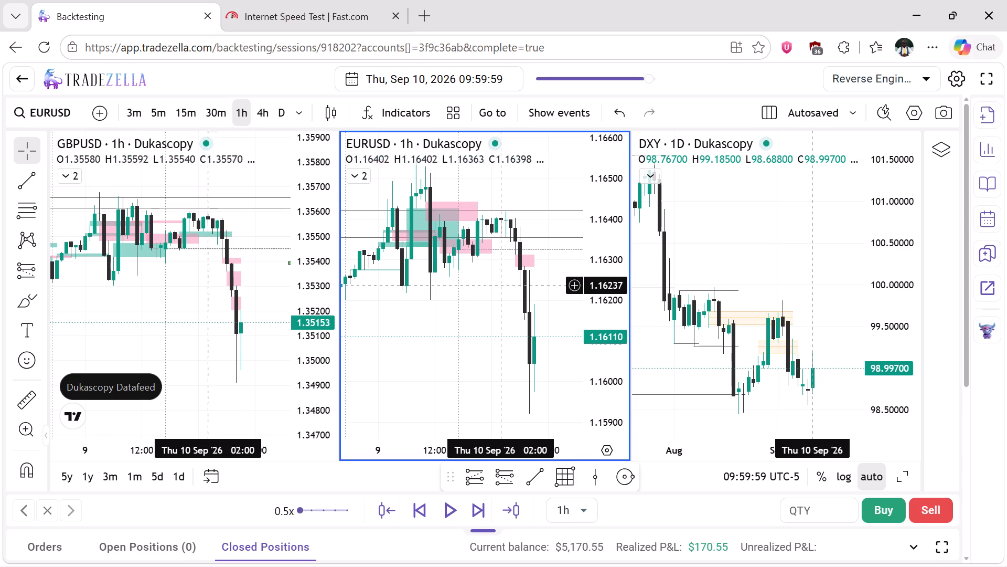
left_click(284, 114)
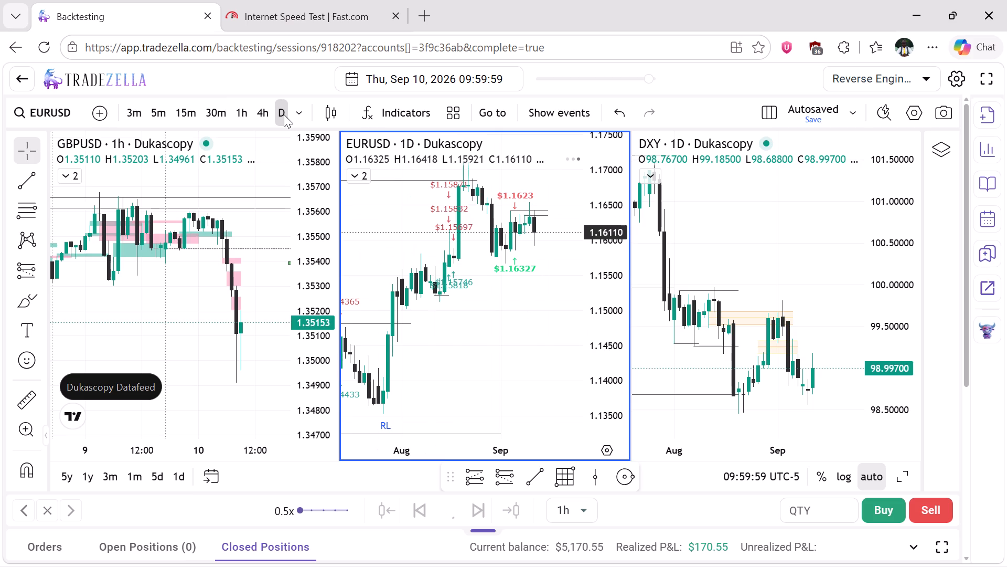
left_click(215, 205)
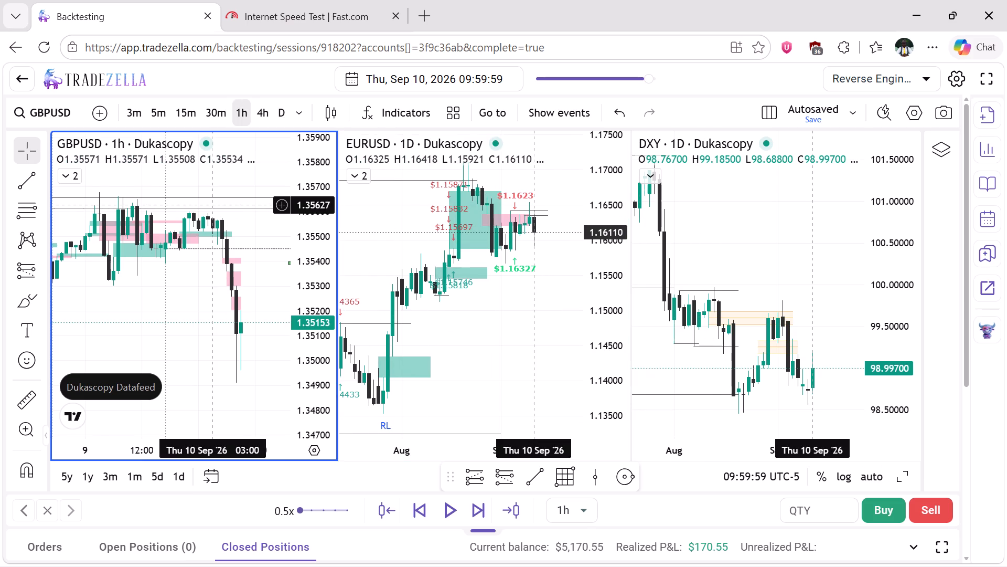
left_click(284, 114)
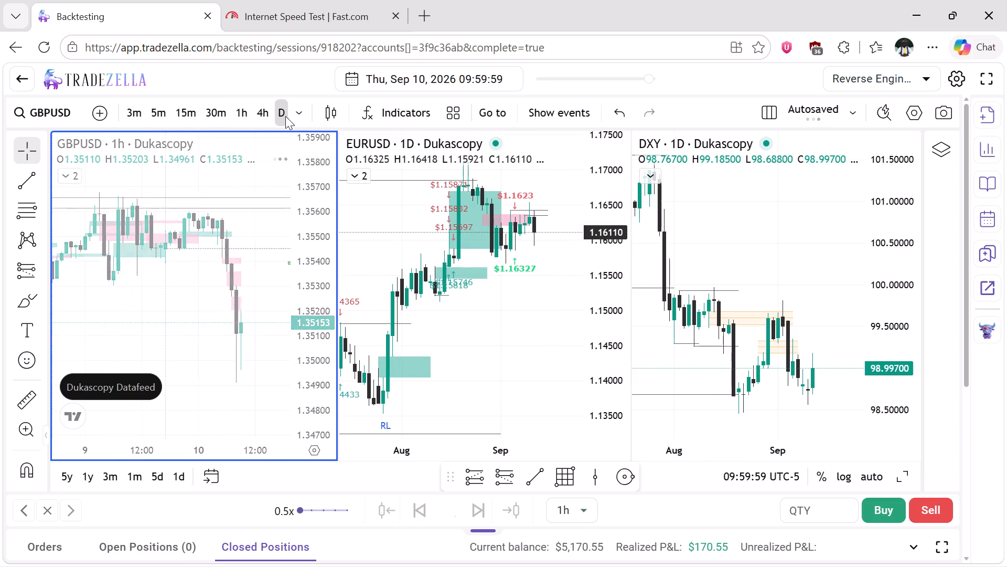
right_click(263, 200)
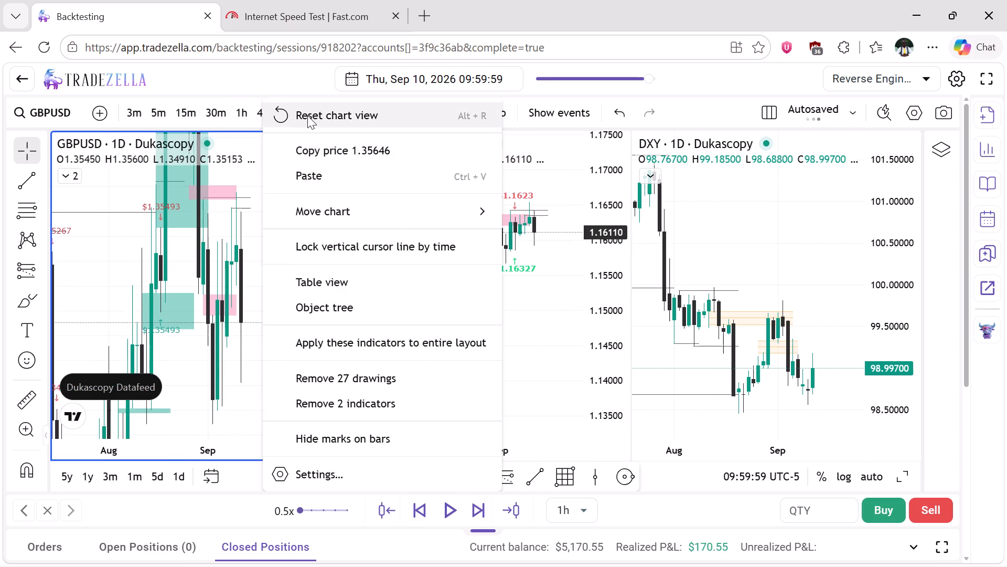
left_click(307, 115)
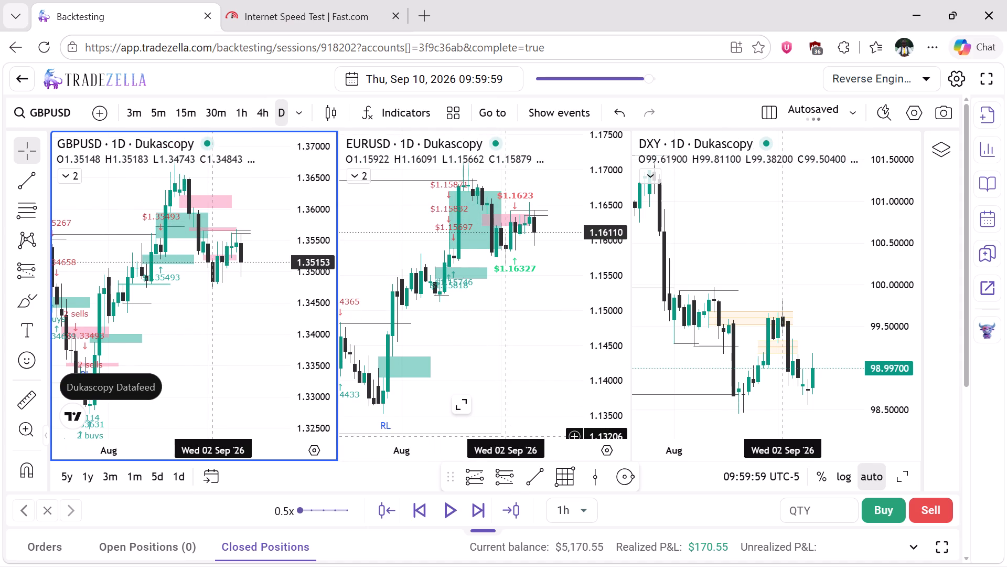
Advance the replay by six 1h candles to Sep 10, 2026 15:59:59.
left_click(468, 511)
left_click(468, 511)
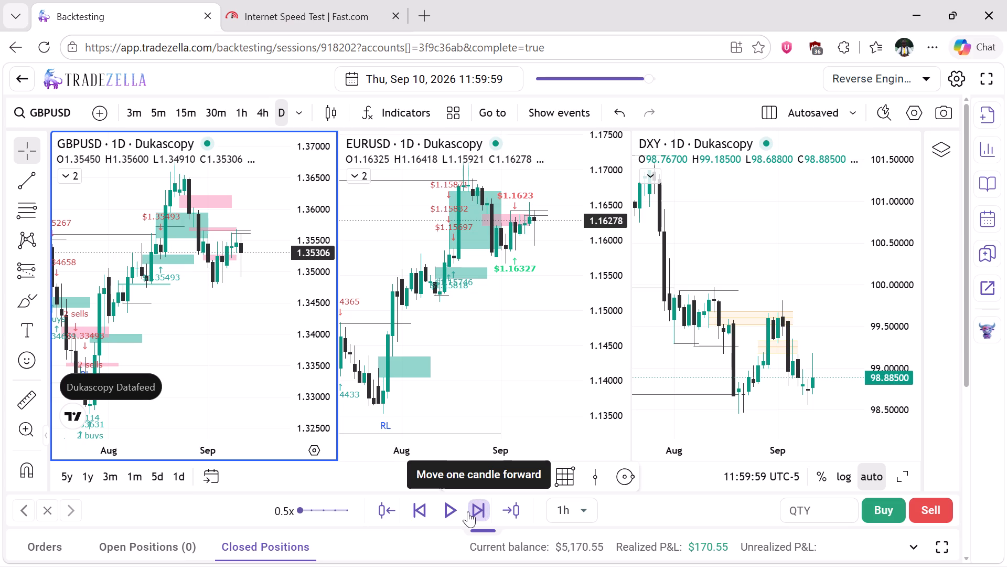
left_click(468, 511)
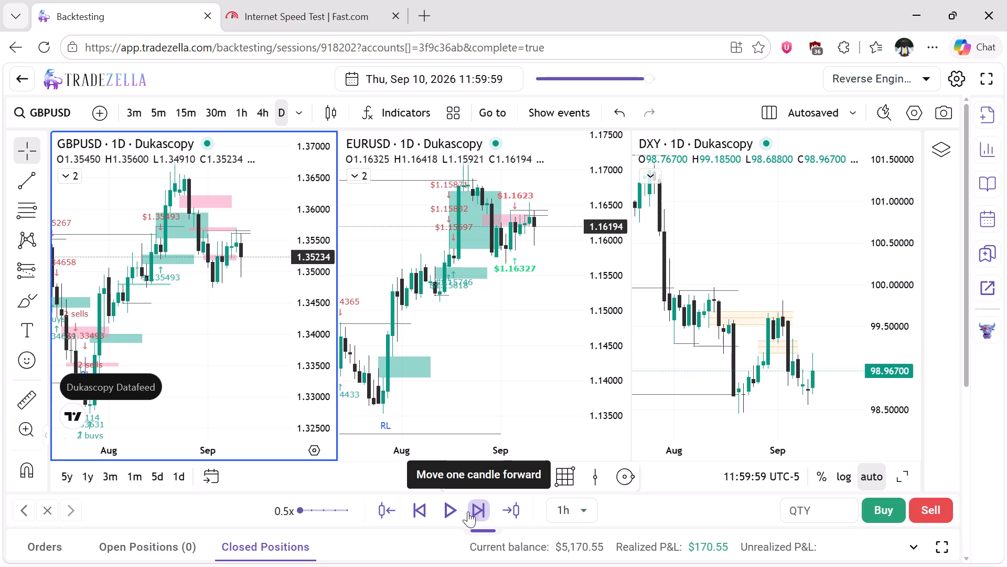
left_click(468, 511)
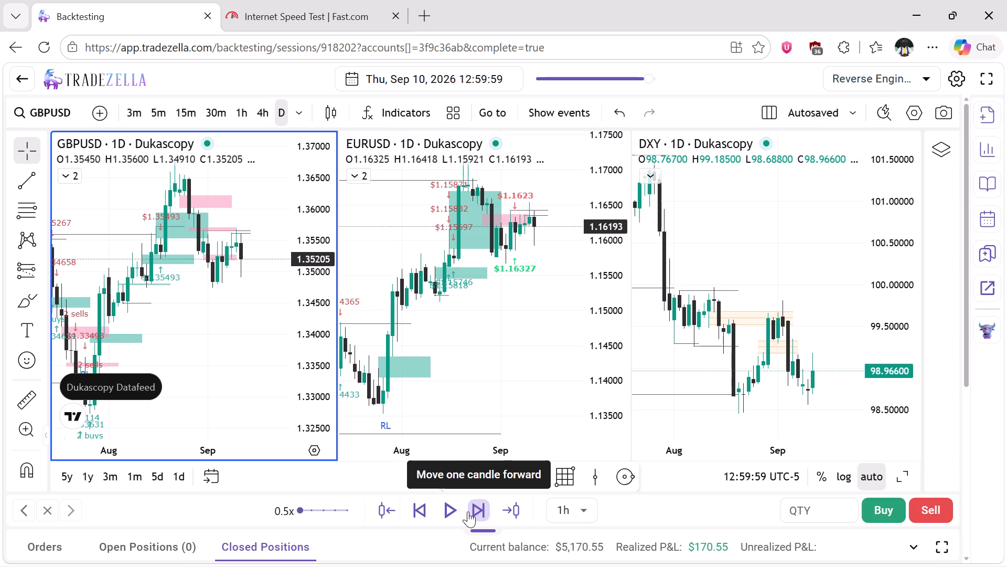
left_click(468, 511)
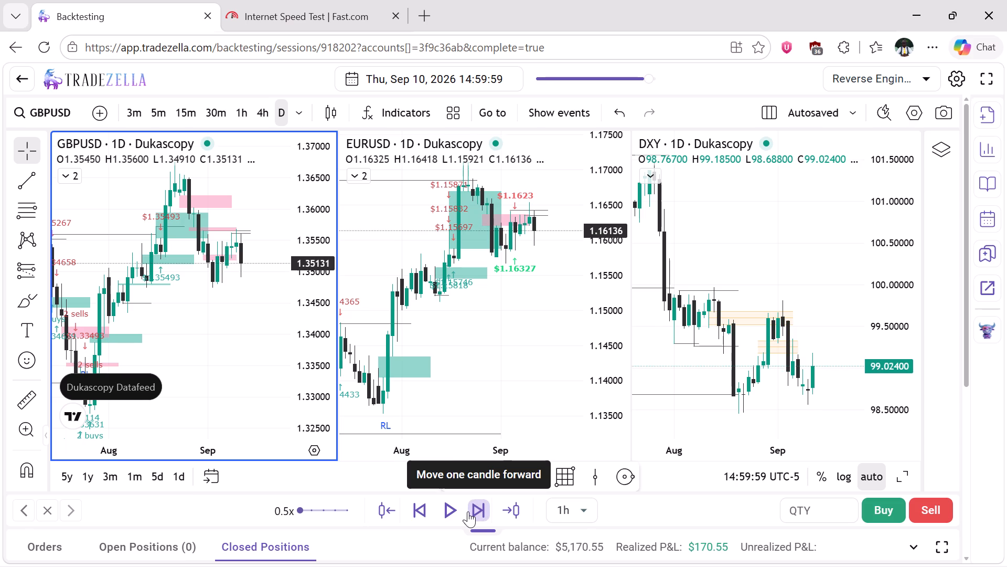
left_click(468, 511)
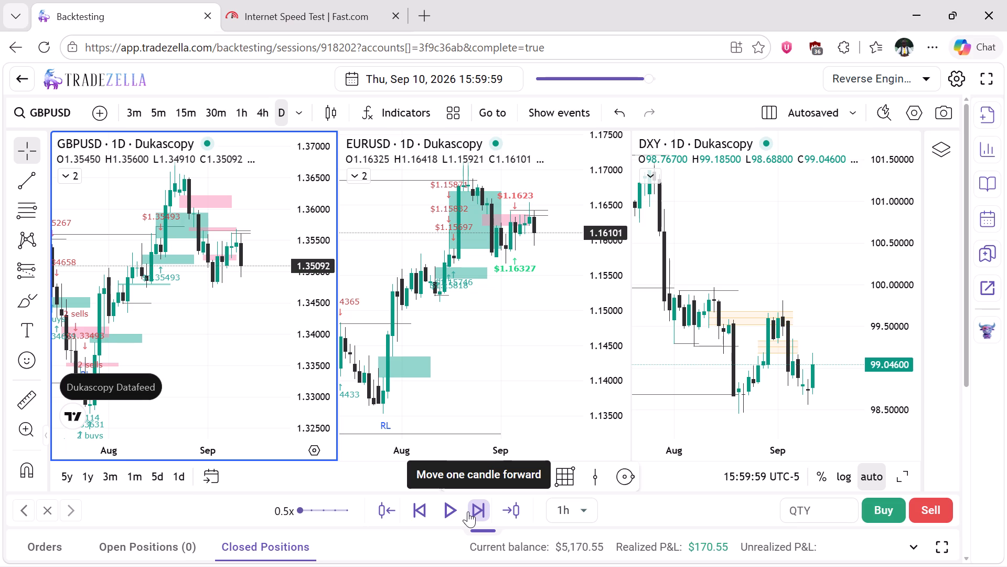
Advance the replay by four 1h candles to Sep 10, 2026 19:59:59.
left_click(468, 511)
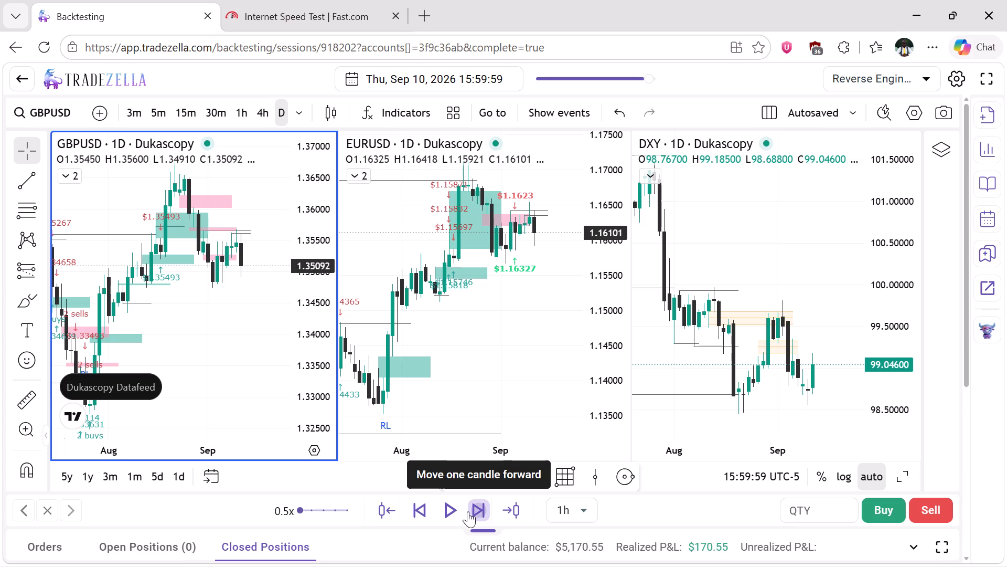
left_click(468, 511)
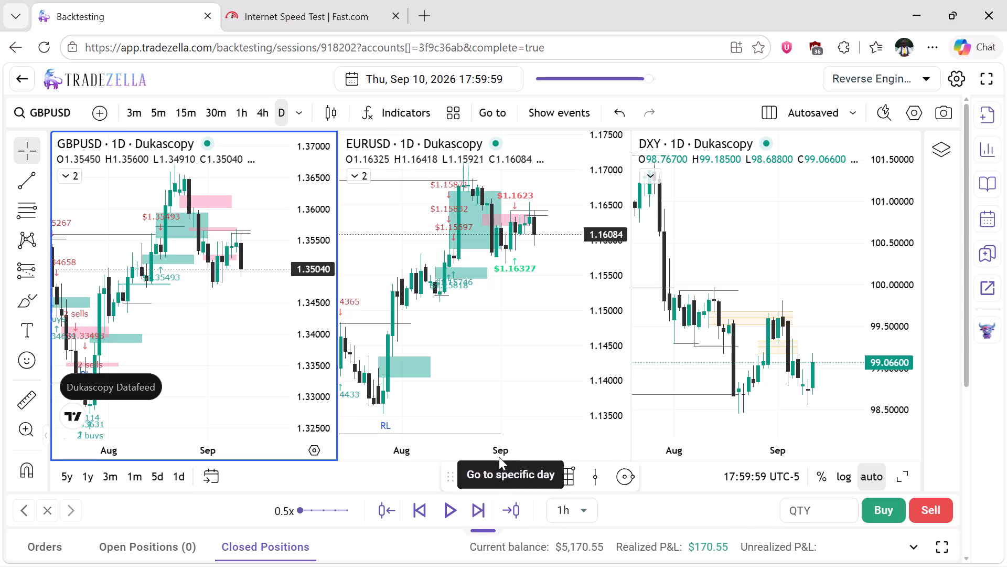
left_click(472, 506)
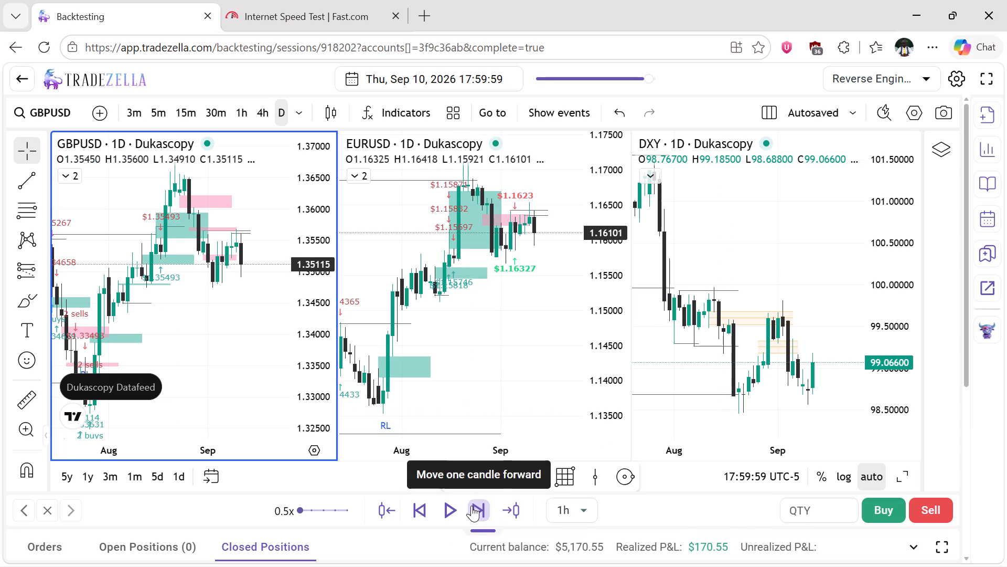
left_click(472, 506)
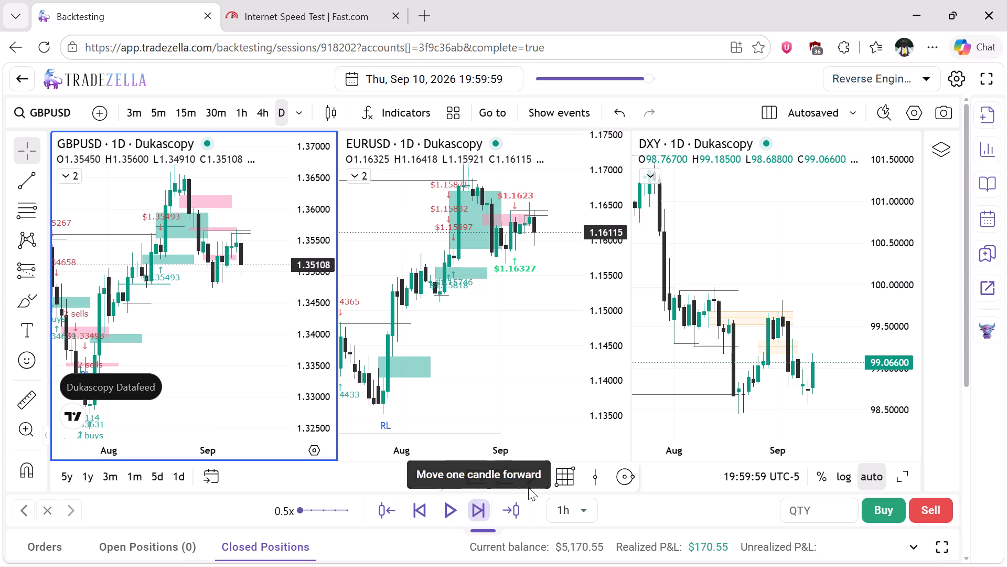
Draw a Gann box over the latest daily range on EURUSD, from about 1.16433 down to the low near 1.1592.
left_click(572, 471)
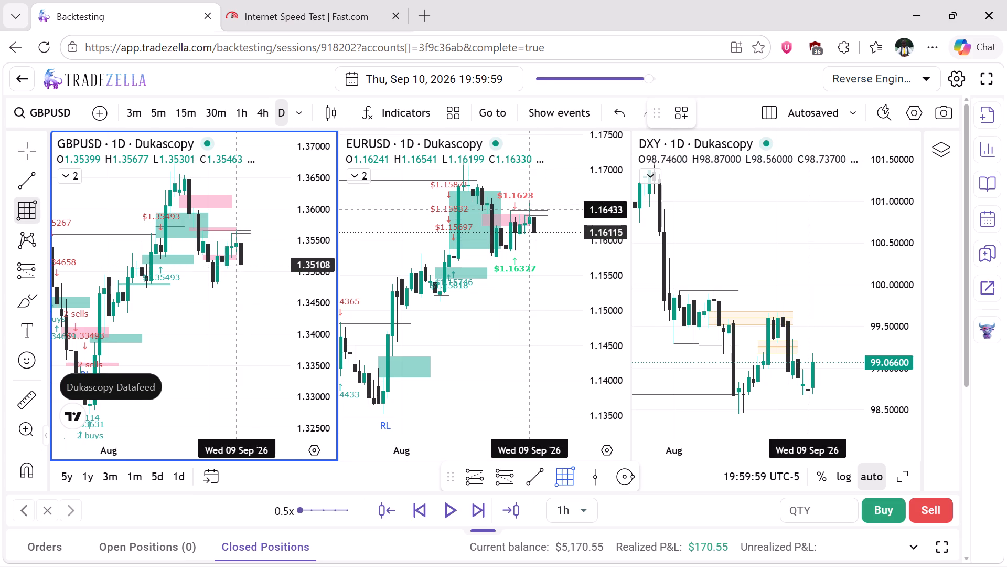
left_click_drag(528, 209, 548, 247)
left_click(548, 247)
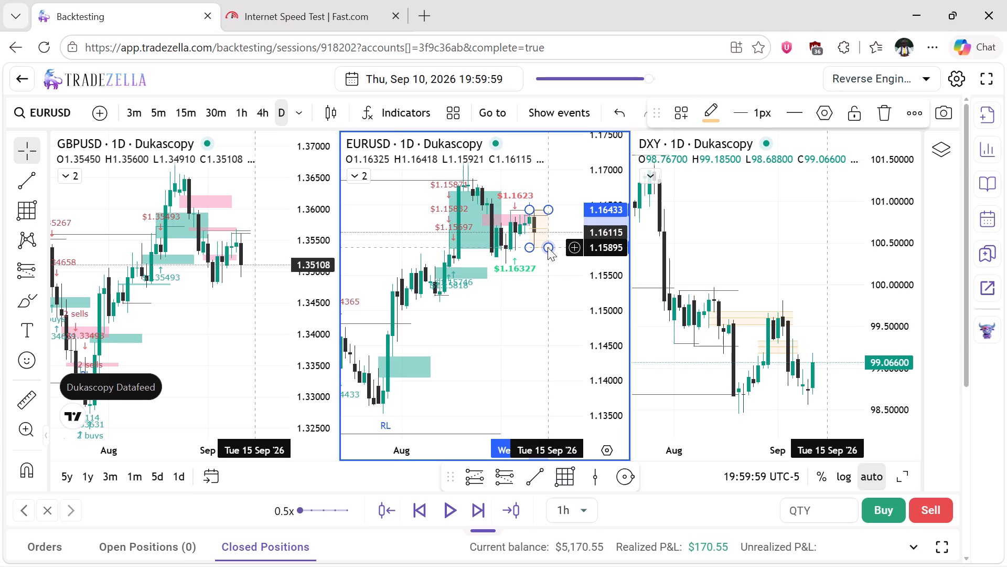
left_click(542, 270)
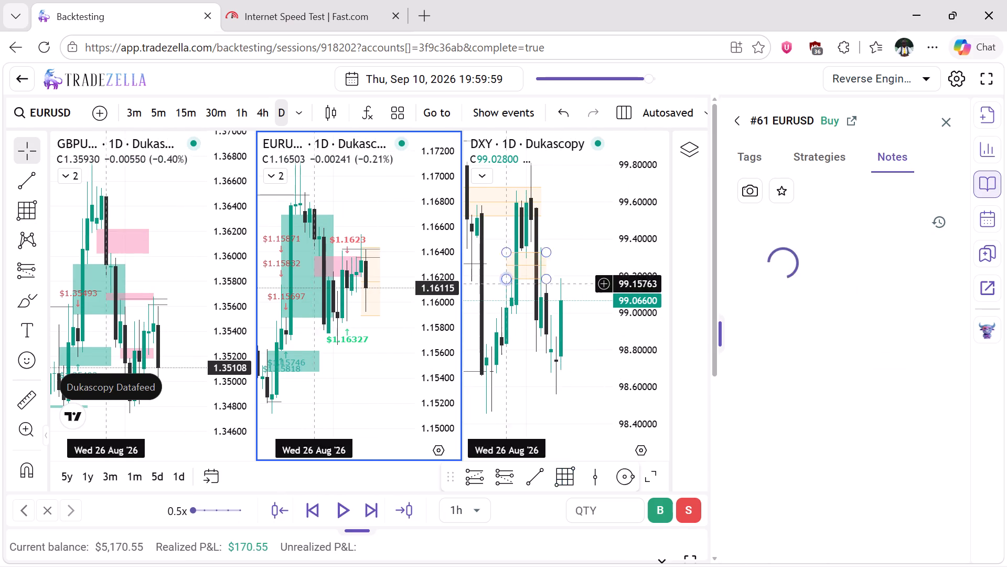
left_click(382, 314)
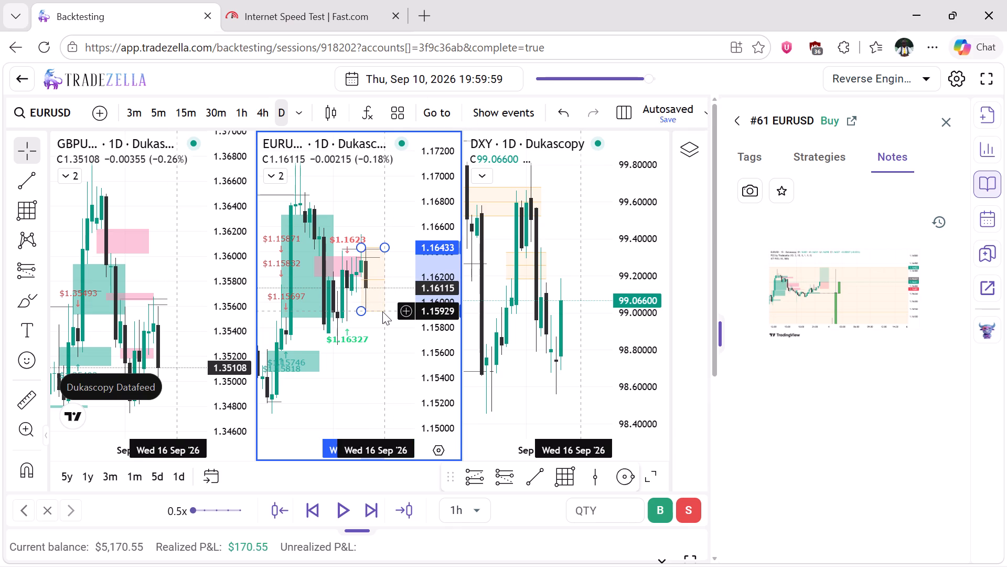
left_click(382, 311)
left_click(382, 337)
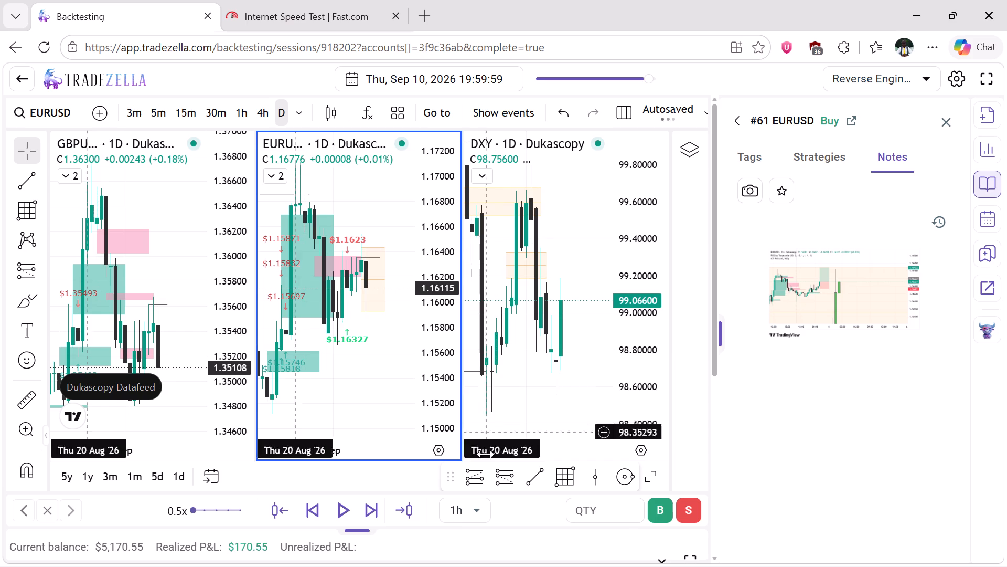
Draw a Gann box over the latest daily range on GBPUSD, from about 1.35604 down to the low near 1.34915.
left_click(556, 476)
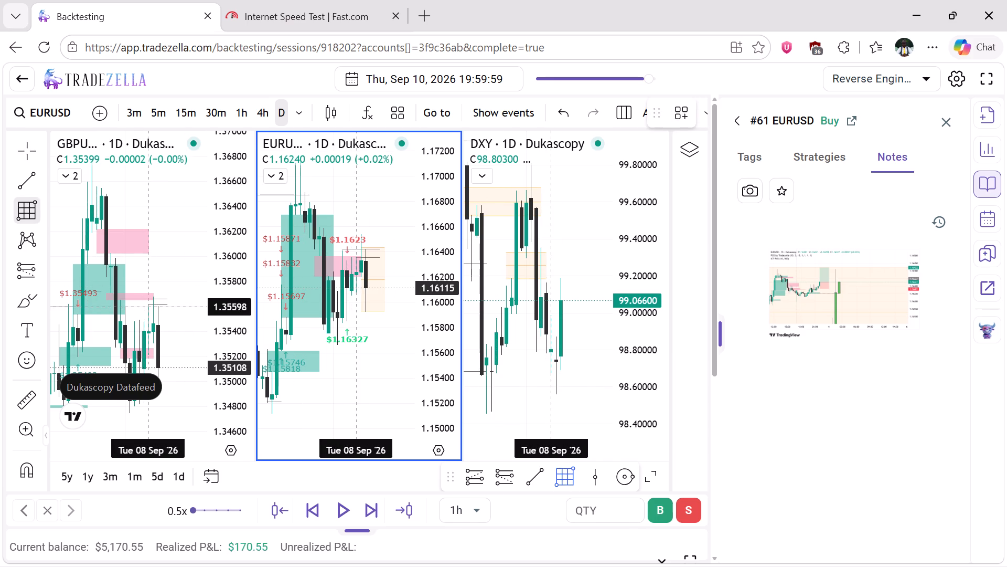
left_click_drag(148, 306, 171, 371)
scroll(171, 371, "right", 1)
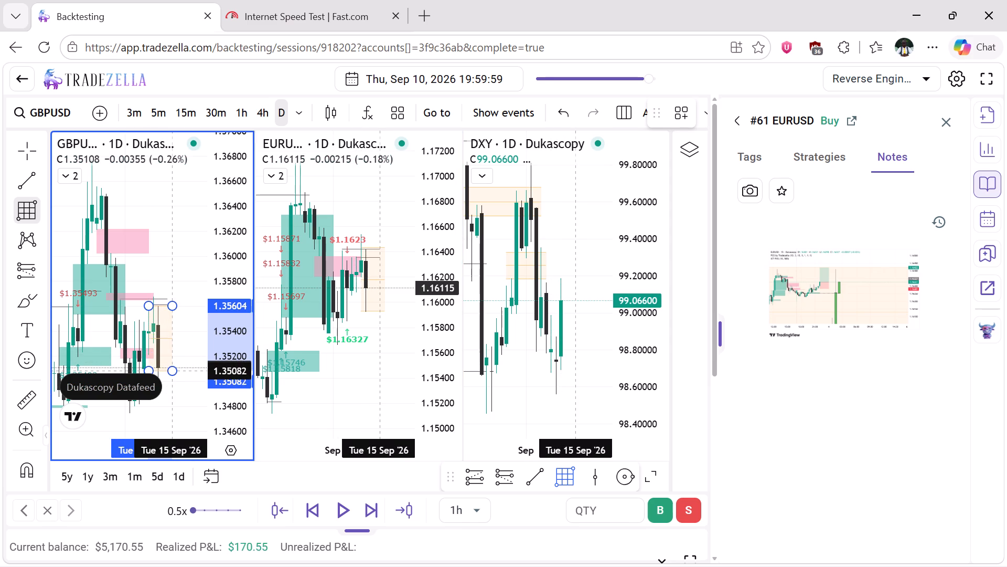
scroll(171, 371, "right", 1)
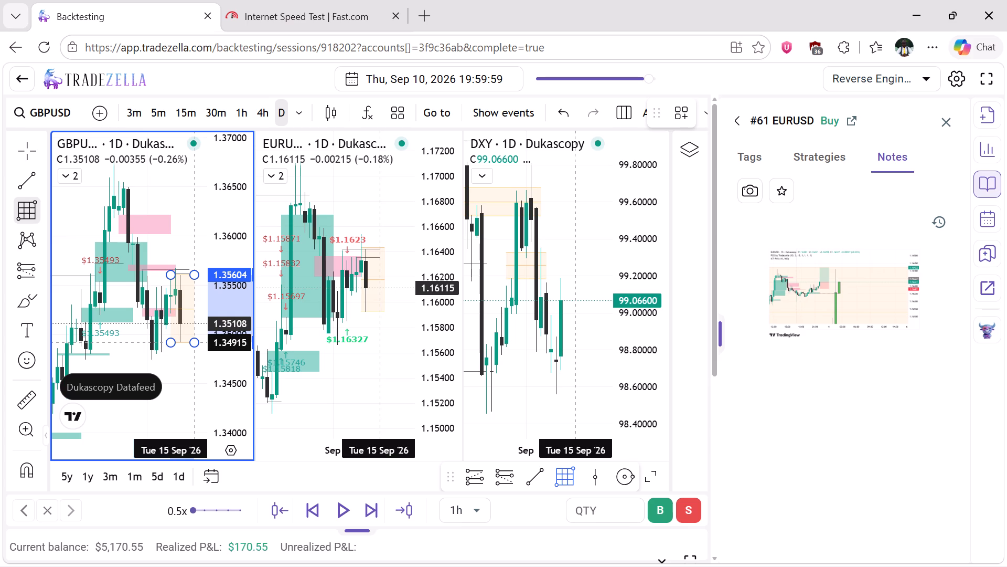
left_click(194, 343)
left_click(166, 384)
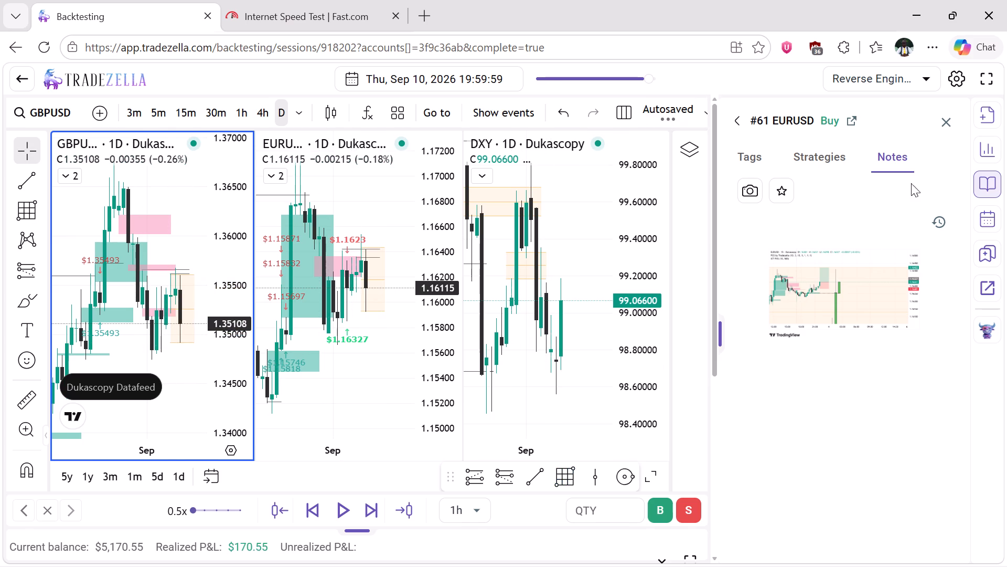
Close the notes of trade #61 EURUSD to give the charts their full width.
left_click(950, 123)
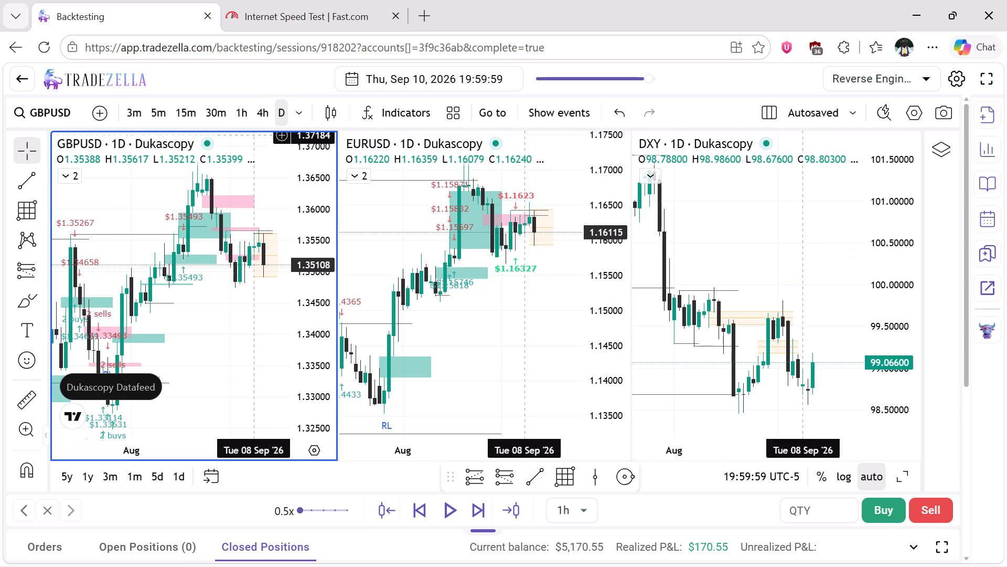
Switch the GBPUSD and EURUSD charts to the 1h timeframe, showing the latest candles inside the new Gann boxes.
left_click(243, 121)
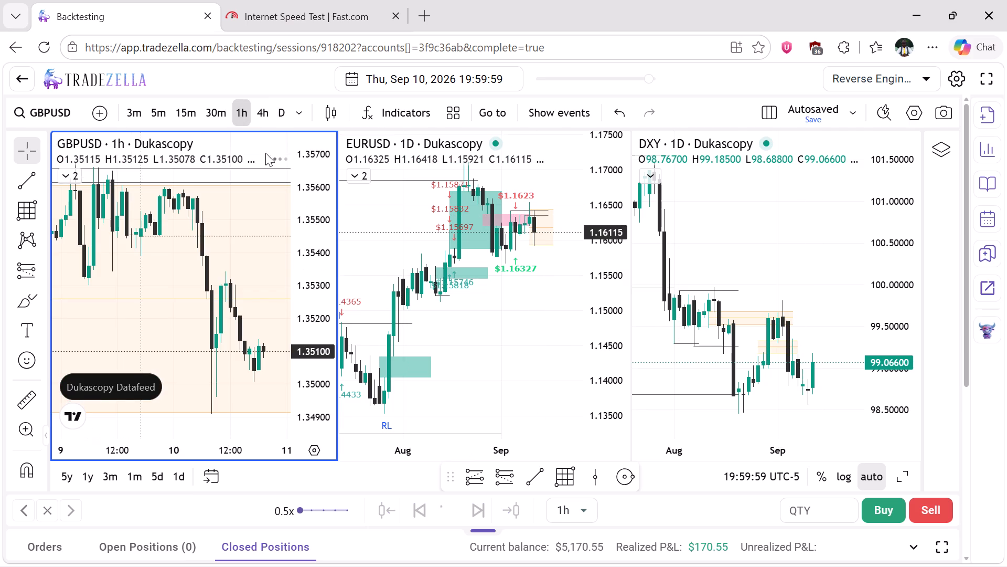
scroll(208, 223, "left", 2)
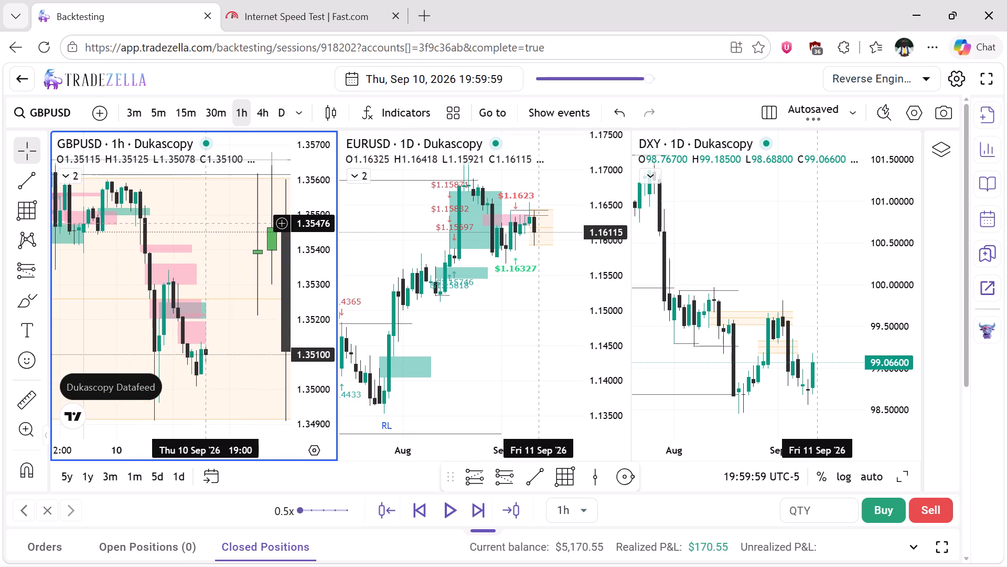
scroll(208, 223, "left", 1)
left_click(508, 315)
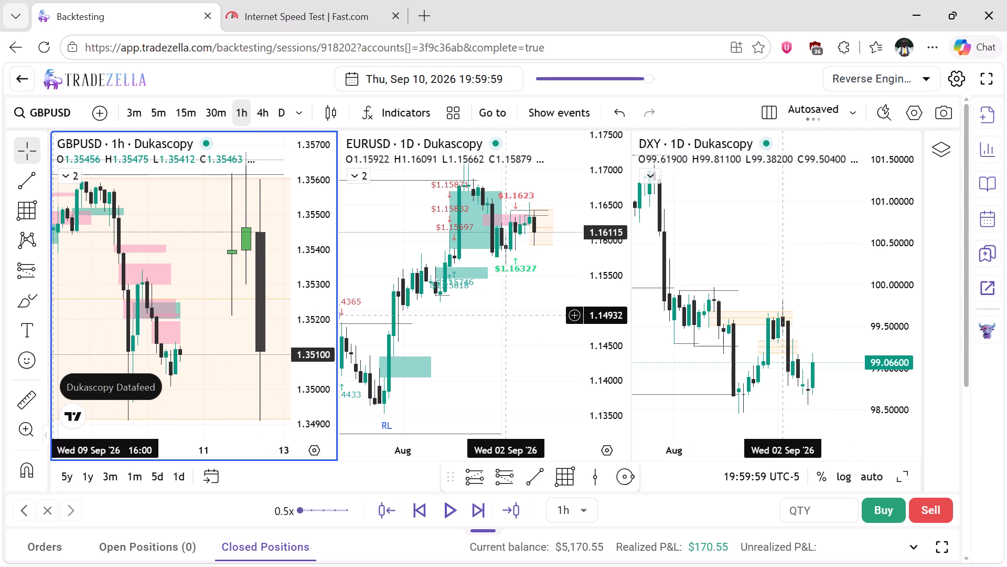
left_click(235, 120)
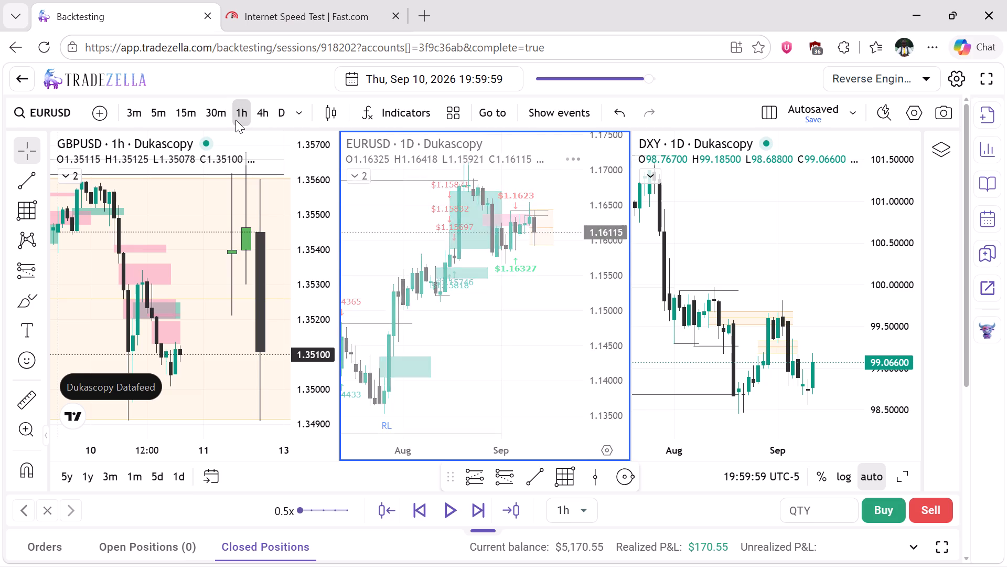
scroll(448, 209, "left", 1)
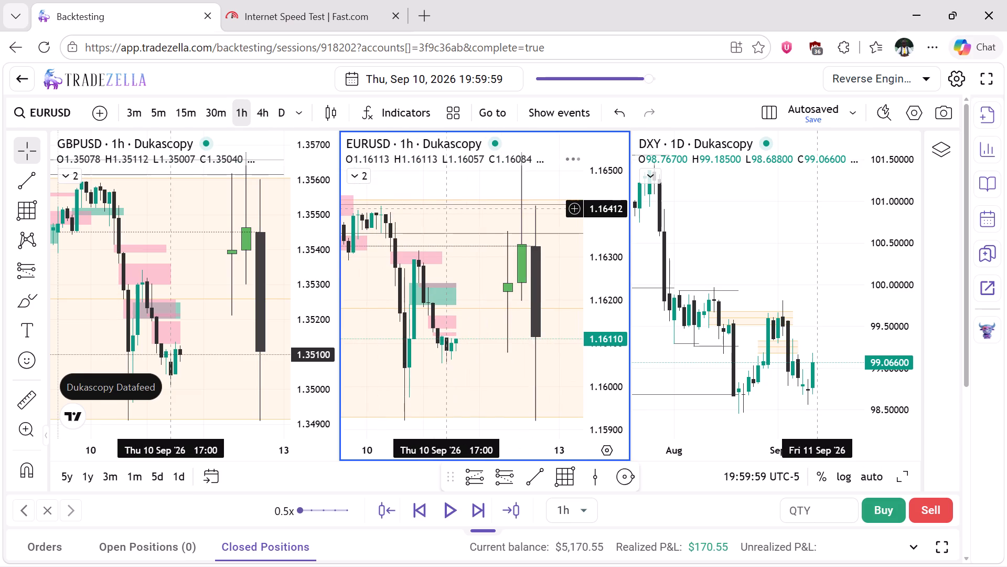
scroll(448, 209, "left", 1)
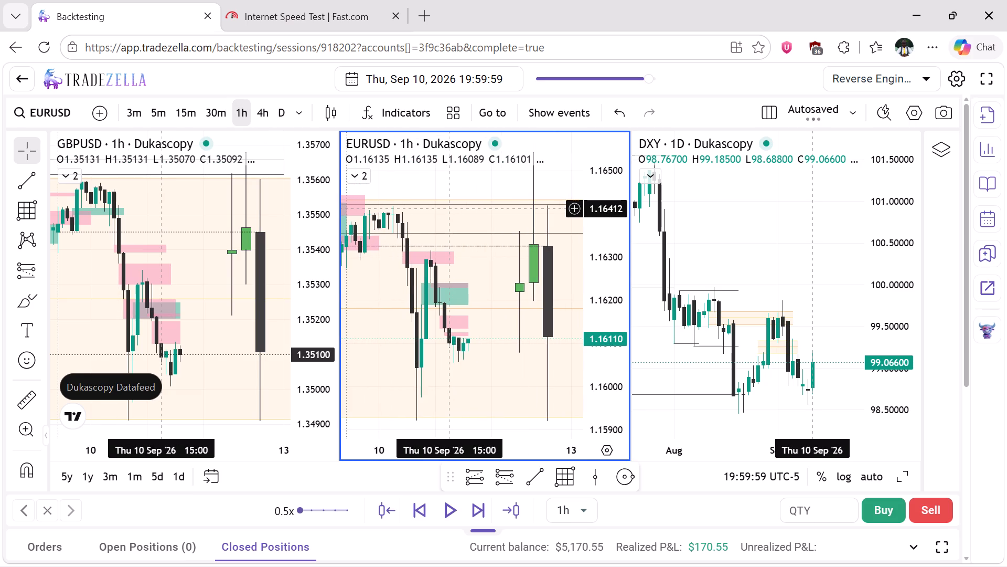
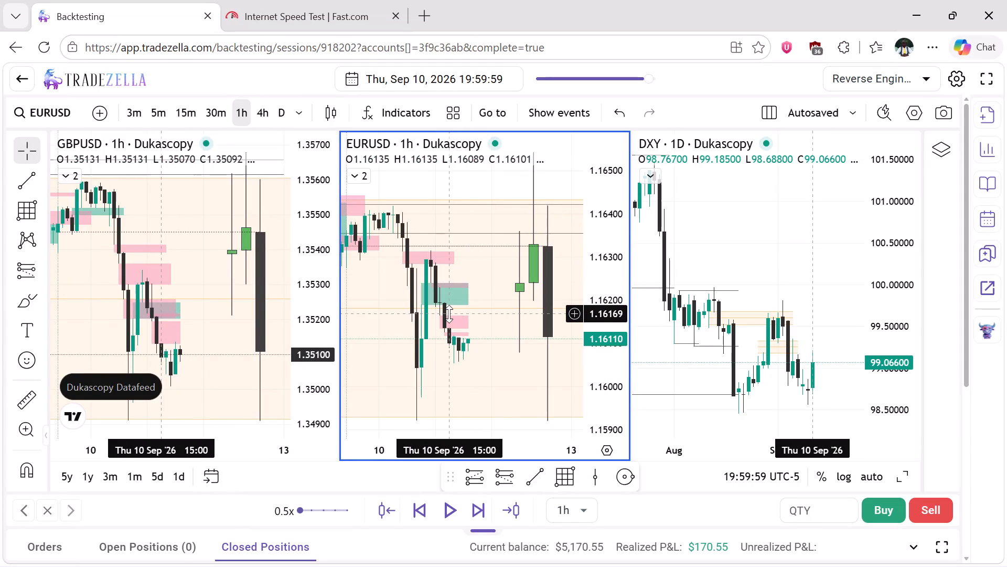
Set the replay increment to 5min and advance the replay candle by candle to 20:59:59 on Sep 10, 2026.
left_click(590, 511)
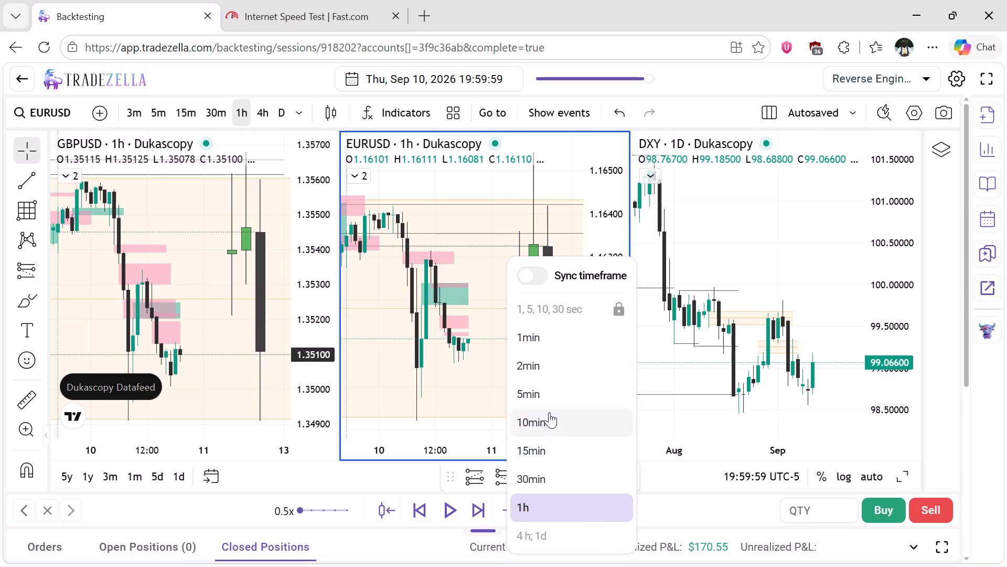
left_click(549, 399)
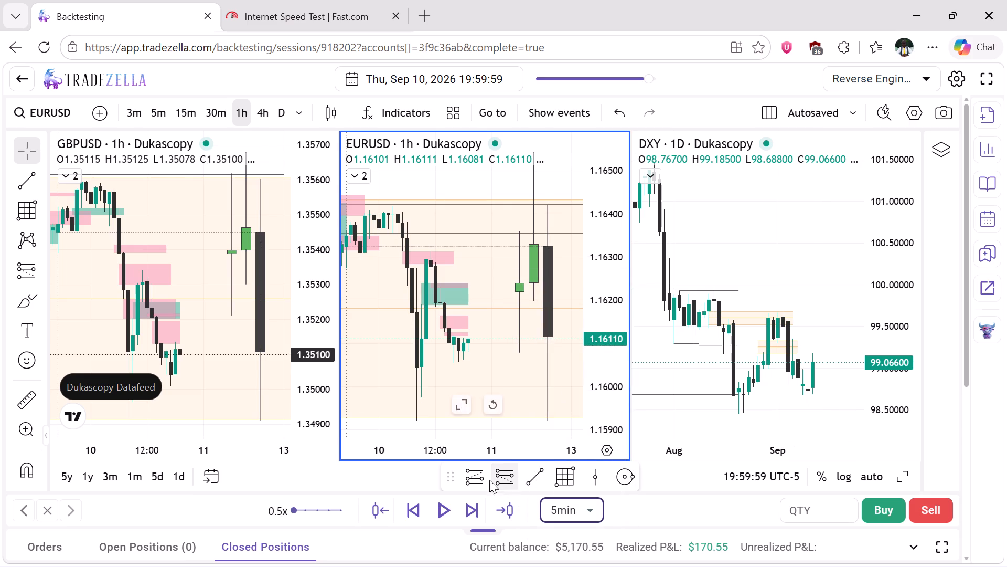
left_click(473, 507)
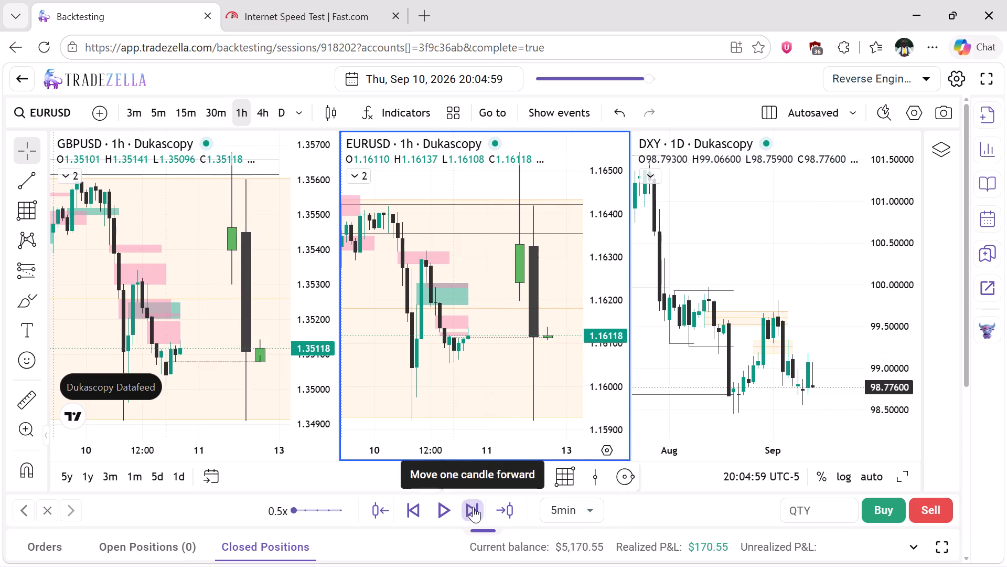
left_click(473, 507)
left_click(473, 507)
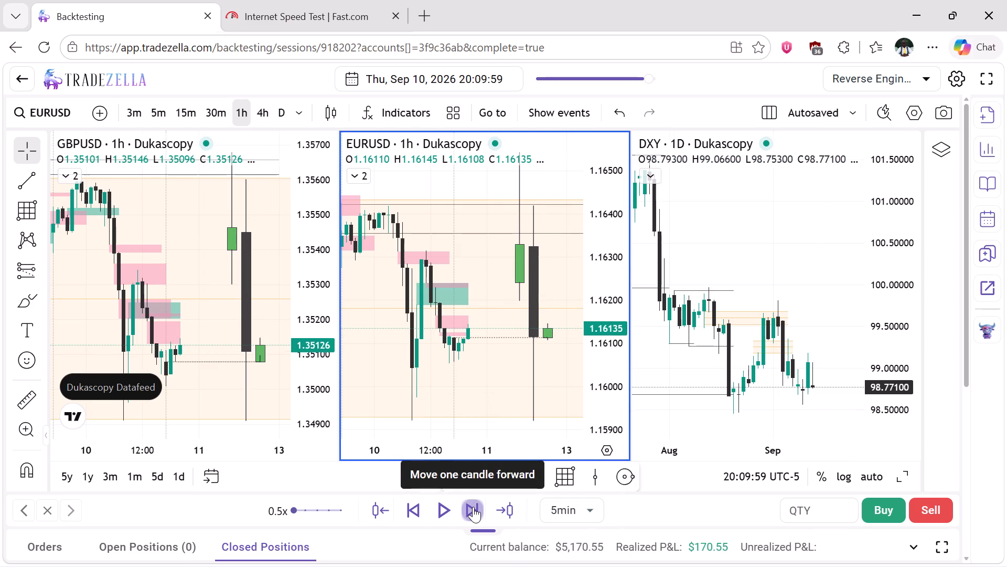
left_click(473, 507)
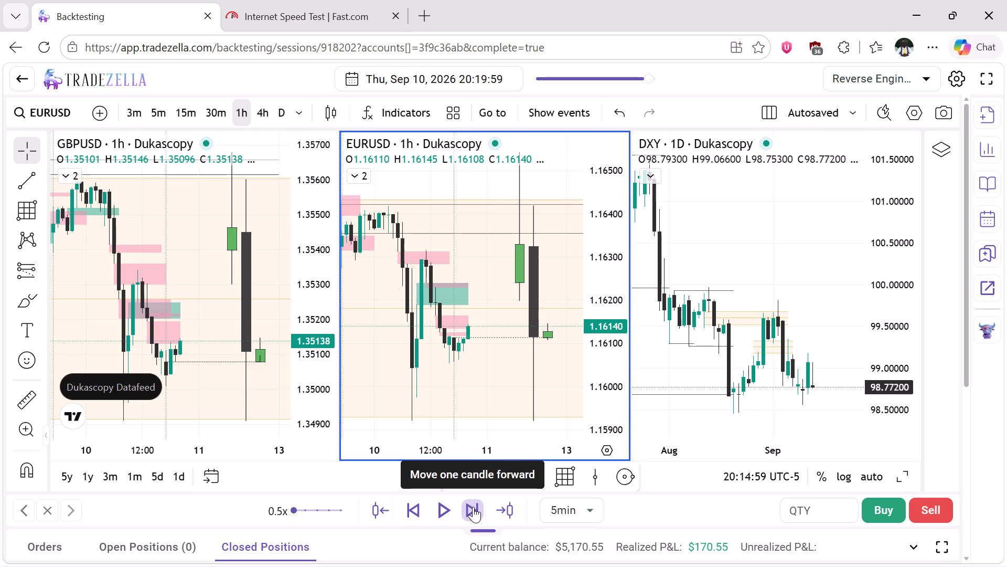
left_click(473, 507)
left_click(473, 507)
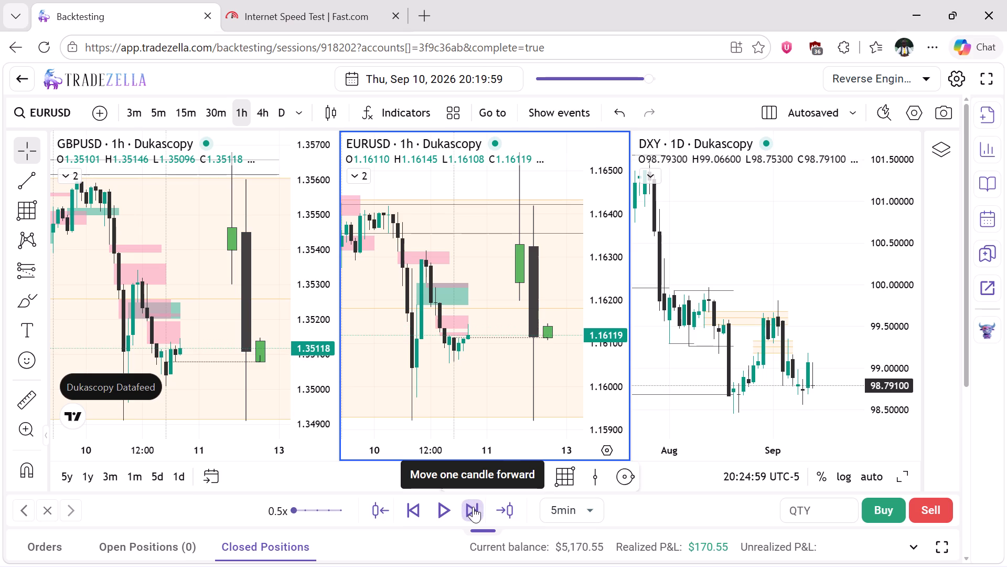
left_click(473, 507)
left_click(473, 507)
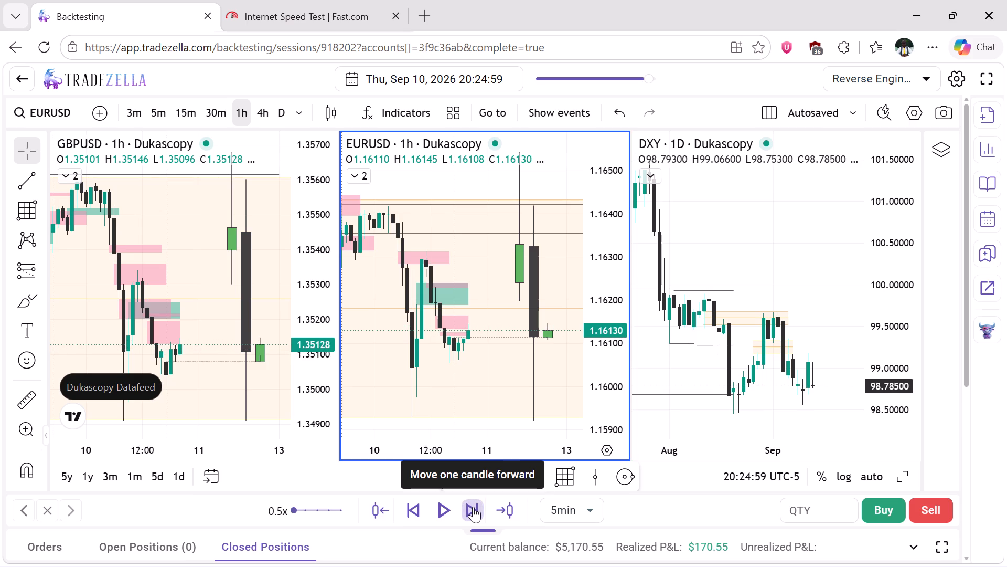
left_click(473, 507)
left_click(473, 507)
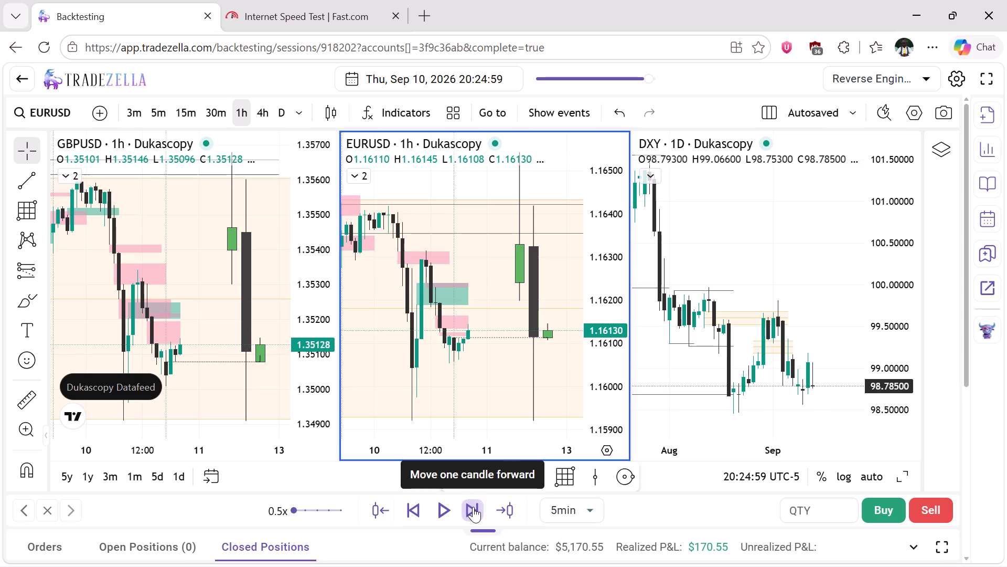
left_click(473, 507)
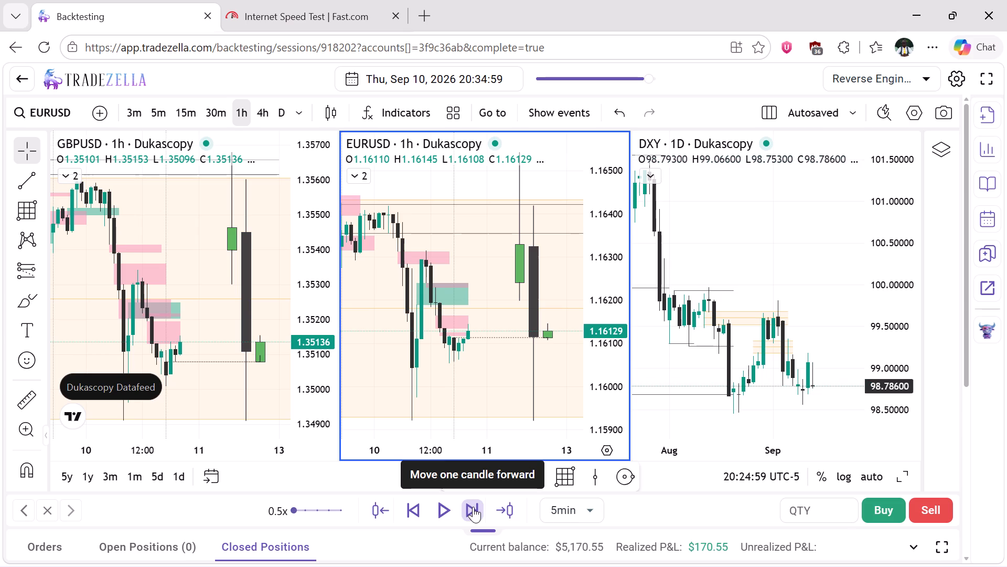
left_click(473, 507)
Advance the replay in 5min candles through the following hour to 21:59:59 on Sep 10, 2026.
left_click(473, 507)
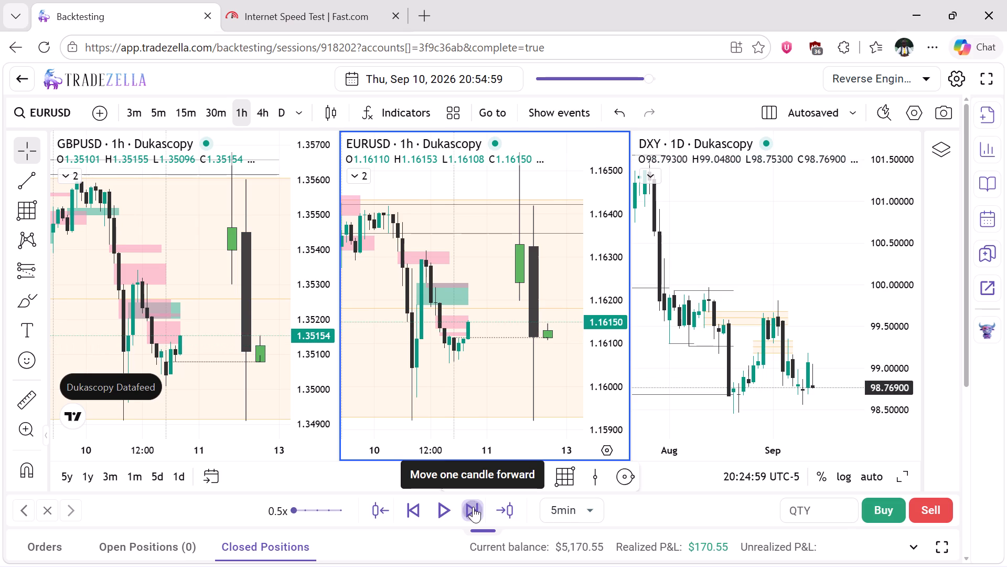
left_click(473, 507)
left_click(473, 507)
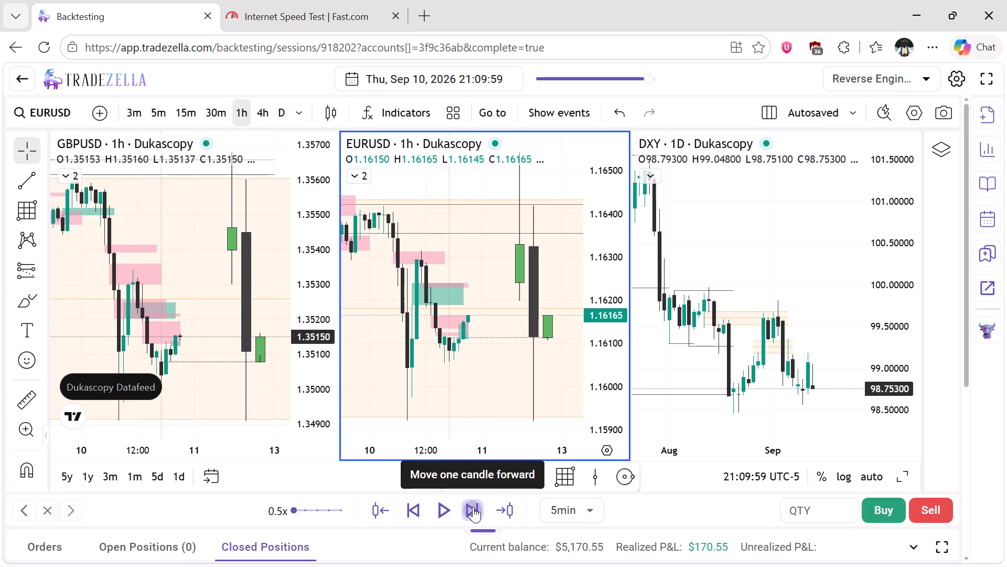
left_click(473, 507)
left_click(473, 507)
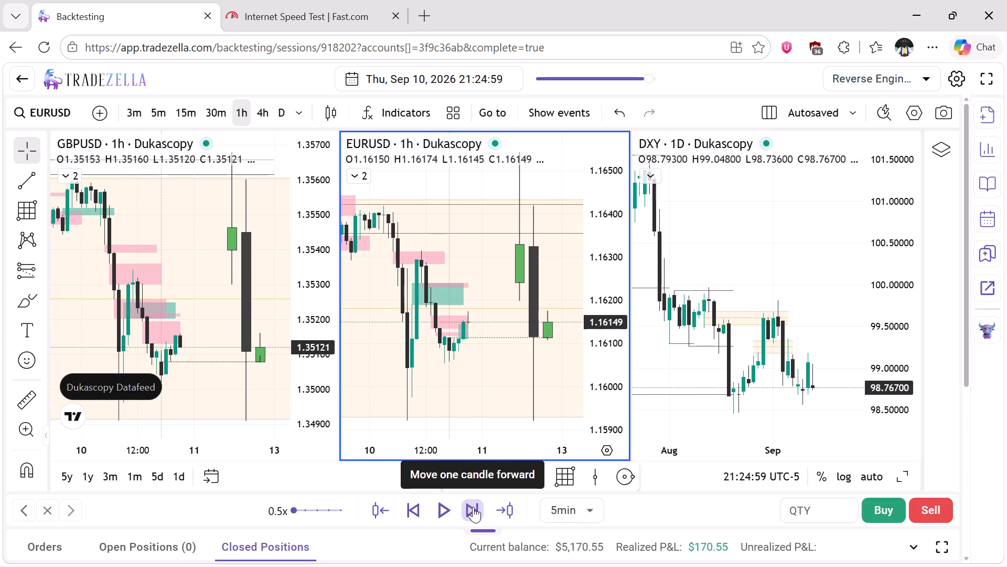
left_click(473, 507)
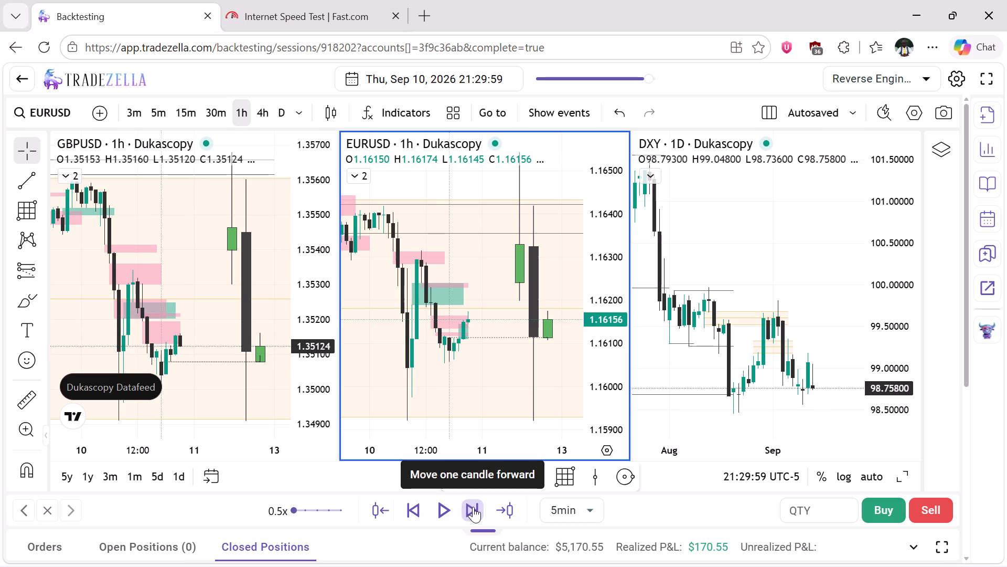
left_click(473, 507)
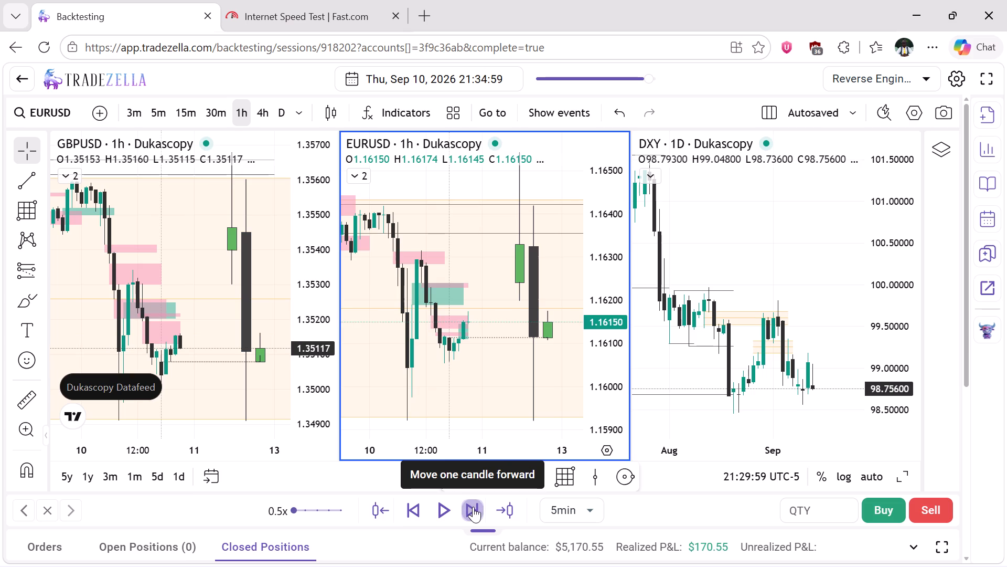
left_click(473, 507)
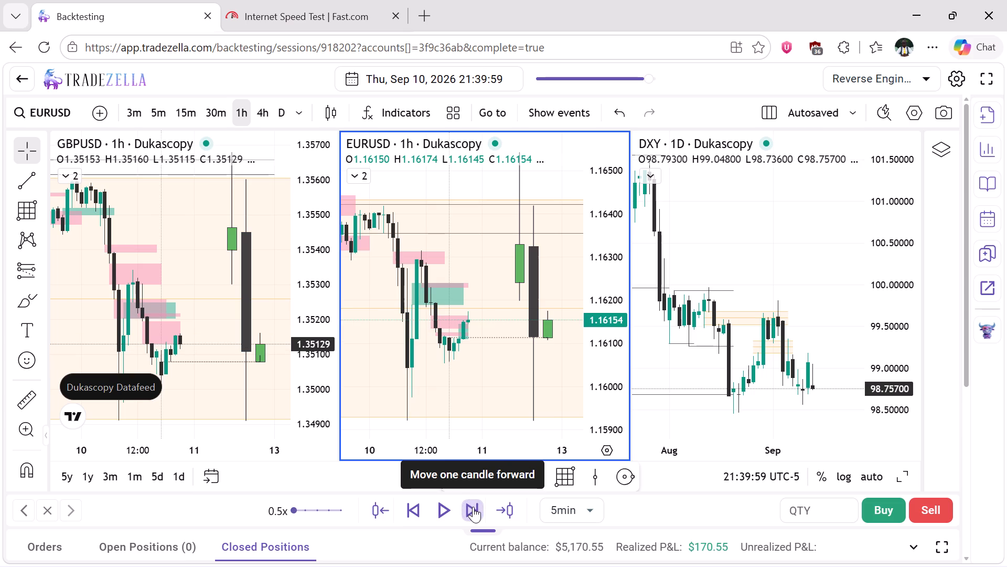
left_click(473, 507)
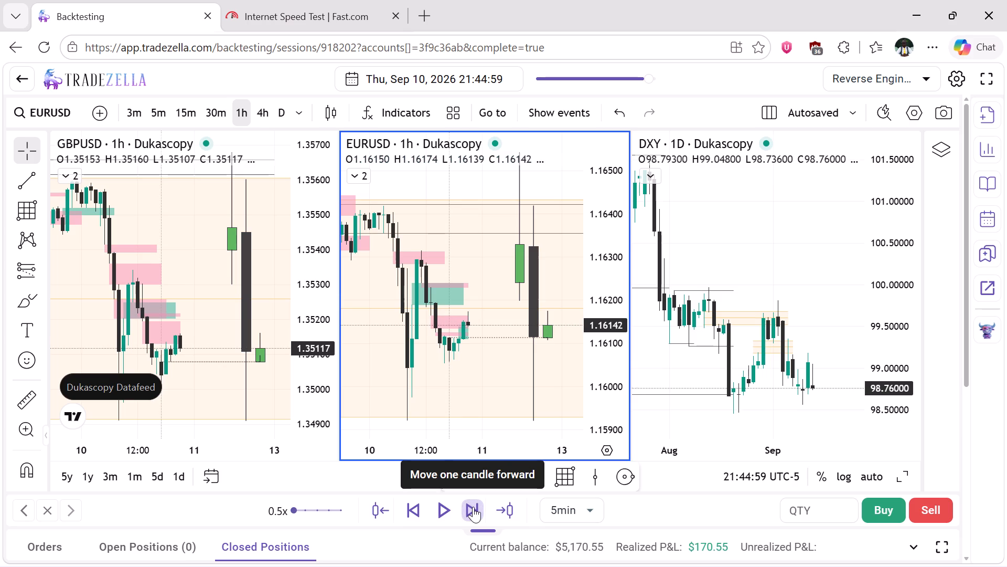
left_click(473, 507)
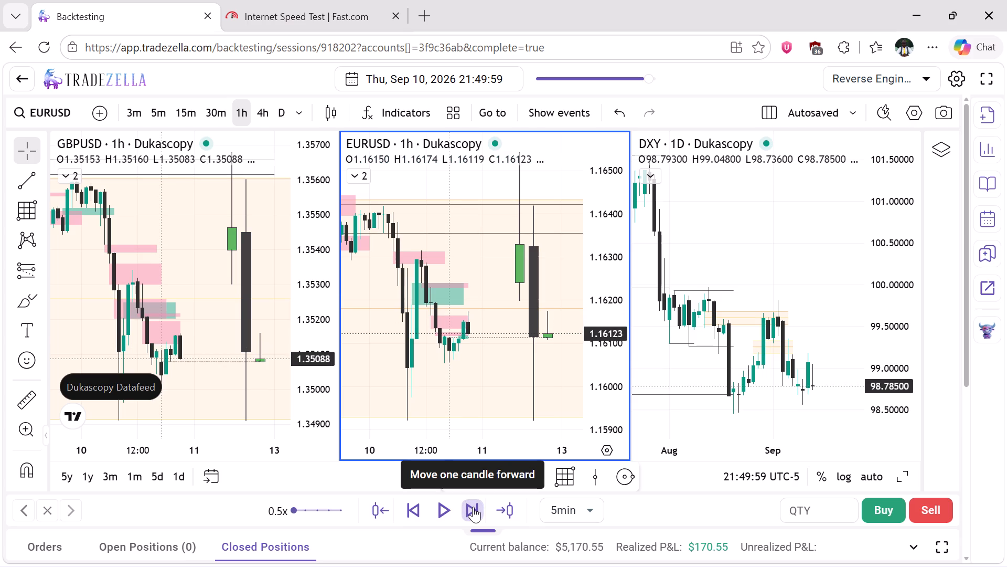
left_click(473, 507)
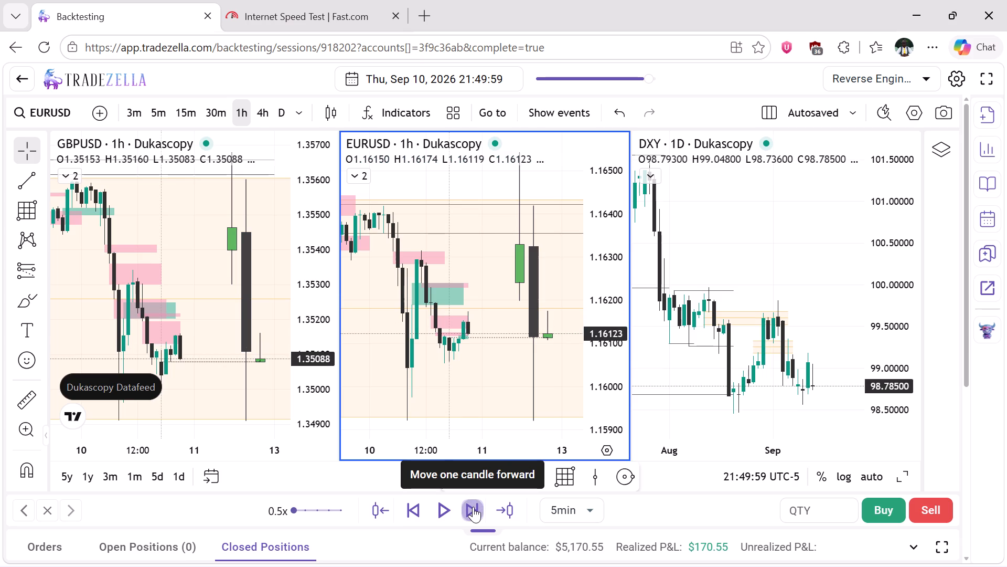
left_click(473, 507)
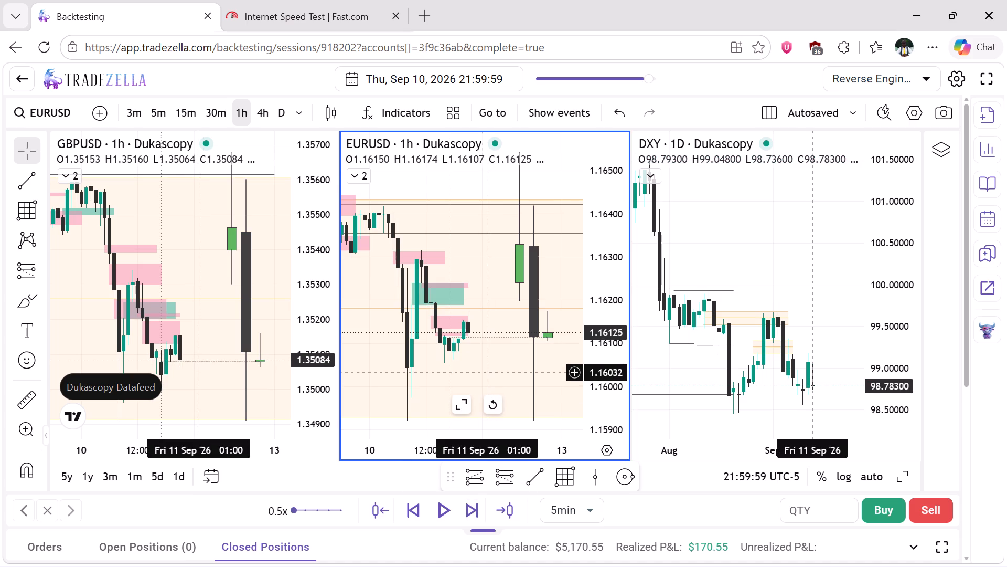
Switch the EURUSD and GBPUSD charts to the 4h timeframe to view price within the daily Gann boxes.
left_click(267, 109)
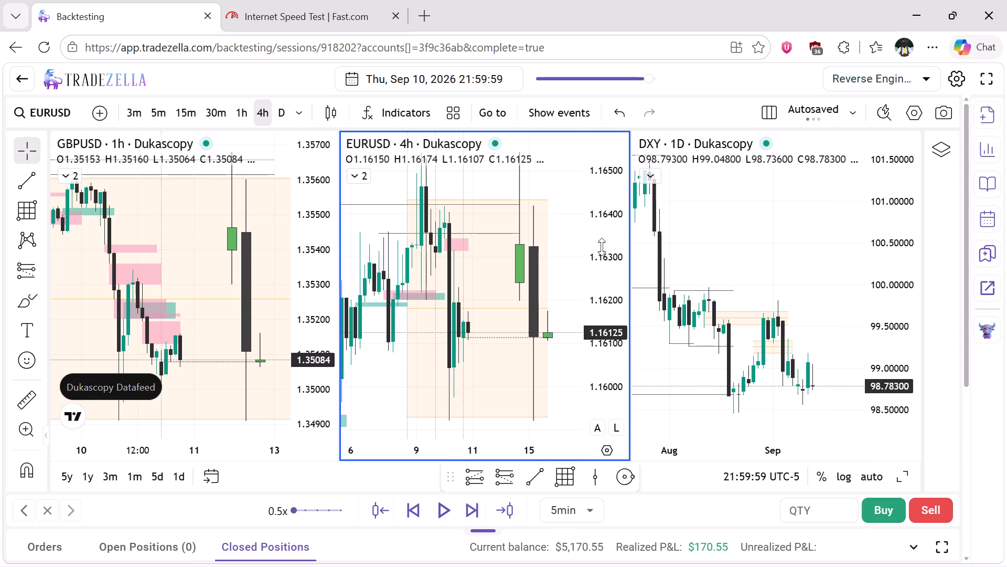
left_click_drag(602, 247, 603, 307)
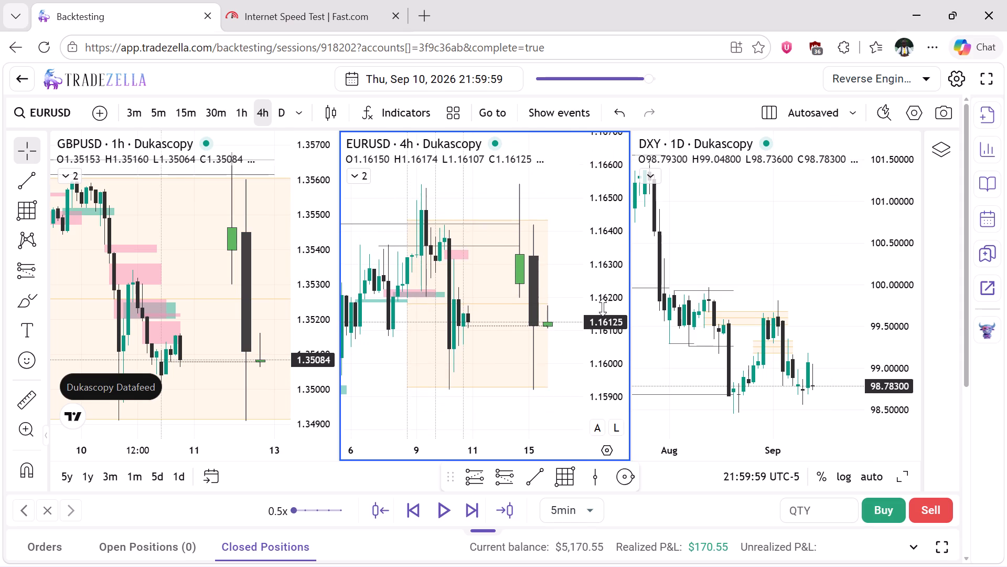
left_click_drag(603, 307, 604, 327)
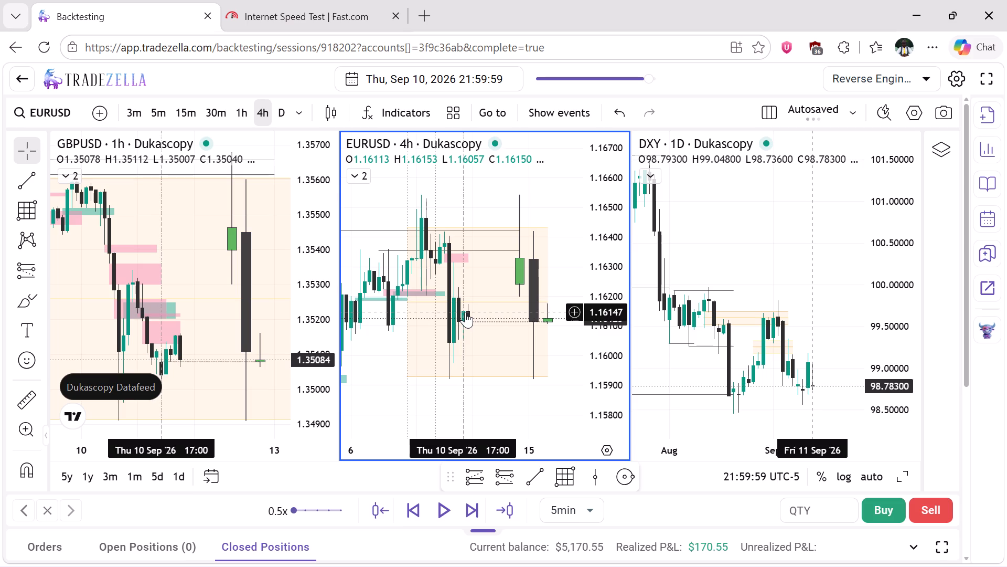
left_click(191, 218)
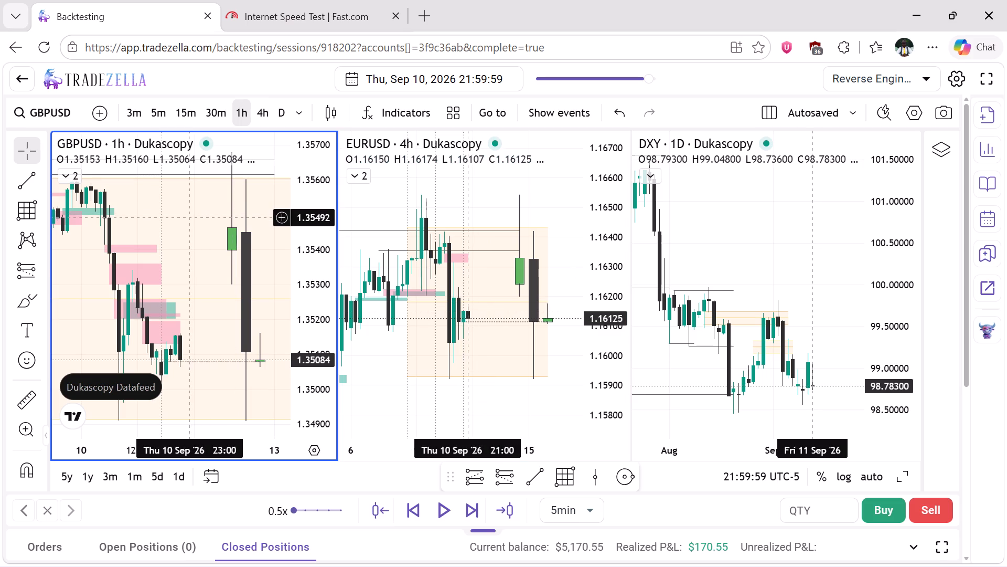
left_click(261, 113)
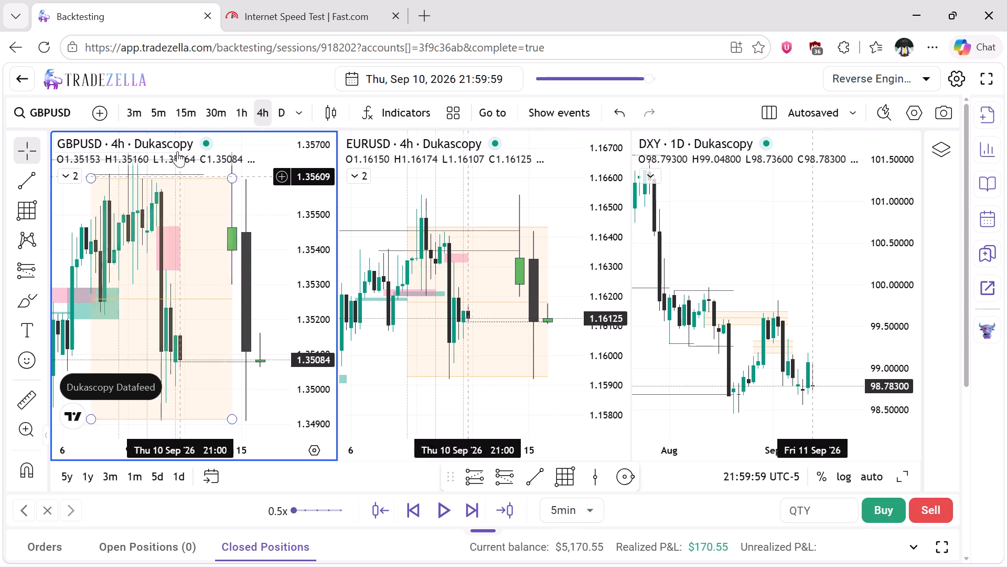
Switch the GBPUSD and EURUSD charts to the 15m timeframe and reset each chart's view.
left_click(184, 114)
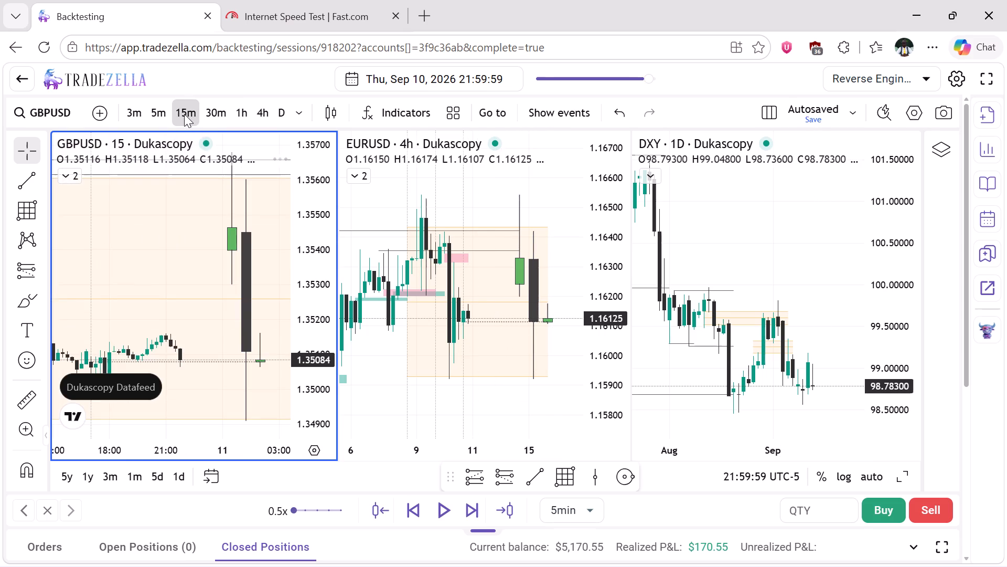
right_click(185, 256)
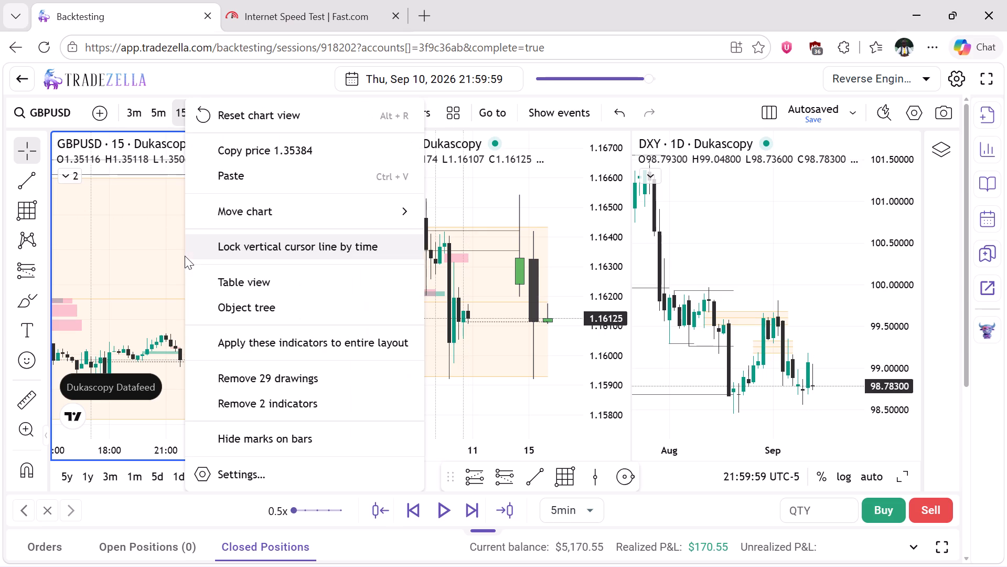
left_click(245, 119)
left_click(443, 198)
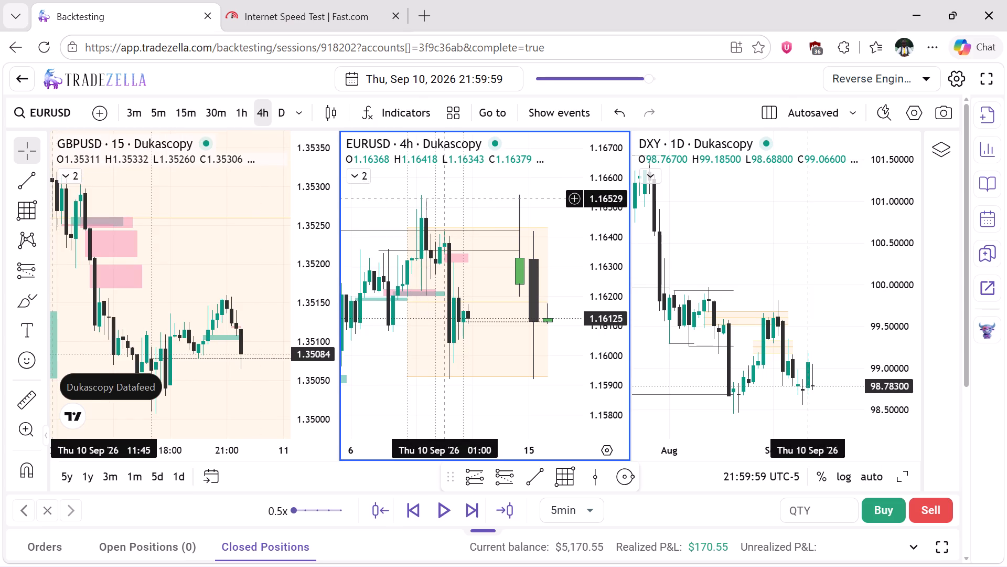
left_click(184, 117)
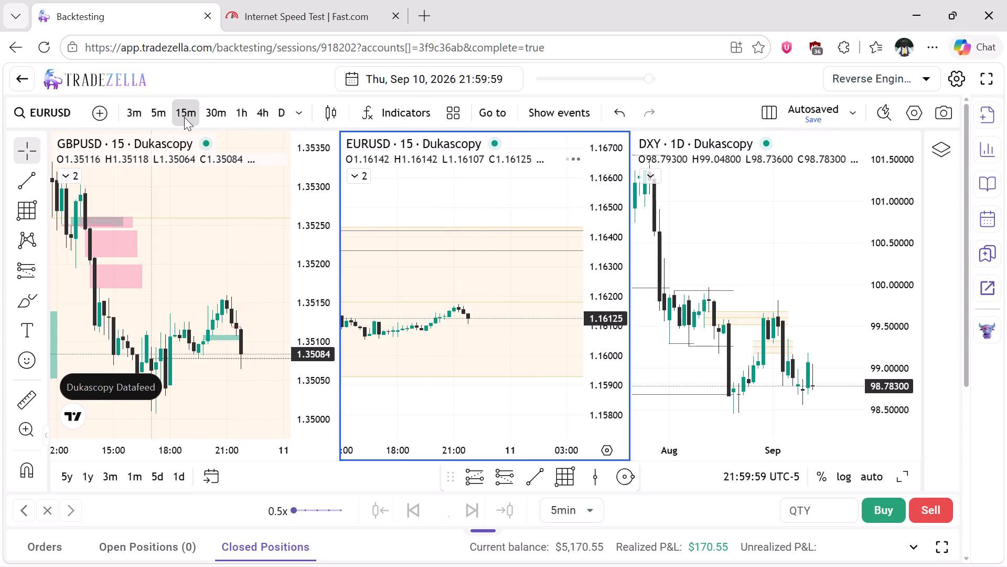
right_click(497, 208)
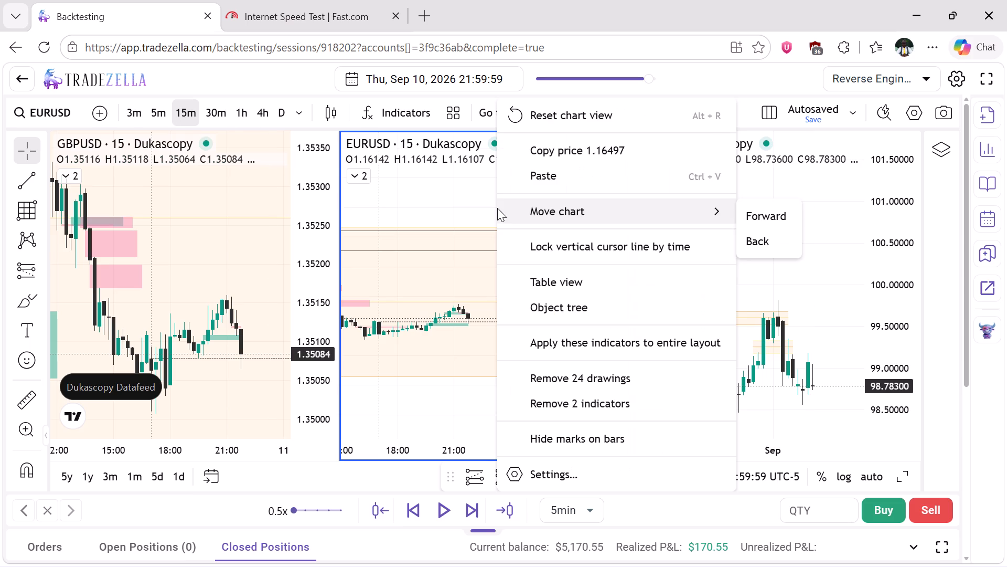
left_click(527, 116)
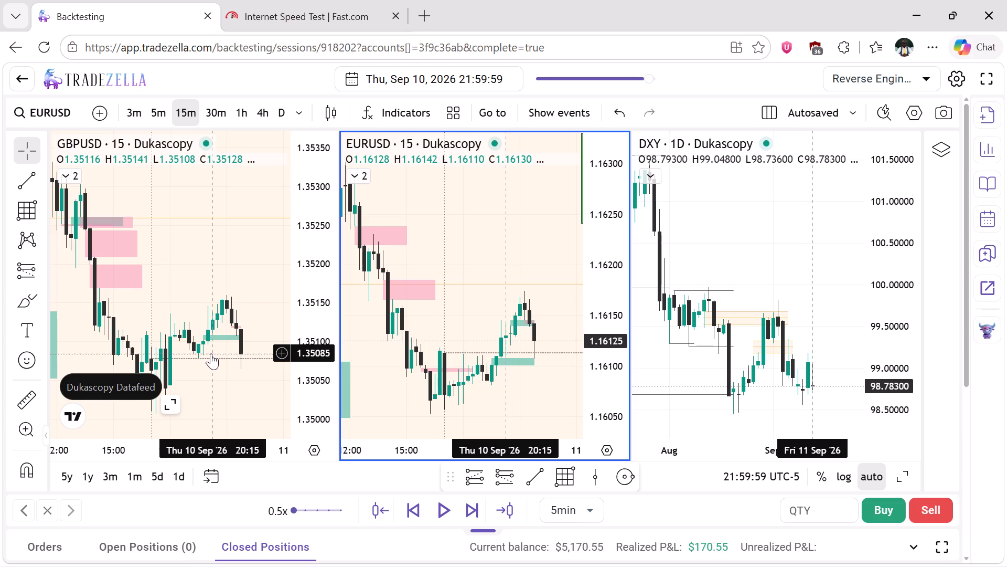
Examine GBPUSD's latest 15m price action against the larger higher-timeframe candles plotted beside it.
scroll(211, 353, "left", 3)
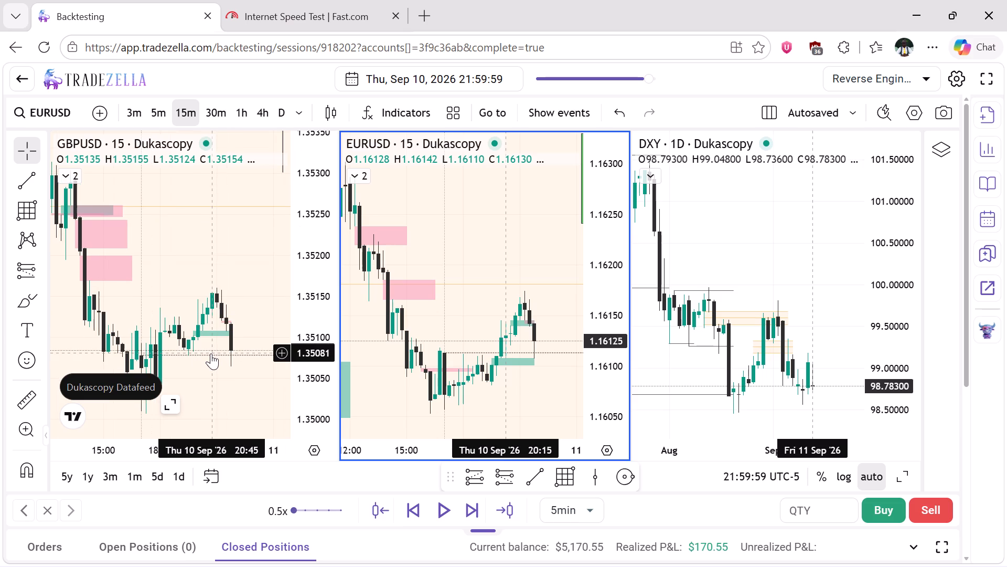
scroll(211, 353, "left", 3)
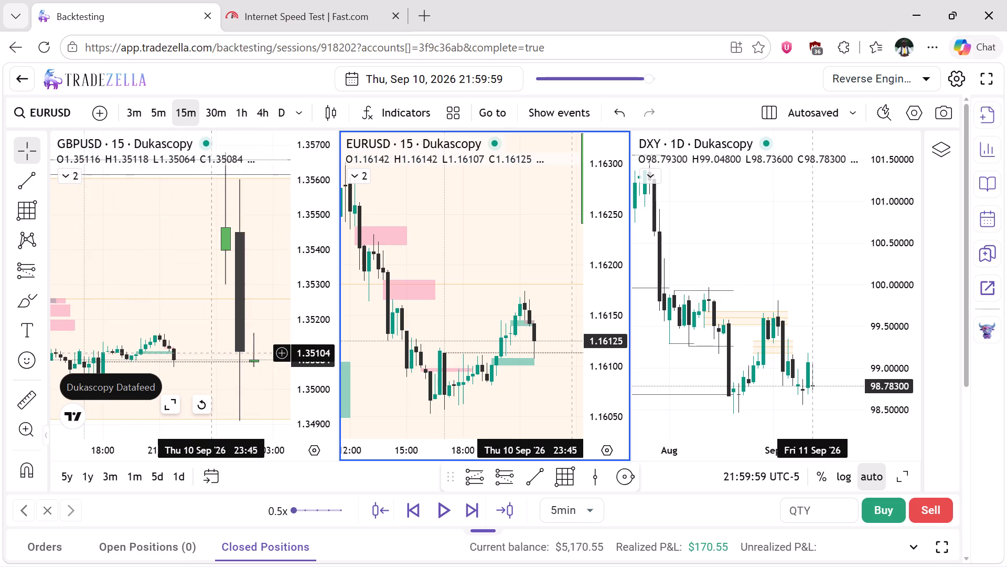
scroll(211, 353, "left", 1)
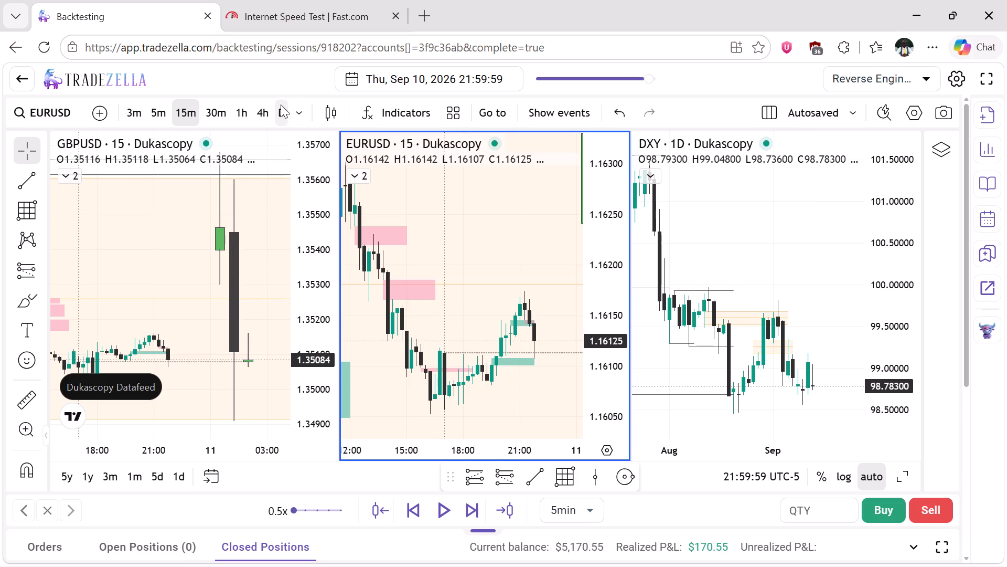
Switch the EURUSD chart to the daily timeframe.
left_click(281, 104)
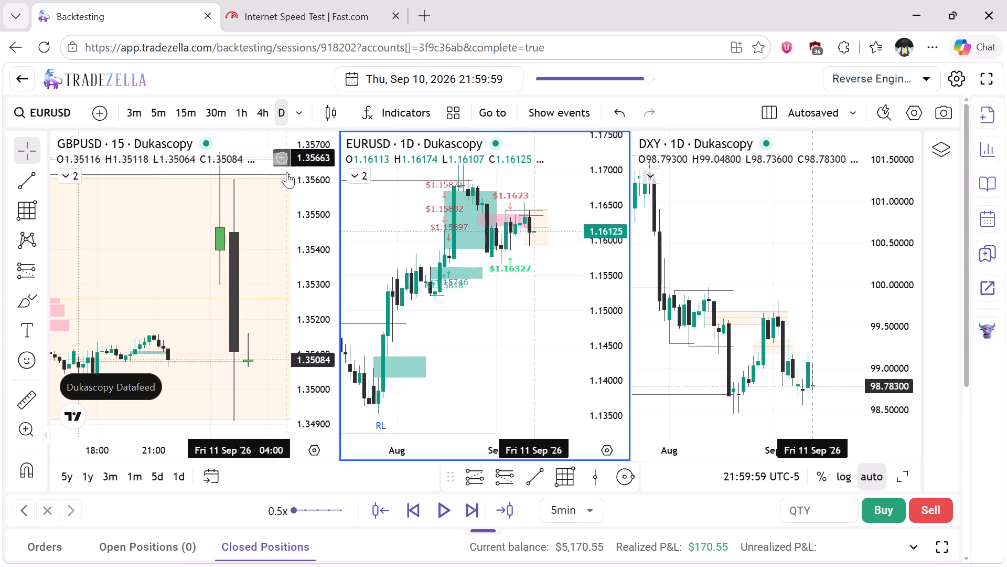
Switch the GBPUSD chart to the daily timeframe to check the higher-timeframe context.
left_click(249, 209)
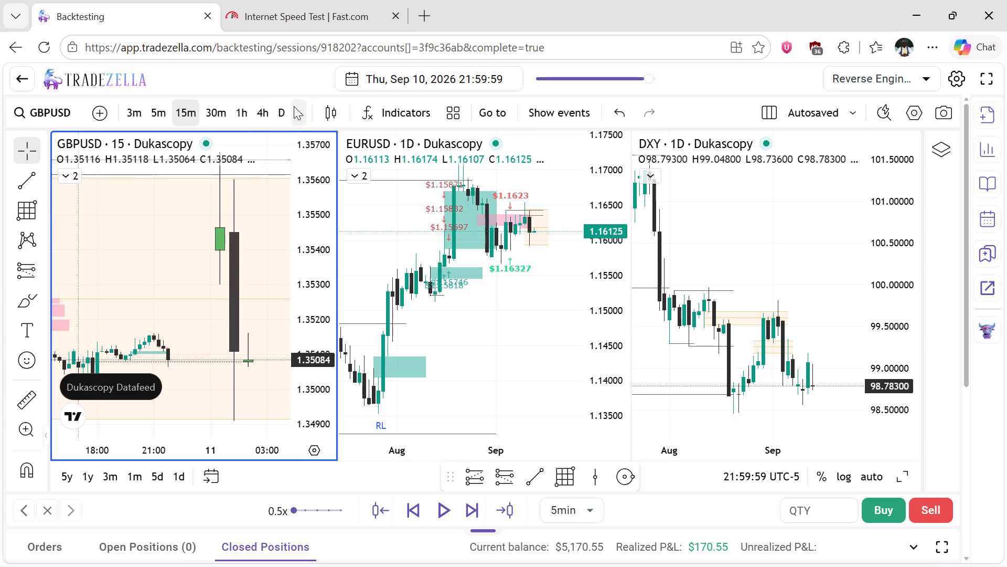
left_click(282, 111)
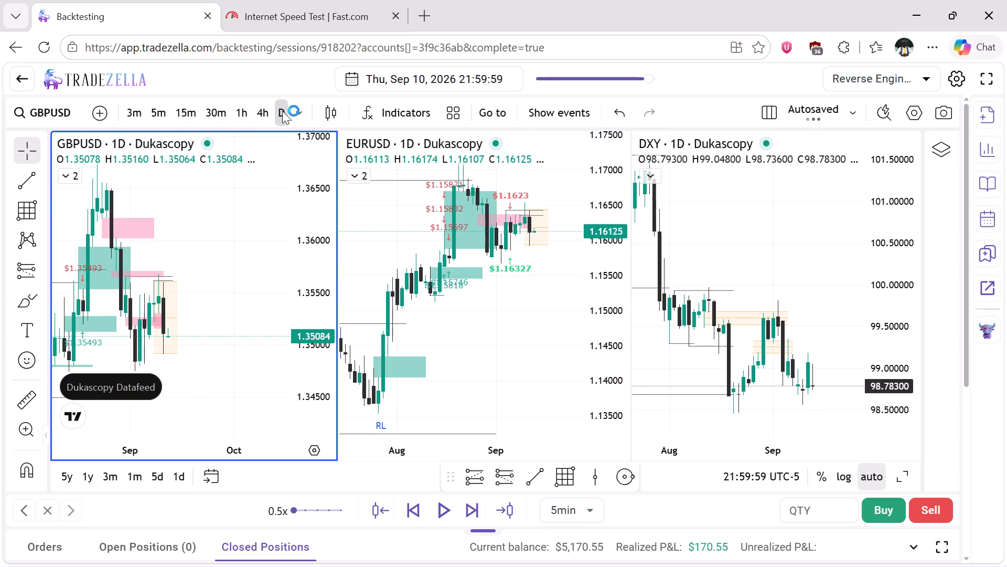
Return the GBPUSD chart to the 15m timeframe, reset its view and compress its price scale around the latest candles.
left_click(176, 113)
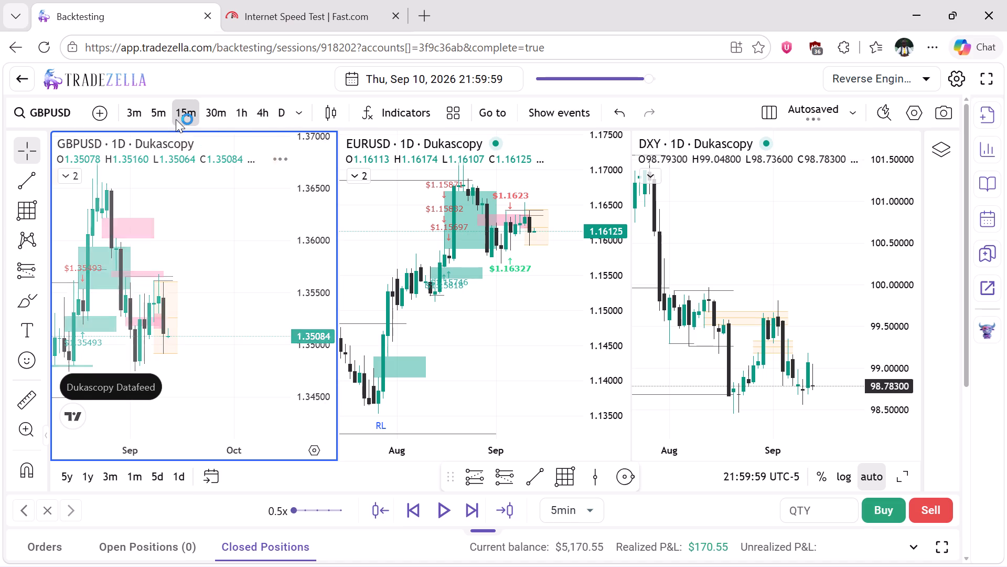
right_click(160, 234)
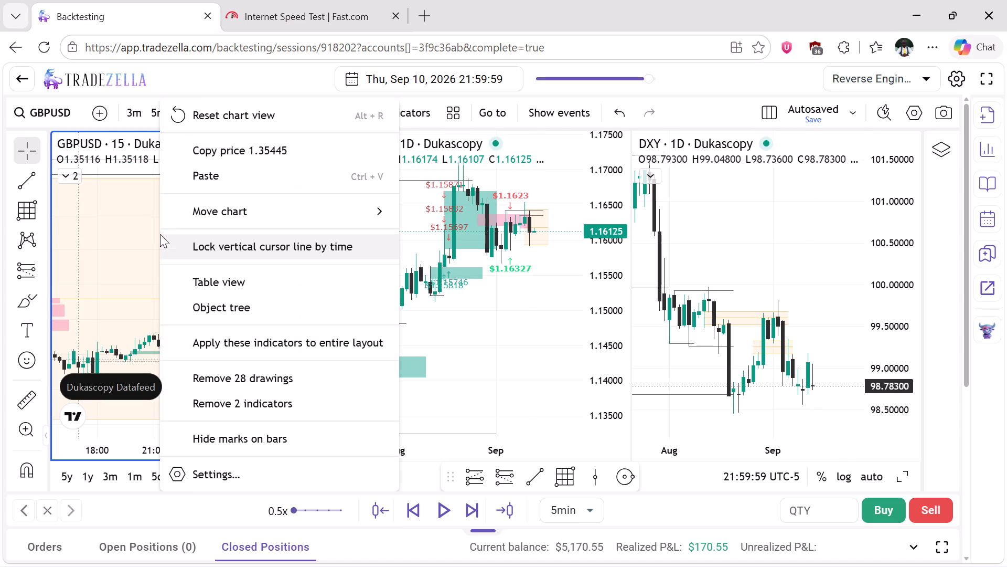
left_click(221, 105)
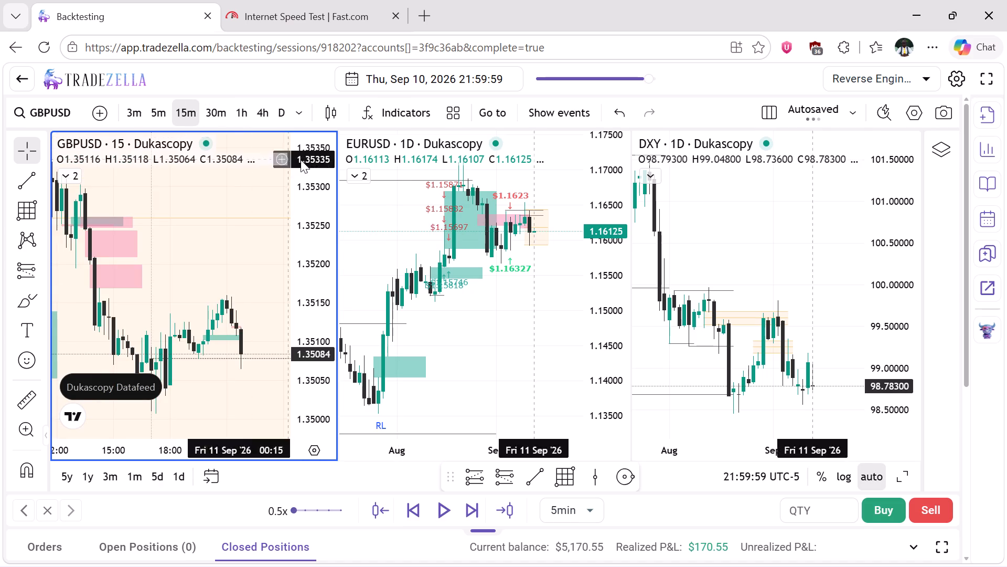
left_click_drag(308, 171, 308, 265)
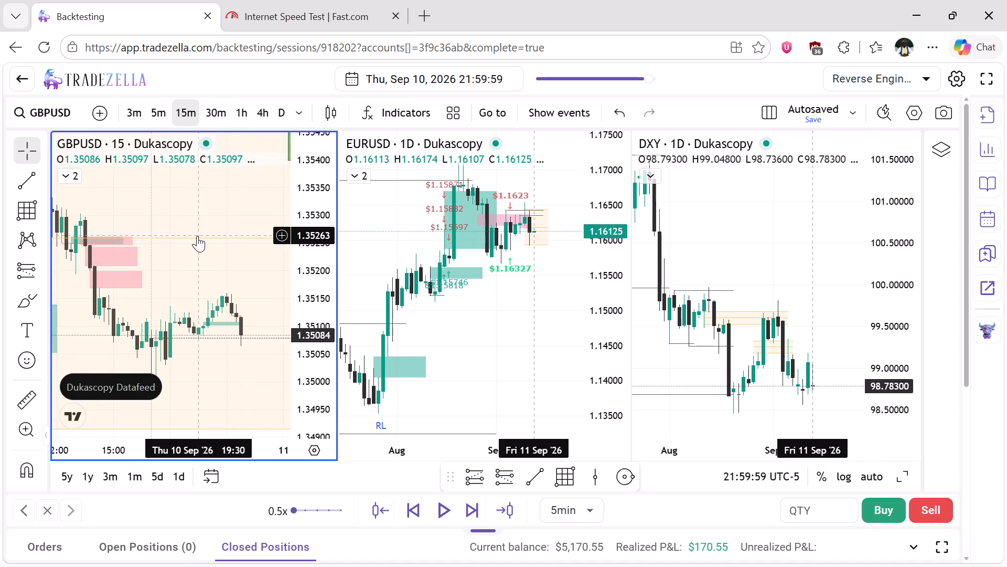
scroll(197, 236, "left", 2)
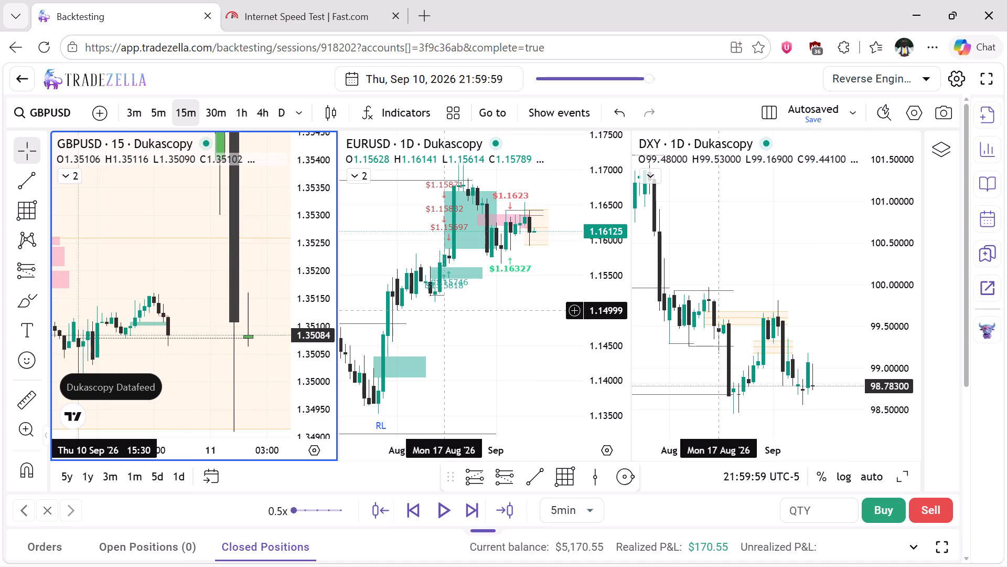
Switch the EURUSD chart to the 15m timeframe and bring its latest candles and the larger higher-timeframe candles into view.
left_click(479, 292)
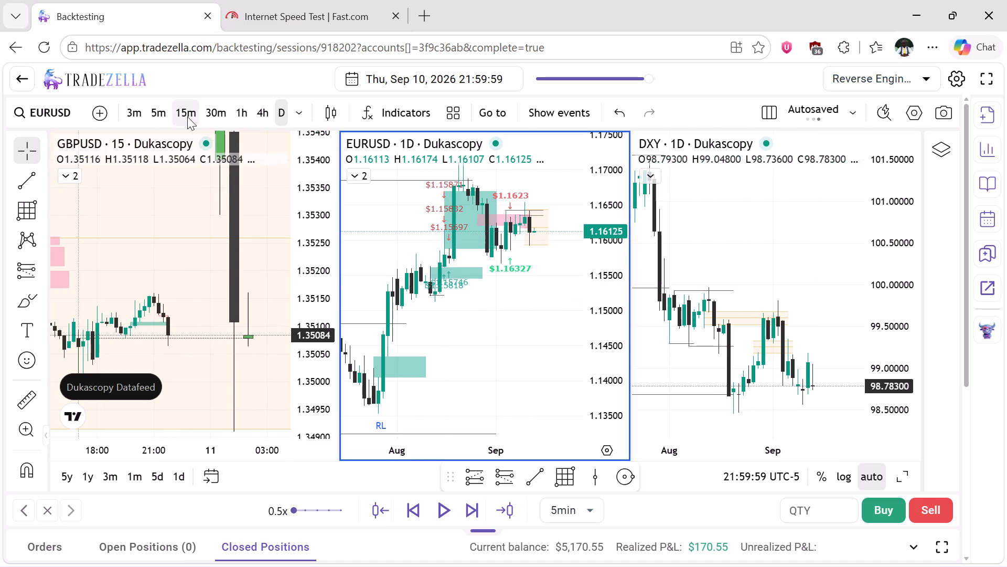
left_click(176, 117)
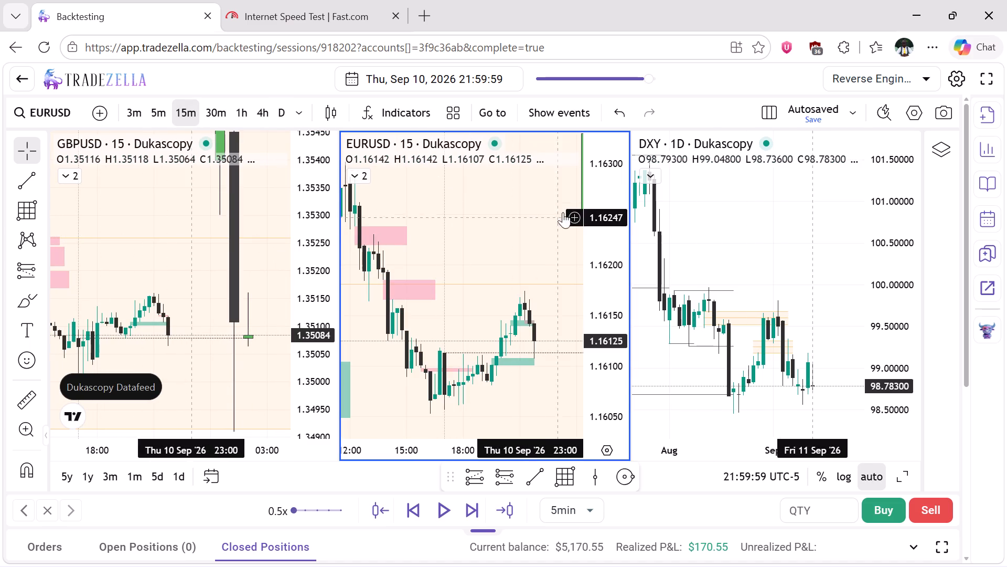
left_click_drag(599, 185, 602, 235)
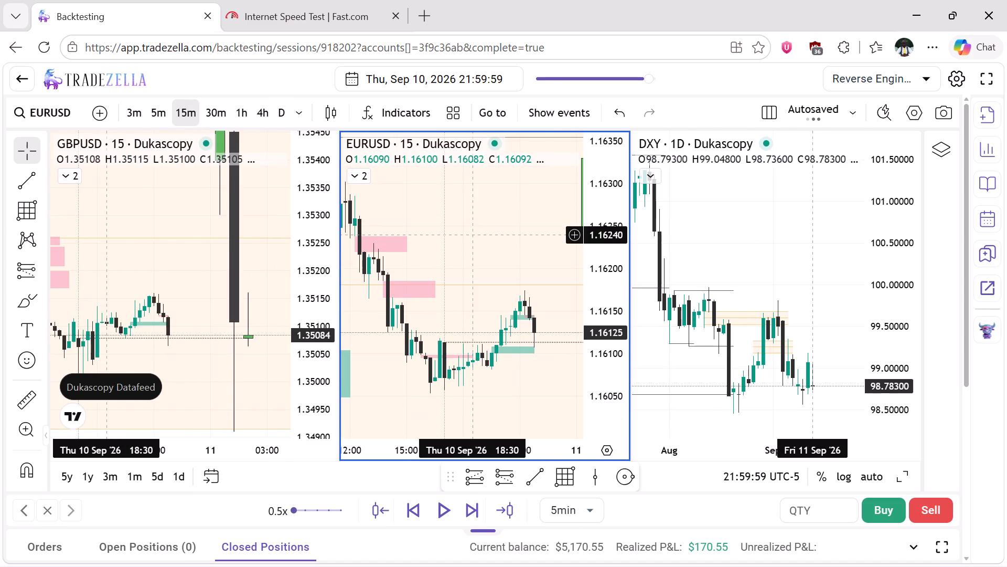
scroll(470, 235, "left", 2)
scroll(470, 235, "right", 1)
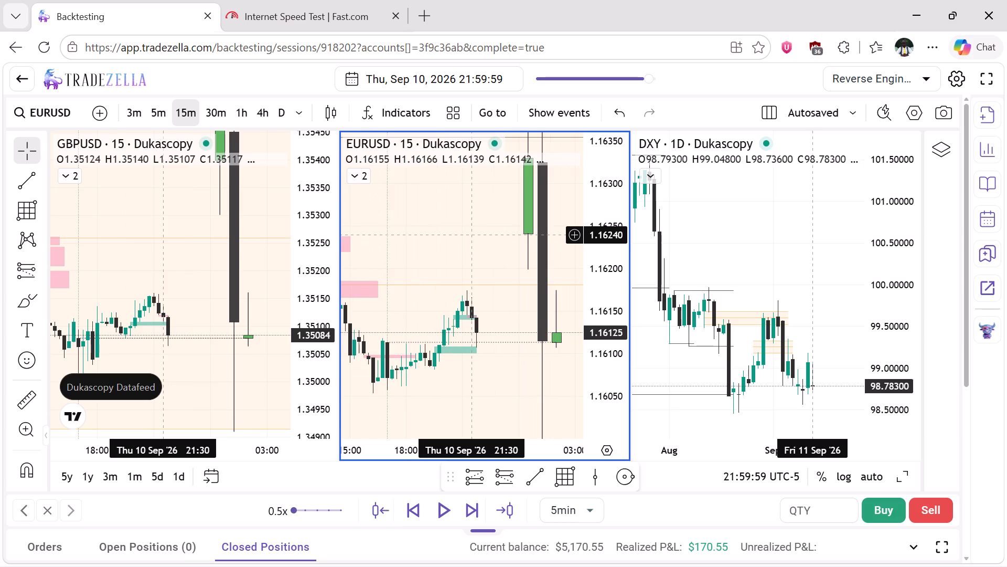
scroll(470, 235, "right", 1)
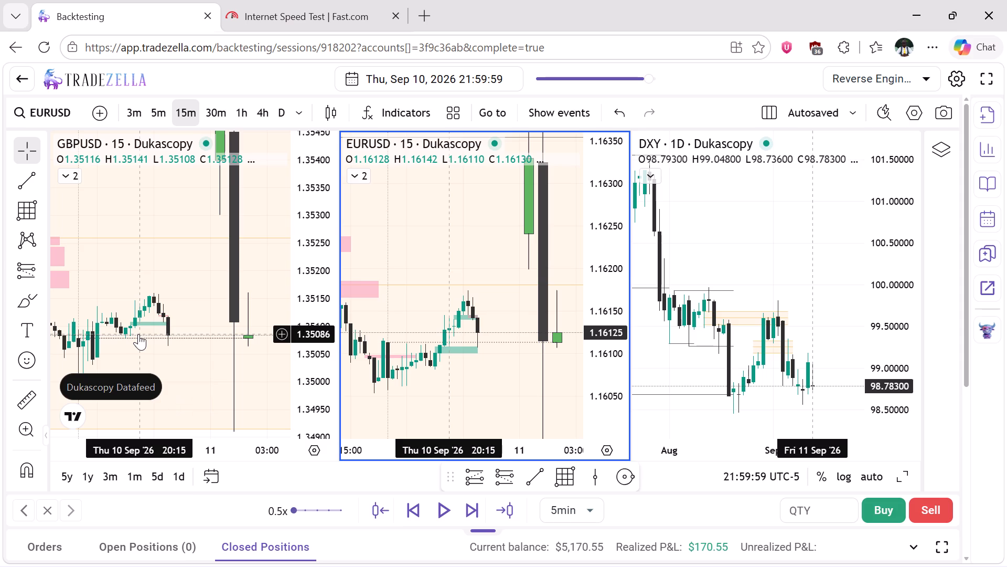
Draw a Short Position on the GBPUSD chart just after the latest candle, with entry at 1.35087 and stop at 1.35160.
left_click(502, 477)
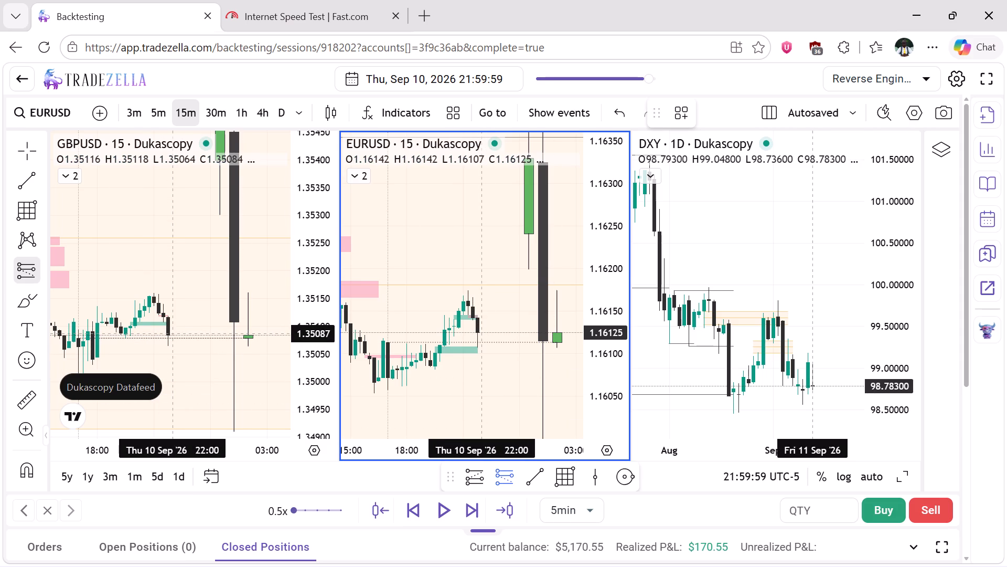
left_click(172, 333)
left_click_drag(173, 316, 175, 306)
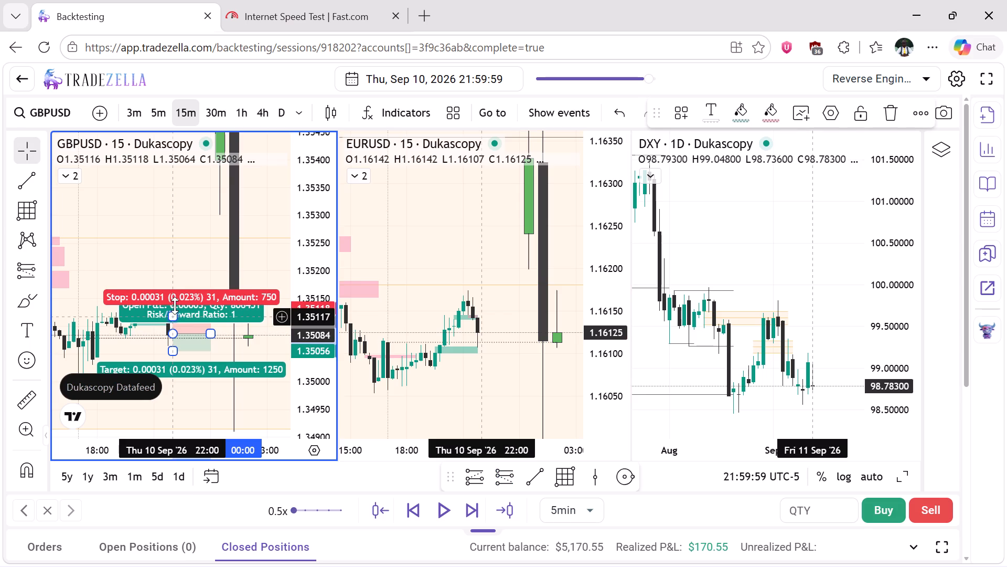
left_click_drag(175, 306, 176, 296)
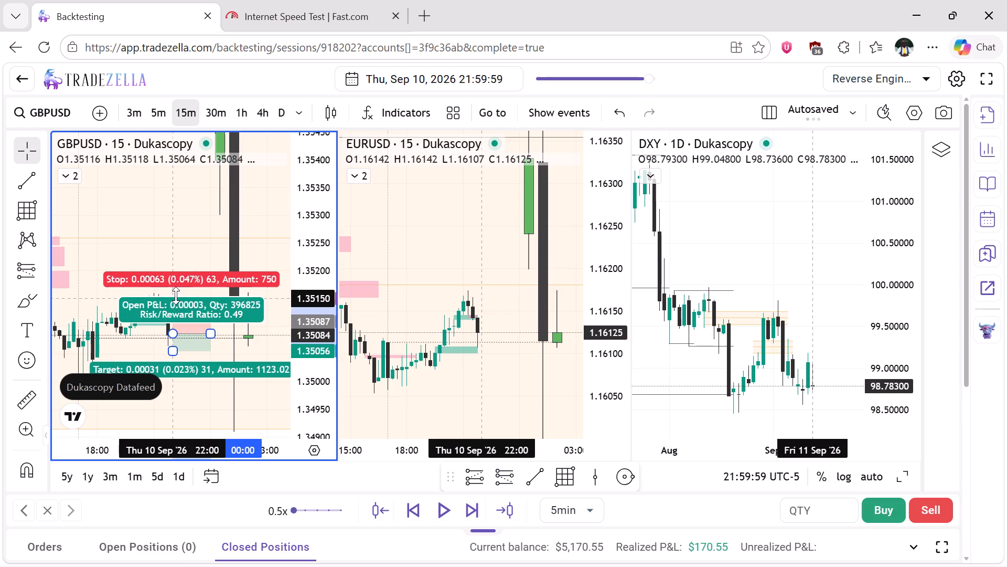
left_click_drag(176, 296, 176, 293)
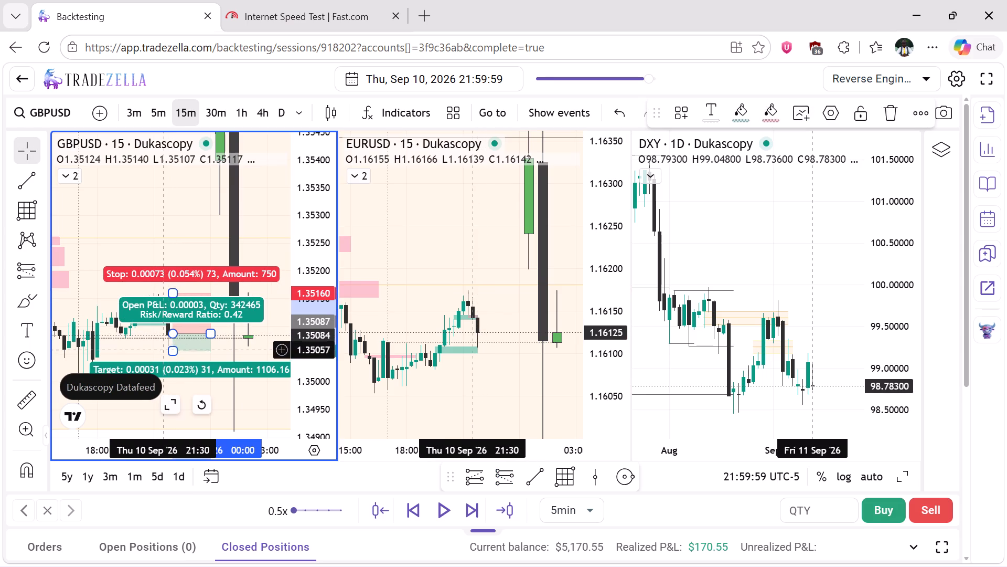
Extend the GBPUSD short position's target down to 1.34914, at the lower edge of the Gann box.
left_click_drag(169, 351, 175, 392)
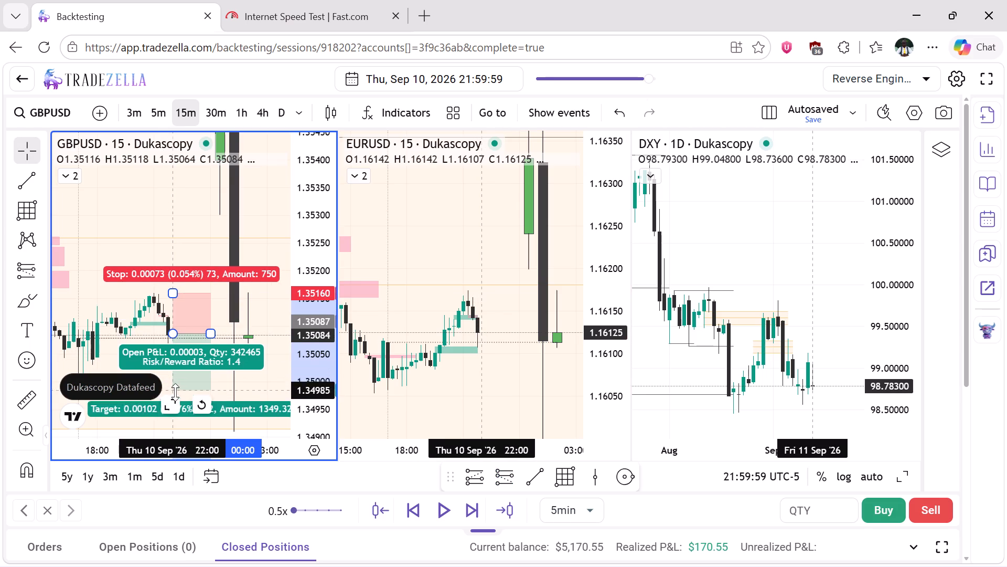
left_click_drag(175, 392, 175, 396)
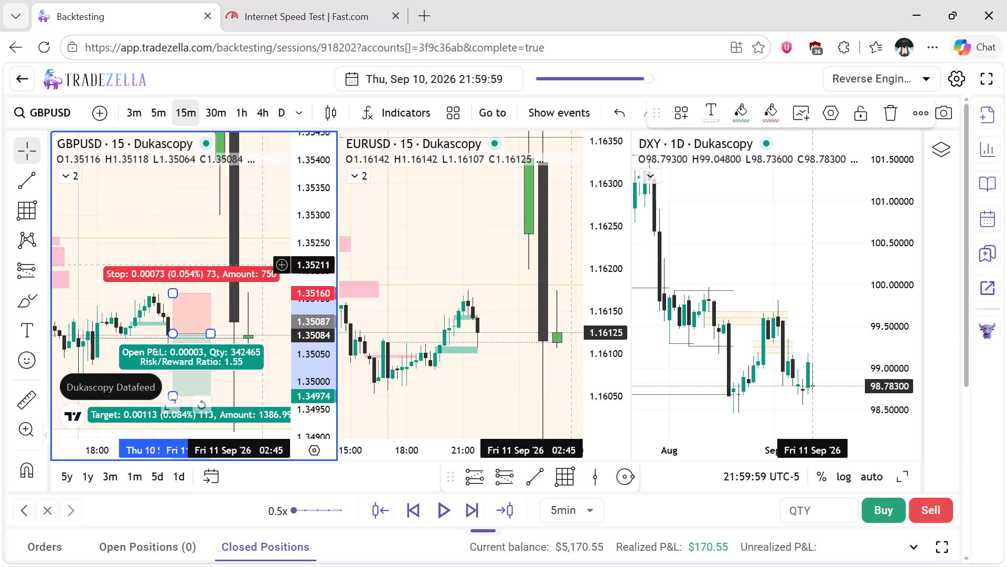
left_click_drag(312, 217, 315, 314)
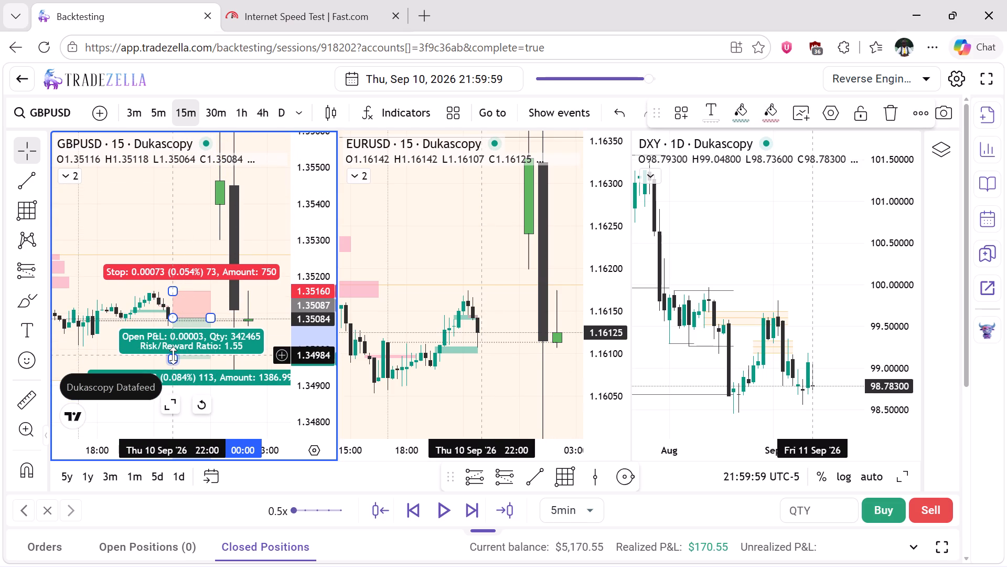
left_click_drag(173, 355, 173, 362)
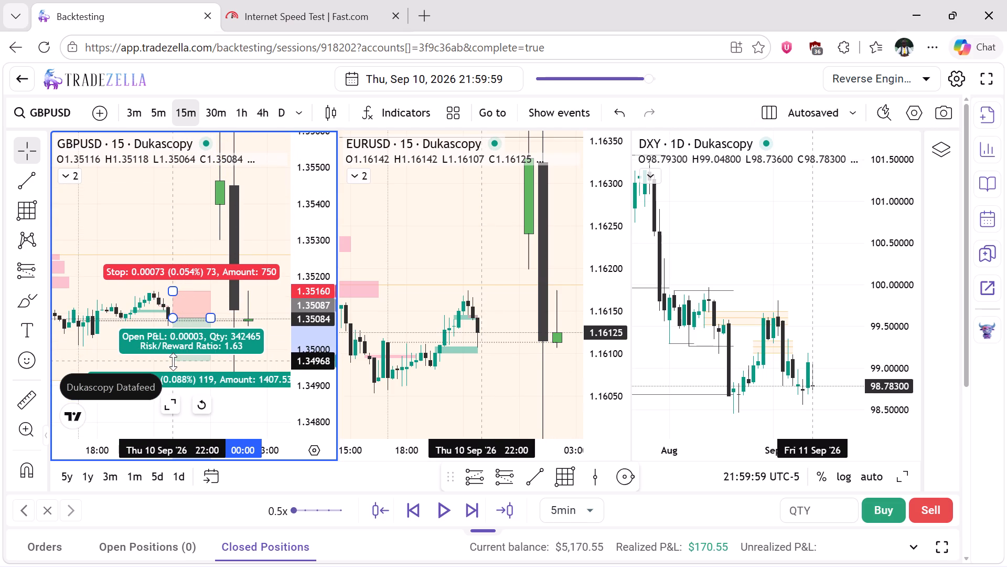
left_click_drag(173, 362, 171, 378)
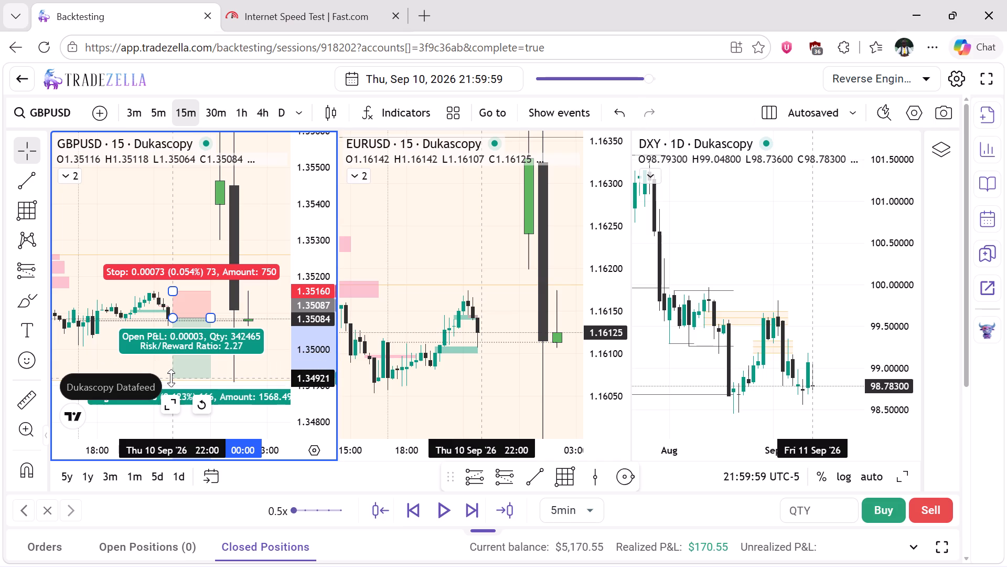
left_click_drag(171, 378, 169, 380)
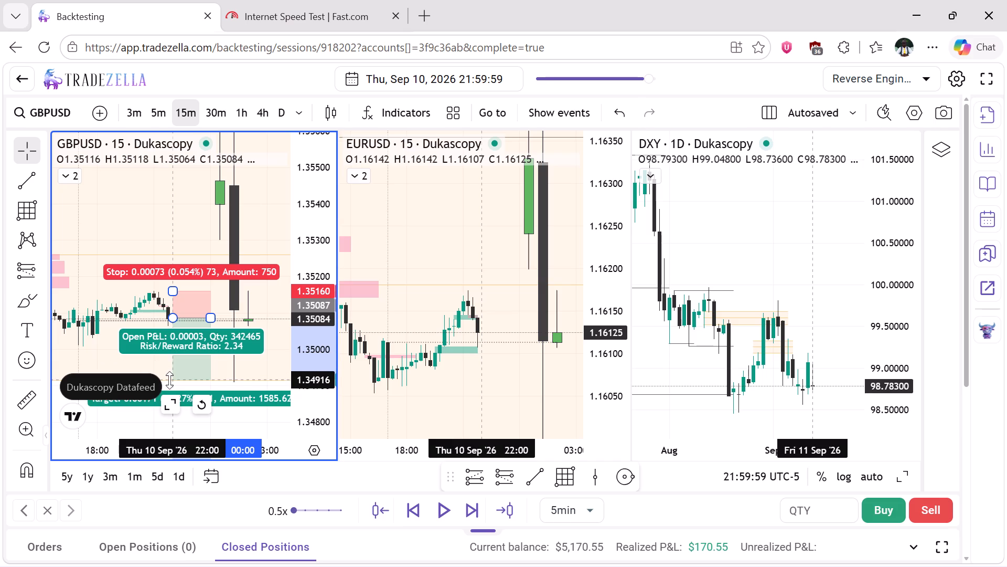
left_click_drag(169, 380, 169, 381)
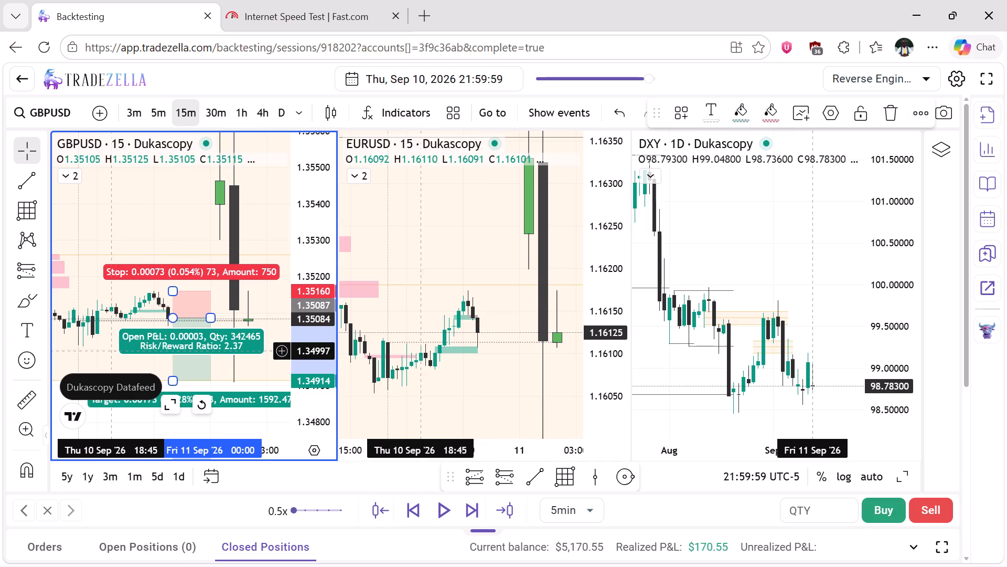
left_click(92, 351)
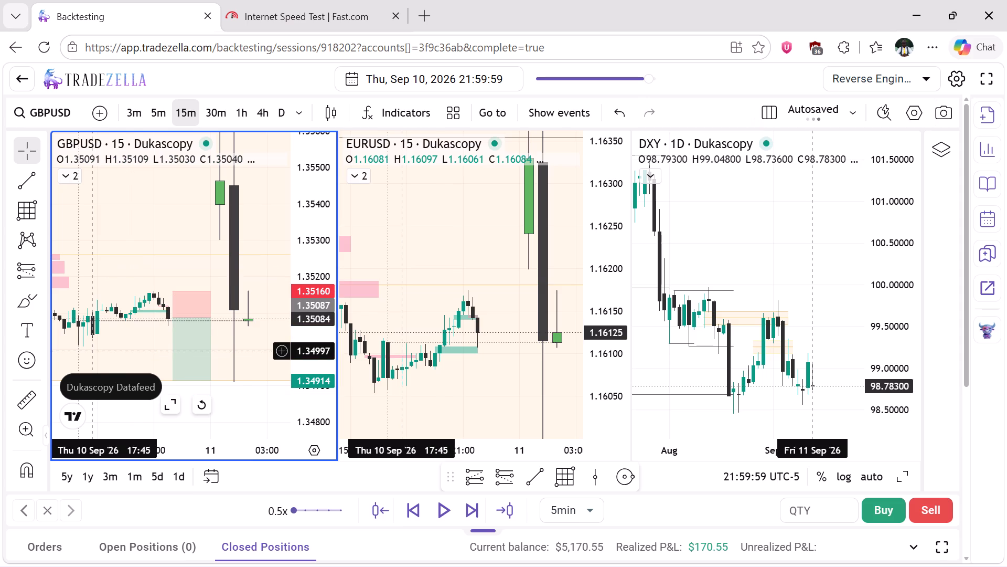
left_click(176, 291)
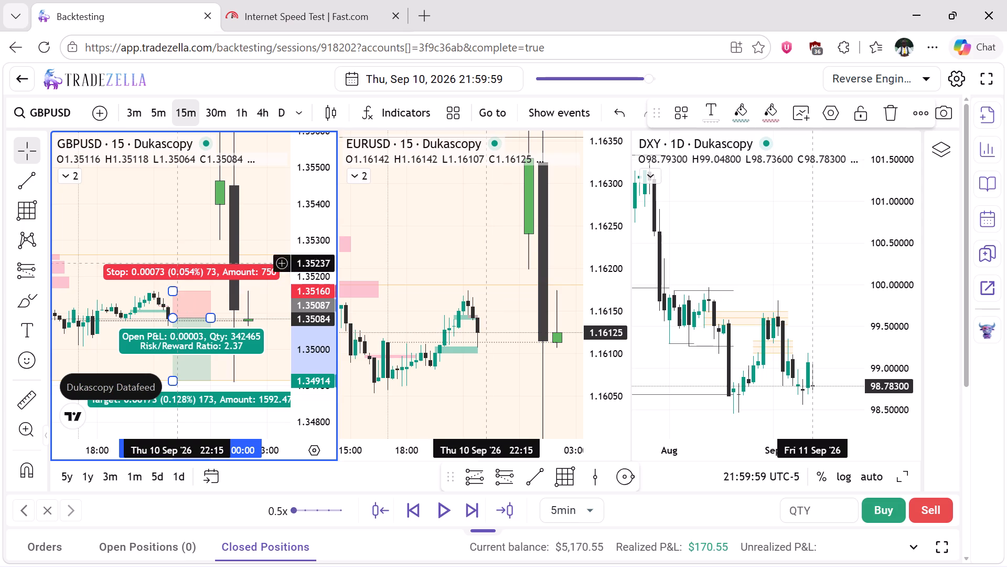
left_click(167, 215)
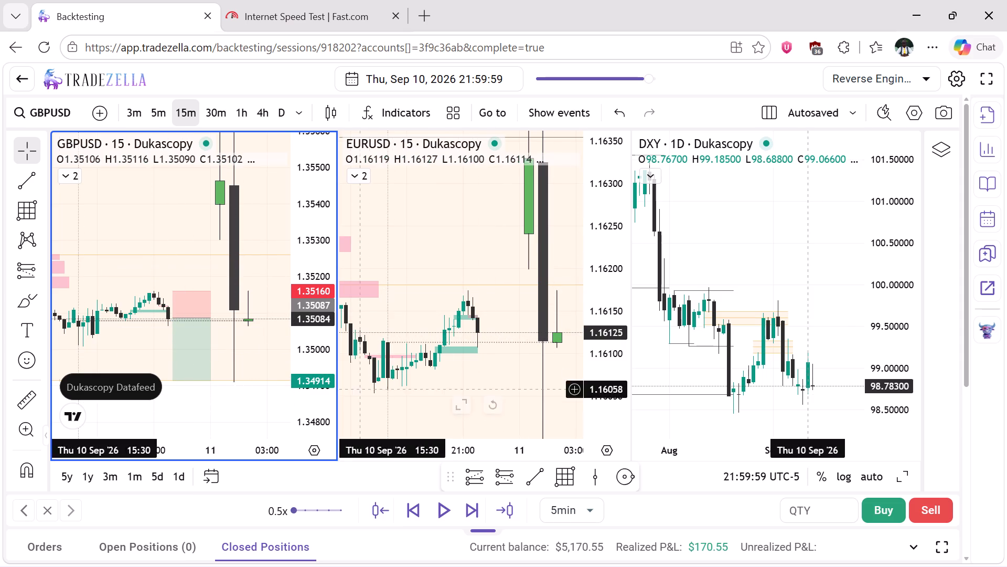
Maximize the GBPUSD chart within the layout.
left_click(178, 406)
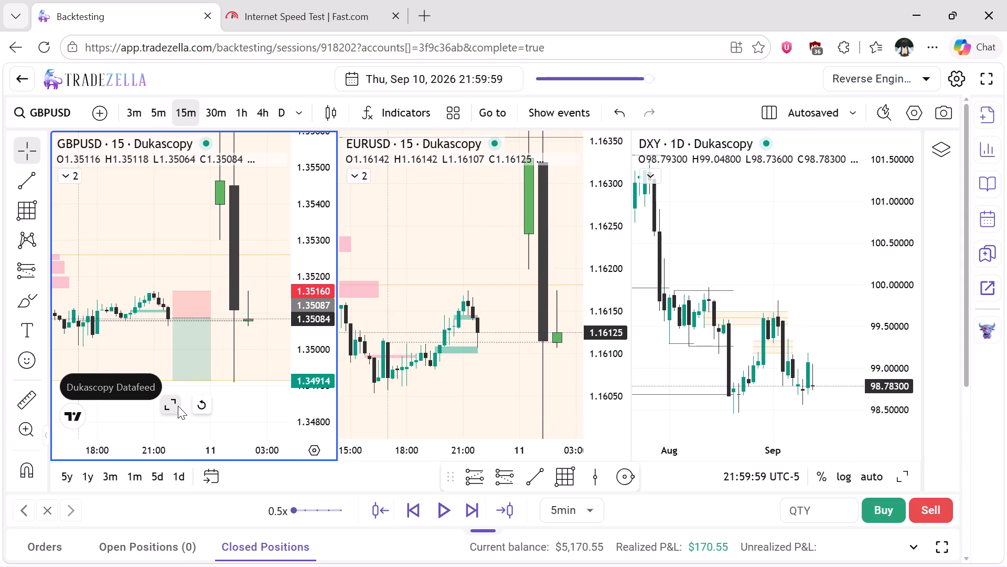
scroll(514, 248, "left", 5)
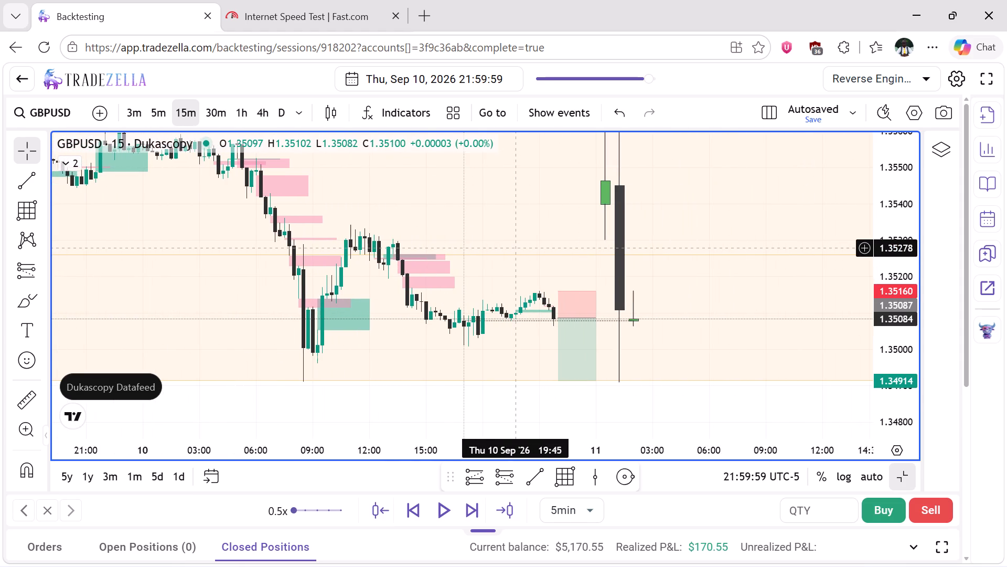
Place a journaled GBPUSD market sell order with calculated position size, 1% current-balance risk, profit target 1.34914 and stop loss 1.3516.
left_click(991, 113)
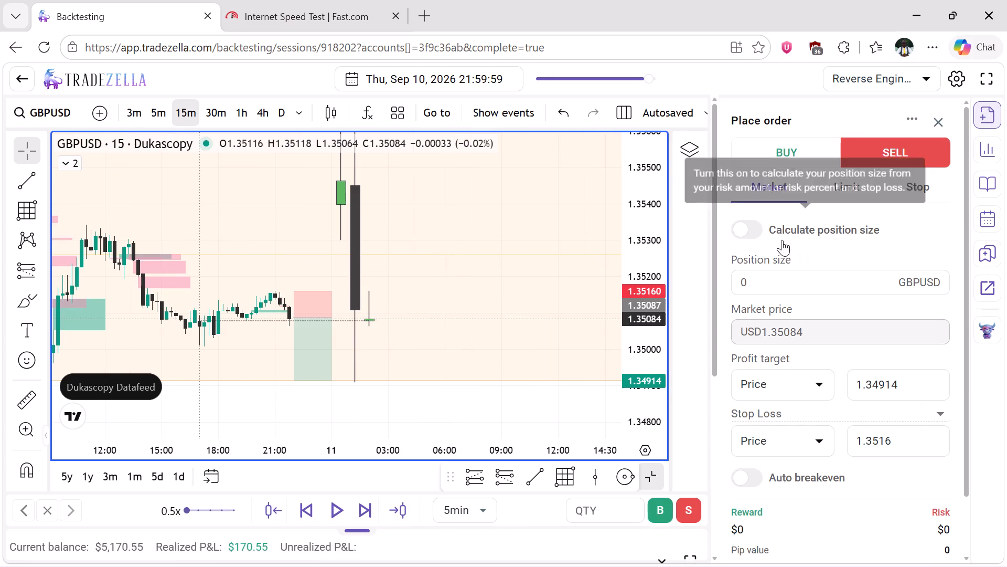
left_click(753, 234)
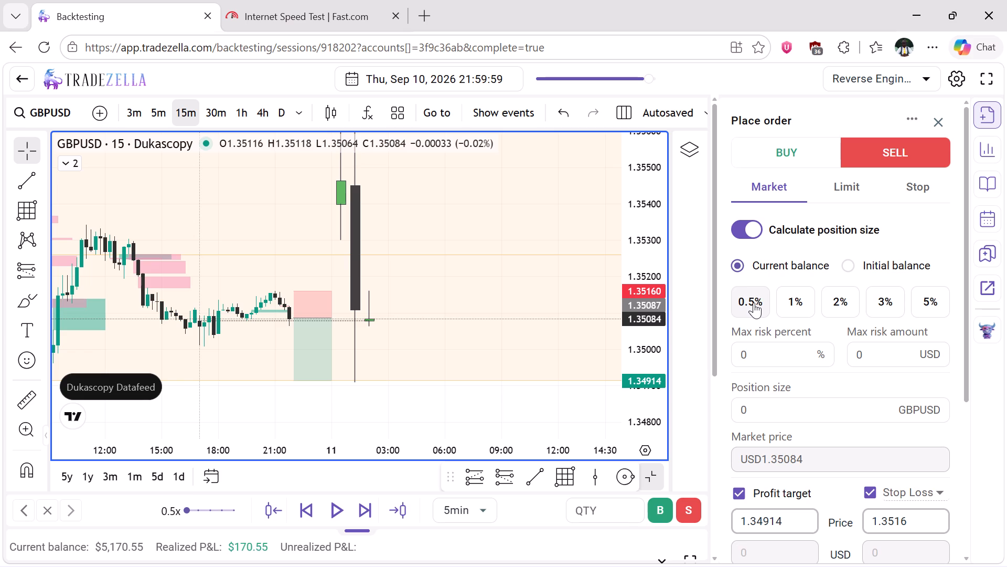
left_click(795, 298)
scroll(769, 356, "down", 6)
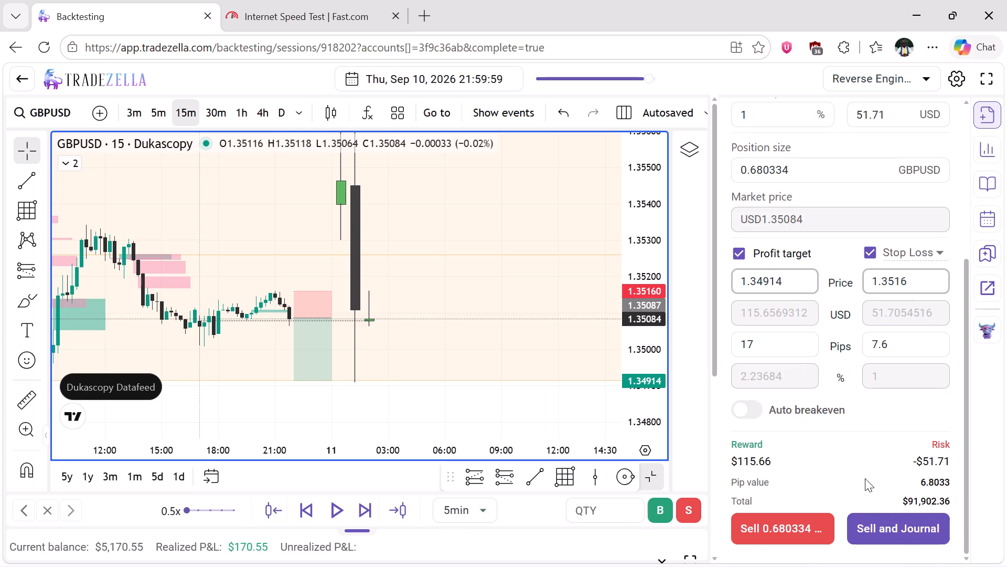
left_click(894, 523)
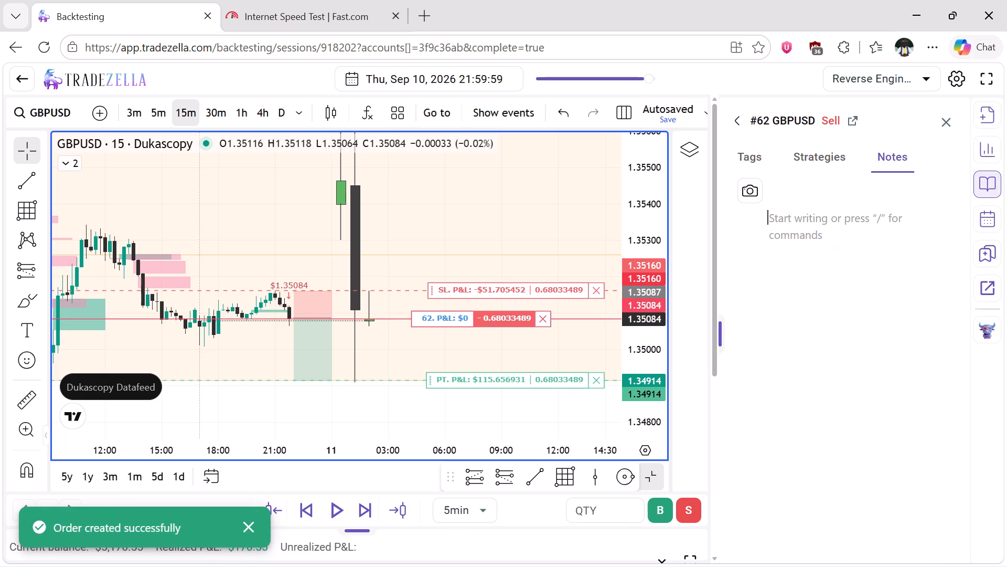
Add a chart snapshot to the GBPUSD sell trade's notes and close the journal.
left_click(756, 196)
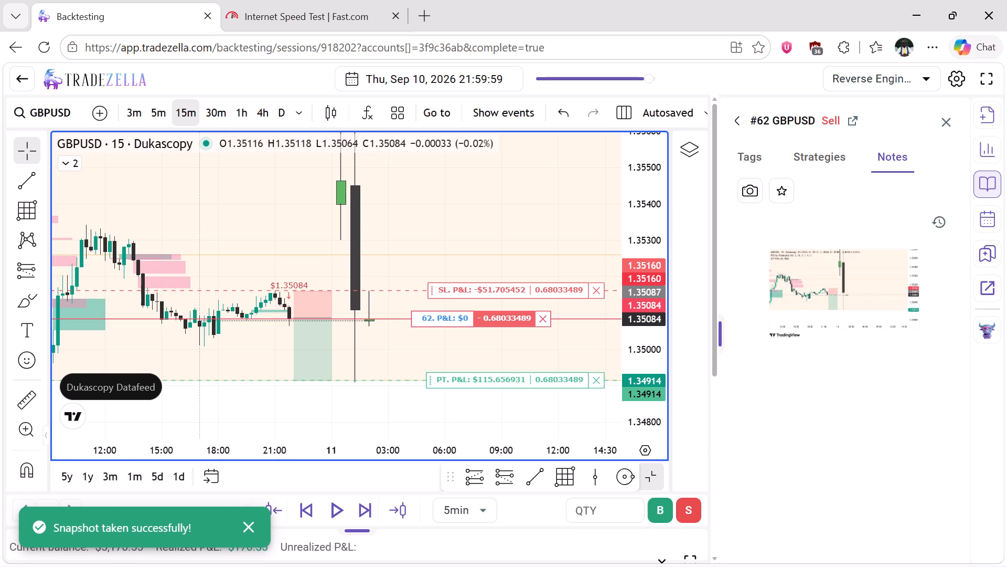
left_click(945, 125)
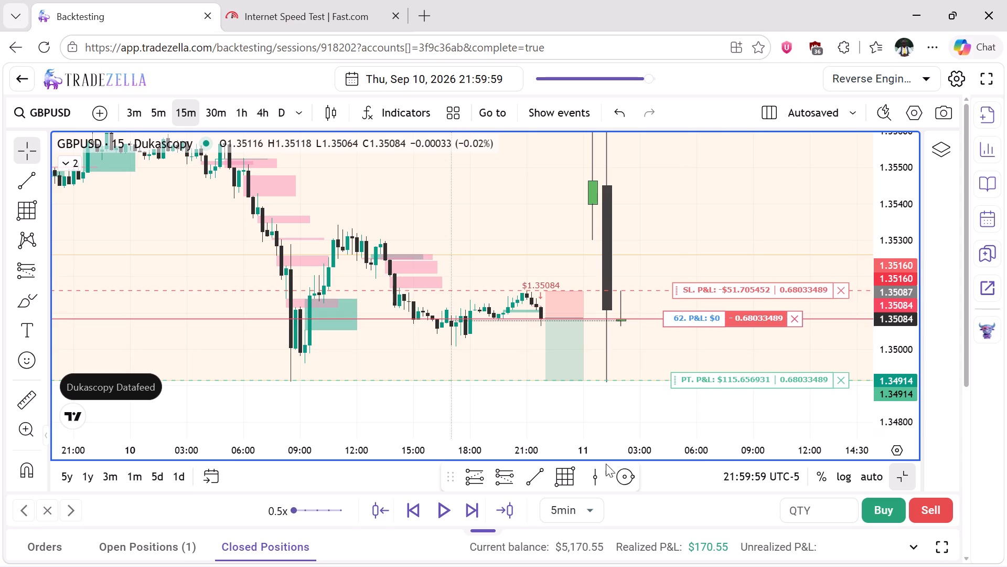
Advance the GBPUSD replay in 5-minute candles to Sep 10, 22:59:59, while tracking the open sell position.
left_click(469, 505)
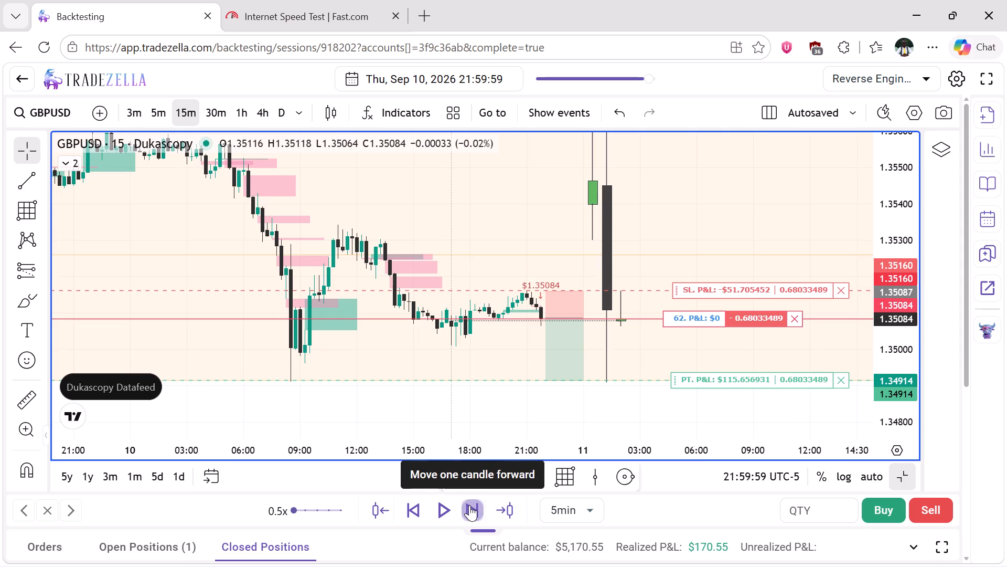
left_click(469, 505)
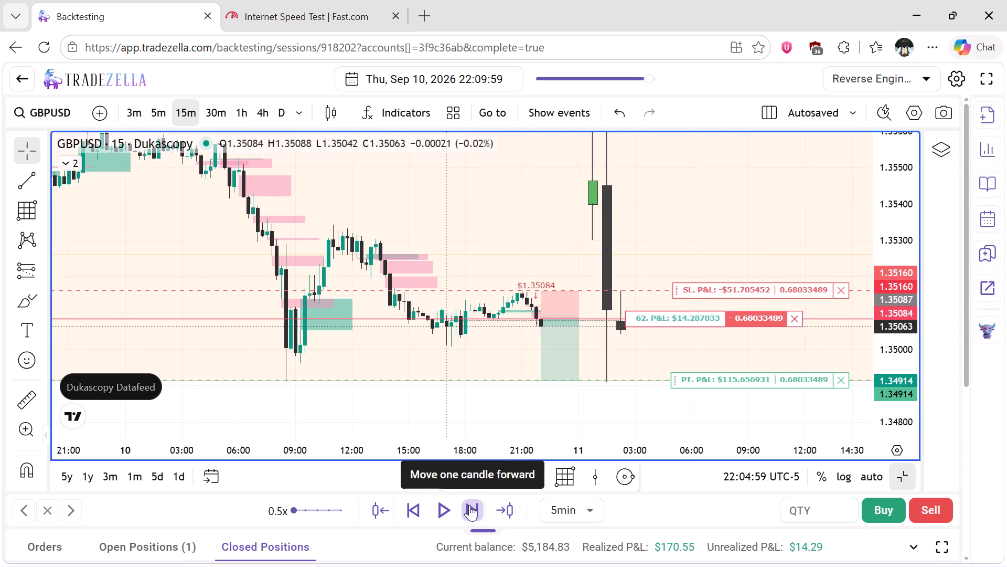
left_click(469, 505)
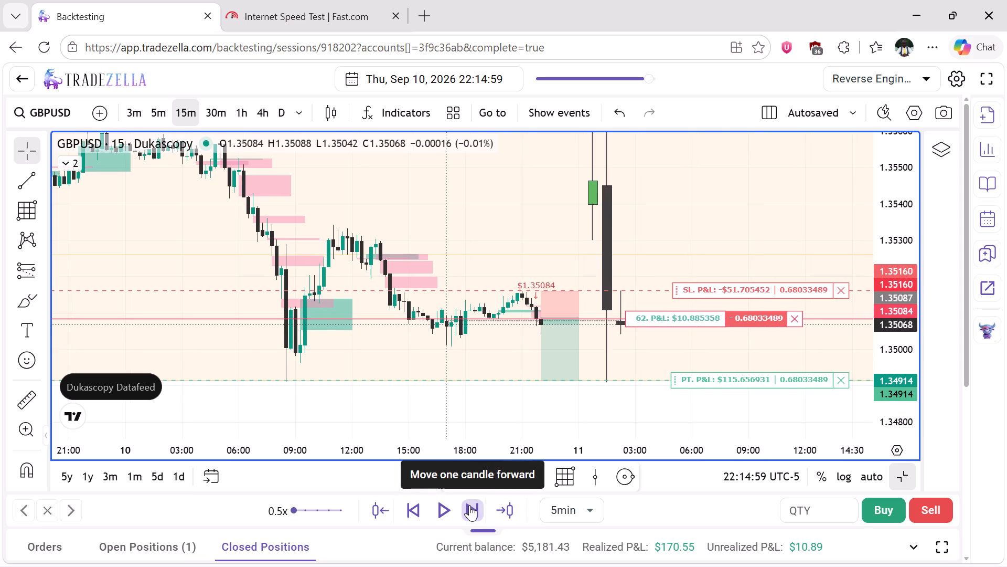
left_click(469, 505)
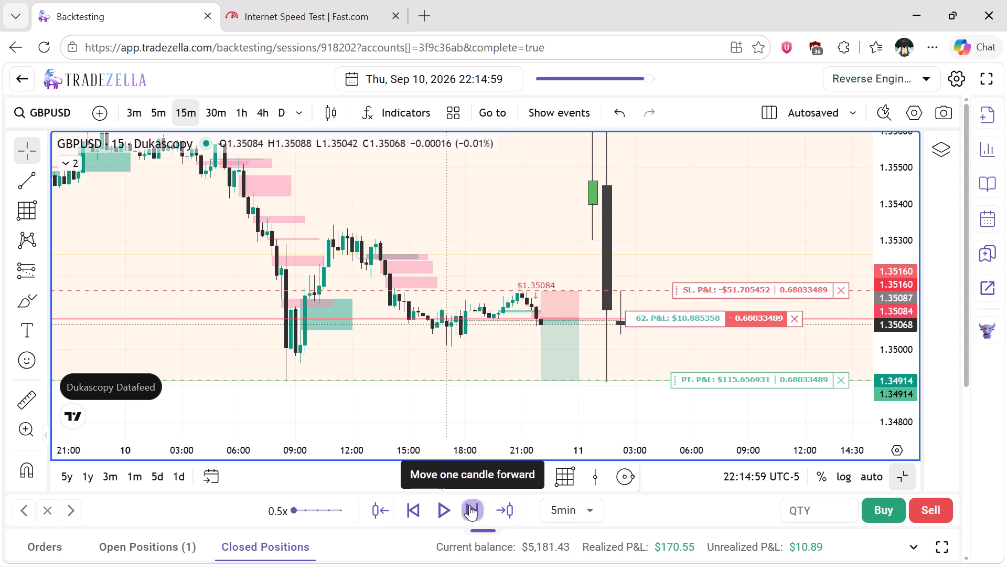
left_click(469, 505)
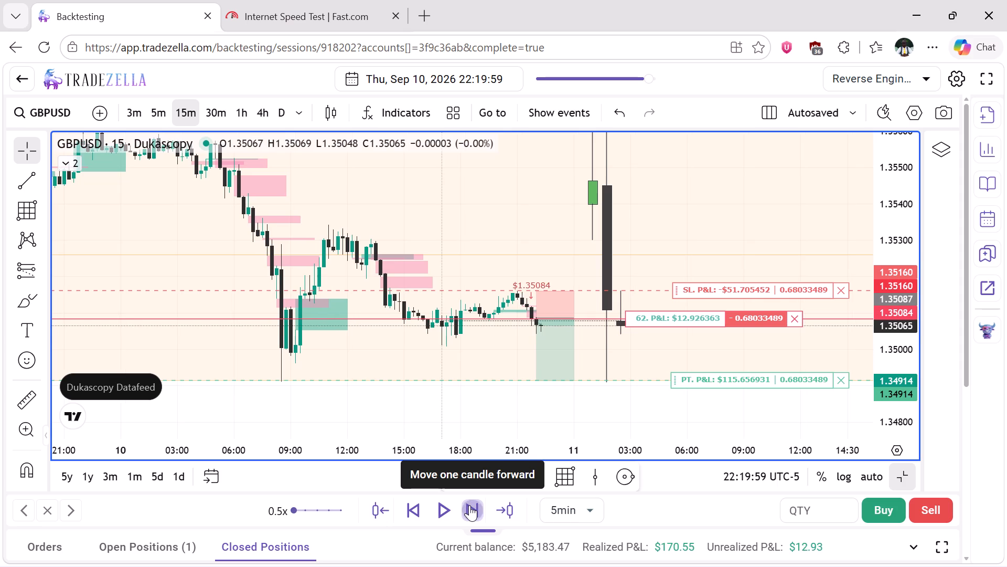
left_click(469, 505)
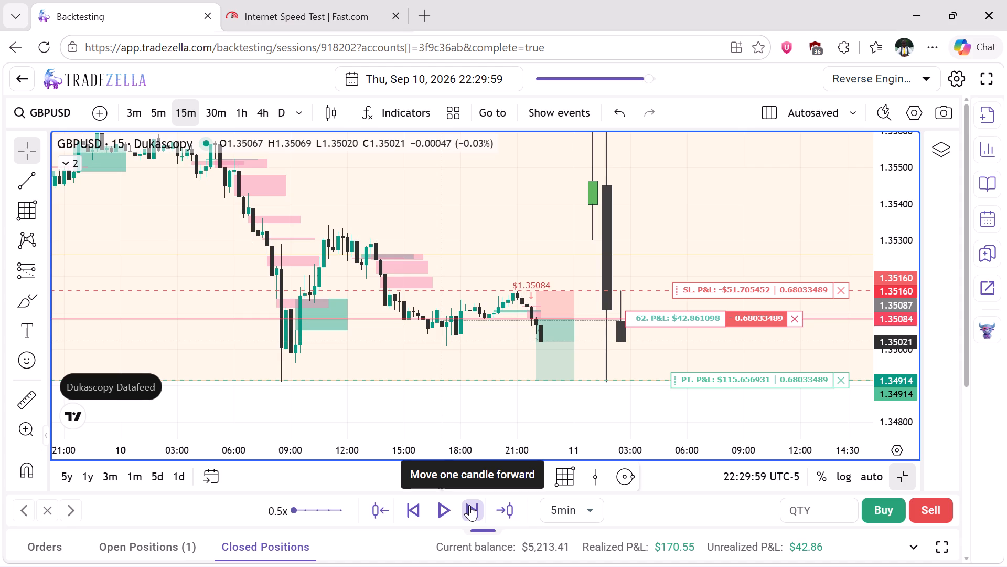
left_click(469, 505)
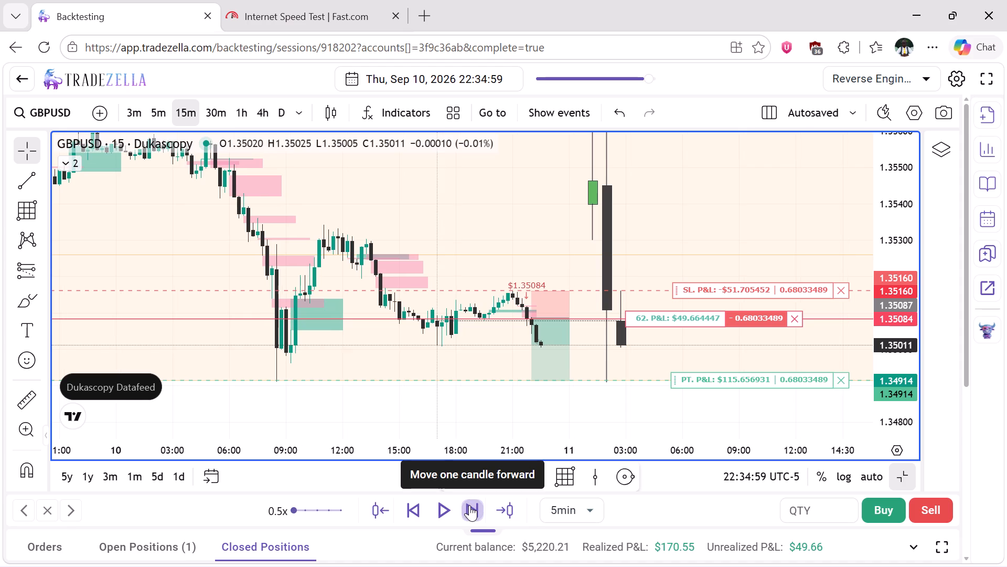
left_click(469, 505)
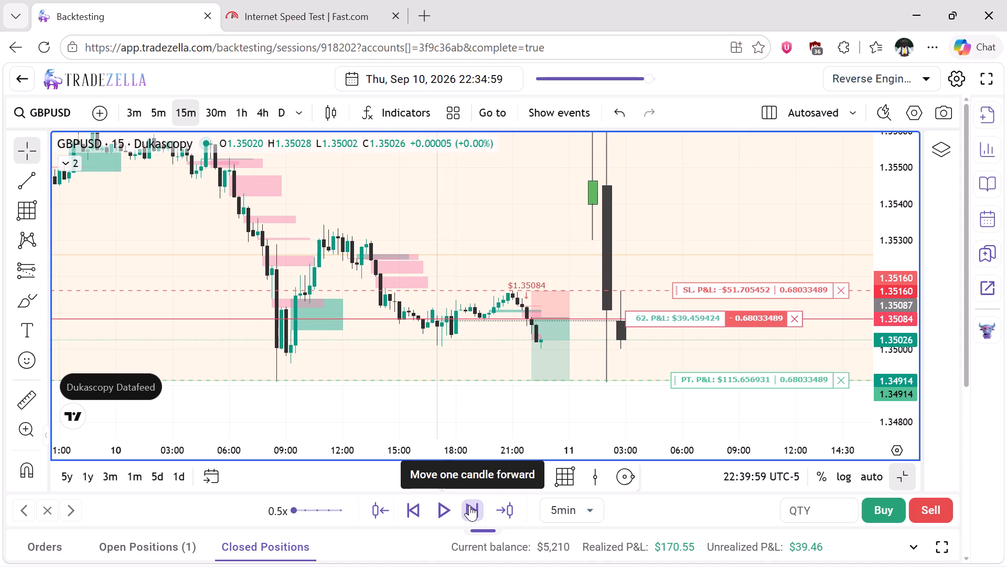
left_click(469, 505)
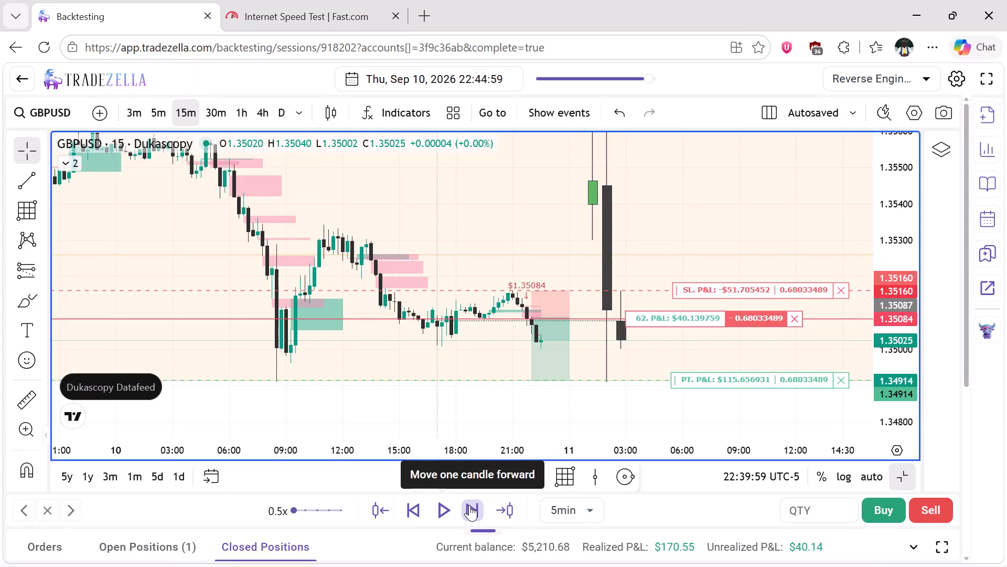
left_click(469, 505)
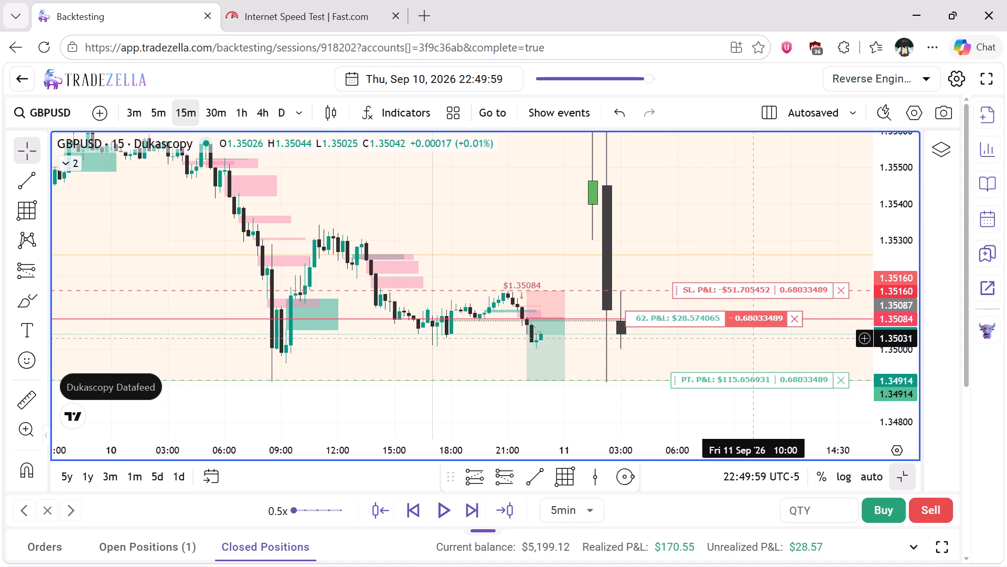
left_click(470, 509)
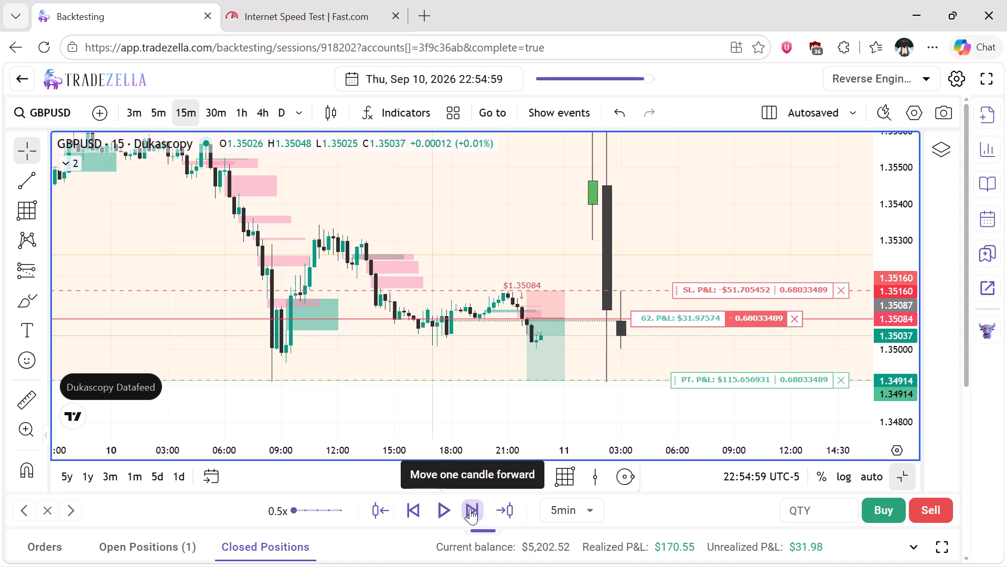
left_click(470, 509)
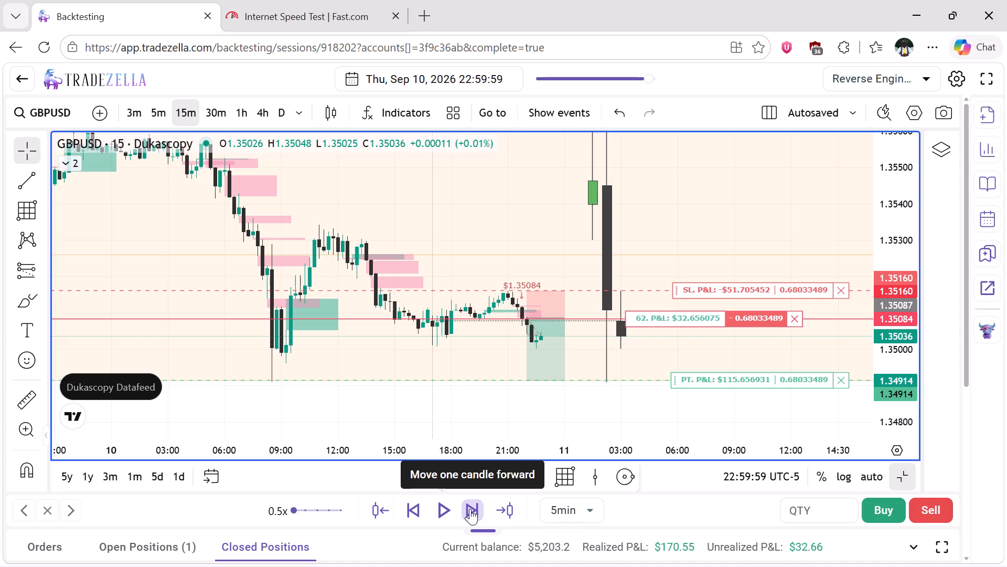
Continue the GBPUSD replay in 5-minute candles to Sep 10, 23:39:59, as price moves toward the sell target.
left_click(470, 509)
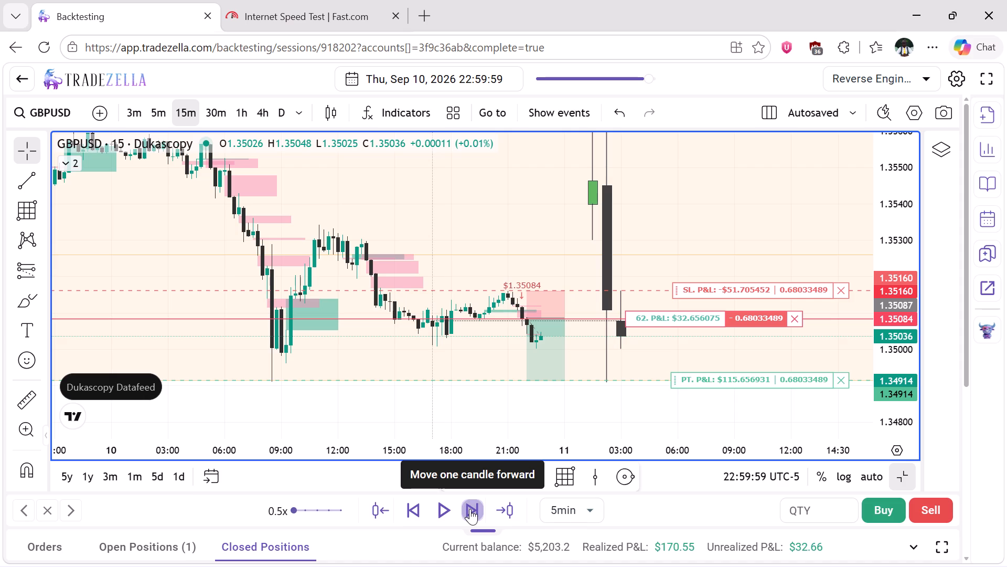
left_click(470, 509)
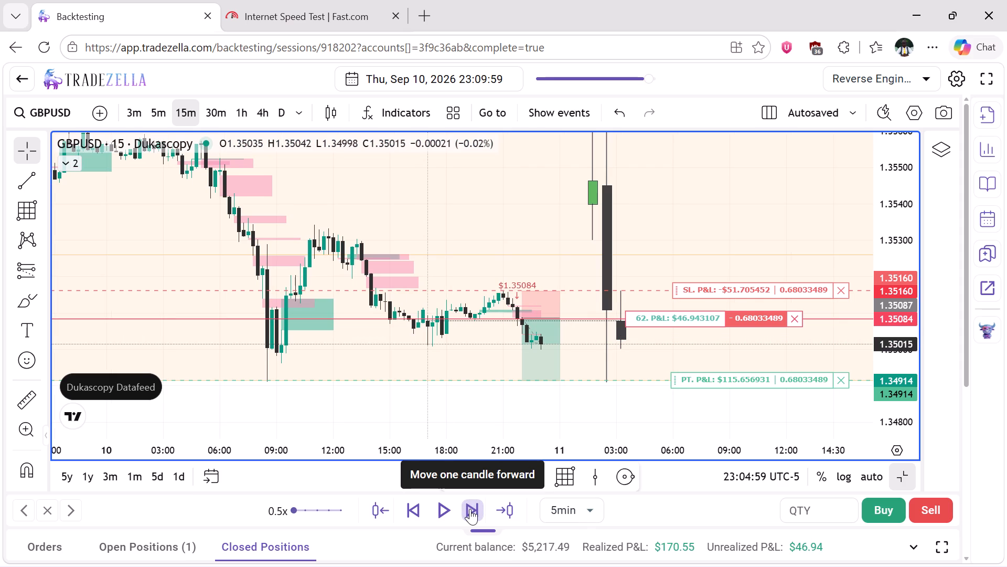
left_click(470, 509)
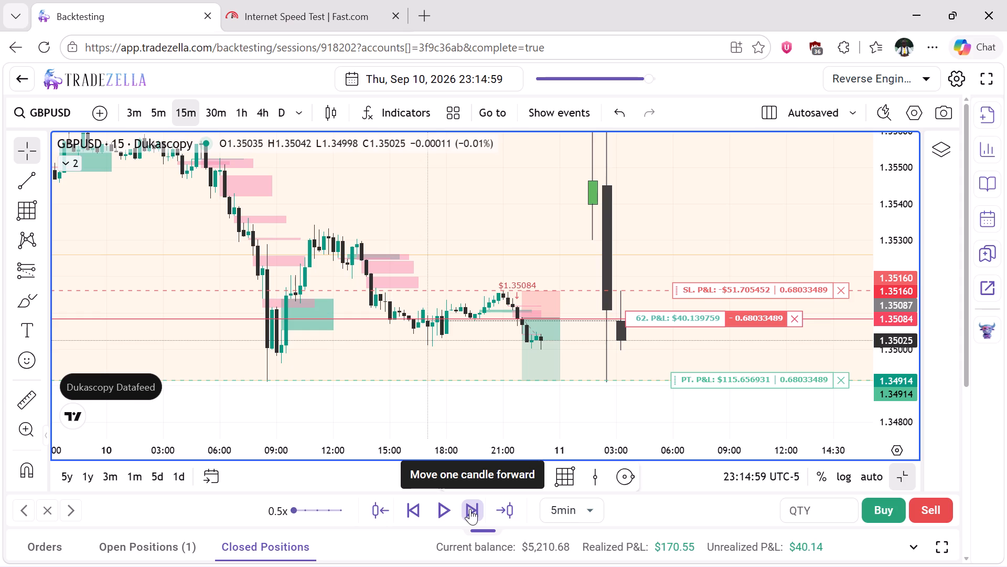
left_click(470, 509)
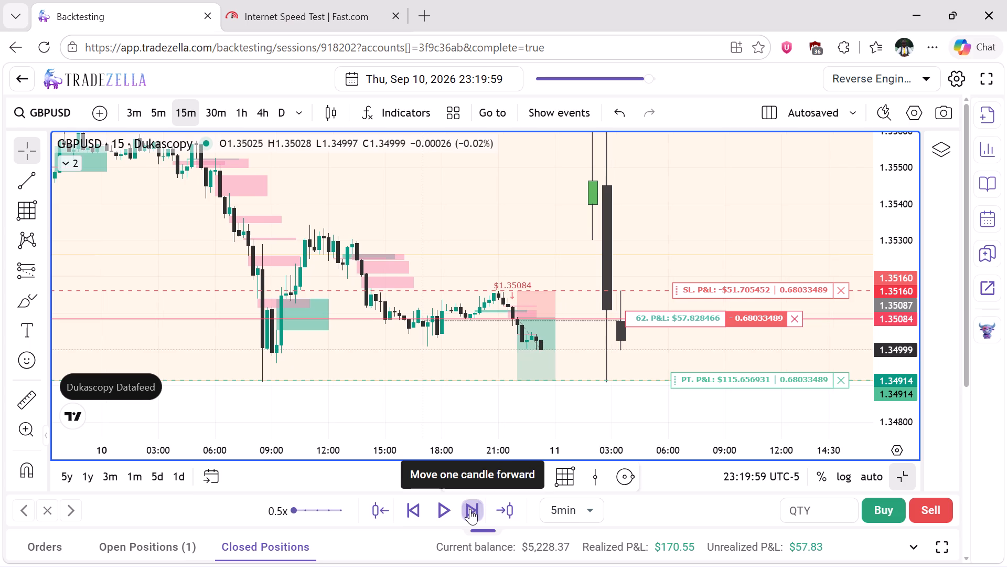
left_click(470, 509)
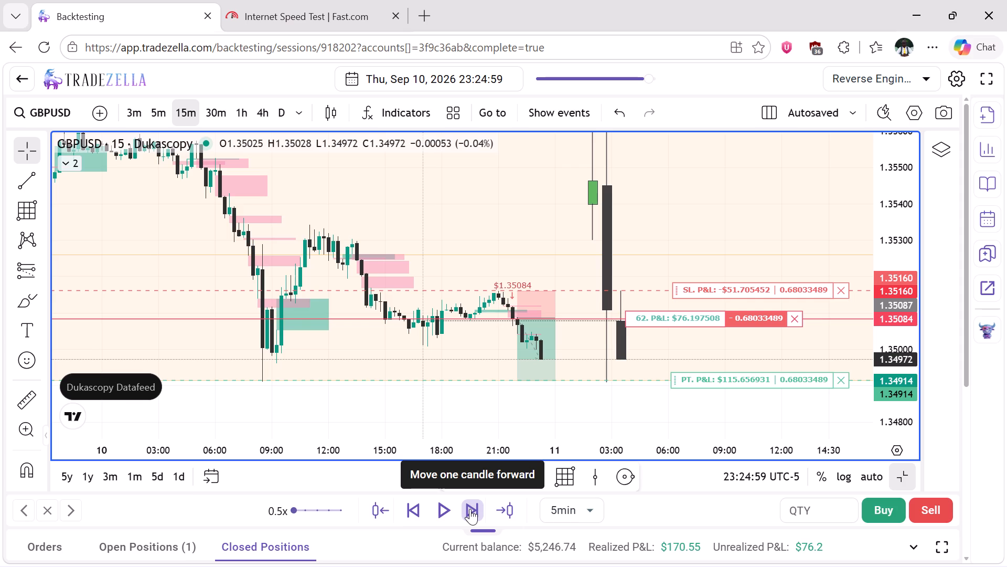
left_click(470, 509)
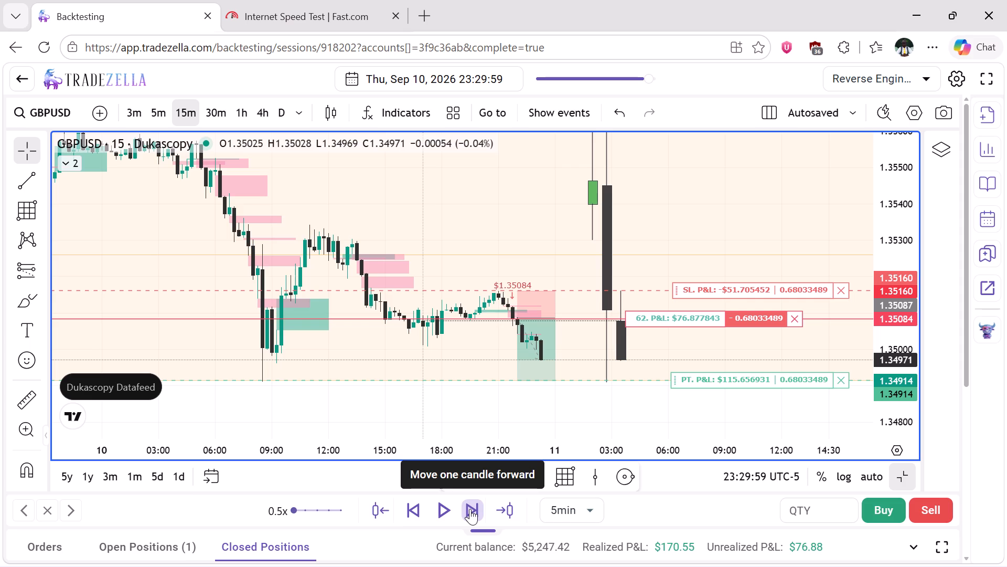
left_click(470, 509)
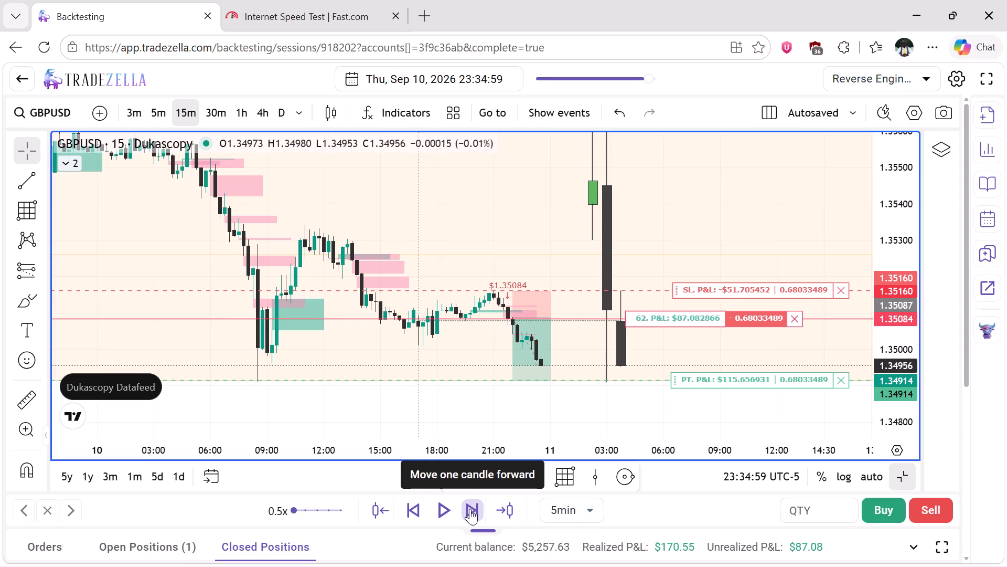
left_click(470, 509)
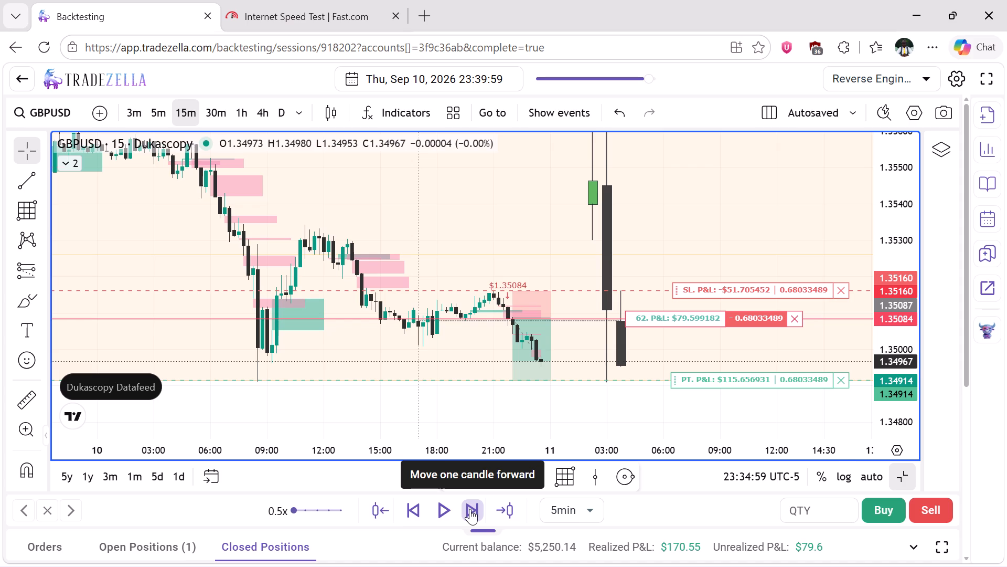
Partially close the open GBPUSD sell position by 75%, a quantity of 0.5102511675.
left_click(797, 320)
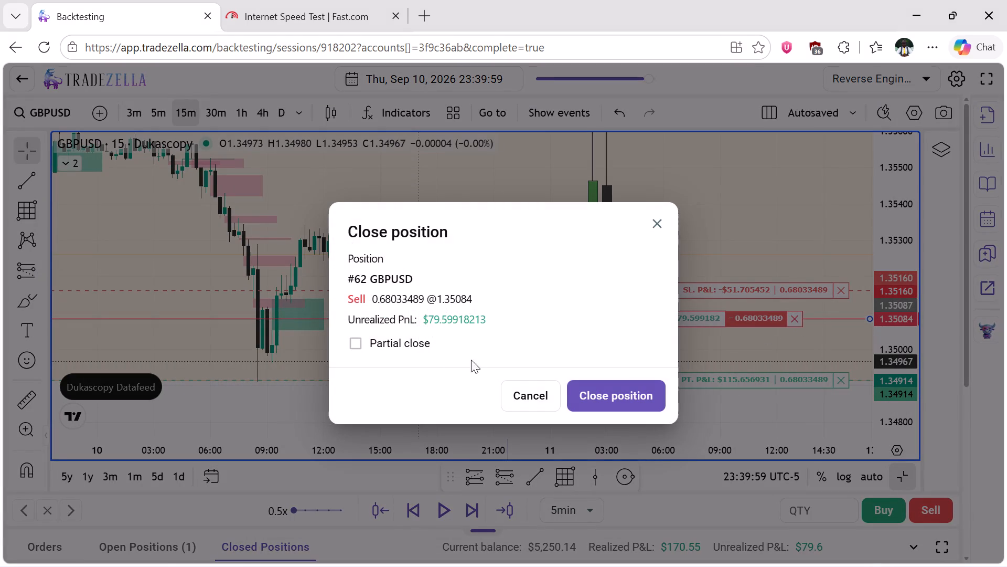
left_click(355, 340)
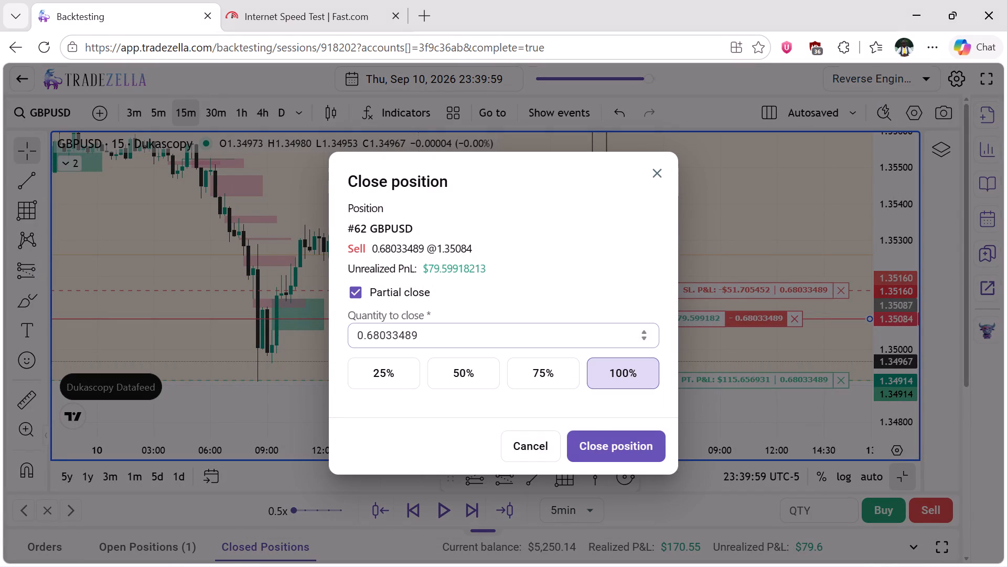
left_click(529, 372)
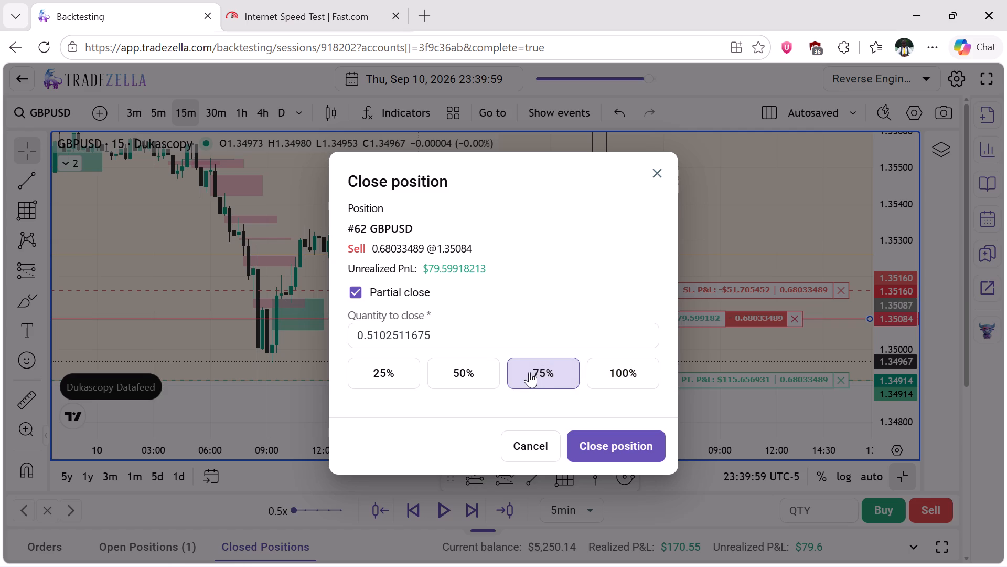
left_click(608, 442)
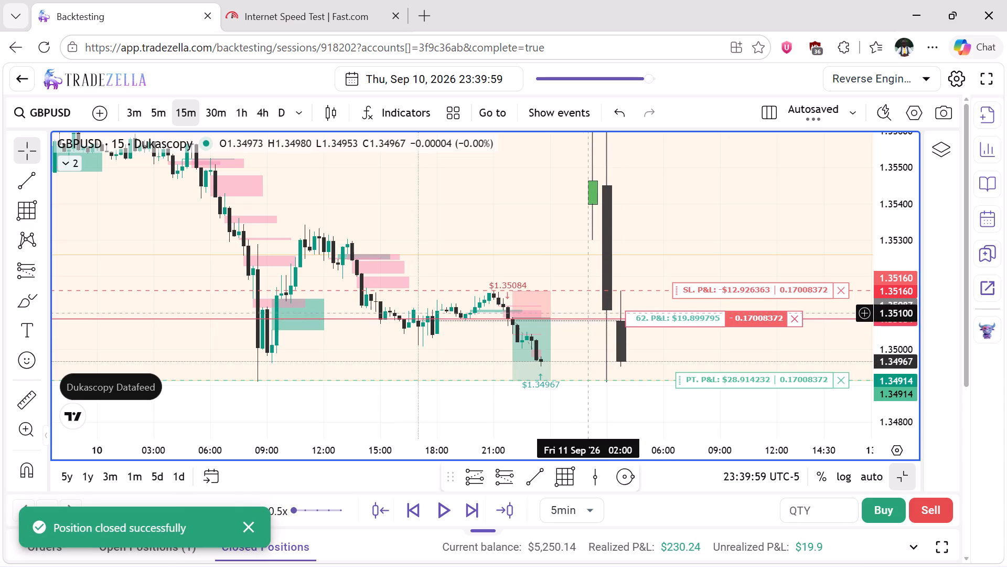
Advance the GBPUSD replay in 5-minute candles to Sep 10, 23:54:59.
left_click(472, 502)
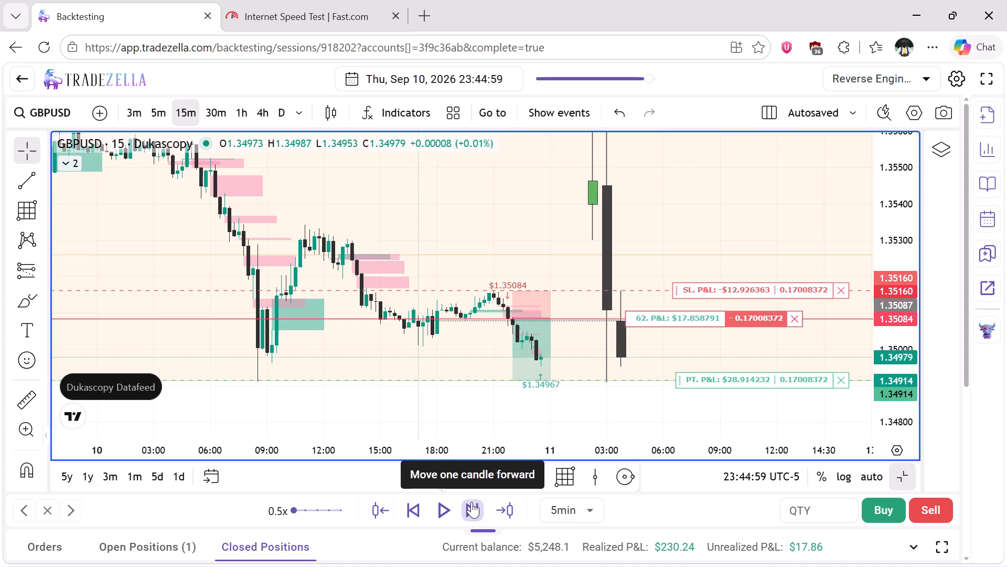
left_click(472, 502)
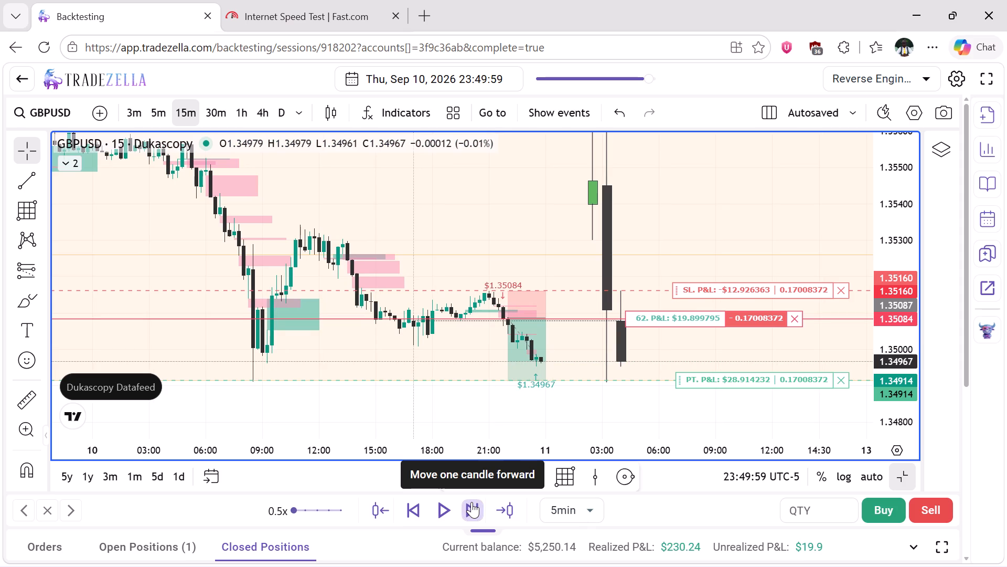
left_click(472, 502)
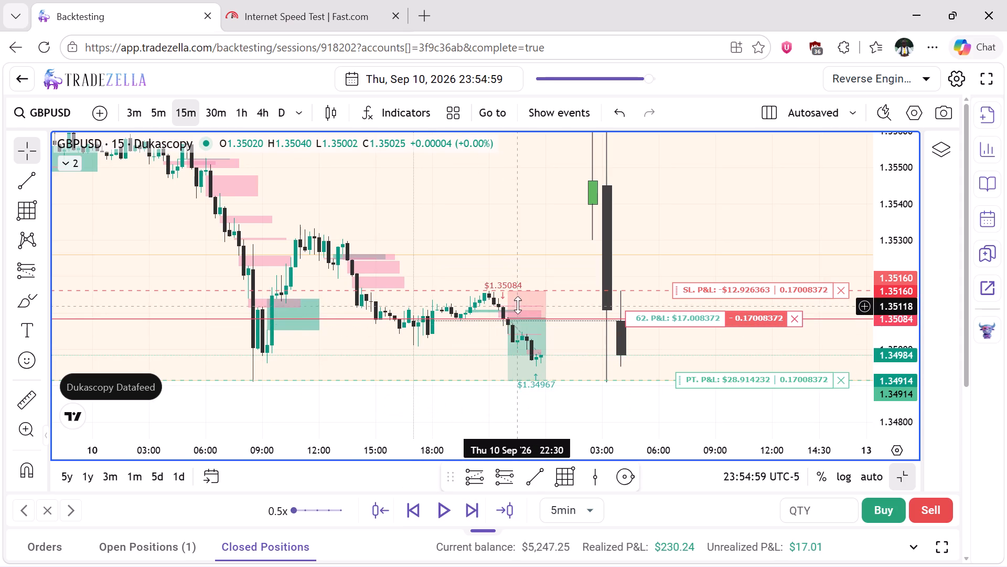
Move the remaining GBPUSD sell position's stop loss down to 1.35066, just below its entry price, and close the trade journal.
left_click(508, 292)
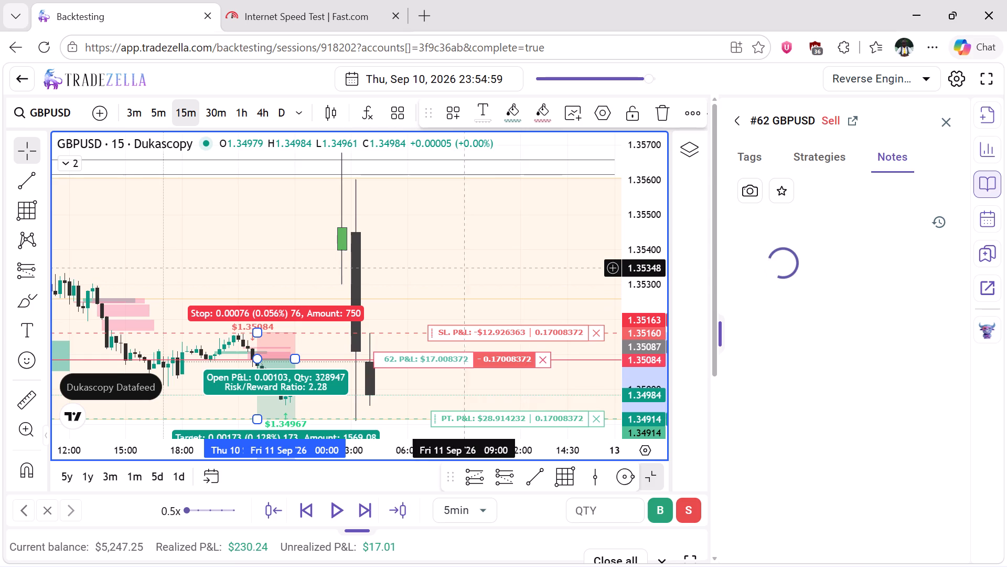
left_click(444, 265)
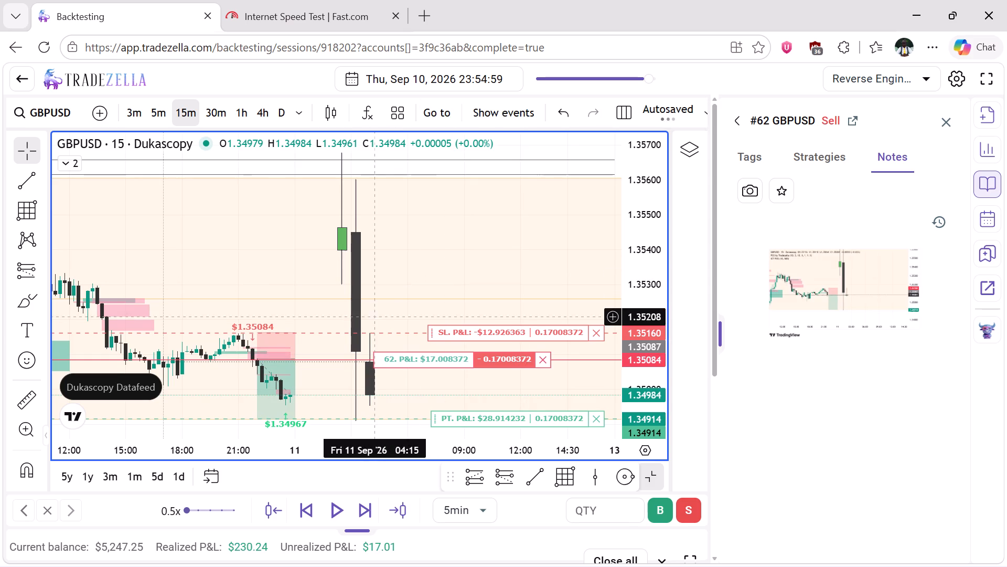
left_click_drag(456, 330, 456, 337)
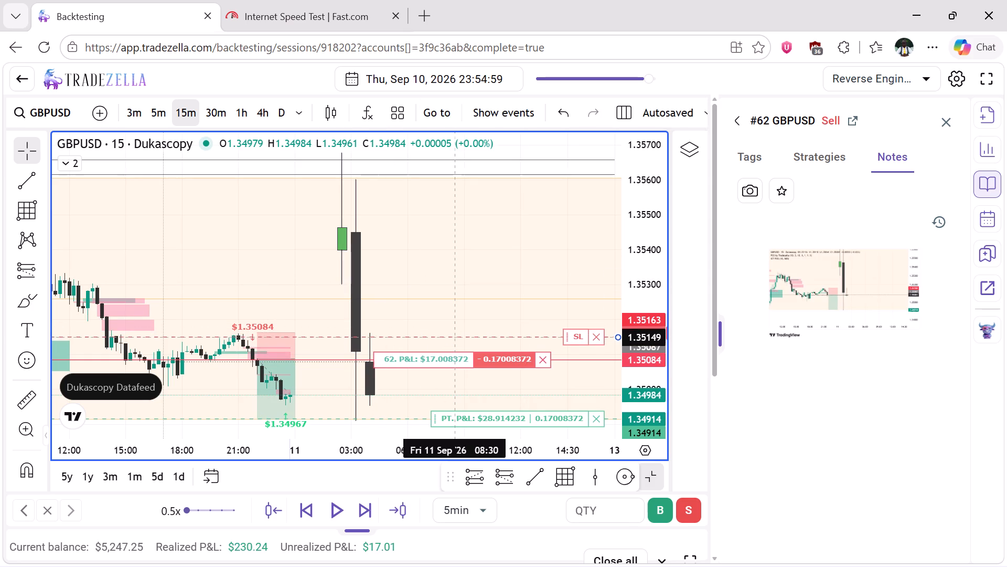
left_click_drag(456, 337, 456, 360)
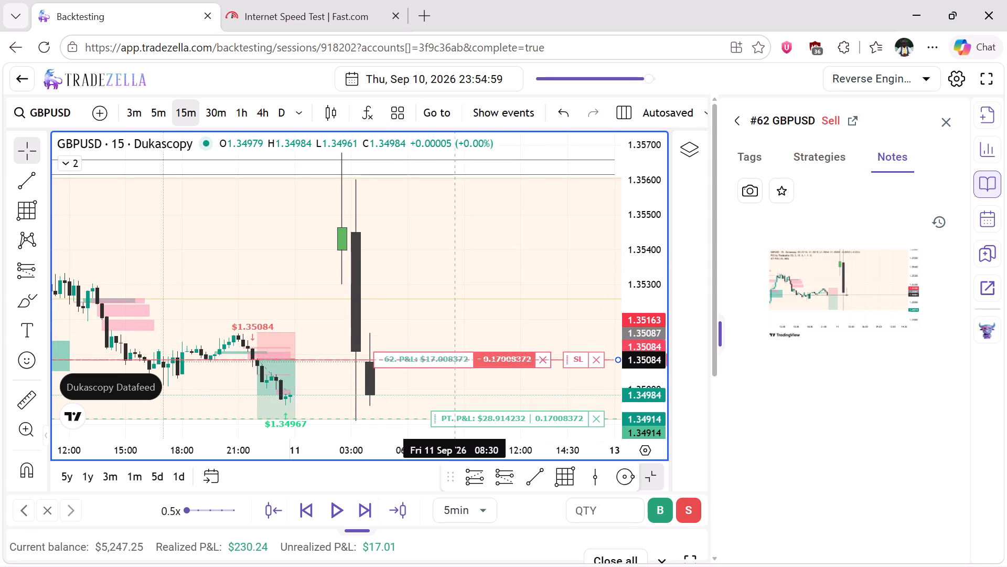
left_click_drag(456, 360, 457, 366)
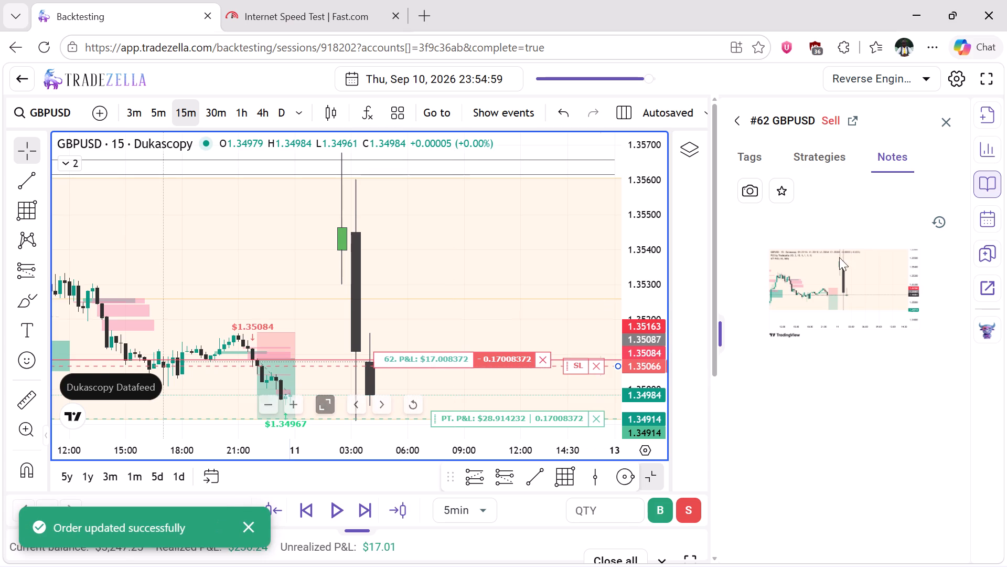
left_click(945, 127)
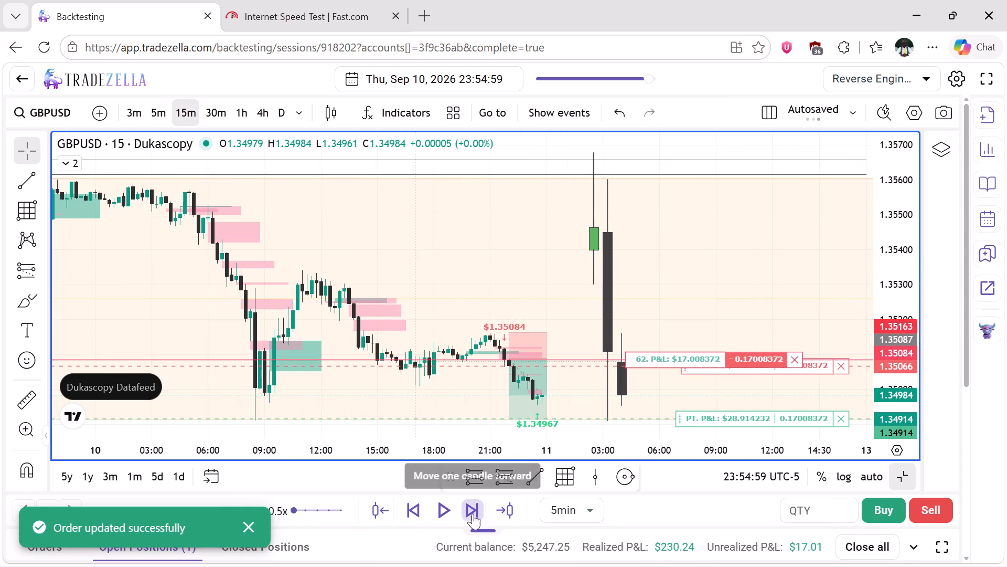
Advance the GBPUSD replay in 5-minute candles to Sep 11, 00:24:59 to play out the remaining sell position.
left_click(468, 512)
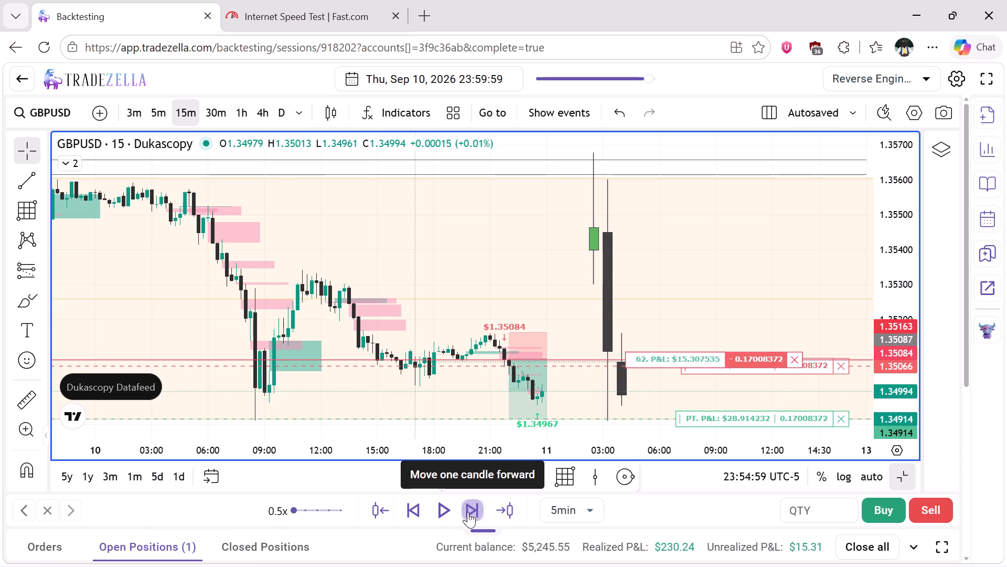
left_click(468, 512)
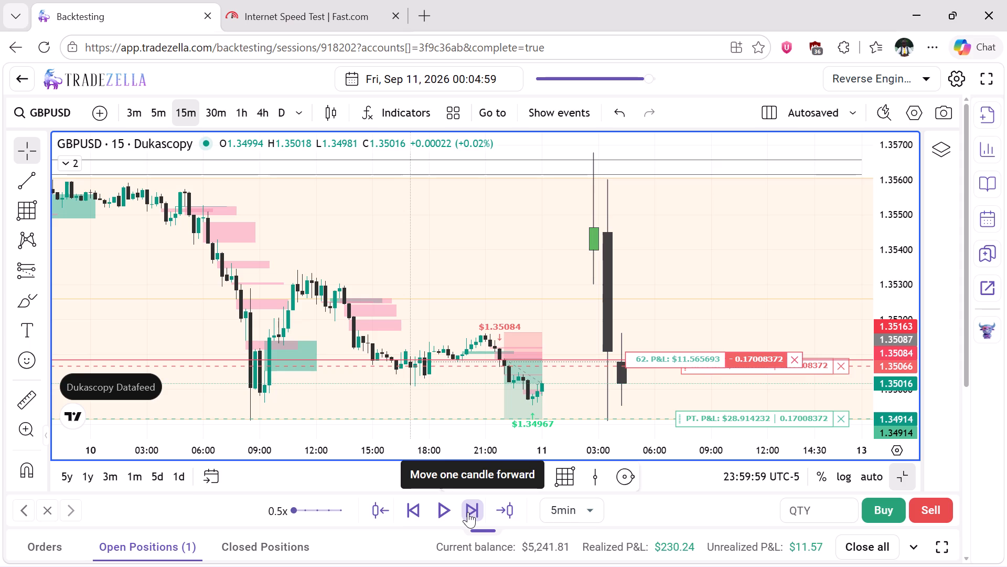
left_click(468, 512)
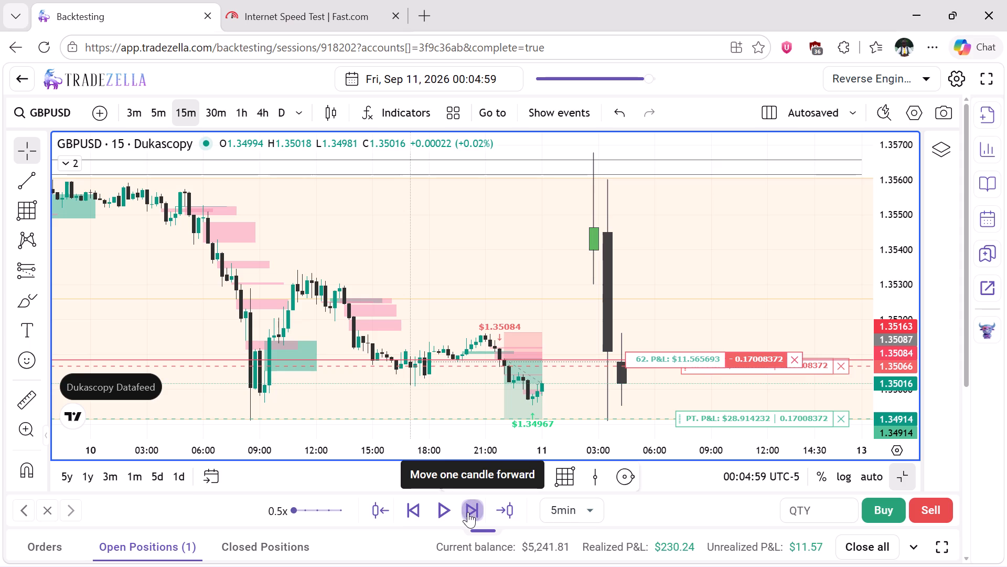
left_click(468, 512)
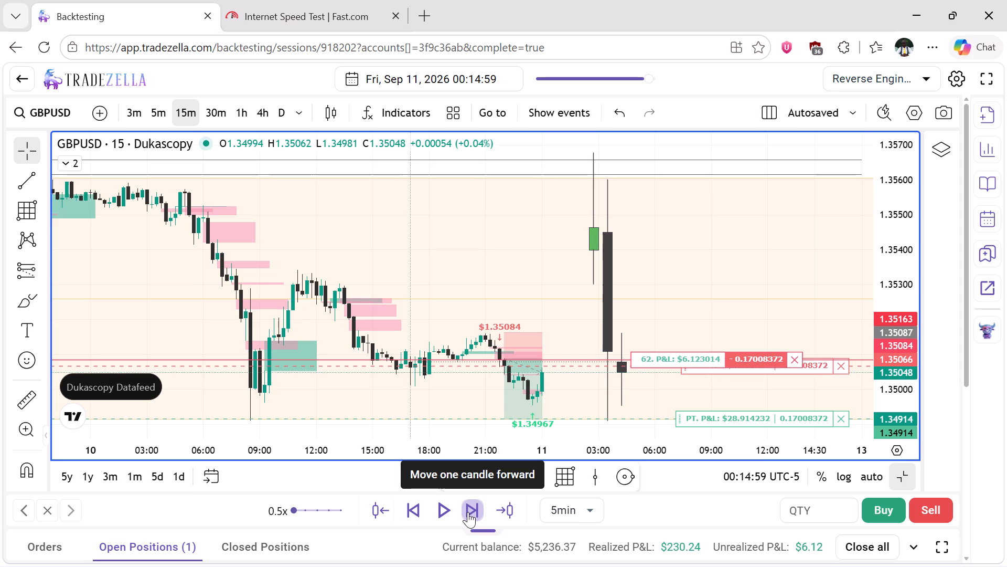
left_click(468, 512)
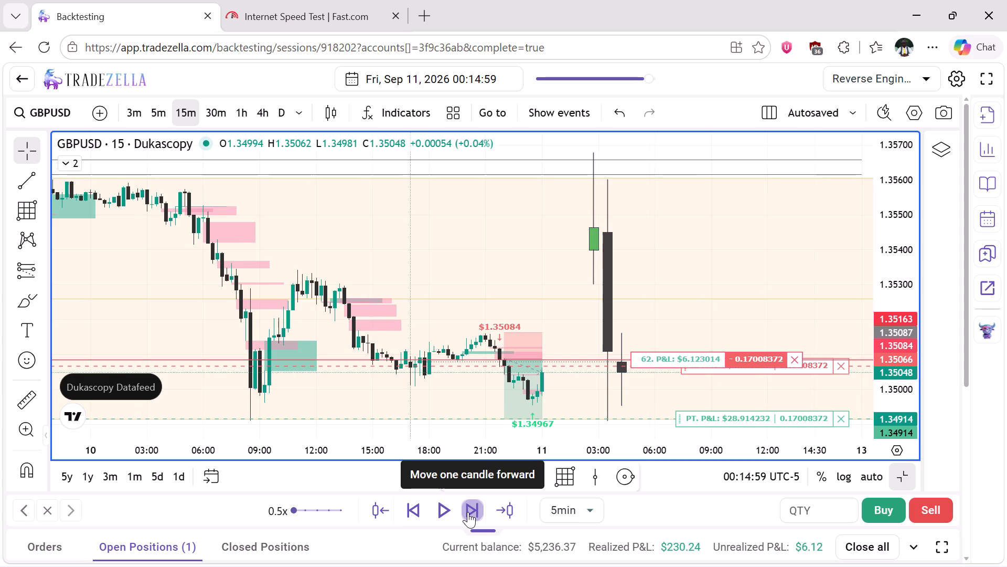
left_click(468, 512)
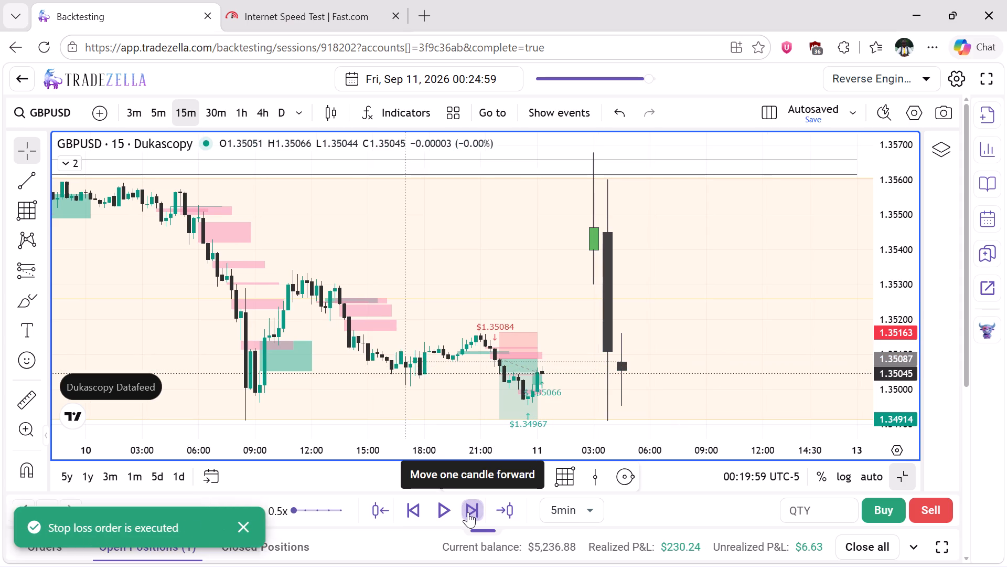
Continue the GBPUSD replay in 5-minute candles to Sep 11, 01:04:59.
left_click(468, 512)
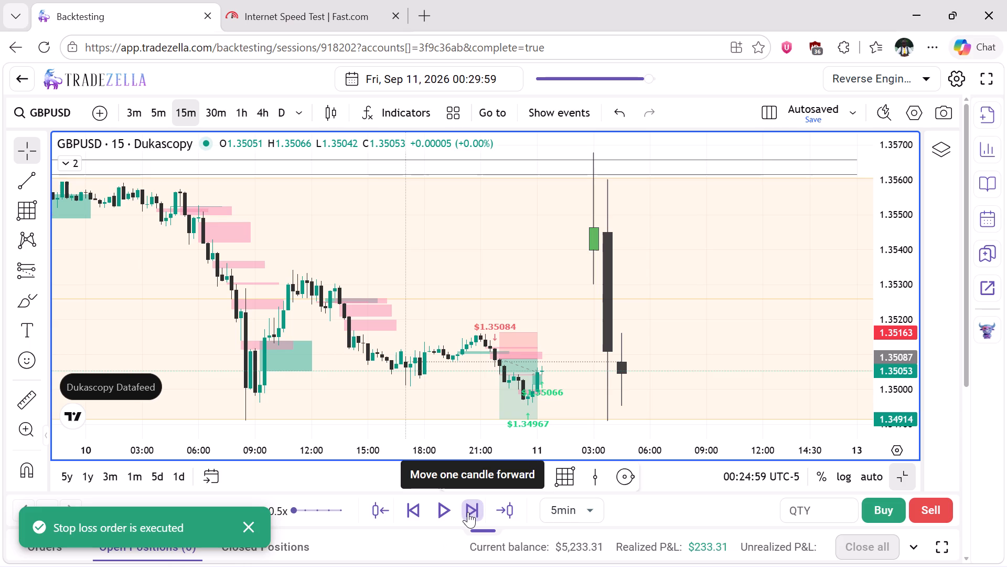
left_click(468, 512)
left_click(468, 512)
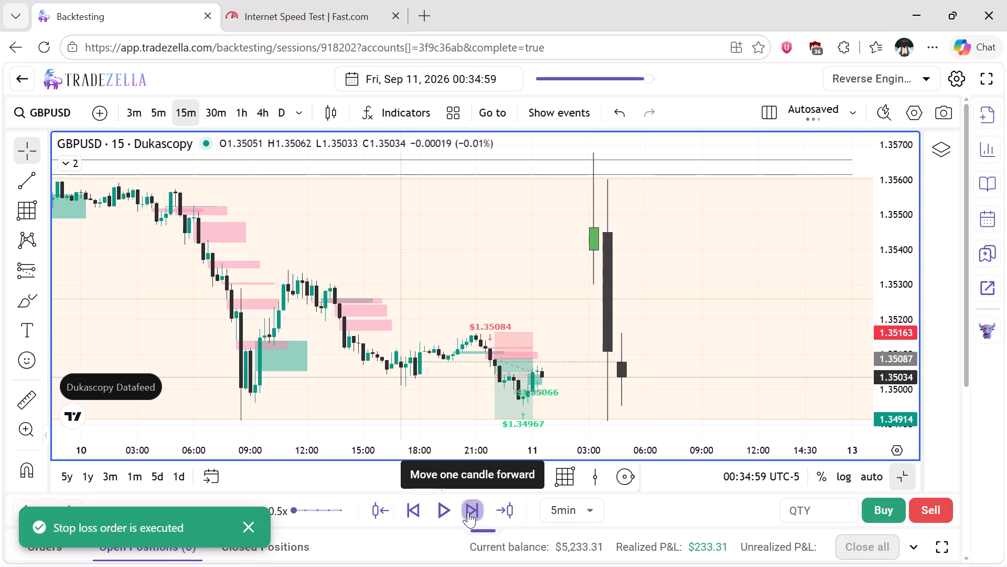
left_click(468, 512)
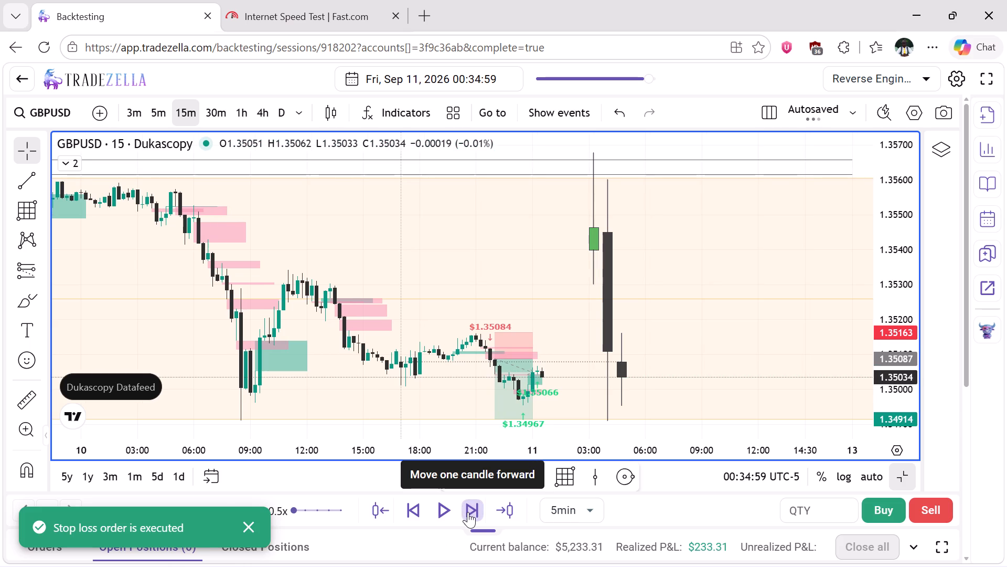
left_click(468, 512)
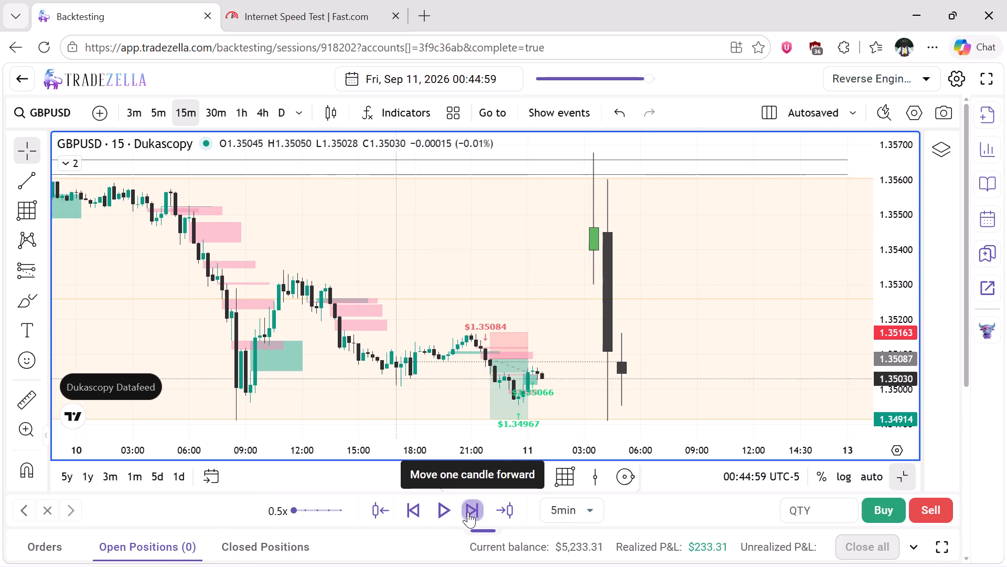
left_click(468, 512)
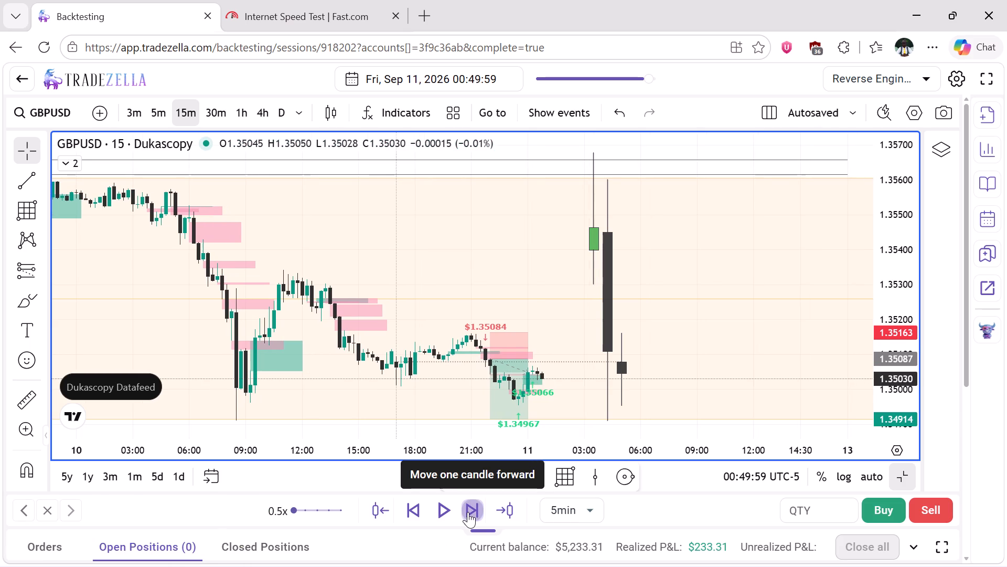
left_click(468, 512)
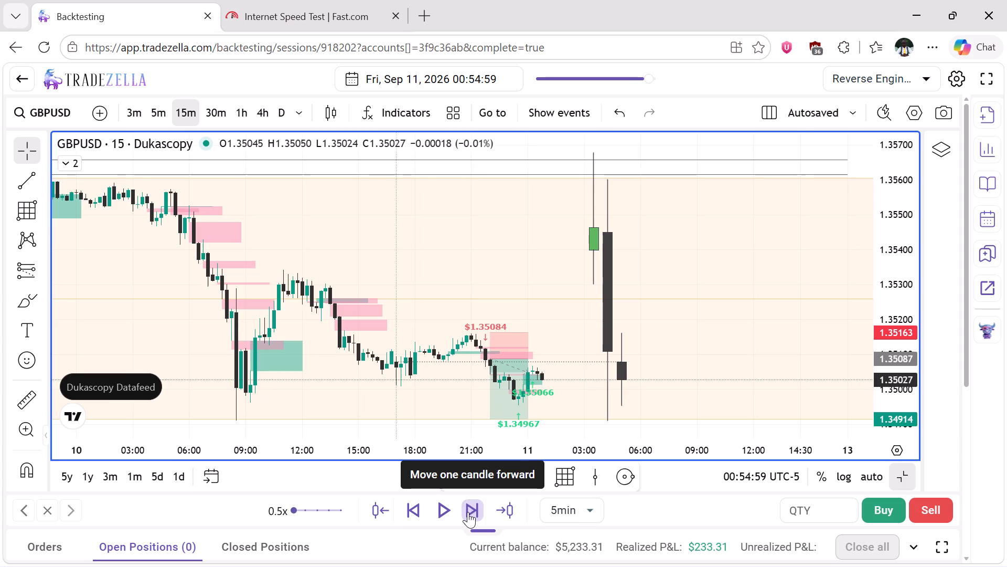
left_click(468, 512)
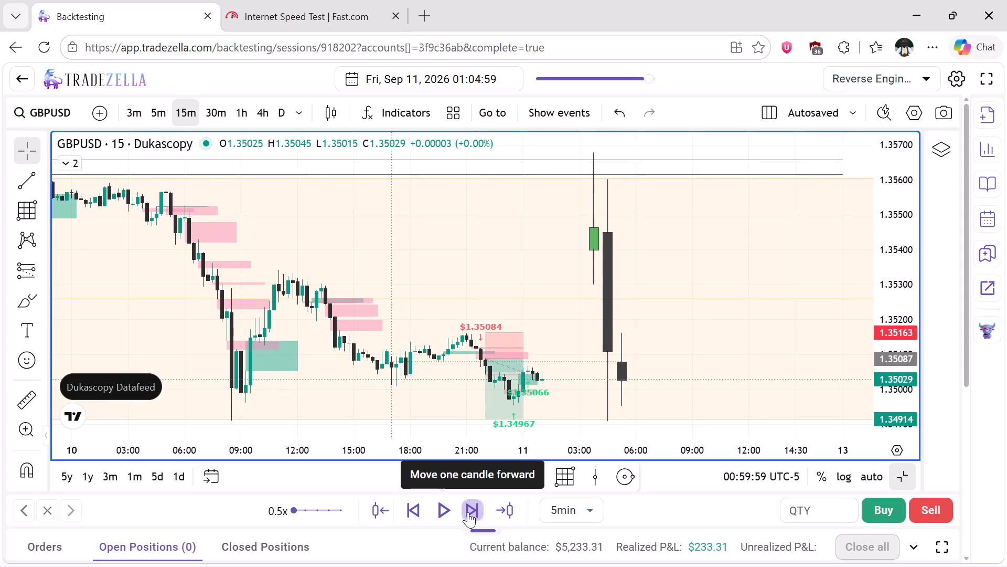
Continue the GBPUSD replay in 5-minute candles to Sep 11, 02:19:59.
left_click(468, 512)
left_click(468, 512)
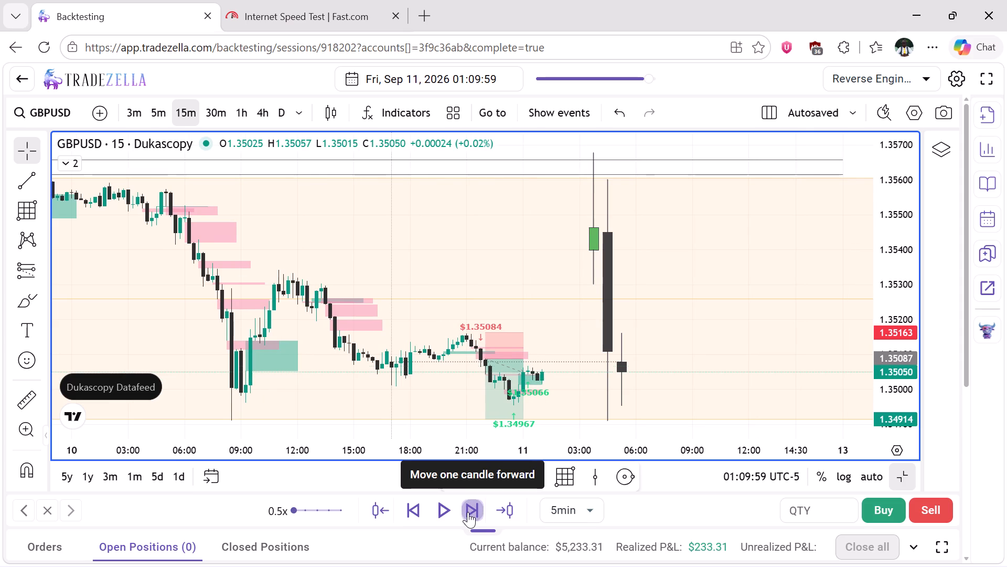
left_click(468, 512)
left_click(468, 512)
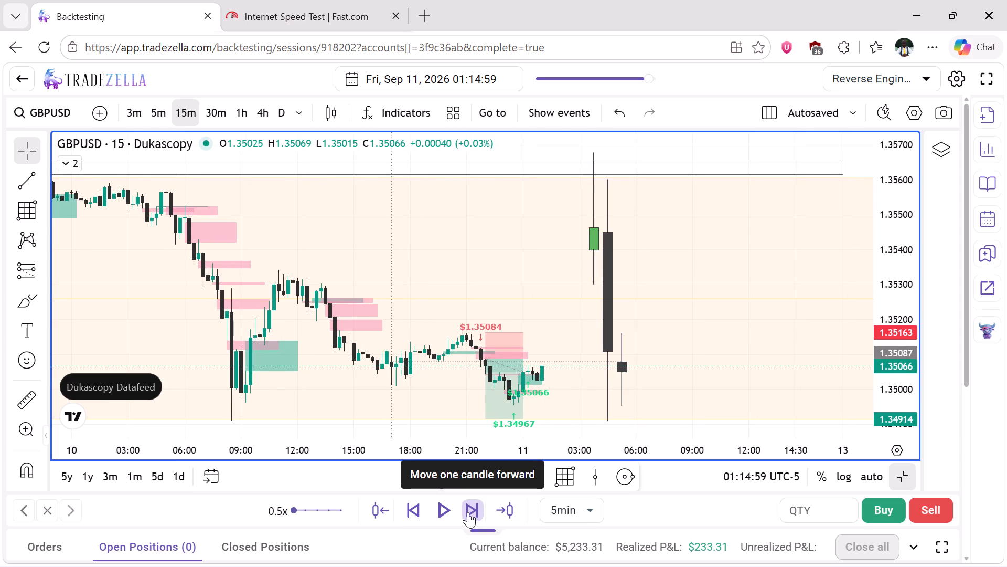
left_click(468, 512)
left_click(468, 512)
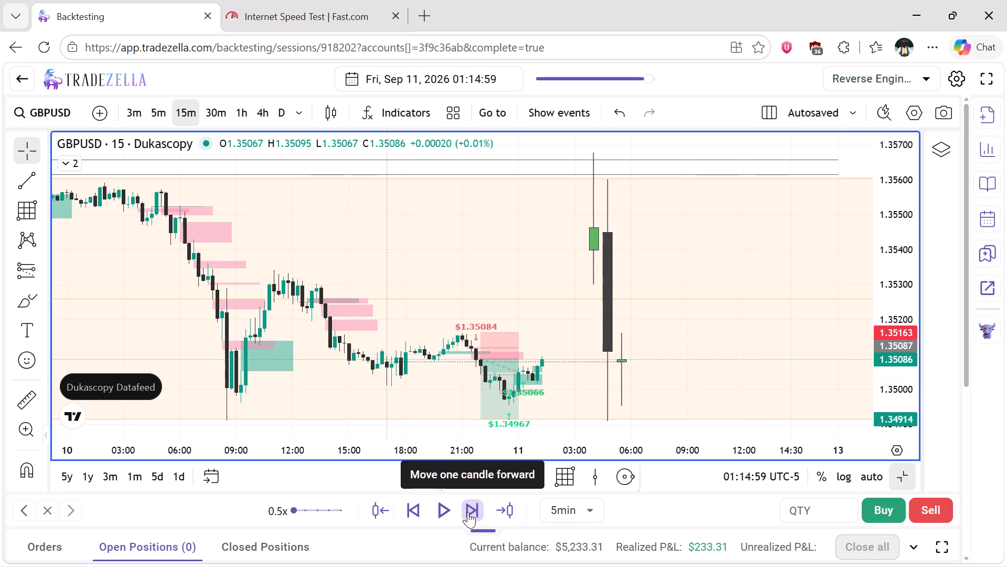
left_click(468, 512)
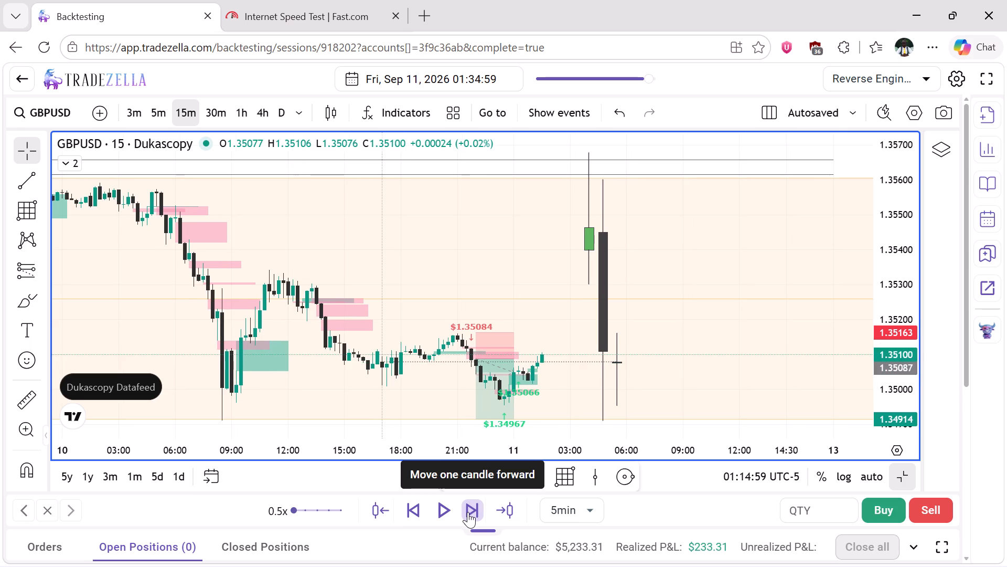
left_click(468, 512)
left_click(468, 512)
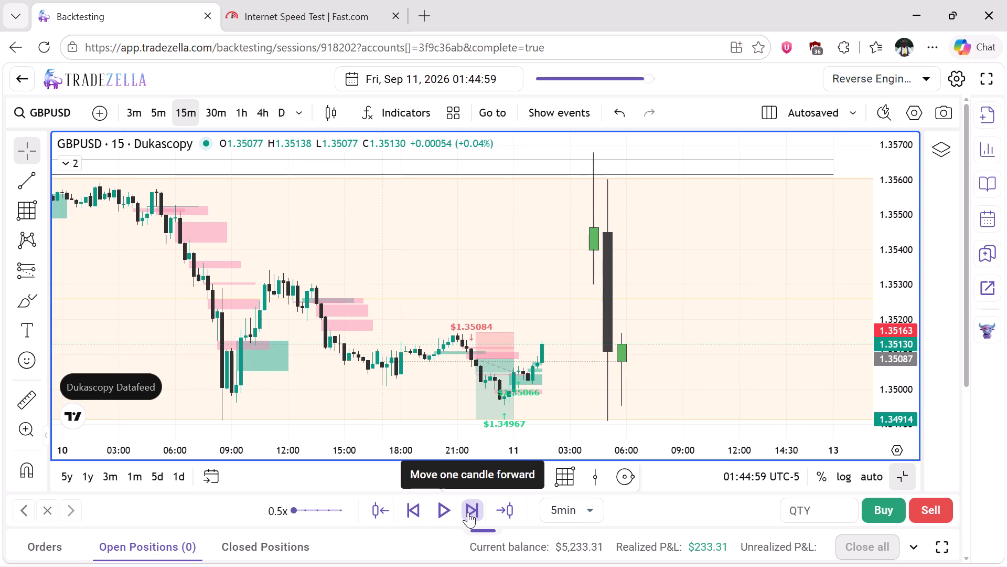
left_click(468, 512)
left_click(468, 512)
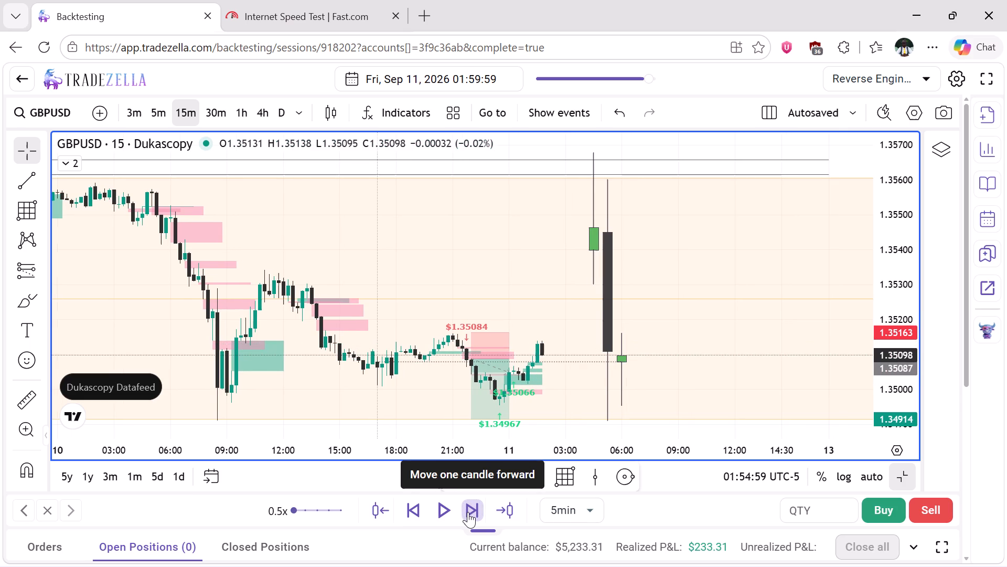
left_click(468, 512)
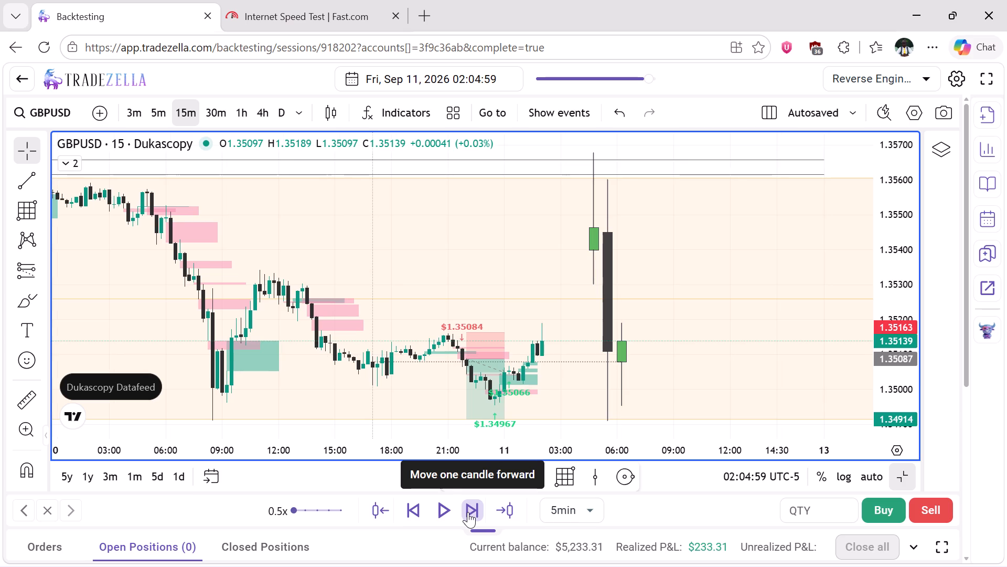
left_click(468, 512)
left_click(468, 512)
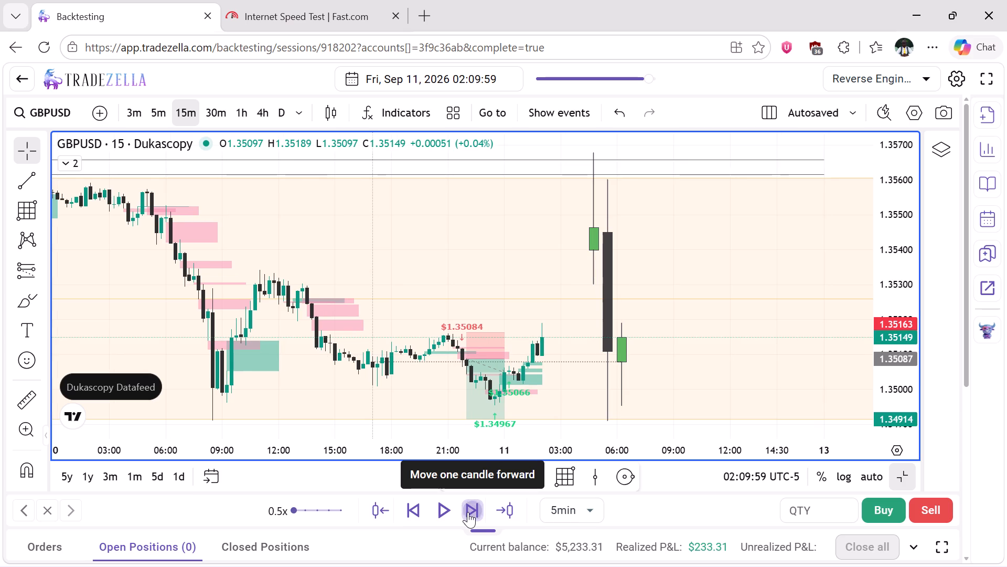
left_click(468, 512)
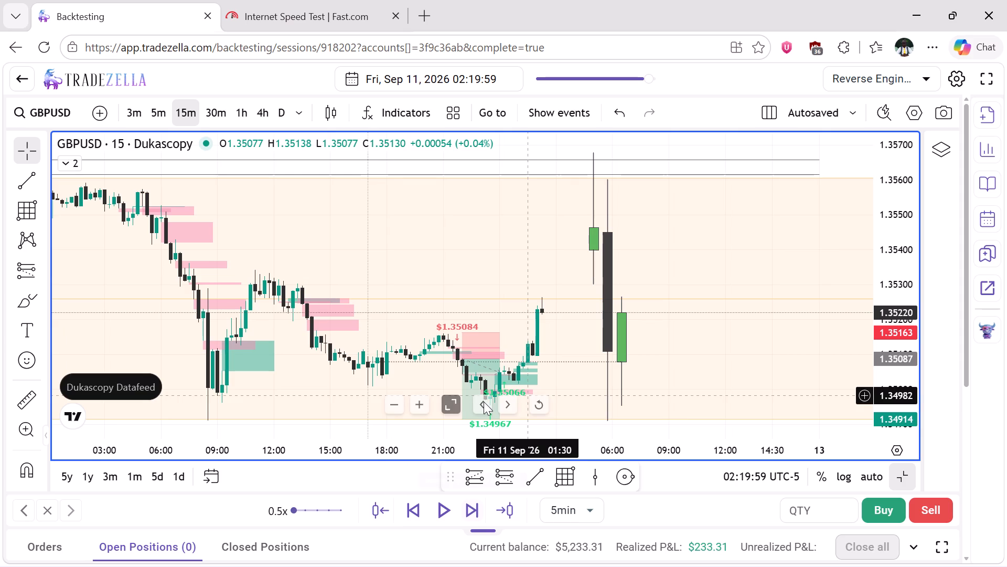
Restore the enlarged GBPUSD chart to the three-chart layout with EURUSD and DXY.
left_click(454, 403)
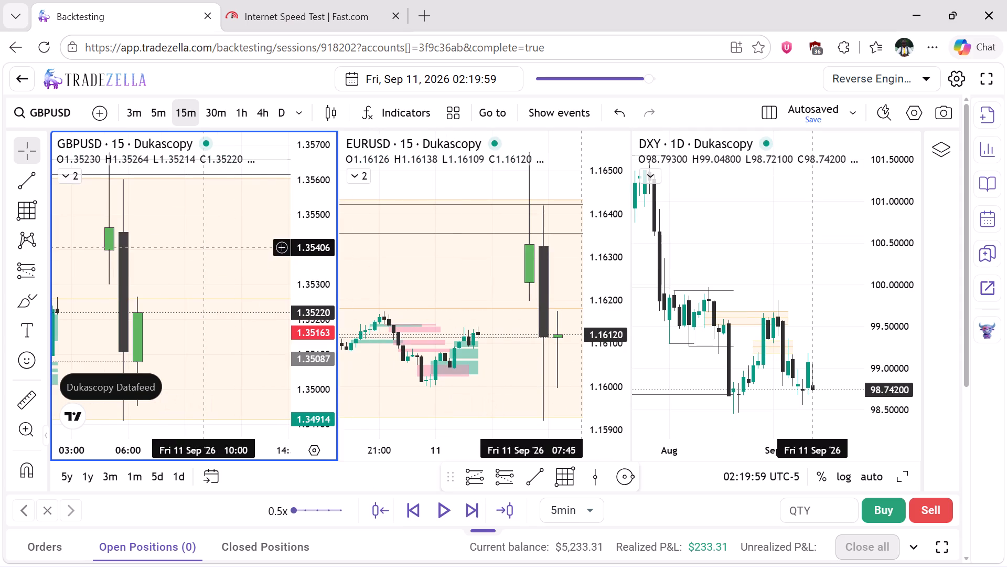
Leave the session and review the Backtesting Dashboard's statistics cards along with its performance and drawdown charts.
left_click(24, 74)
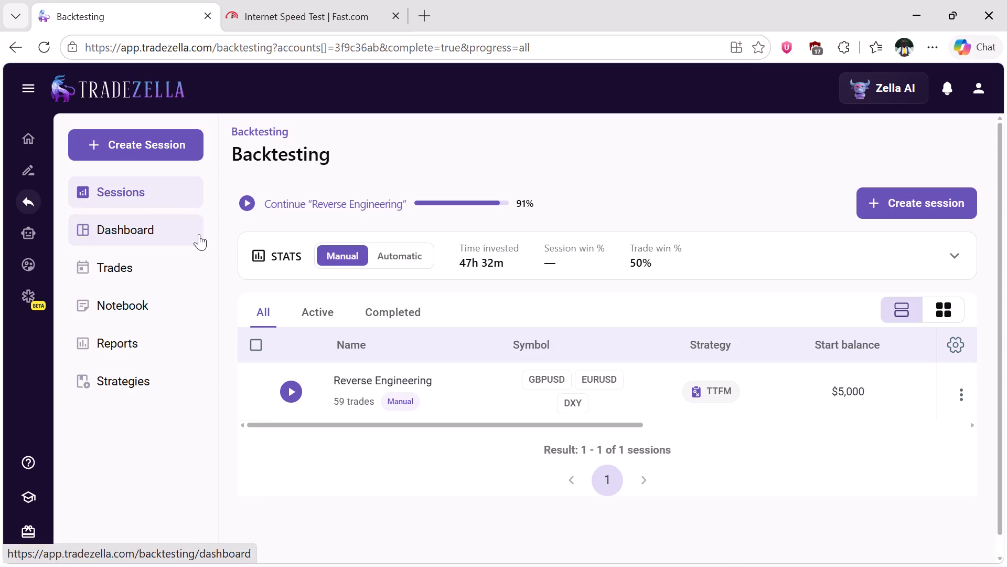
left_click(138, 241)
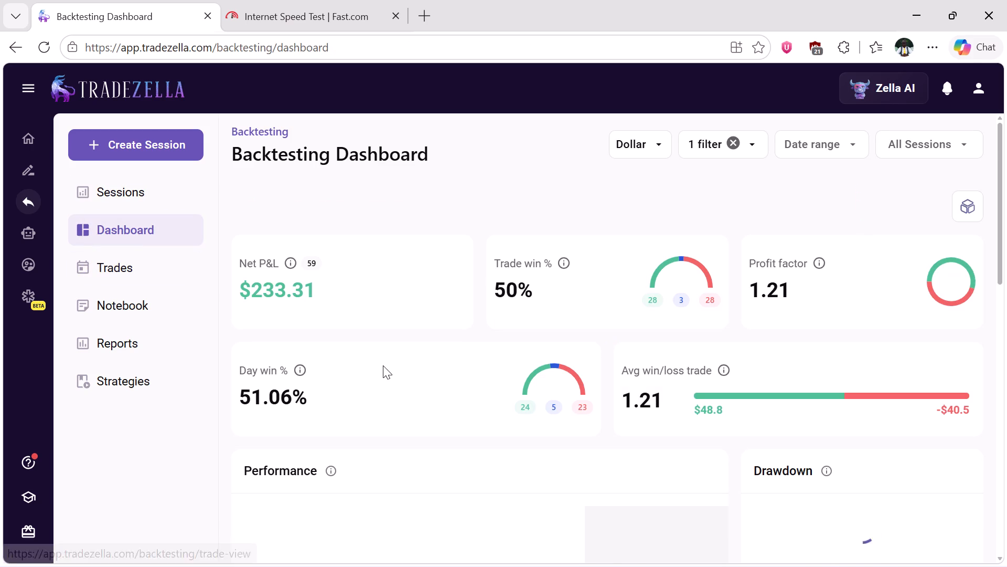
scroll(381, 359, "down", 2)
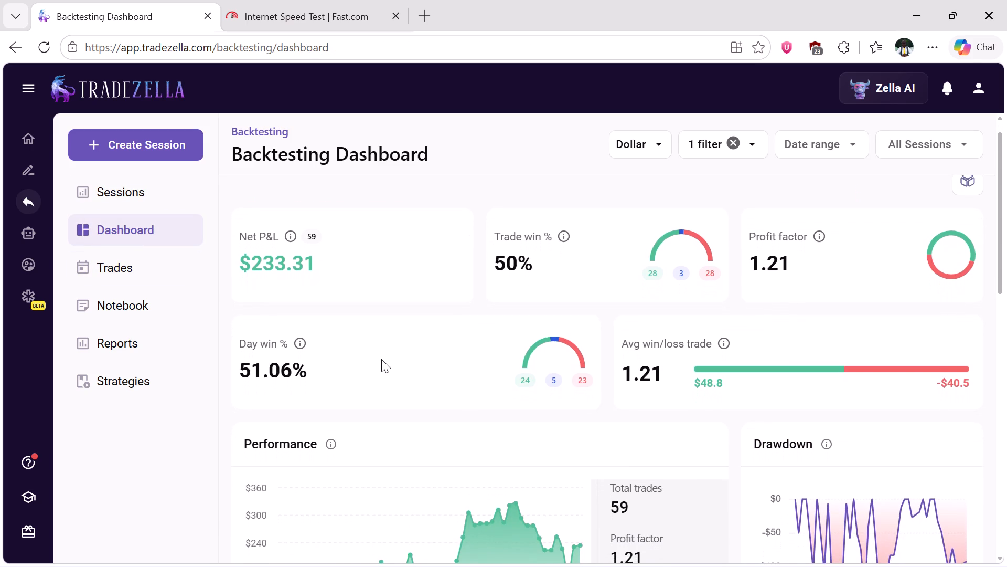
scroll(381, 359, "down", 2)
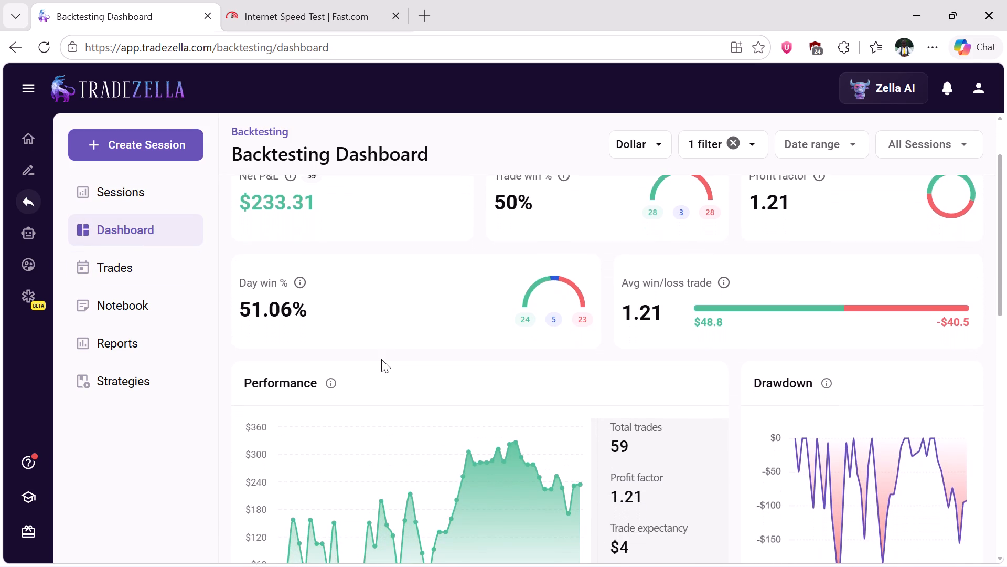
scroll(381, 359, "down", 1)
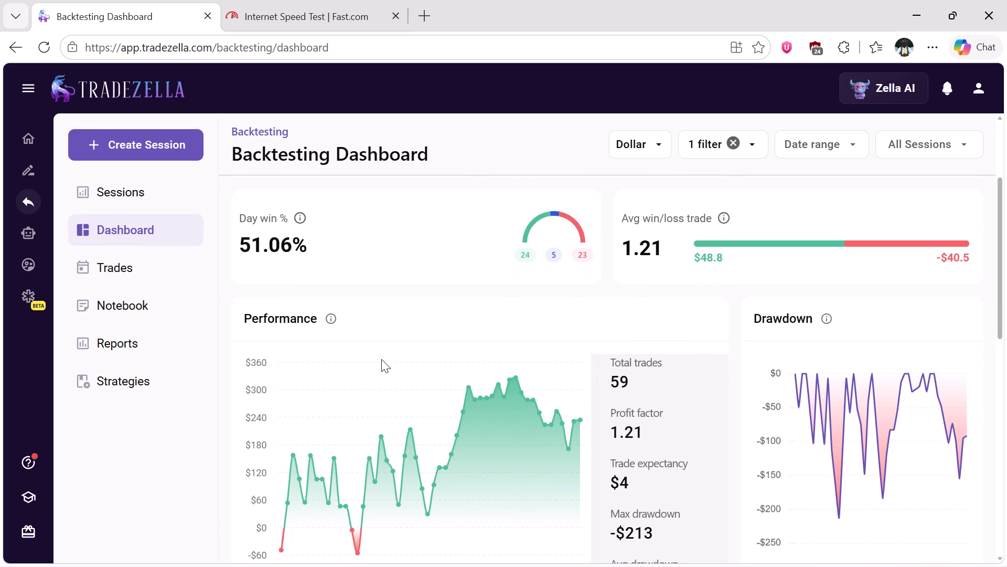
scroll(381, 359, "up", 5)
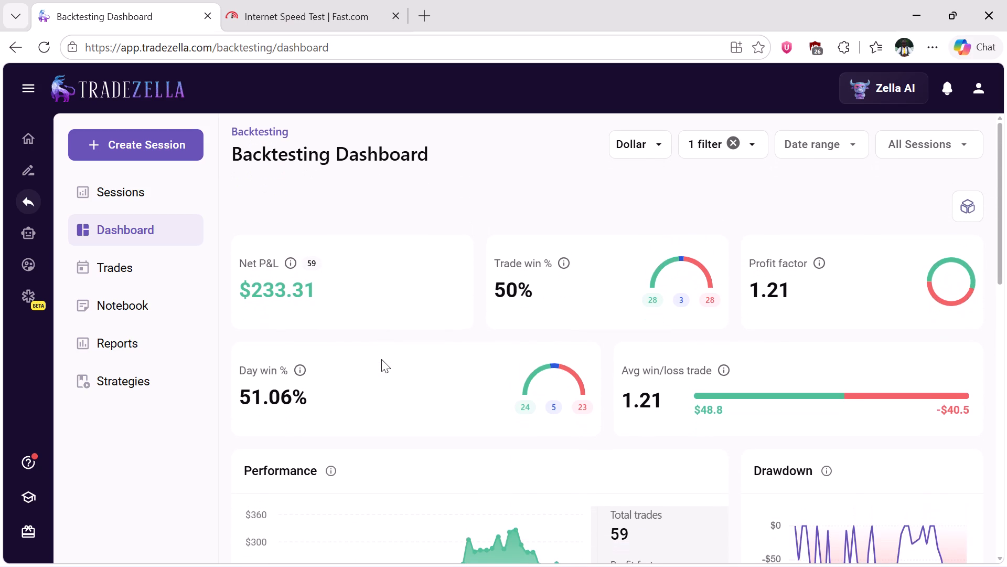
scroll(381, 359, "down", 2)
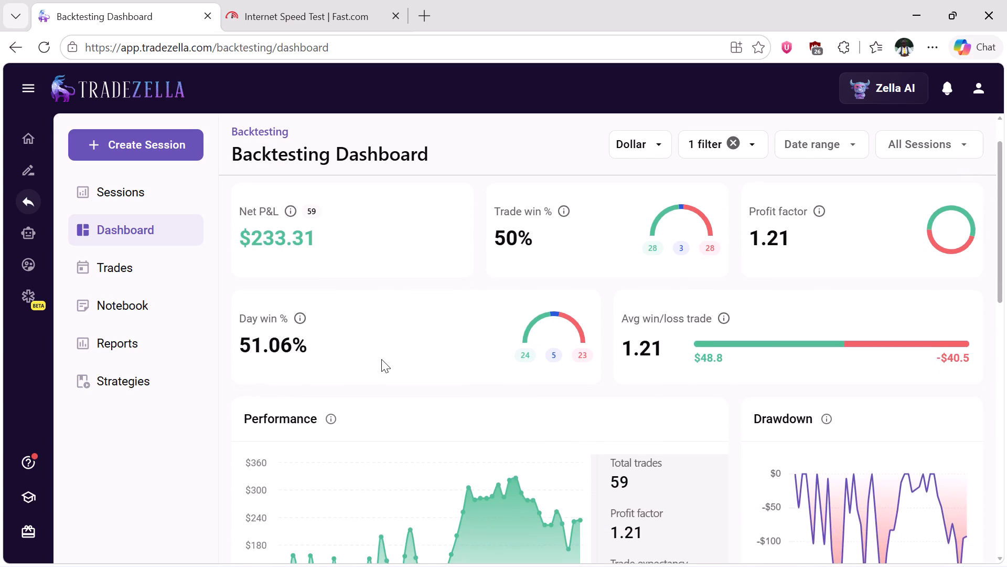
scroll(381, 359, "down", 1)
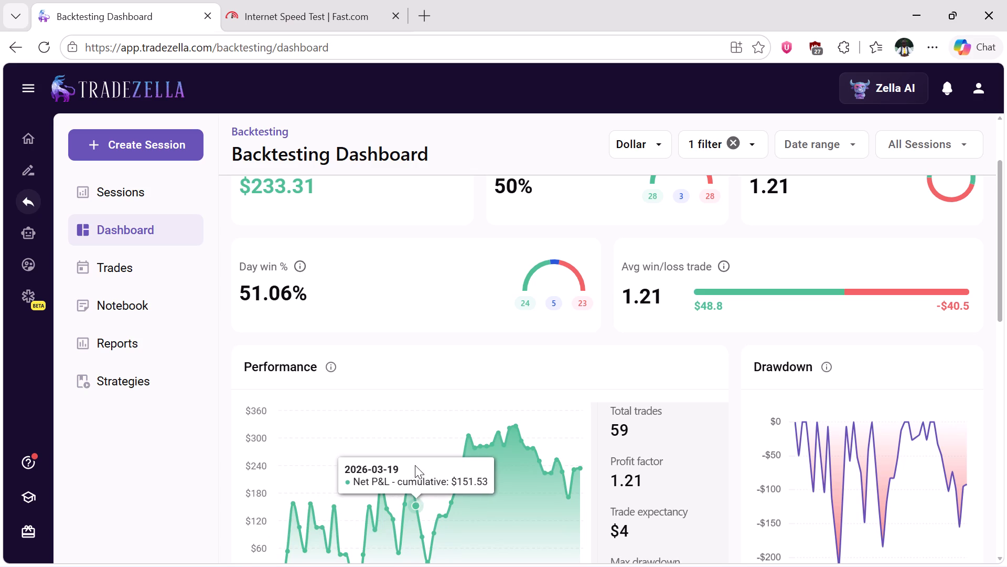
scroll(395, 343, "up", 5)
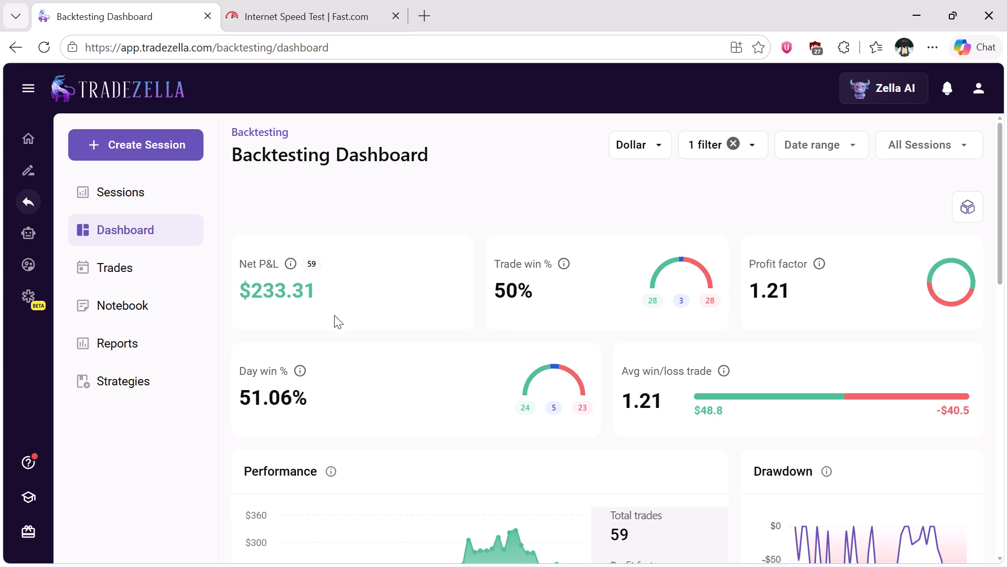
Reopen the Reverse Engineering backtesting session from the sessions list and close its order placement form.
left_click(143, 194)
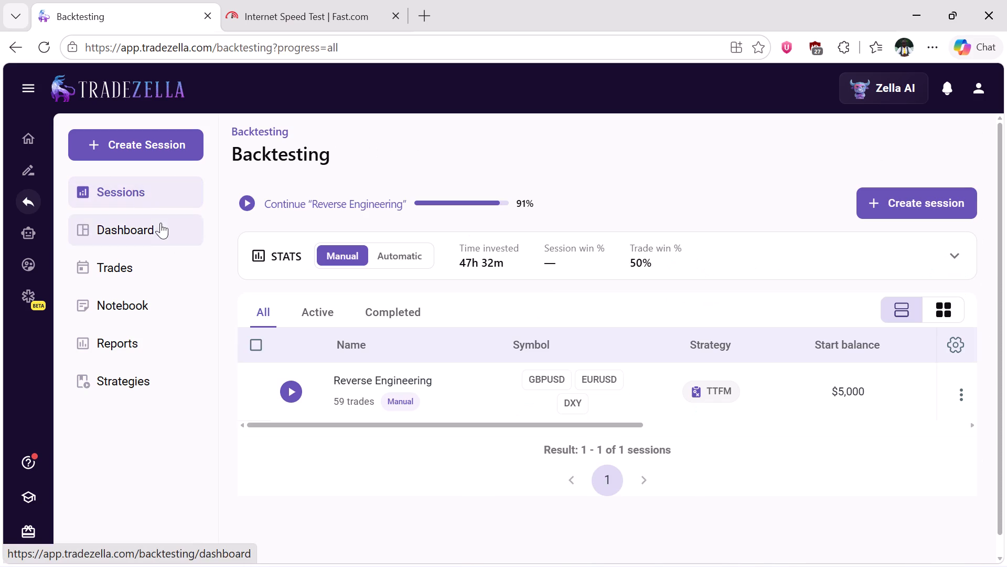
left_click(295, 390)
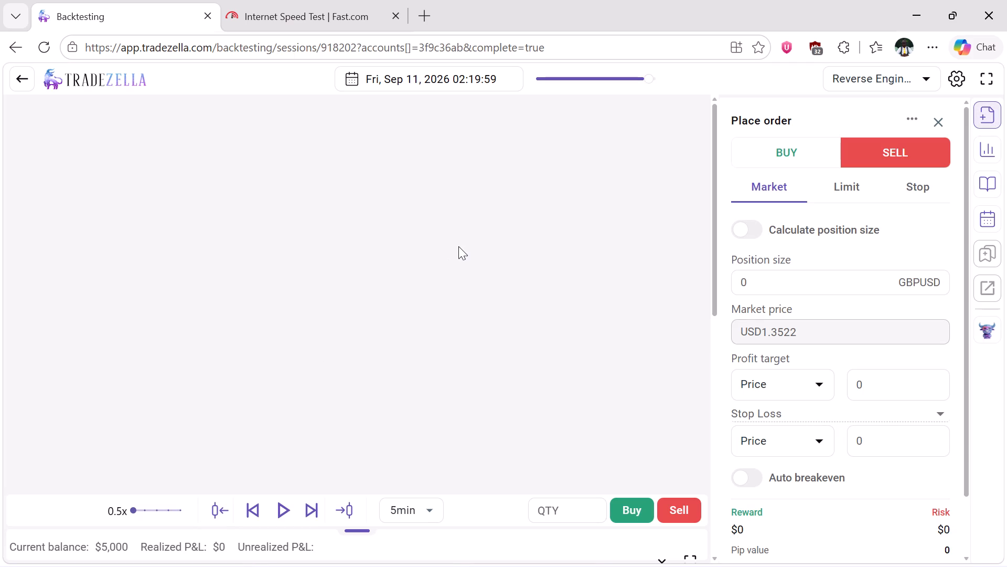
left_click(937, 119)
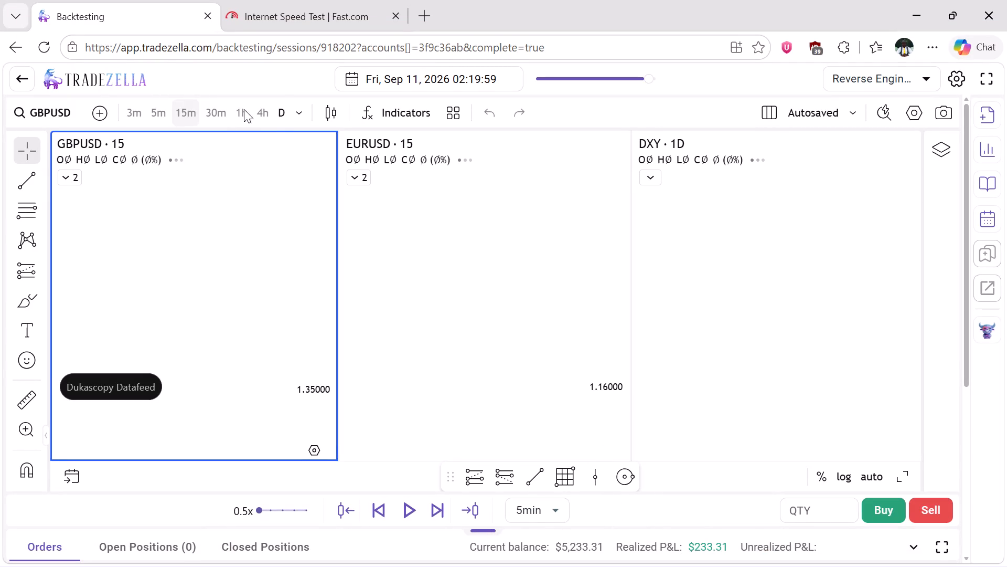
Switch to the Fast.com page, rerun the internet speed test, and return to the backtesting session.
left_click(296, 4)
left_click(622, 301)
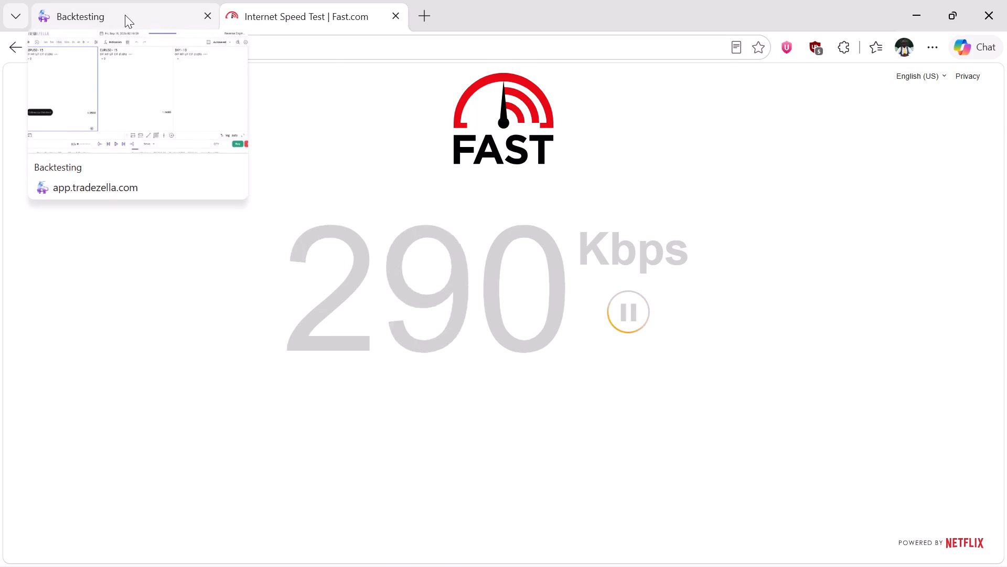
left_click(125, 15)
left_click(276, 26)
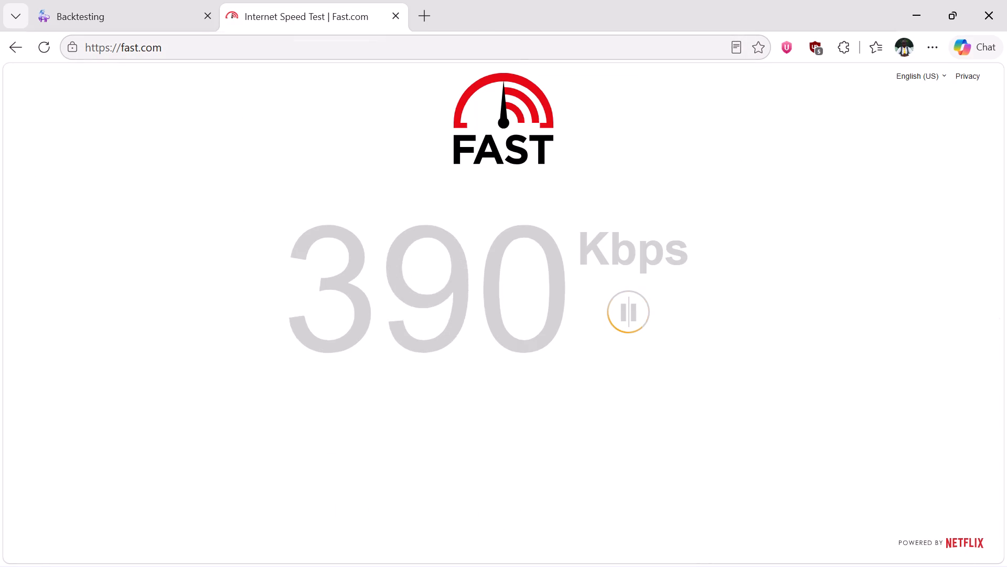
left_click(120, 14)
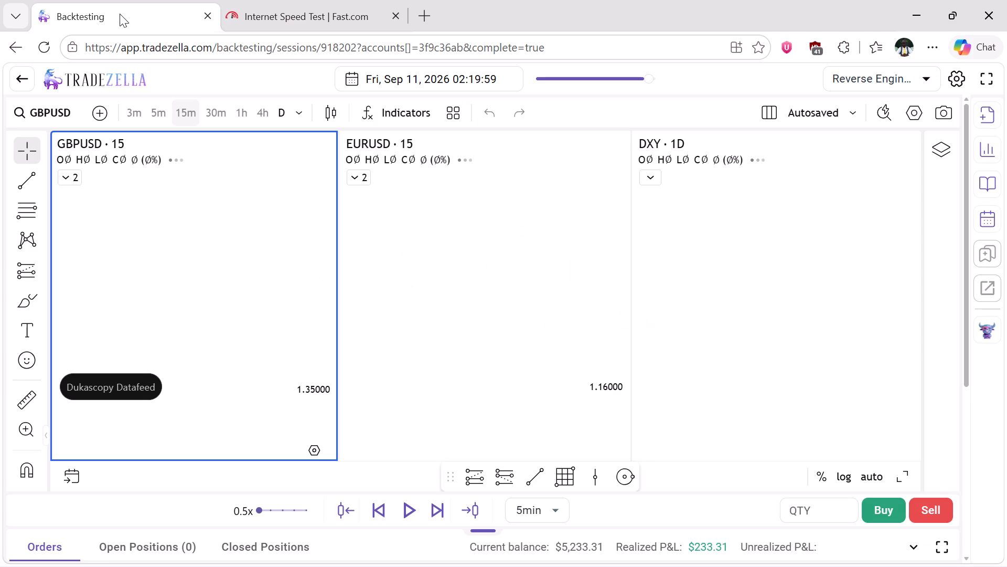
Reload the backtesting session and rerun the Fast.com speed test while the charts load.
left_click(47, 53)
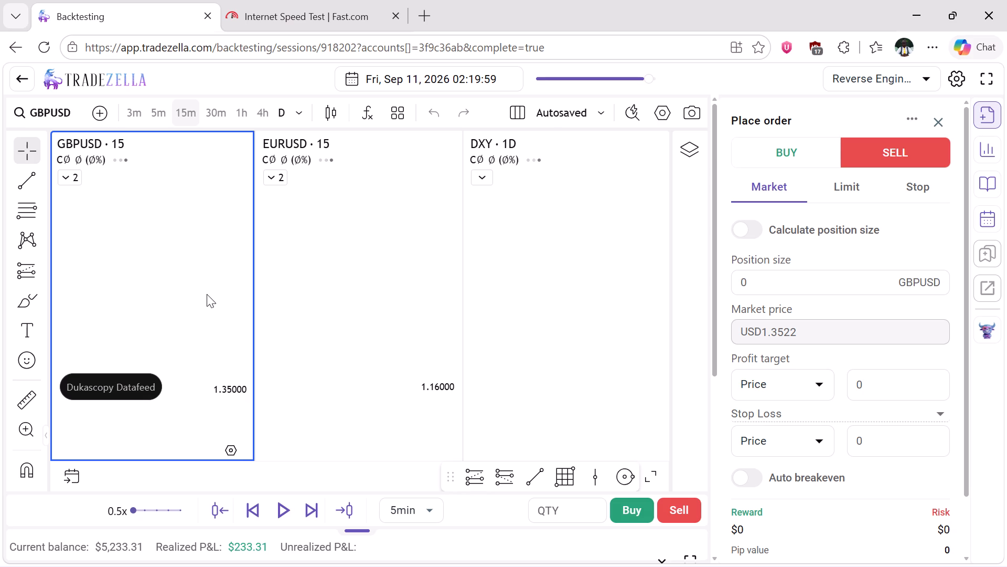
left_click(322, 0)
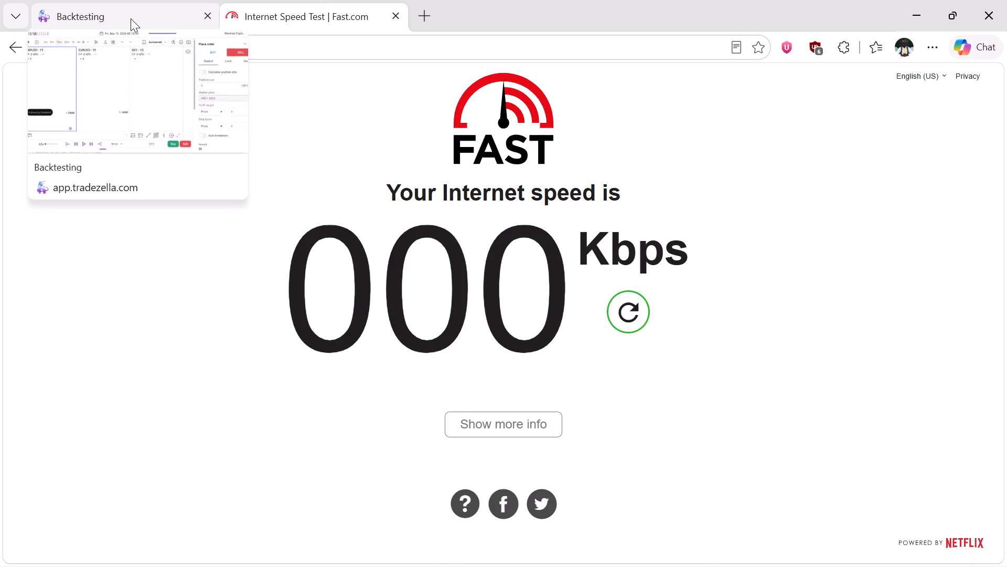
left_click(618, 312)
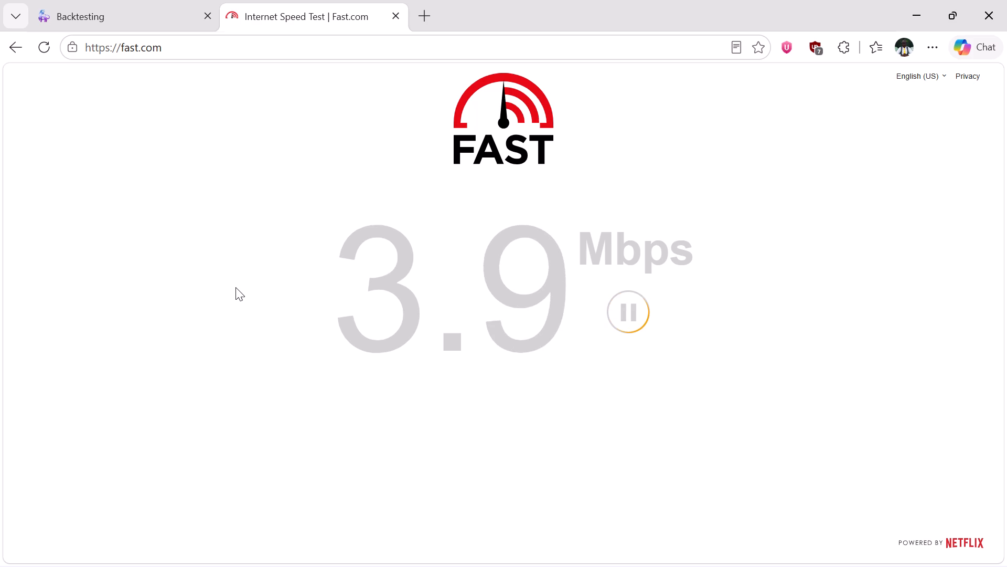
left_click(140, 26)
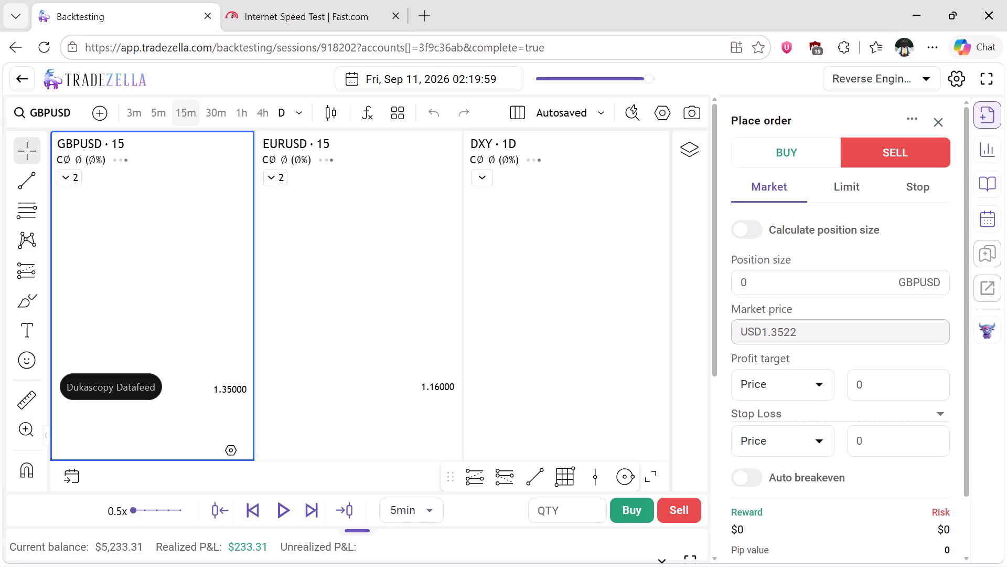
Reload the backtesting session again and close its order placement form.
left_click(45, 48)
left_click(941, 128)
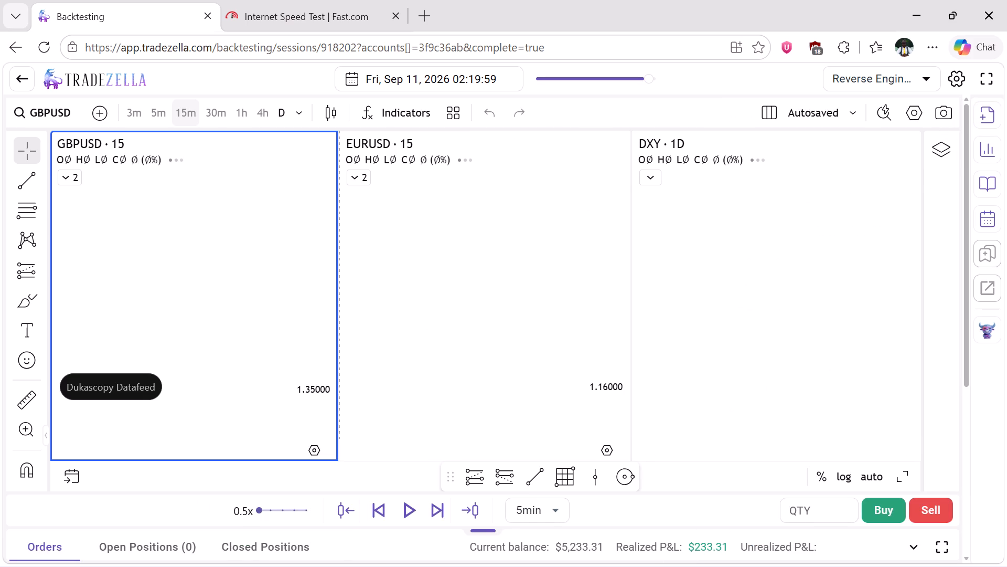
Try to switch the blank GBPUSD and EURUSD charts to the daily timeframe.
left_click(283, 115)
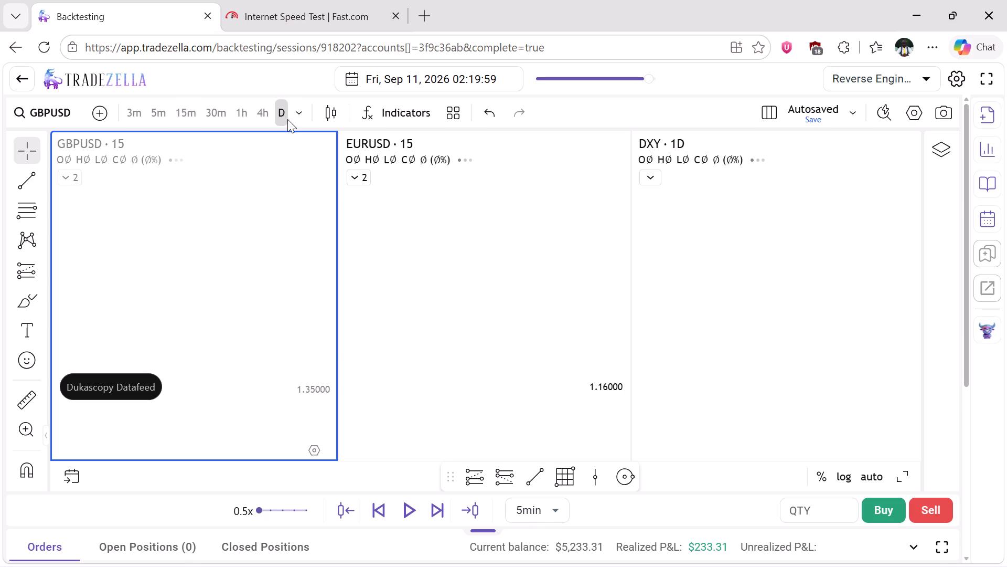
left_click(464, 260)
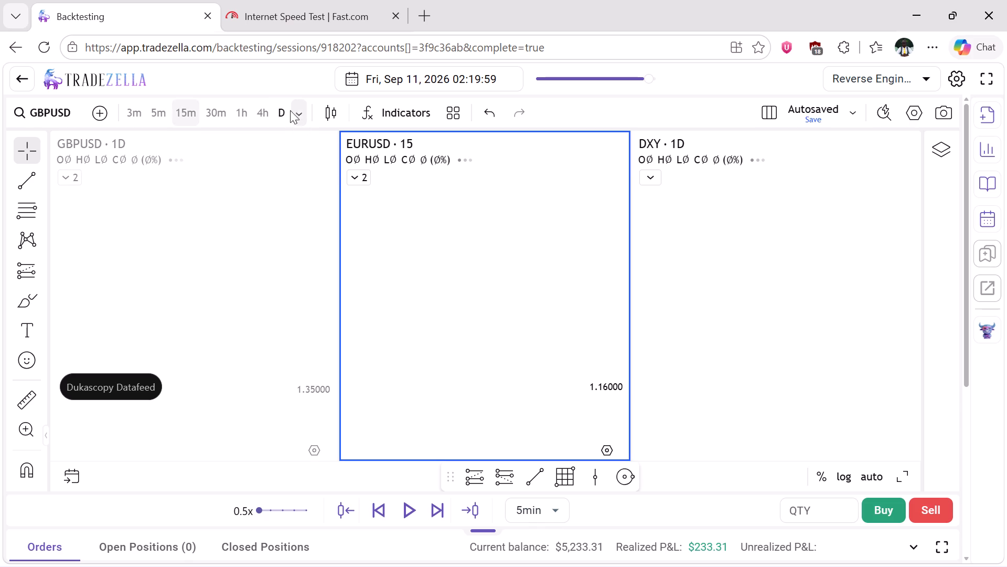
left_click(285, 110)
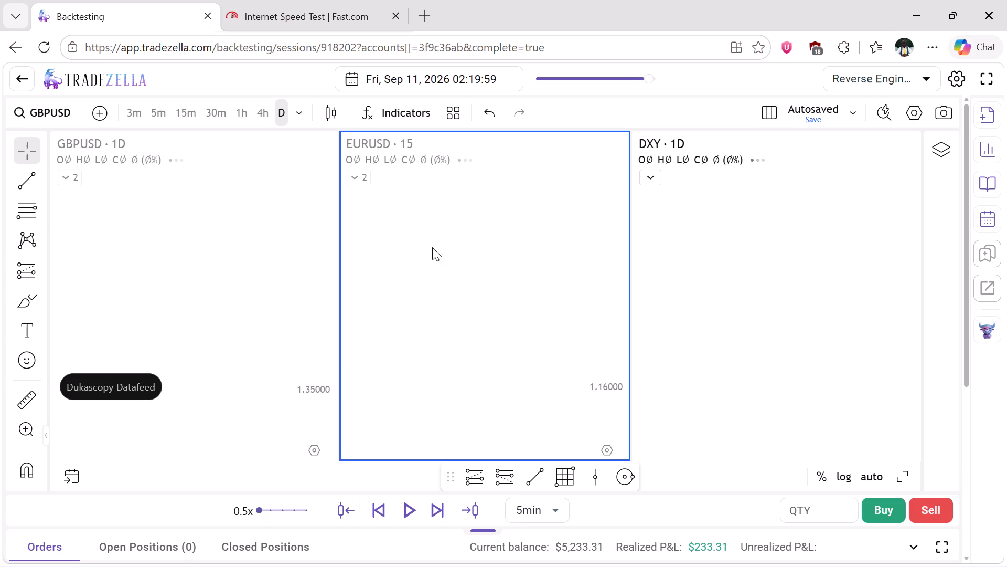
Leave the session and resume the Reverse Engineering backtest from the sessions list.
left_click(18, 80)
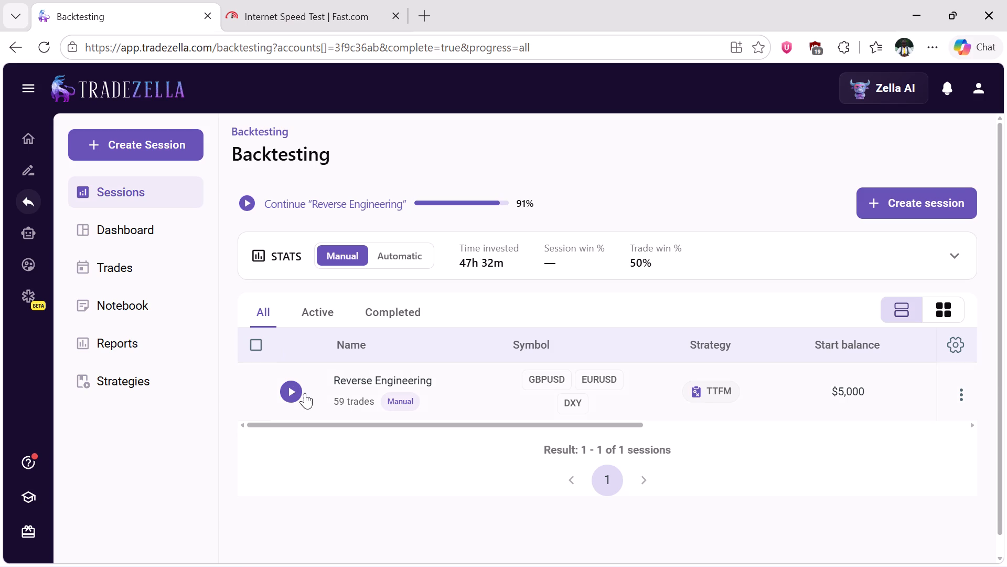
left_click(293, 386)
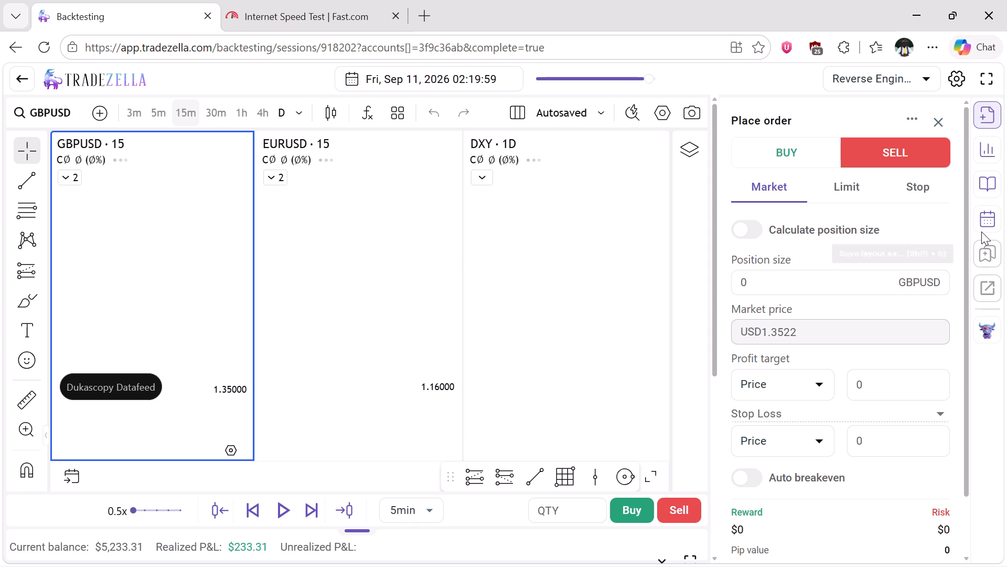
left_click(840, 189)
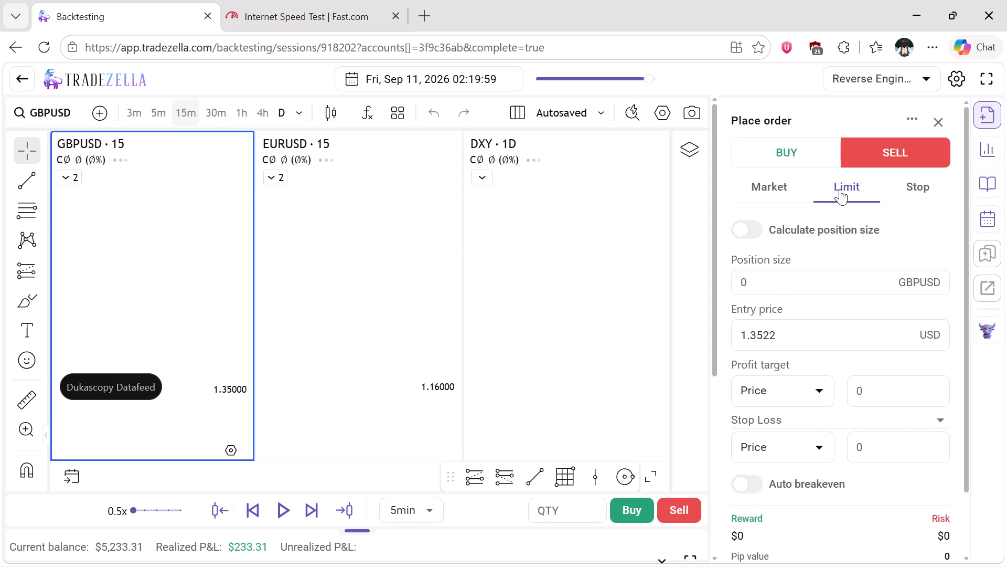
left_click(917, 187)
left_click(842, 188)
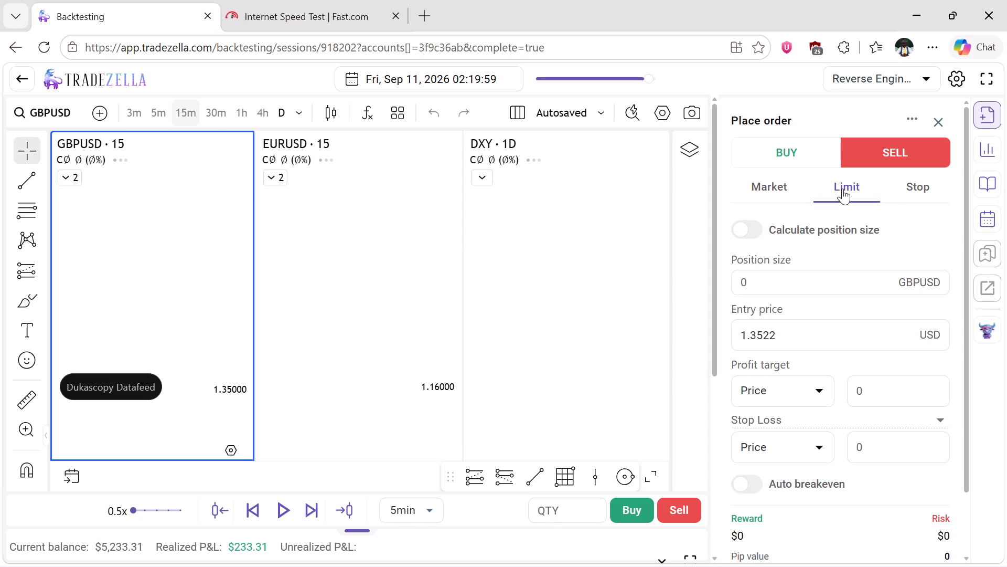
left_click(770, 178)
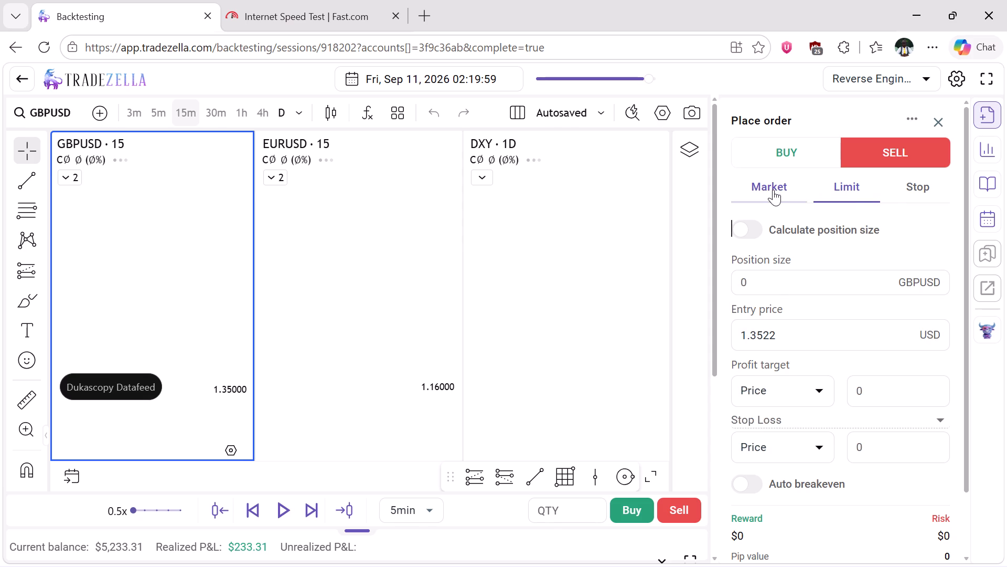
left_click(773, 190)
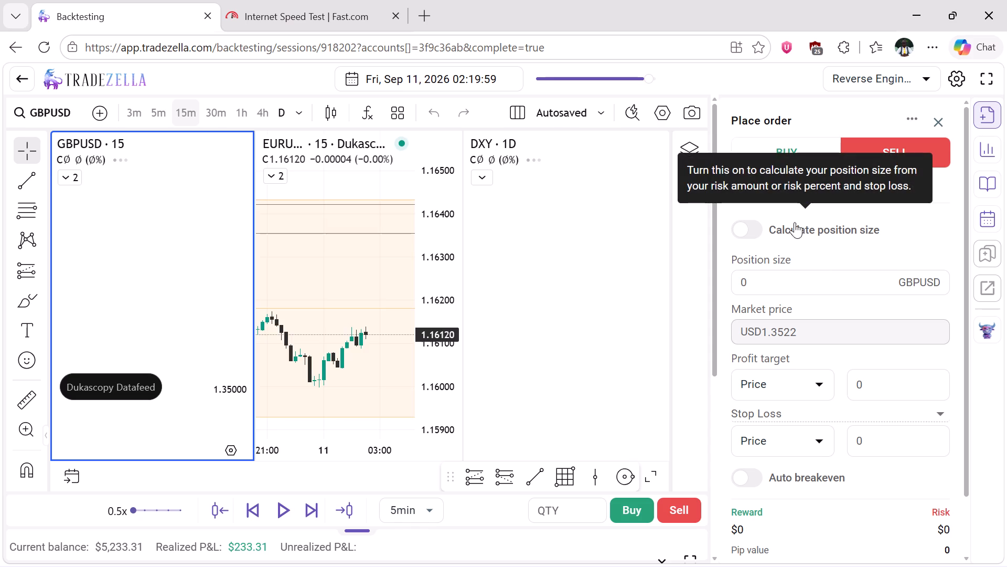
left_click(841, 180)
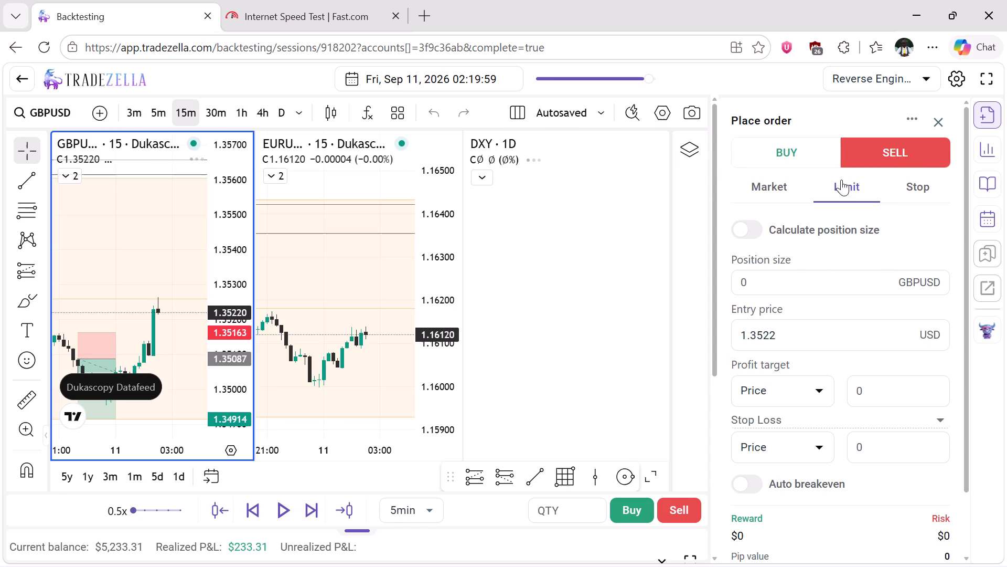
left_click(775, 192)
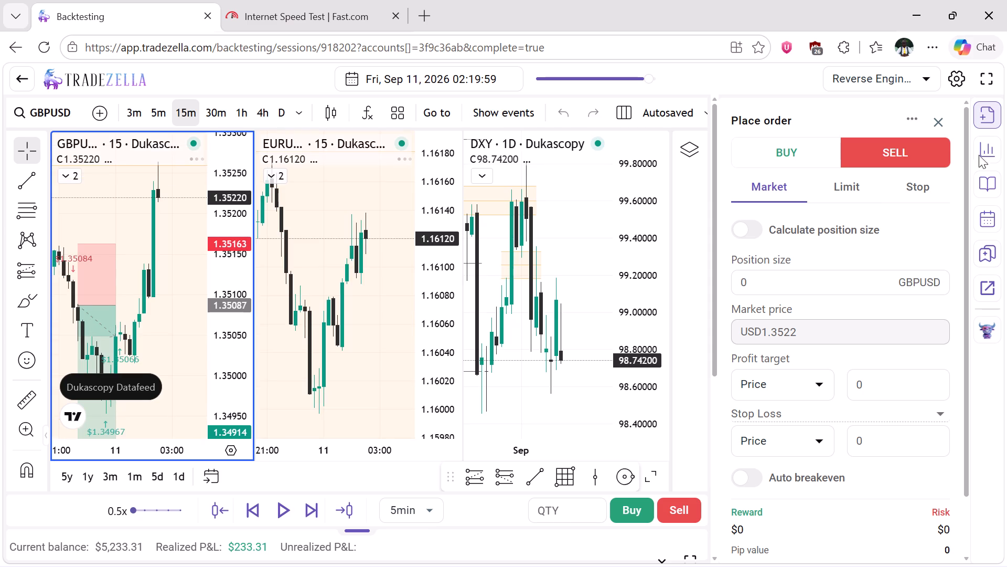
Close the order placement form and switch the GBPUSD and EURUSD charts to the daily timeframe.
left_click(938, 120)
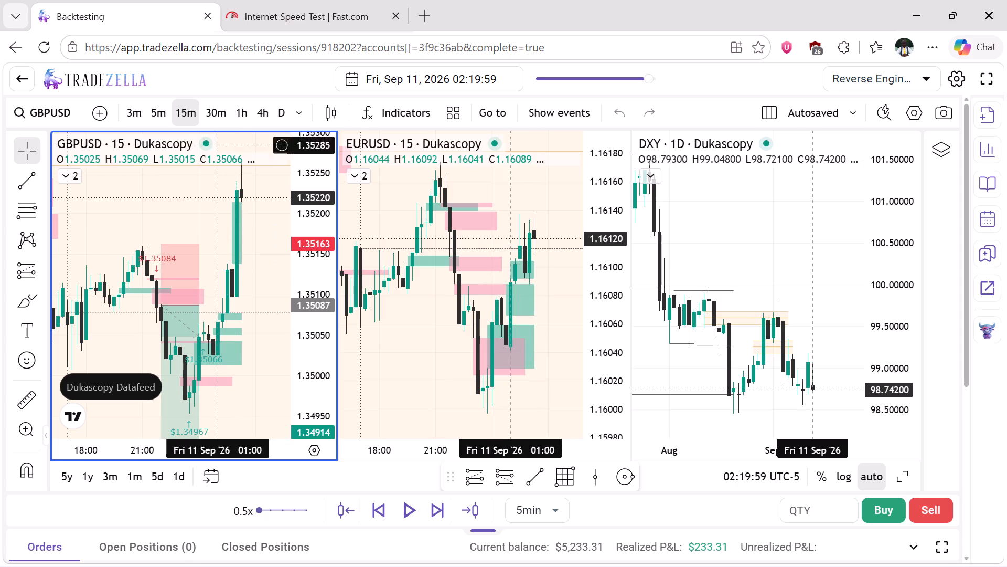
left_click(280, 119)
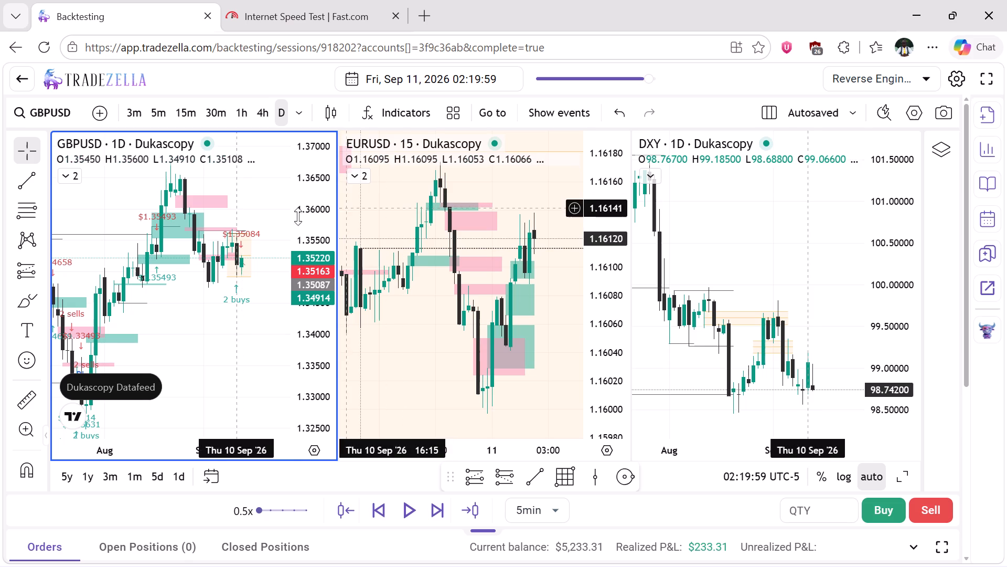
left_click(399, 210)
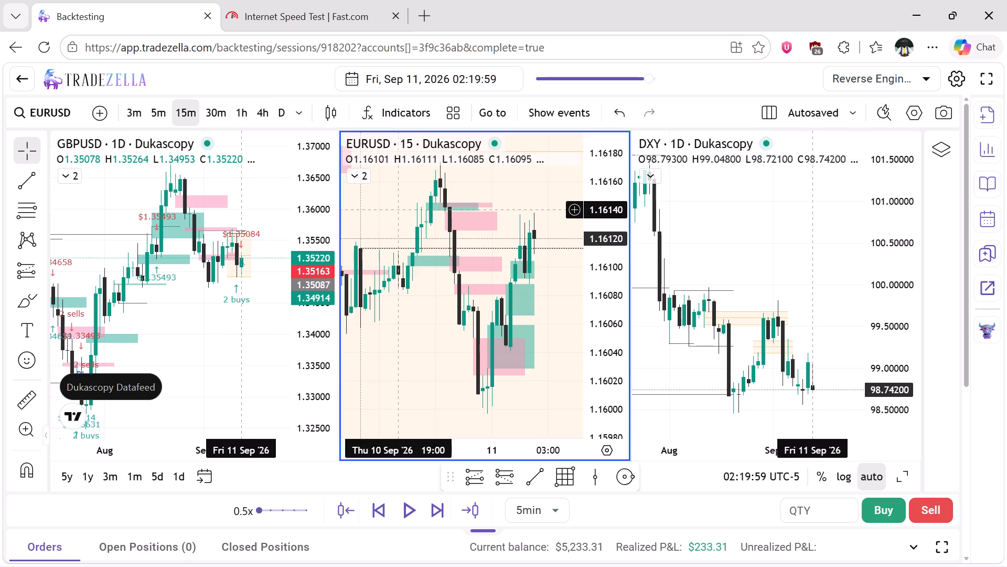
left_click(286, 118)
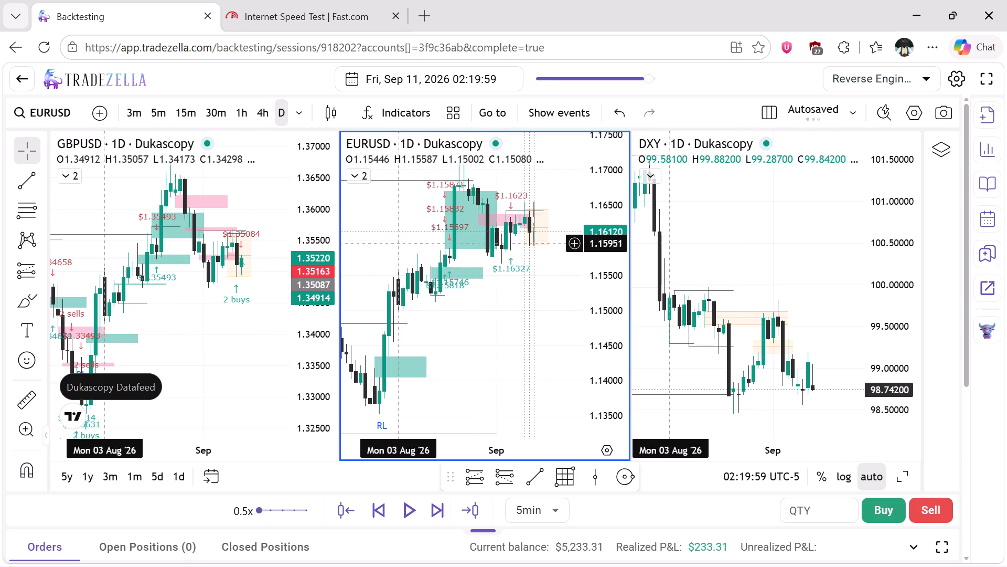
Reload the backtesting session and close its order placement form.
left_click(45, 50)
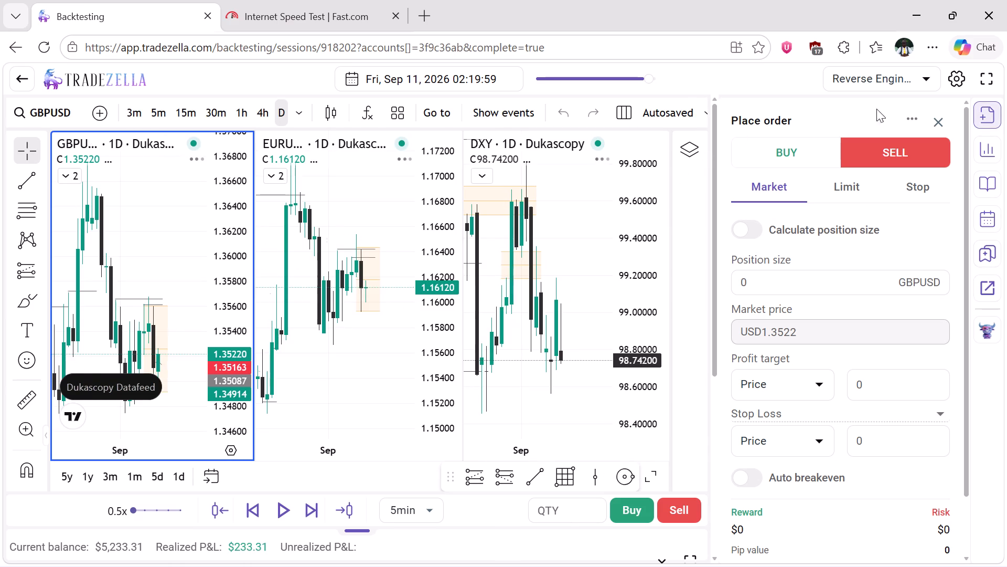
left_click(942, 120)
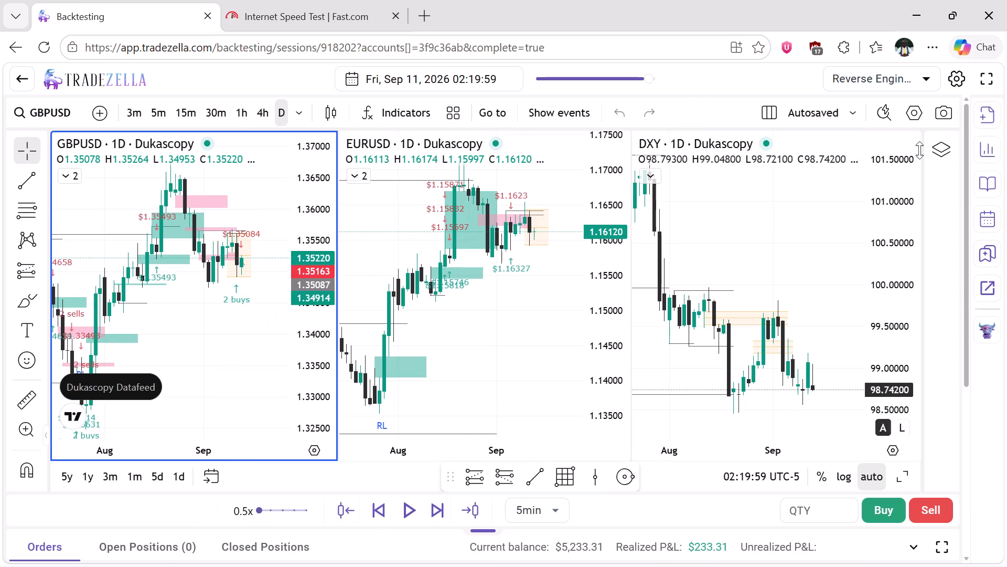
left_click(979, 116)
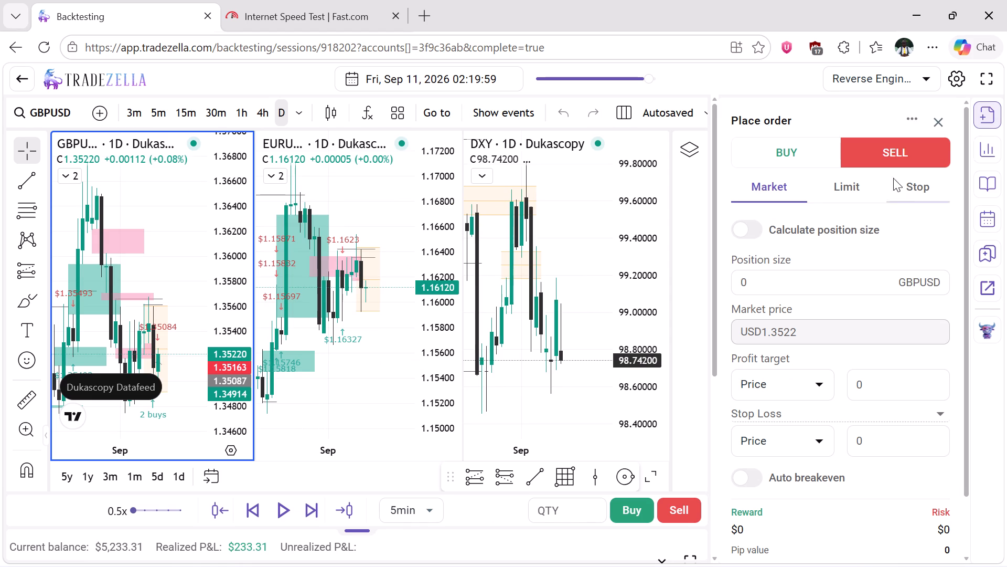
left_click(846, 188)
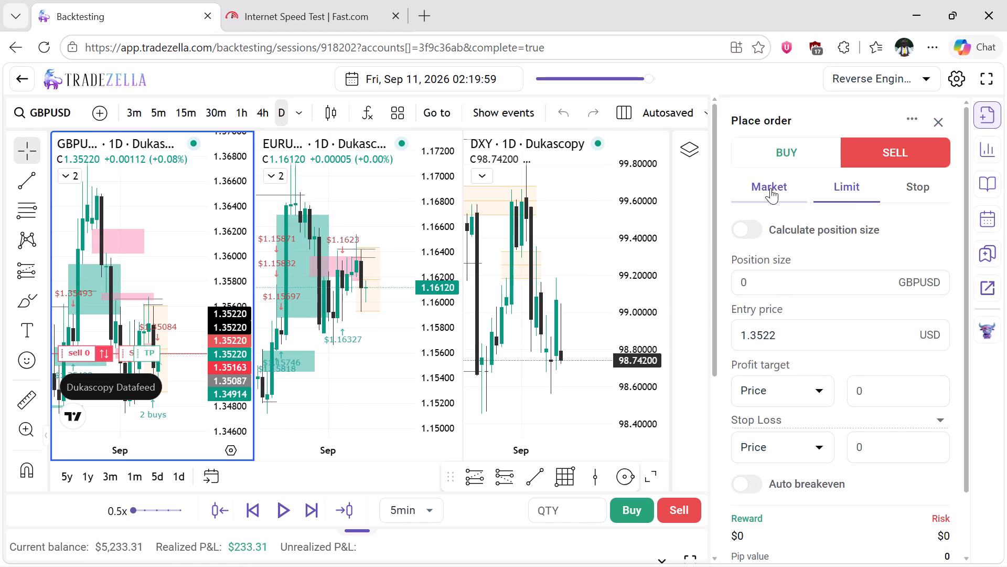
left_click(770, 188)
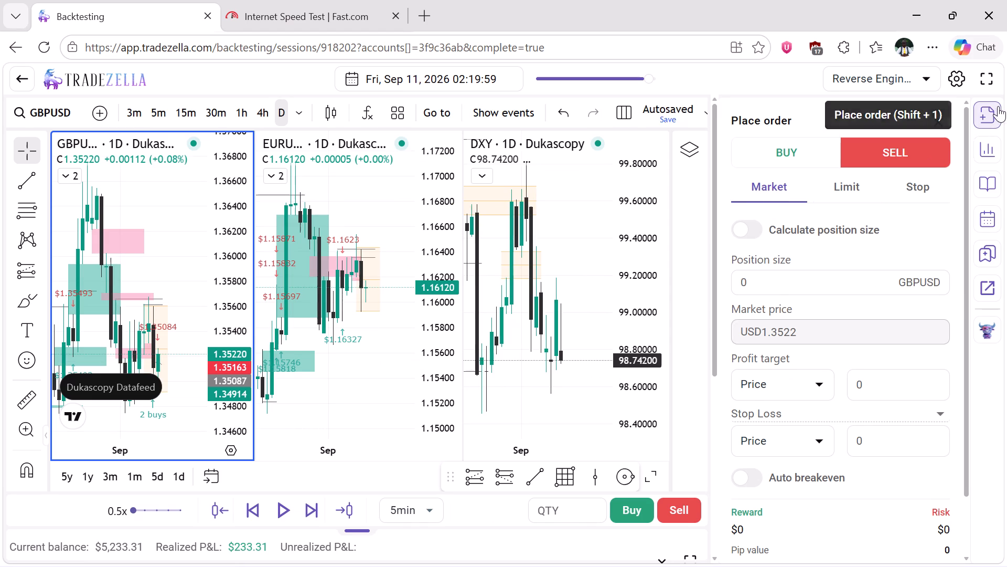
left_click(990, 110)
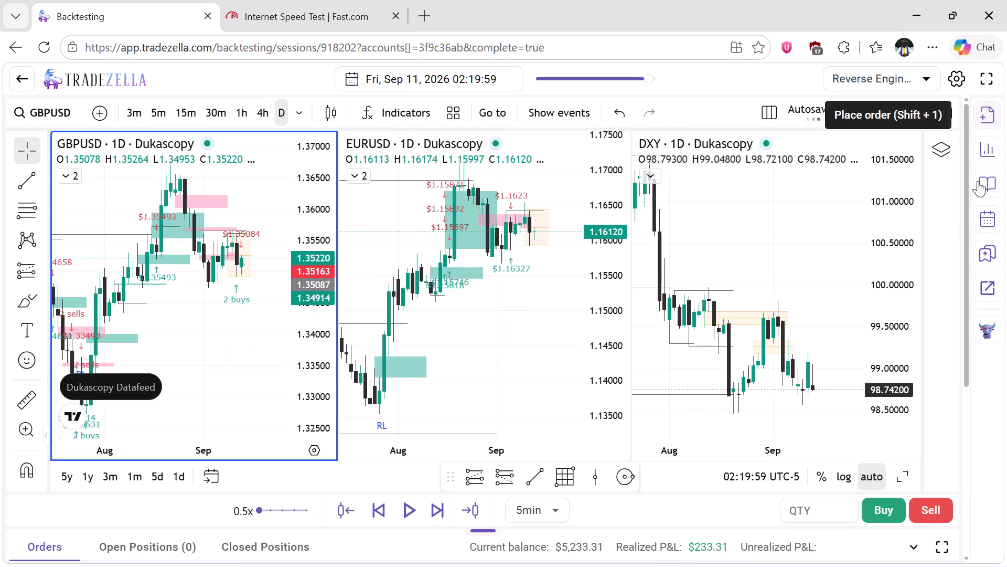
Delete the orange shaded range box around the latest candles on the EURUSD daily chart.
scroll(444, 306, "left", 1)
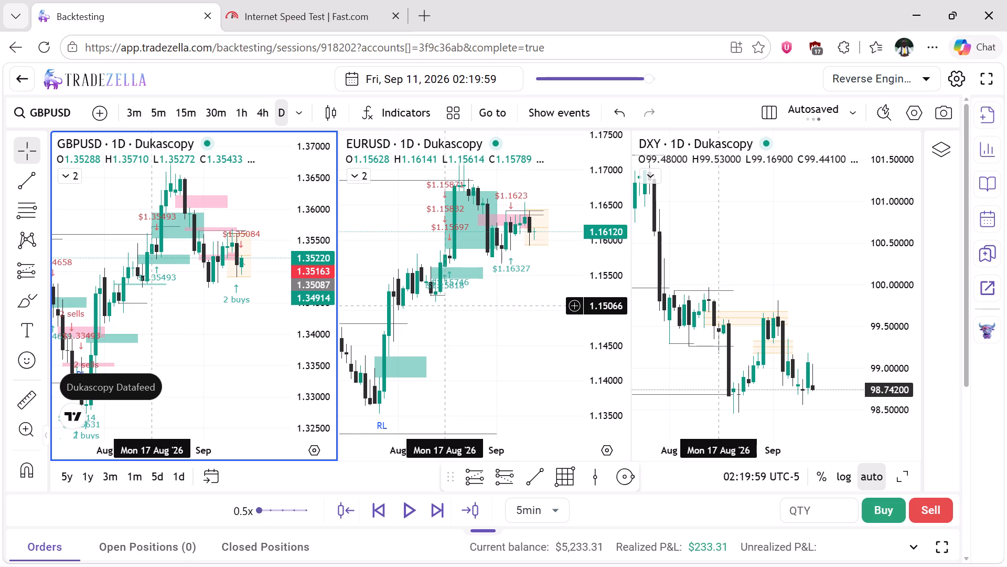
scroll(444, 306, "left", 1)
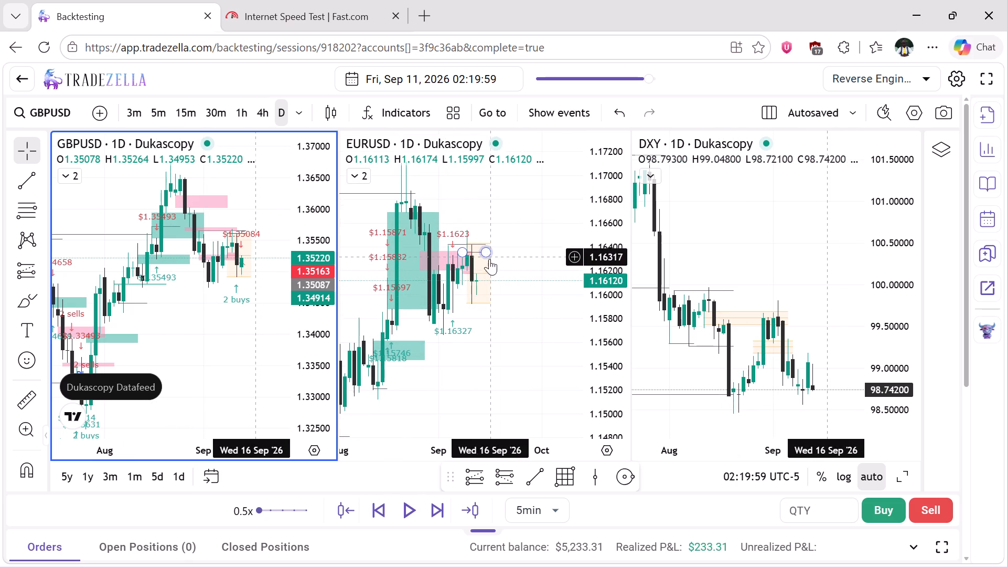
left_click(489, 299)
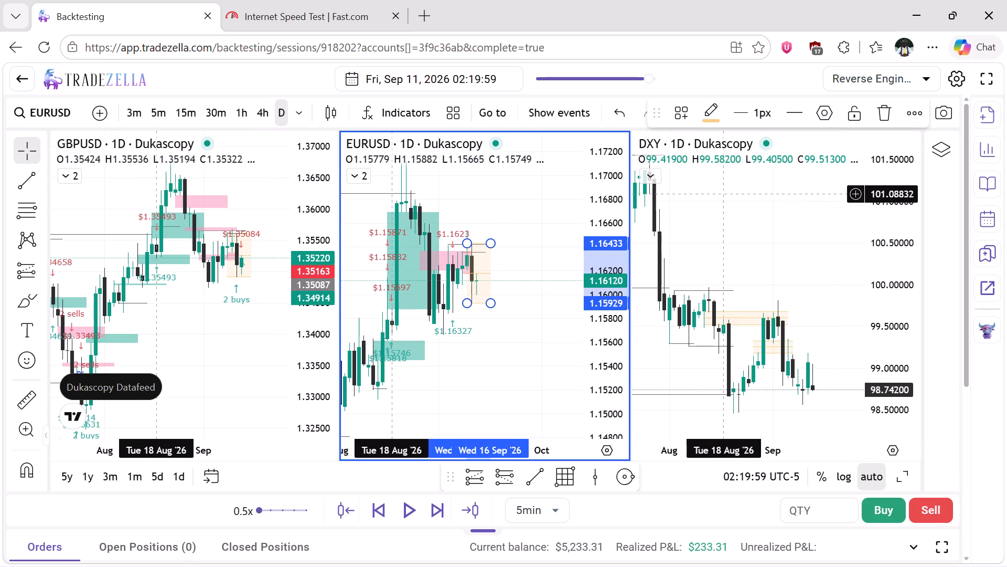
left_click(883, 113)
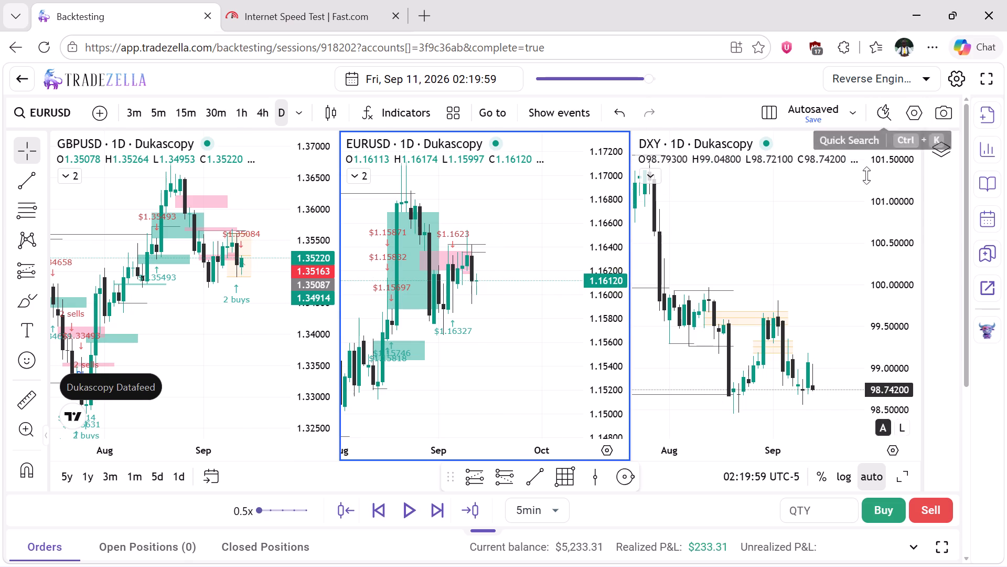
Delete the two short horizontal lines at the latest swing highs on the EURUSD daily chart.
left_click(485, 244)
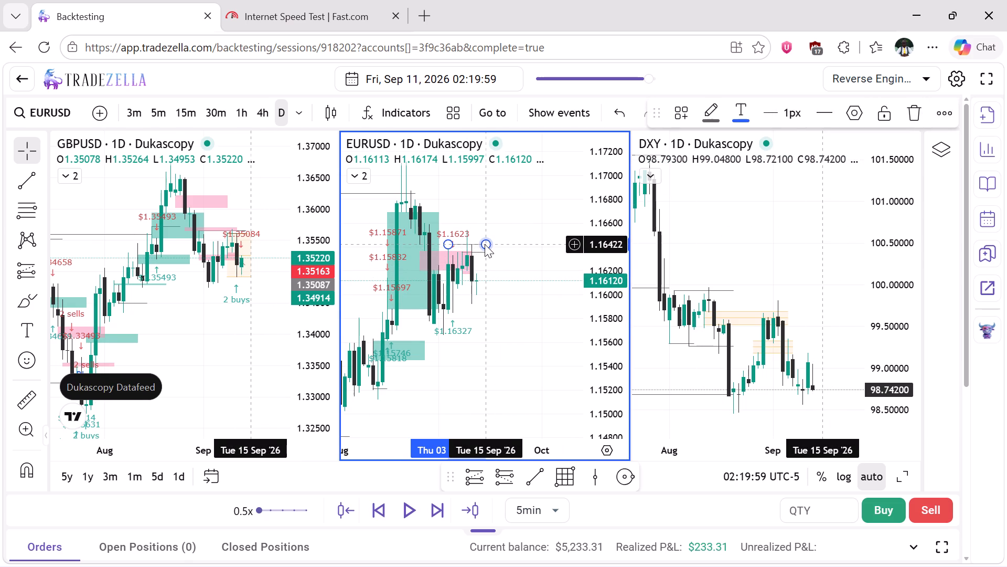
left_click(918, 113)
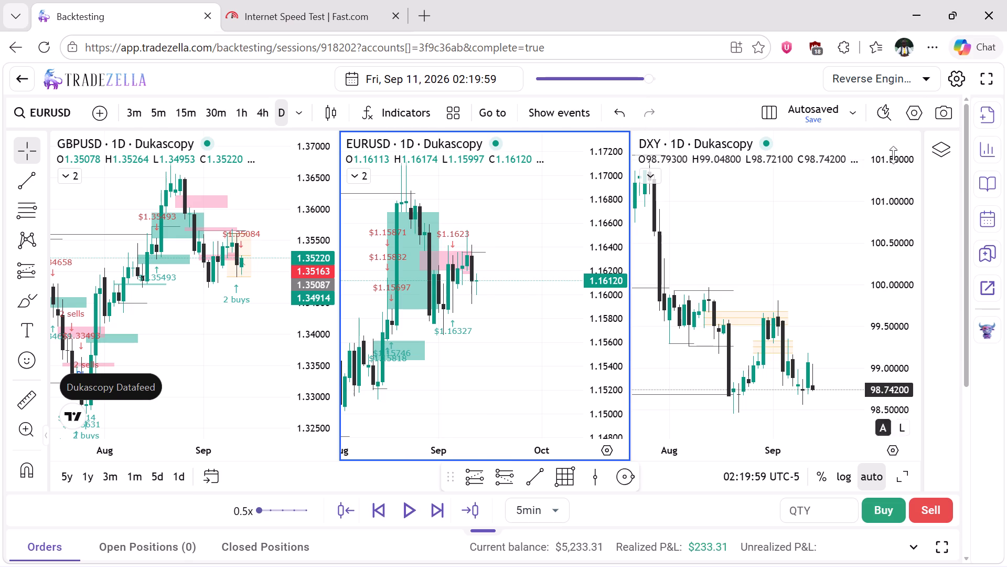
left_click(485, 254)
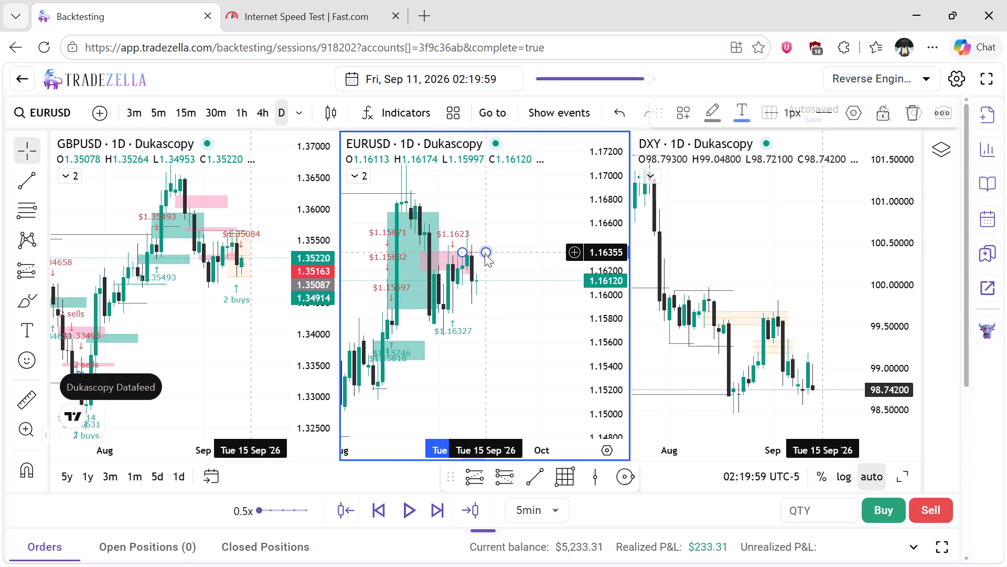
left_click(914, 116)
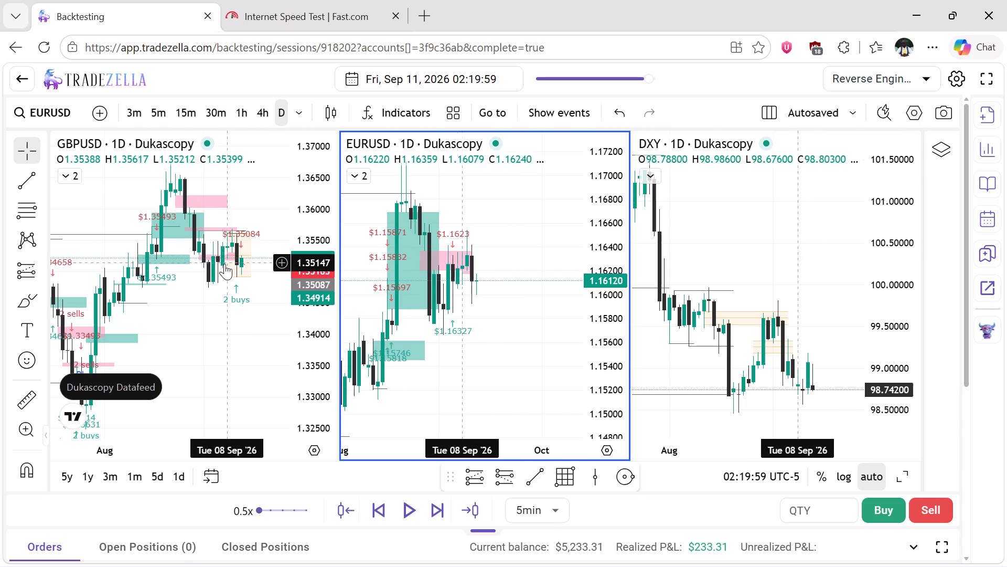
Delete the orange shaded range box around the latest candles on the GBPUSD daily chart and close the trade notes.
scroll(224, 266, "left", 1)
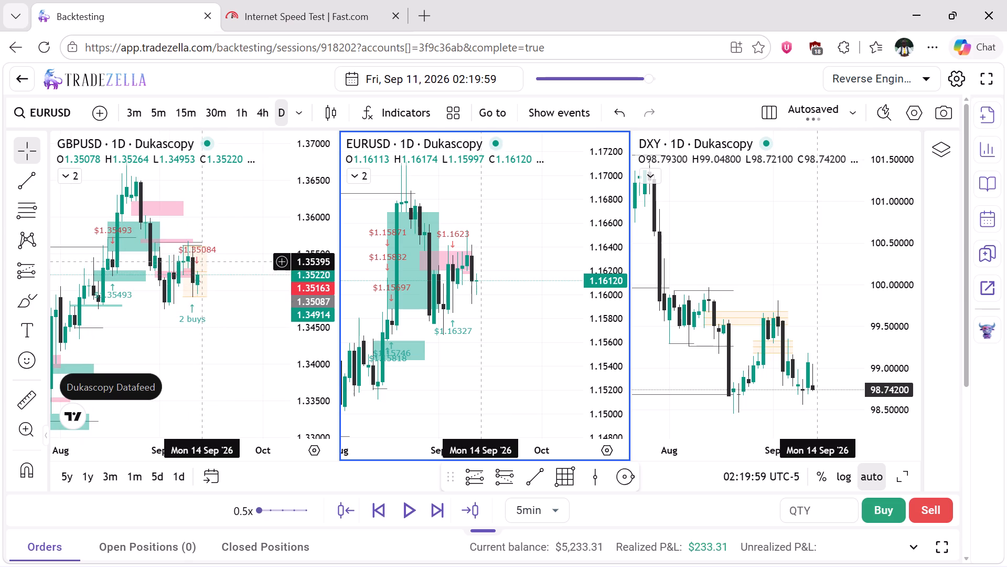
left_click(203, 249)
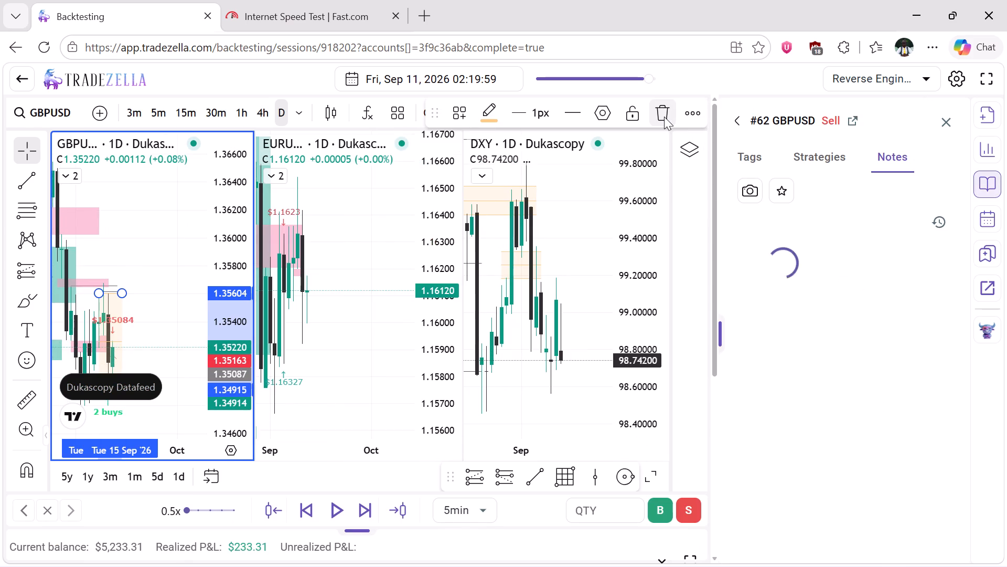
left_click(664, 117)
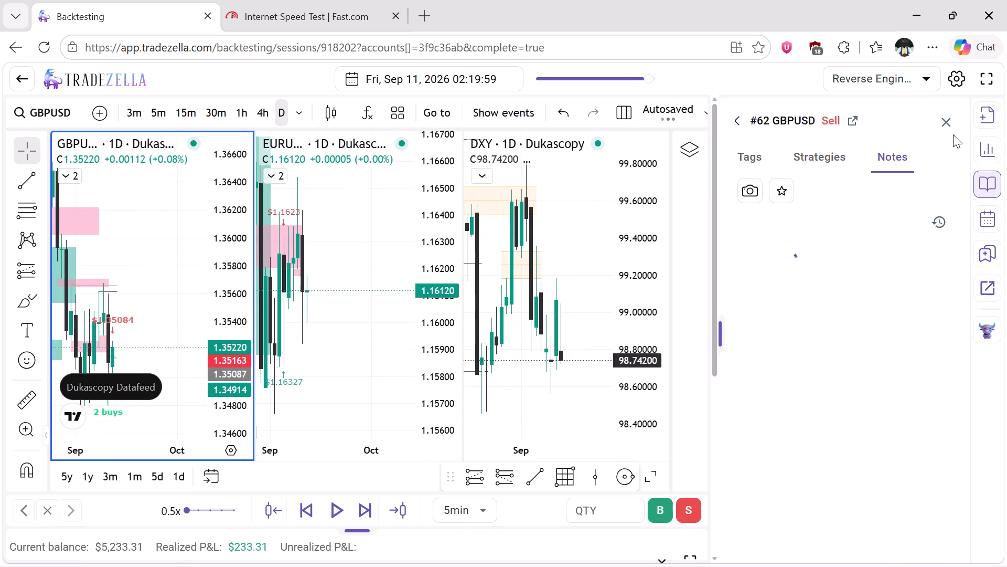
left_click(949, 129)
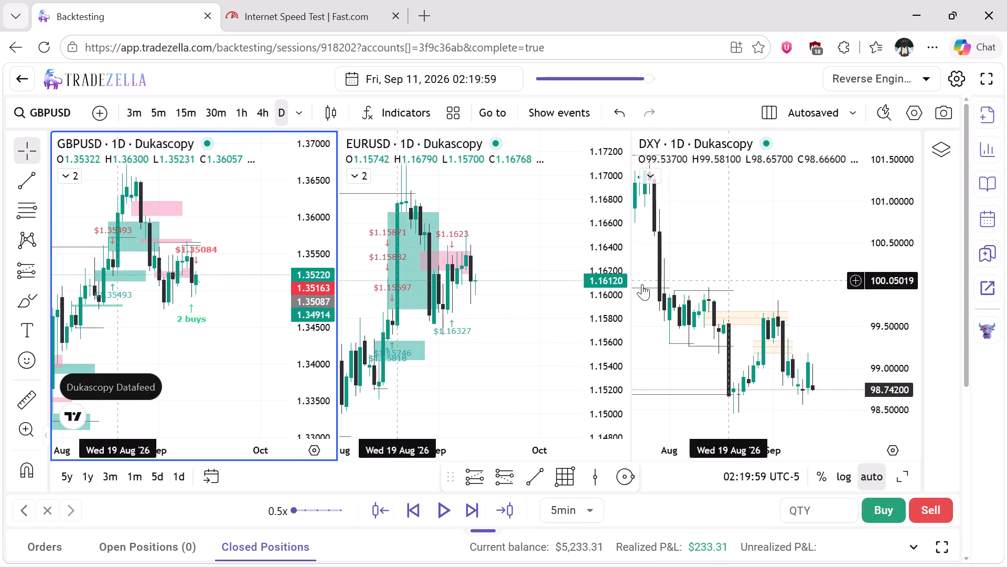
Delete the two short horizontal lines above the latest candles on the GBPUSD daily chart and close the trade notes.
left_click(202, 242)
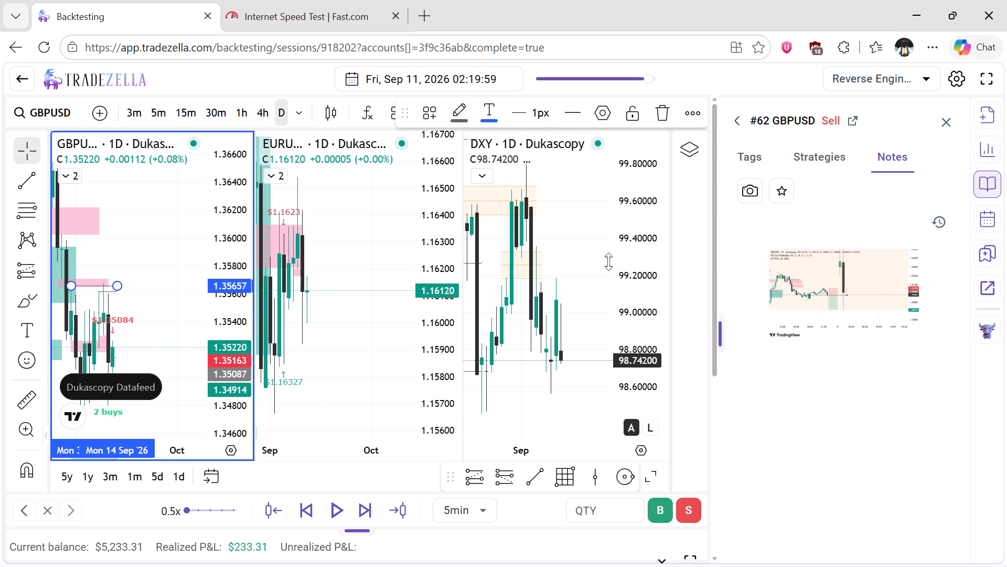
left_click(401, 250)
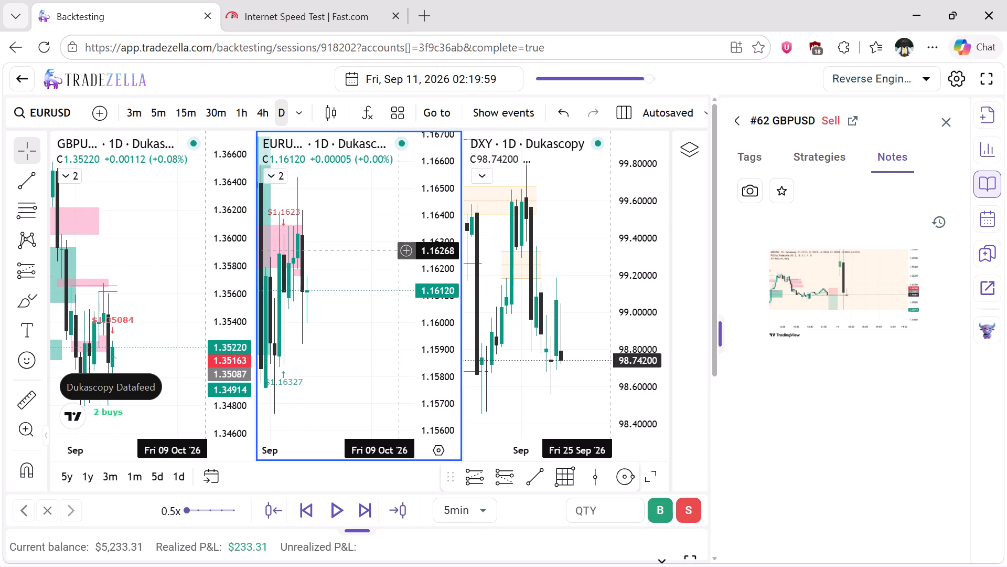
left_click(941, 122)
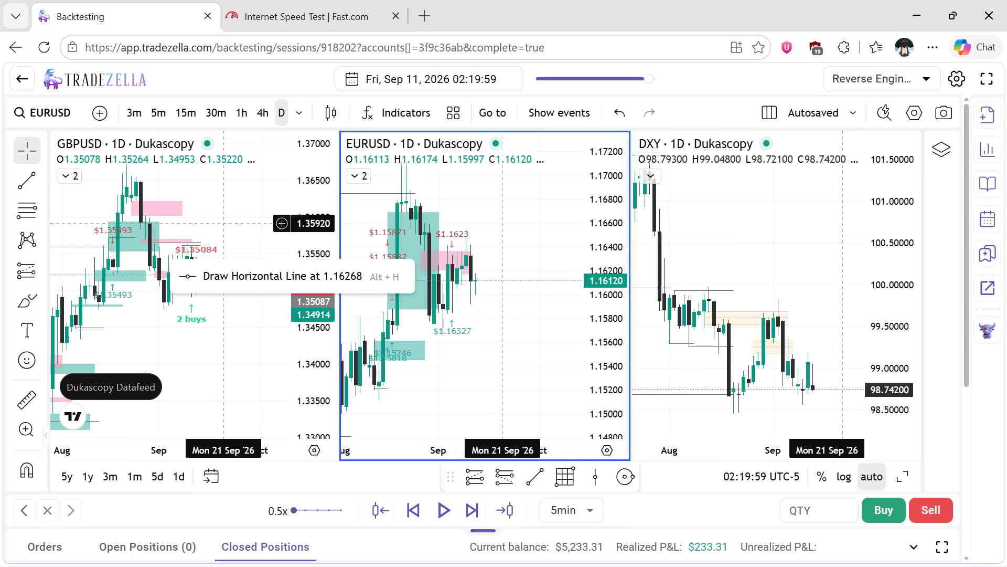
left_click(222, 223)
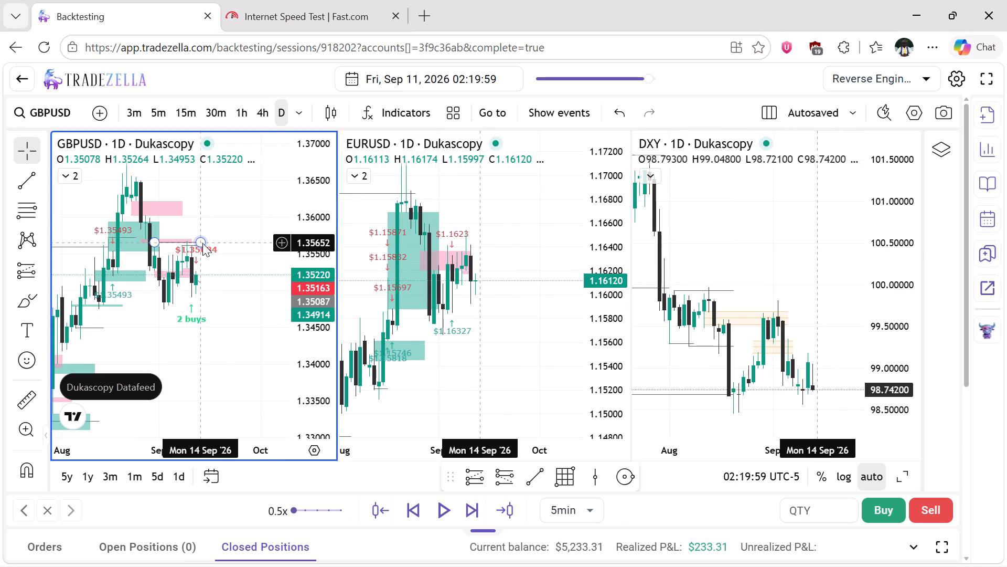
left_click(202, 243)
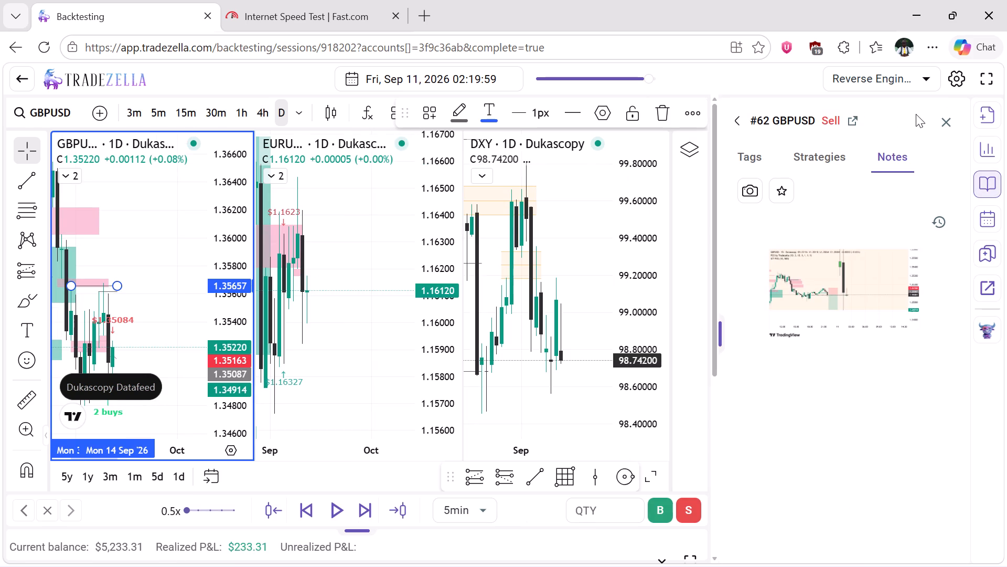
left_click(666, 124)
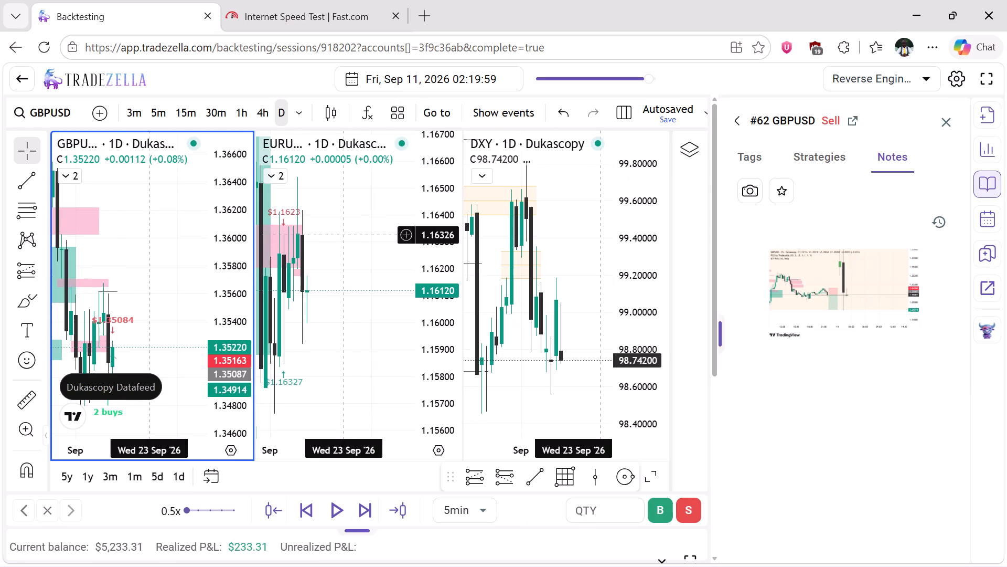
left_click(115, 287)
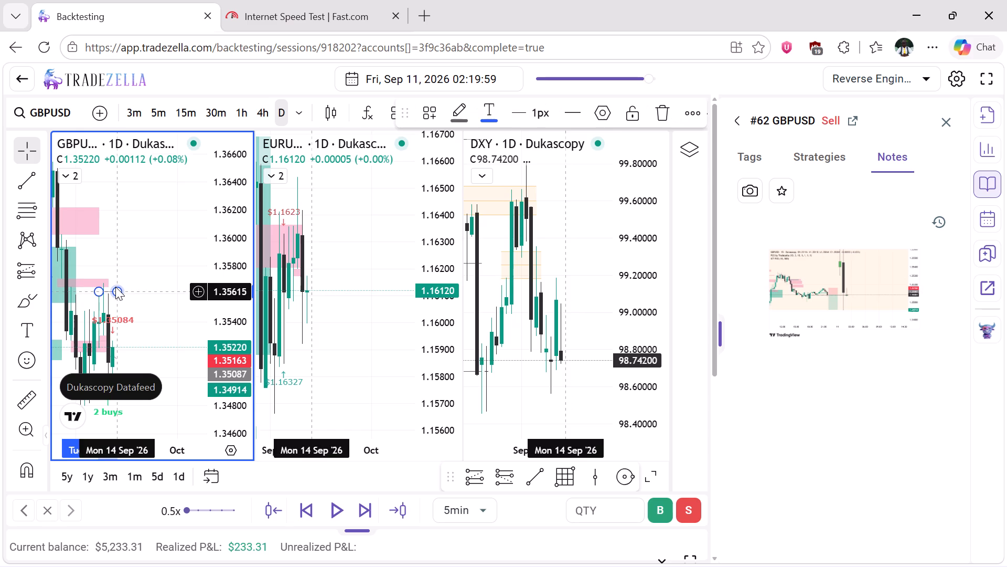
left_click(665, 118)
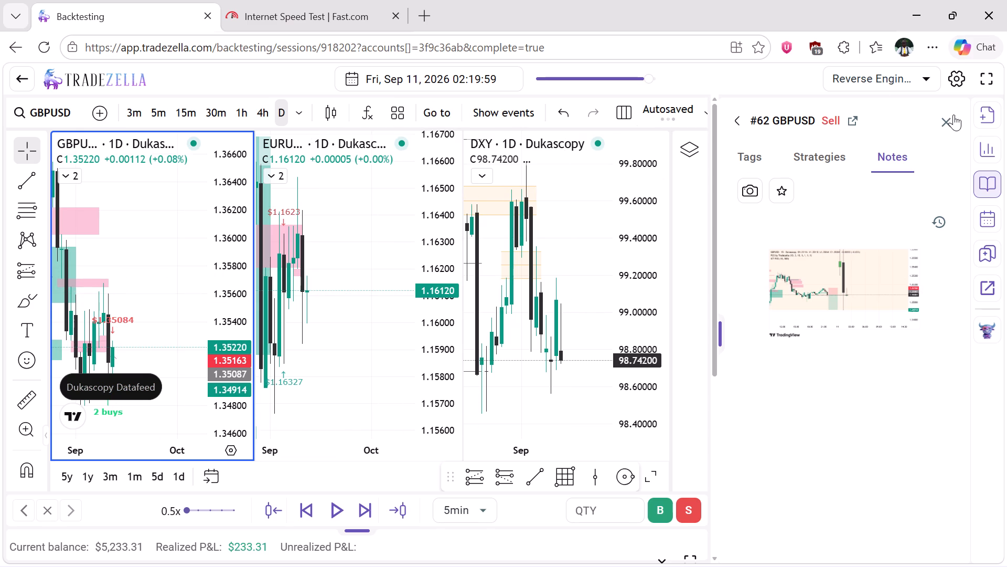
left_click(953, 114)
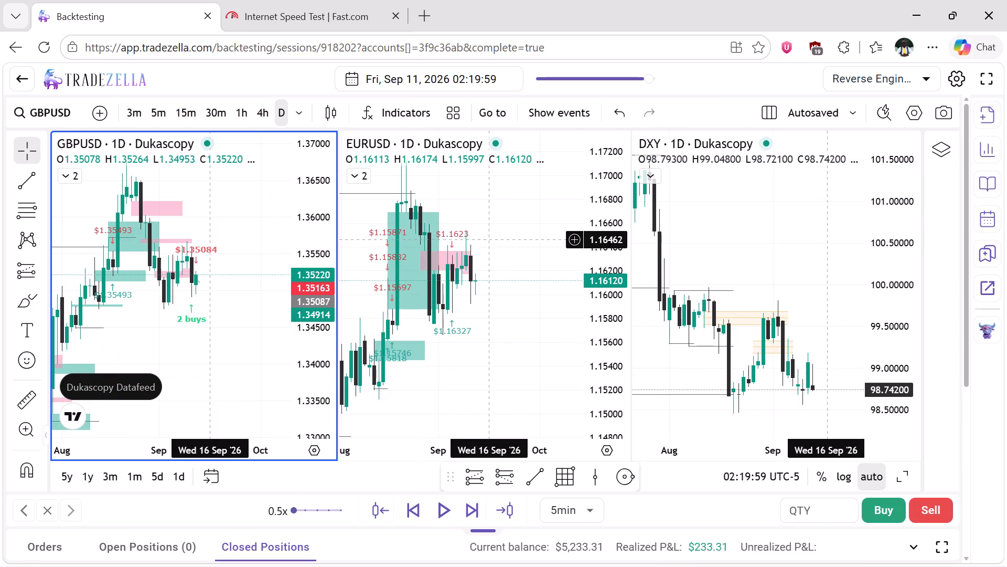
Set the replay step to 4h and move the replay candle by candle to Fri, Sep 11, 16:59:59.
scroll(496, 275, "left", 1)
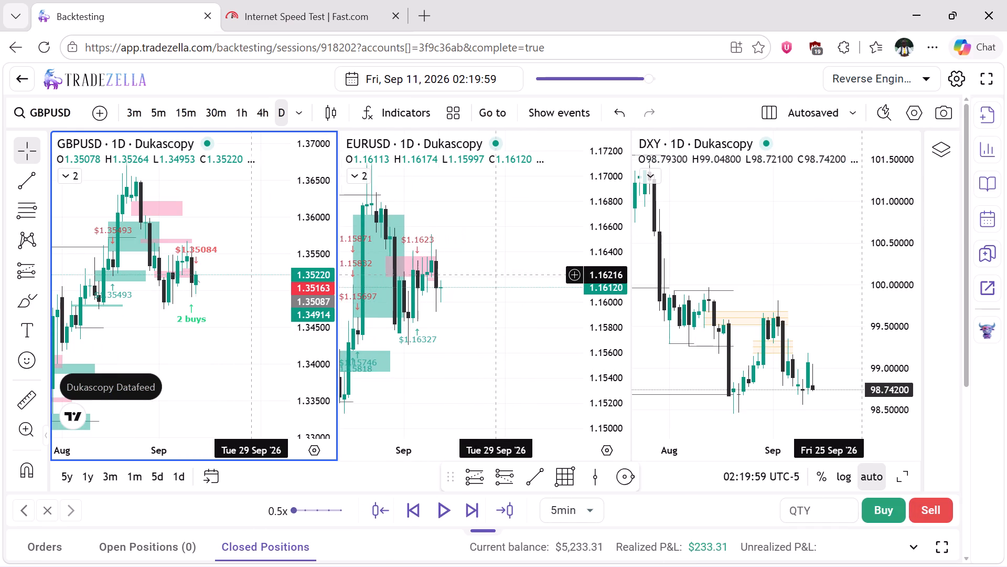
scroll(496, 275, "left", 1)
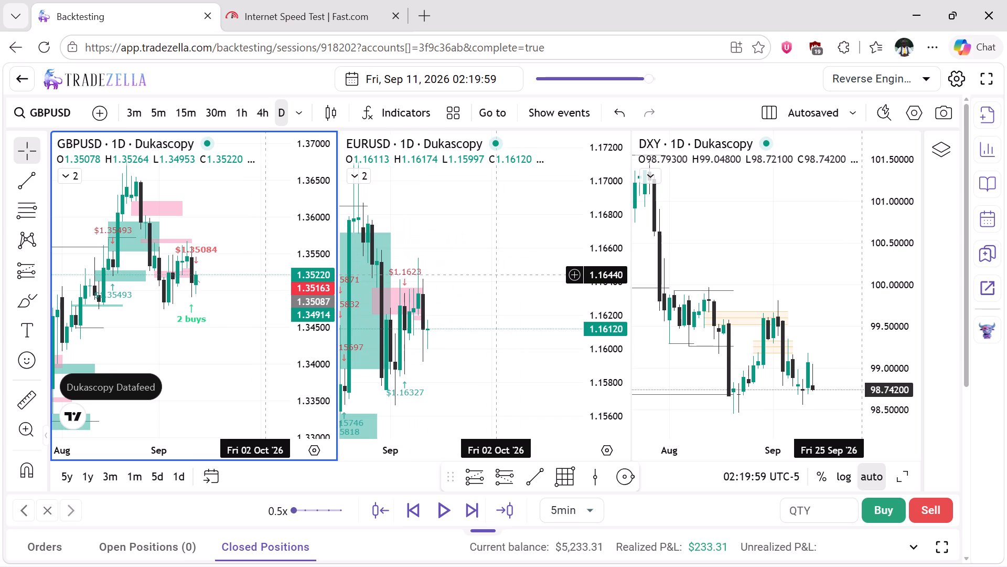
scroll(496, 275, "right", 1)
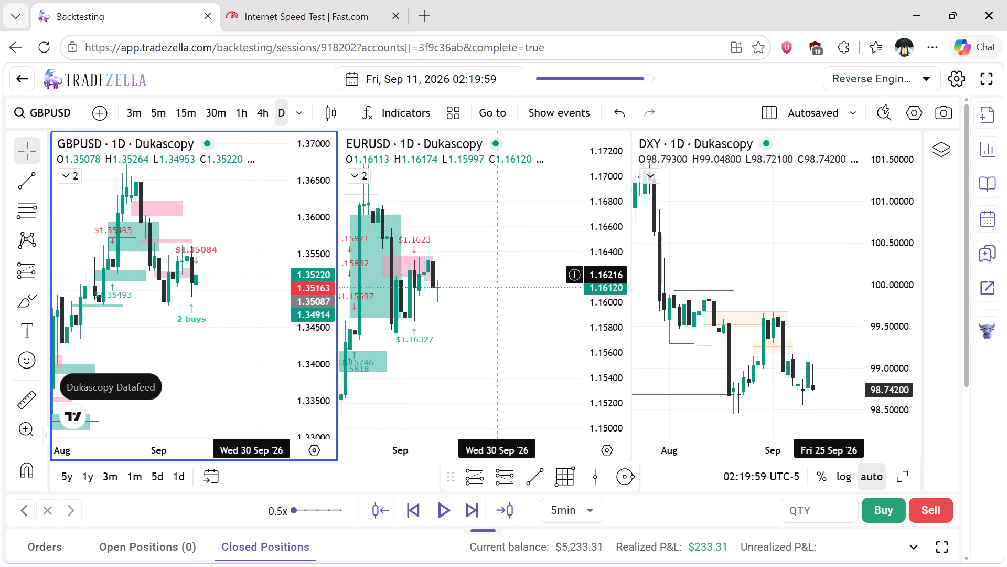
scroll(496, 275, "right", 1)
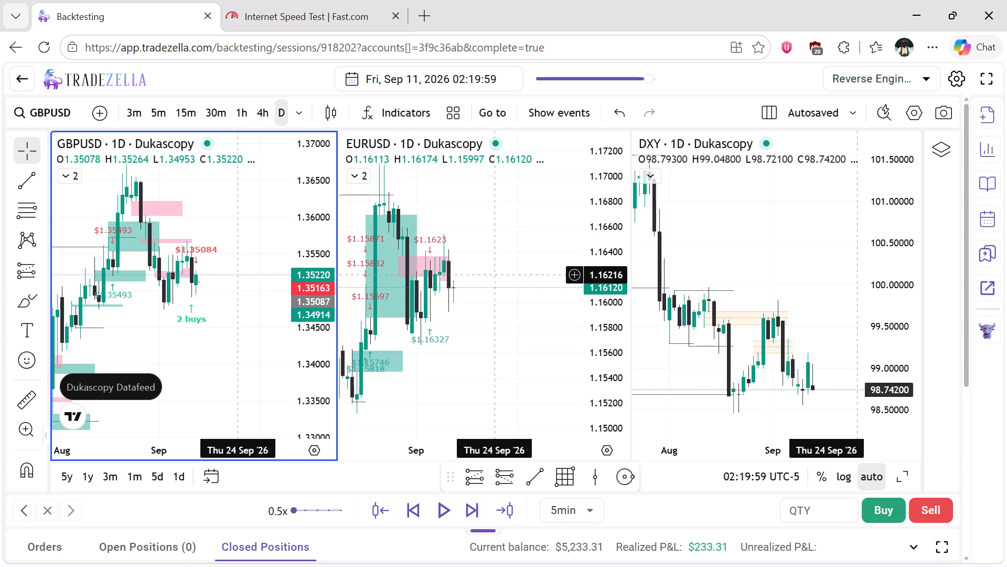
left_click(593, 517)
left_click(588, 507)
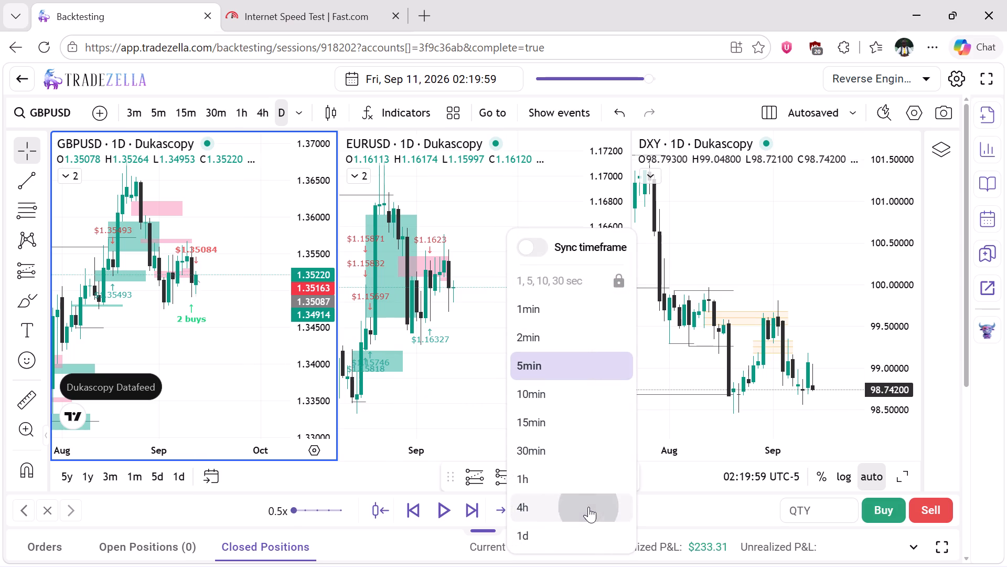
left_click(475, 505)
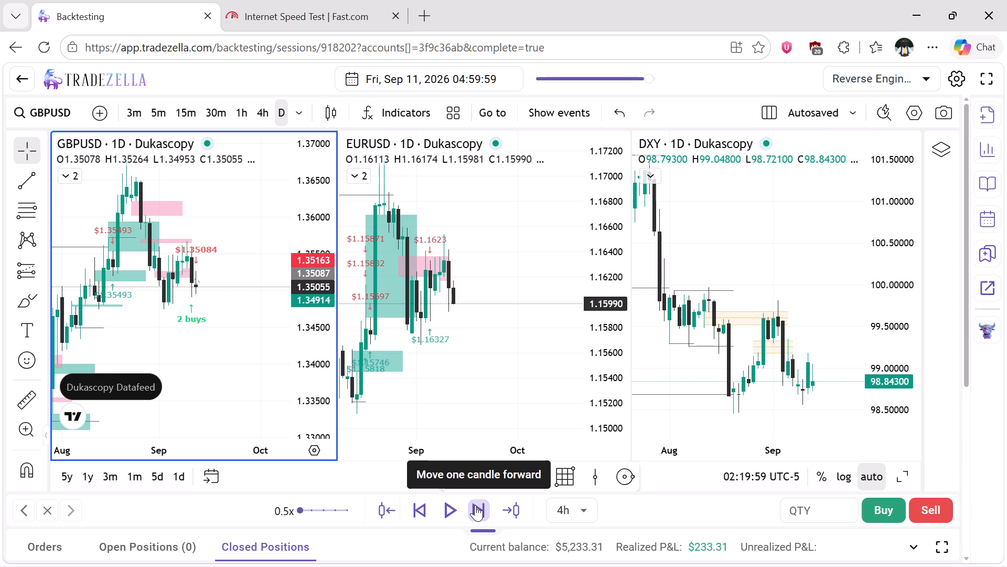
left_click(475, 505)
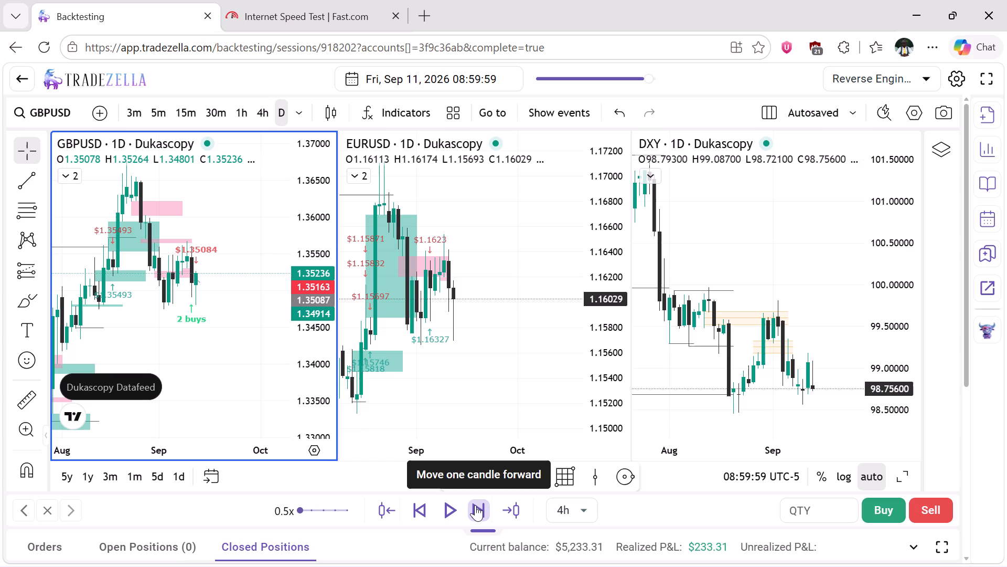
left_click(475, 505)
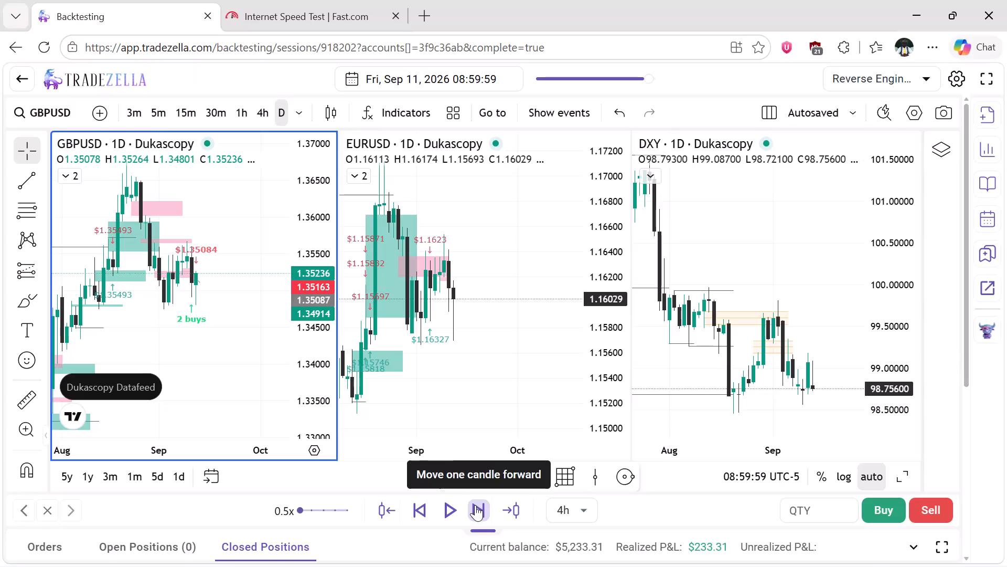
left_click(475, 505)
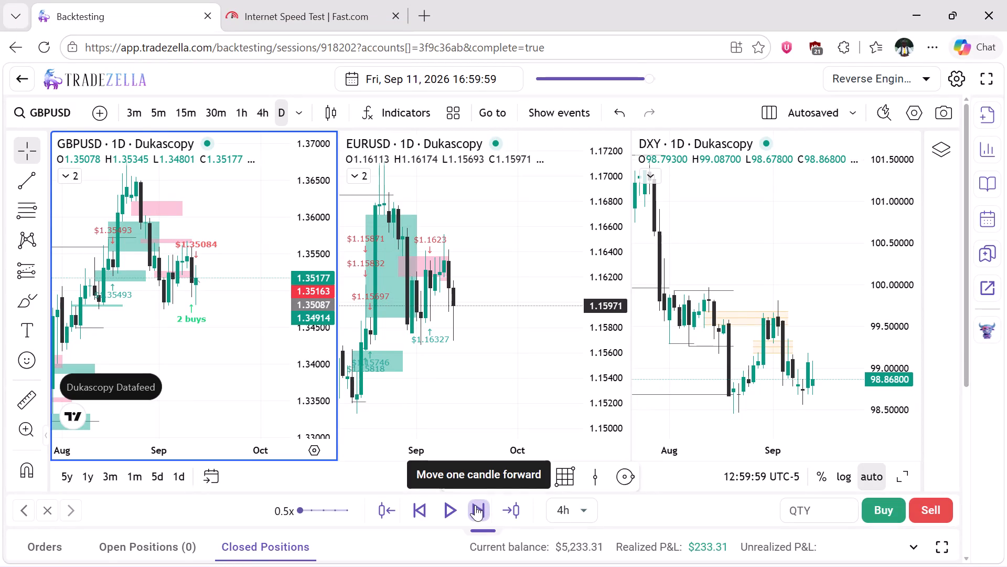
left_click(475, 505)
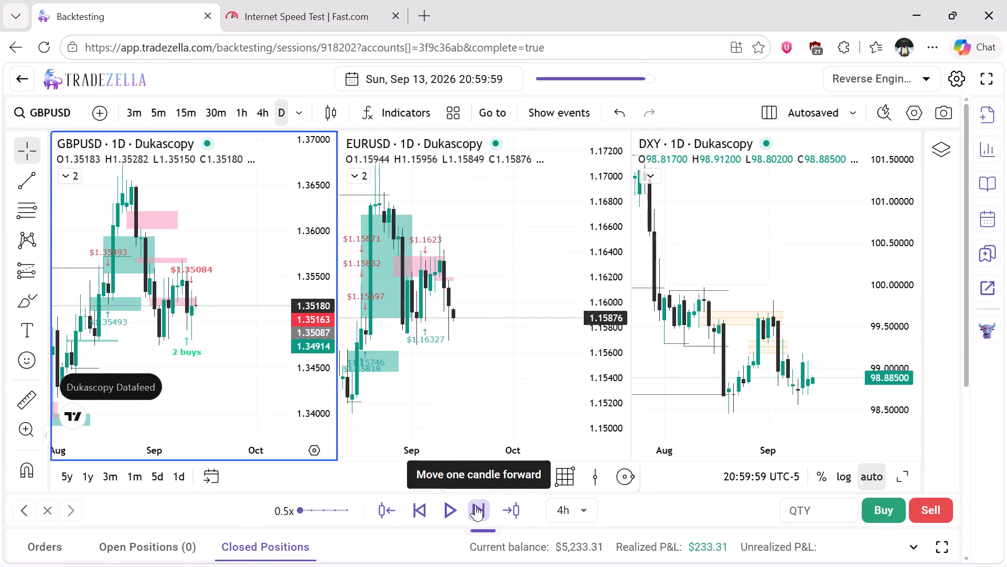
left_click(415, 512)
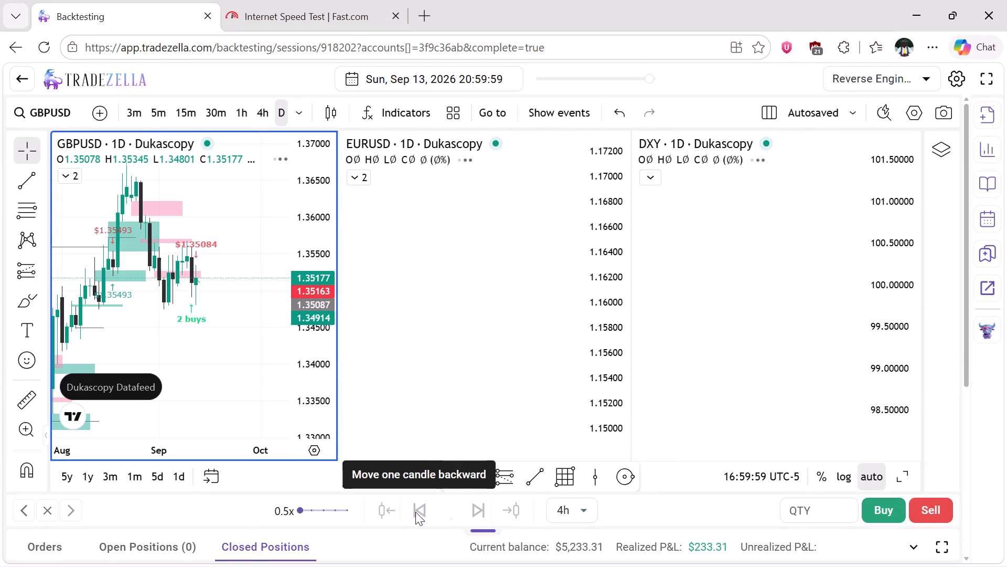
Set the replay step to 1h and advance the replay to Sun, Sep 13, 19:59:59.
left_click(575, 507)
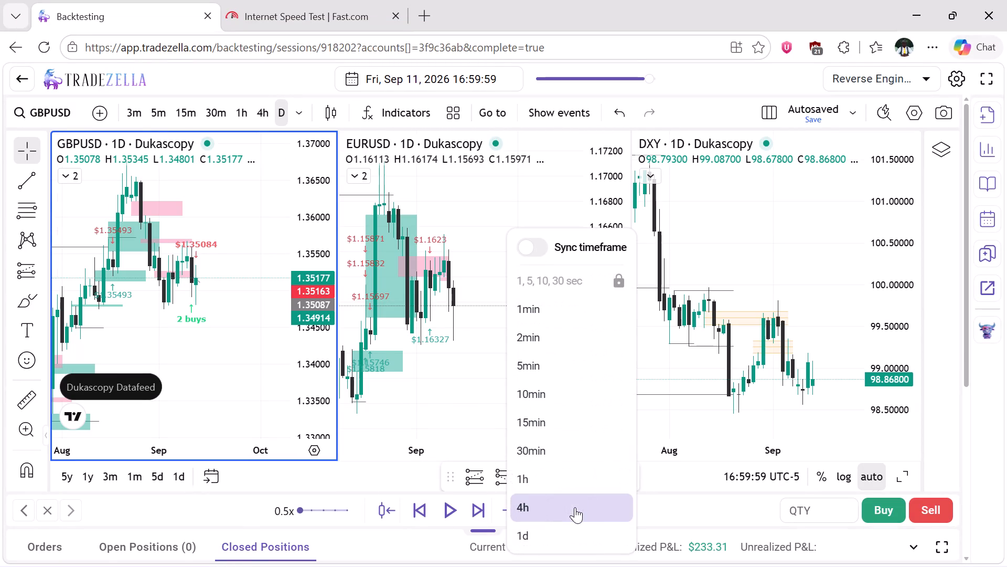
left_click(555, 477)
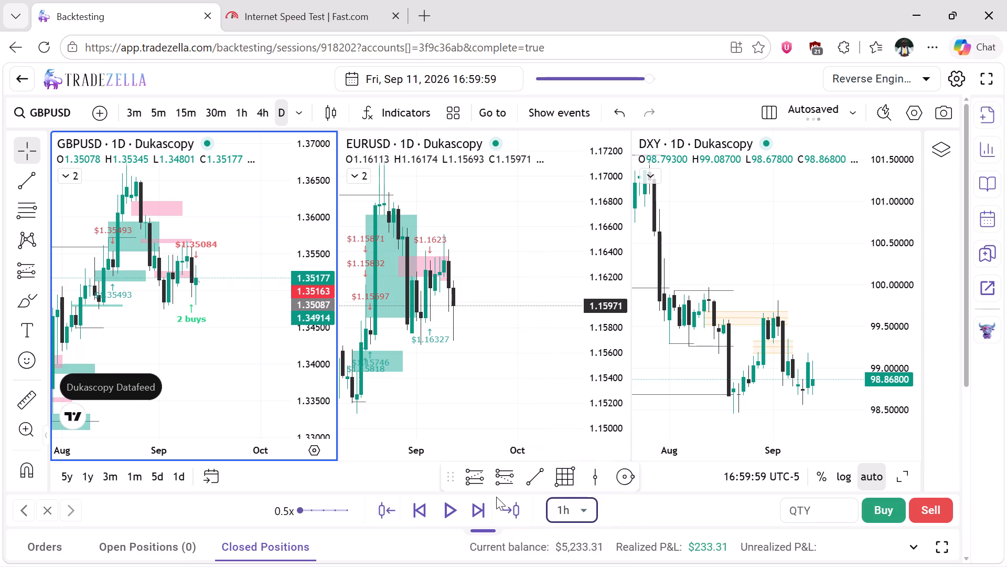
left_click(479, 511)
left_click(479, 511)
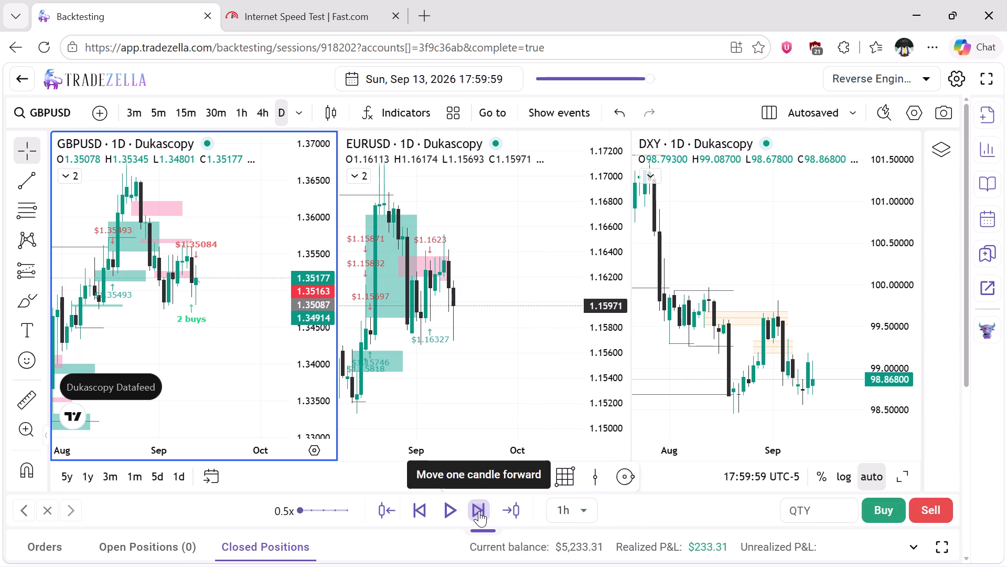
left_click(479, 511)
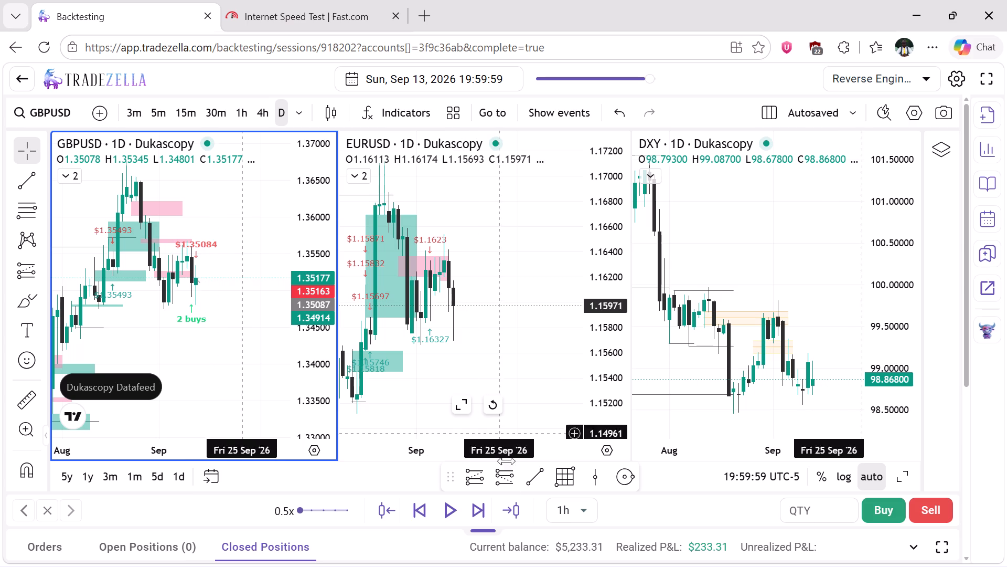
Set the replay step to 15min.
left_click(589, 507)
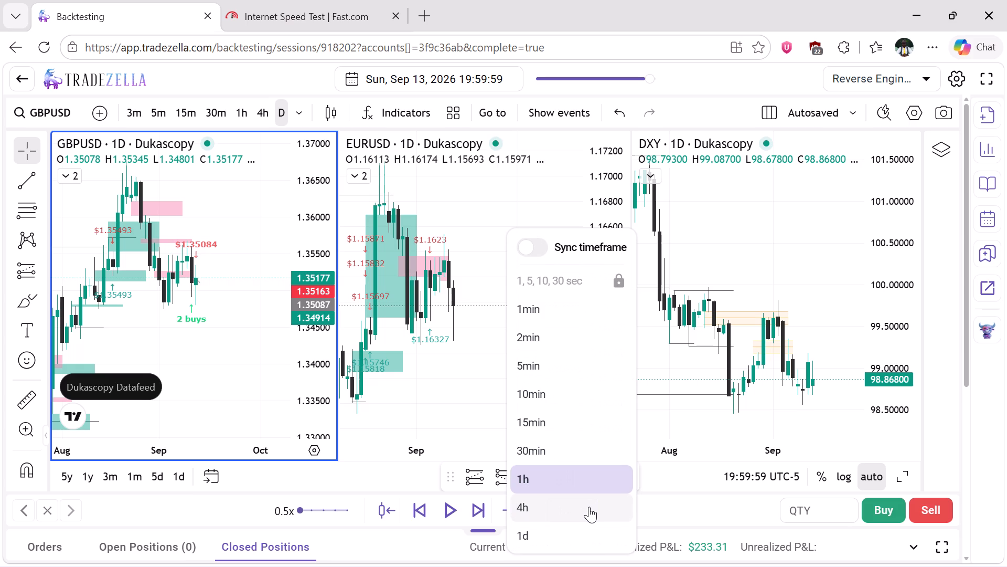
left_click(563, 422)
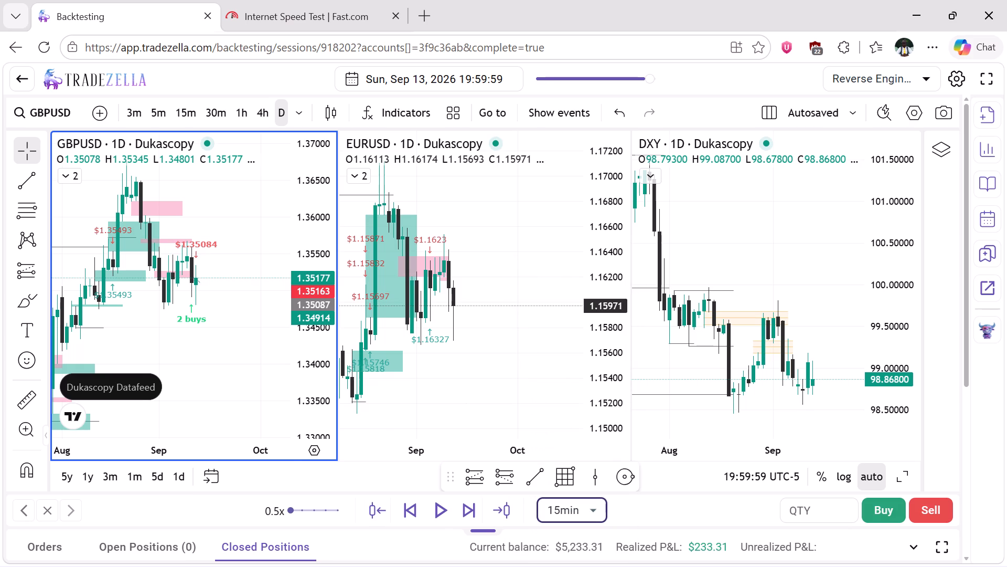
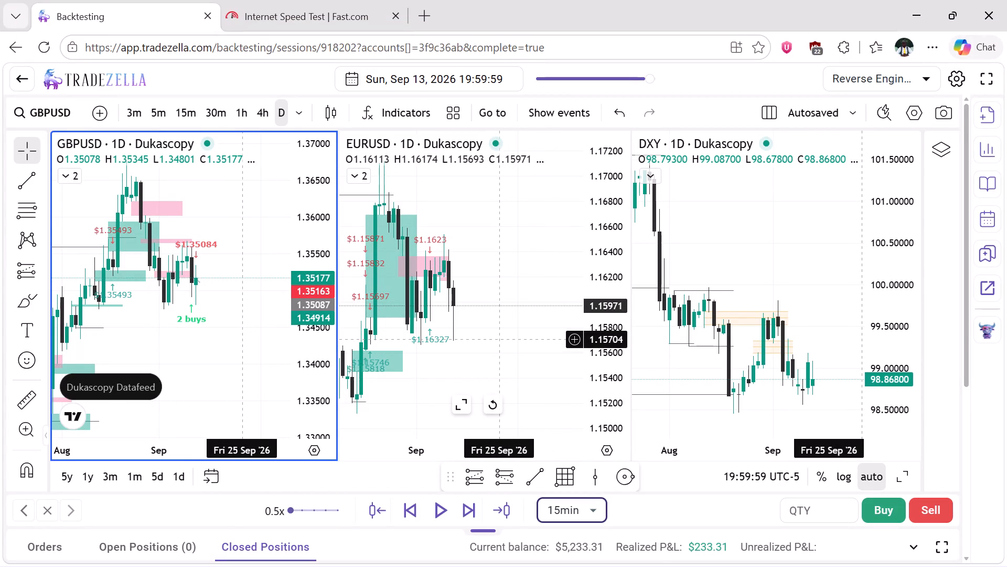
Advance the replay by one 15-minute candle to Sun, Sep 13, 20:14:59.
left_click(471, 507)
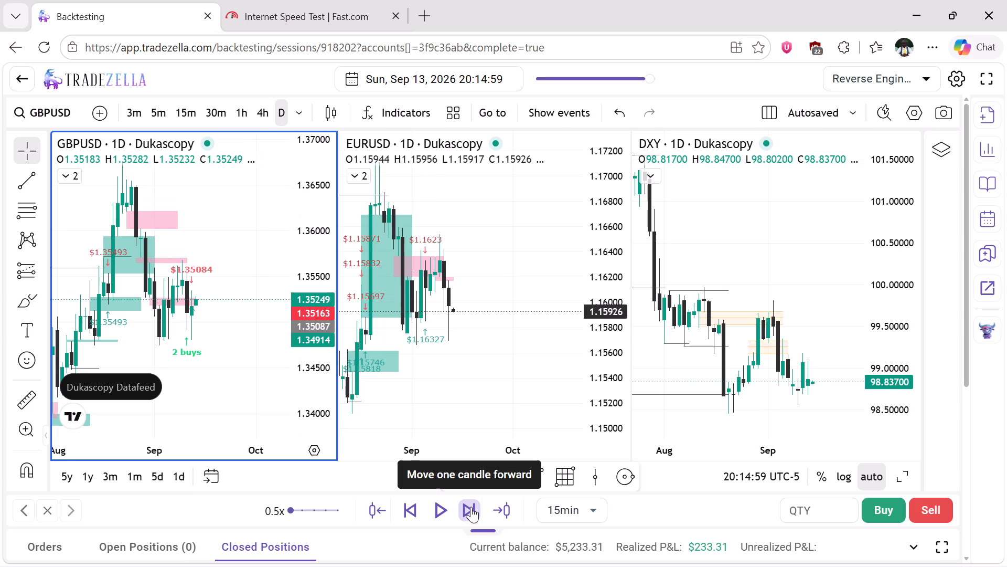
Draw a Gann box over the latest EURUSD daily candles, from about 1.16173 on Sep 9 to about 1.15698 on Sep 18.
left_click(566, 475)
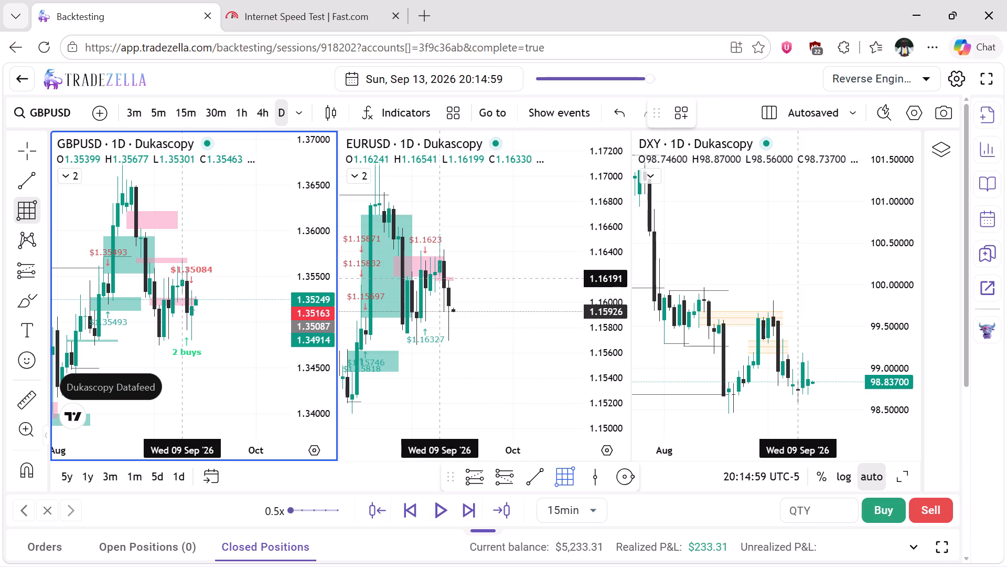
left_click_drag(439, 280, 466, 331)
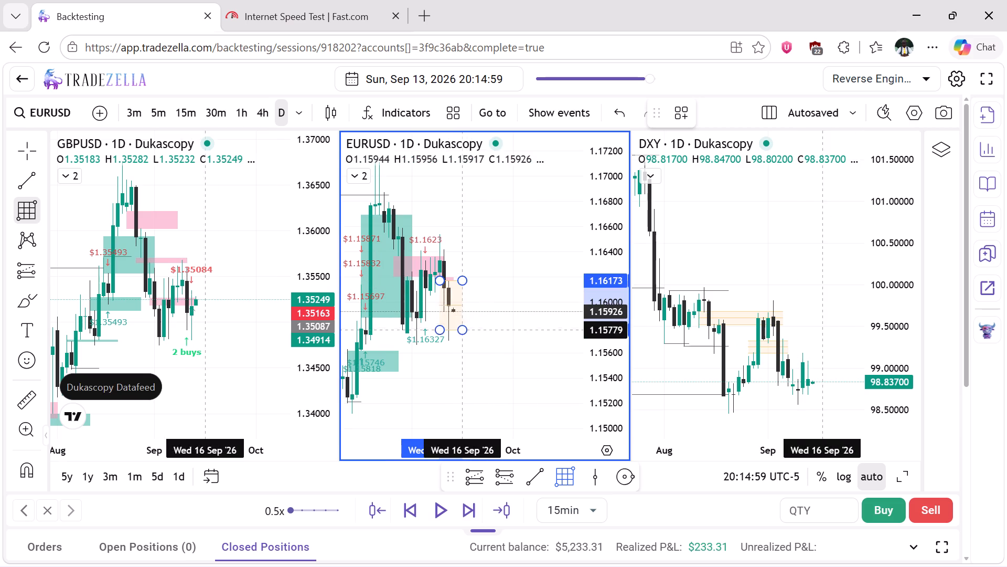
left_click_drag(466, 331, 471, 340)
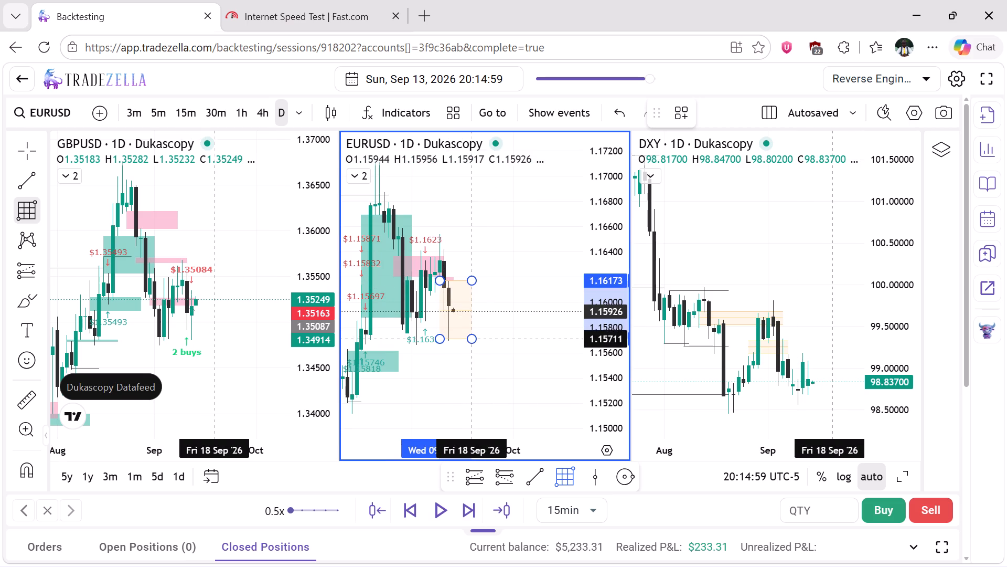
left_click_drag(471, 340, 471, 340)
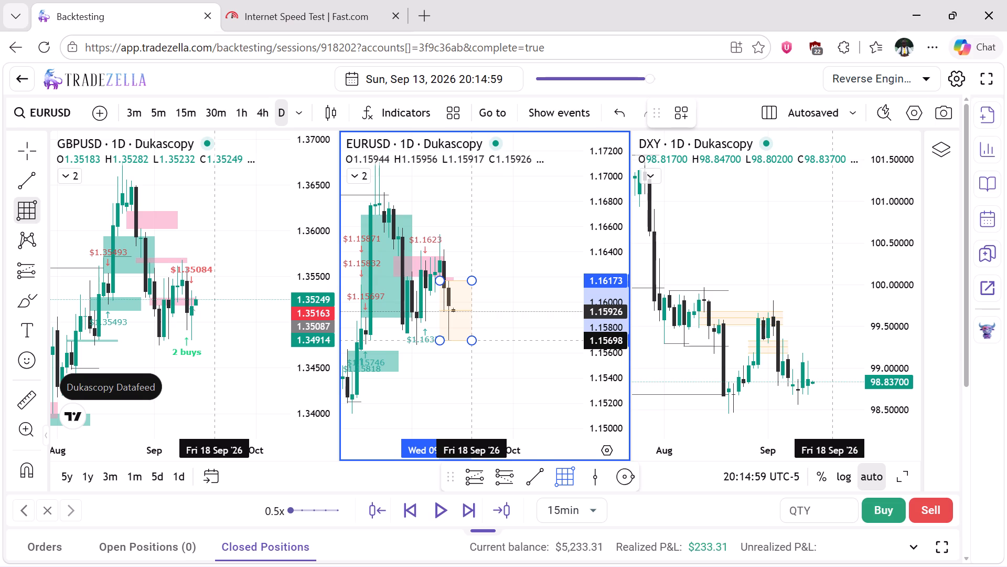
left_click(471, 340)
left_click(509, 314)
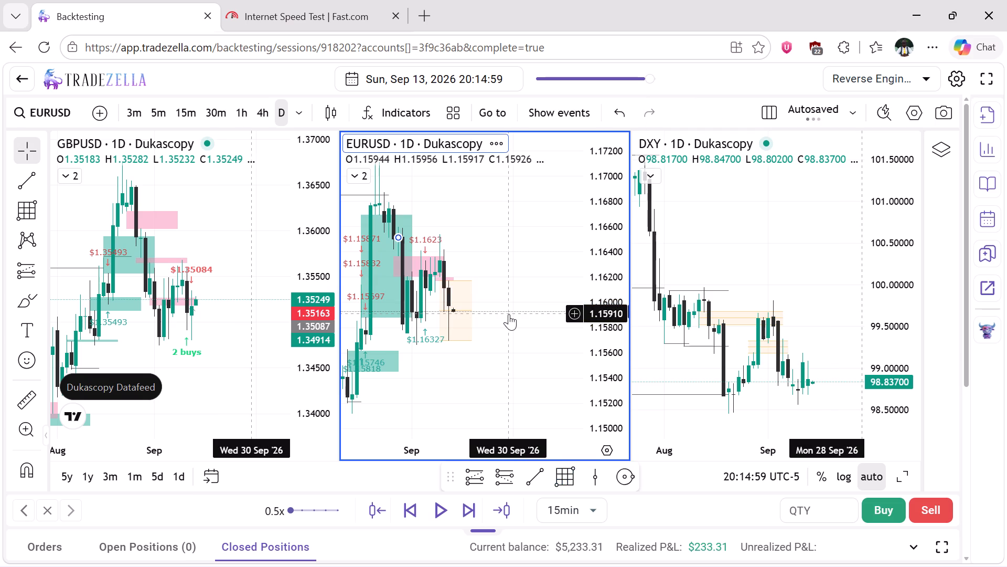
left_click(514, 240)
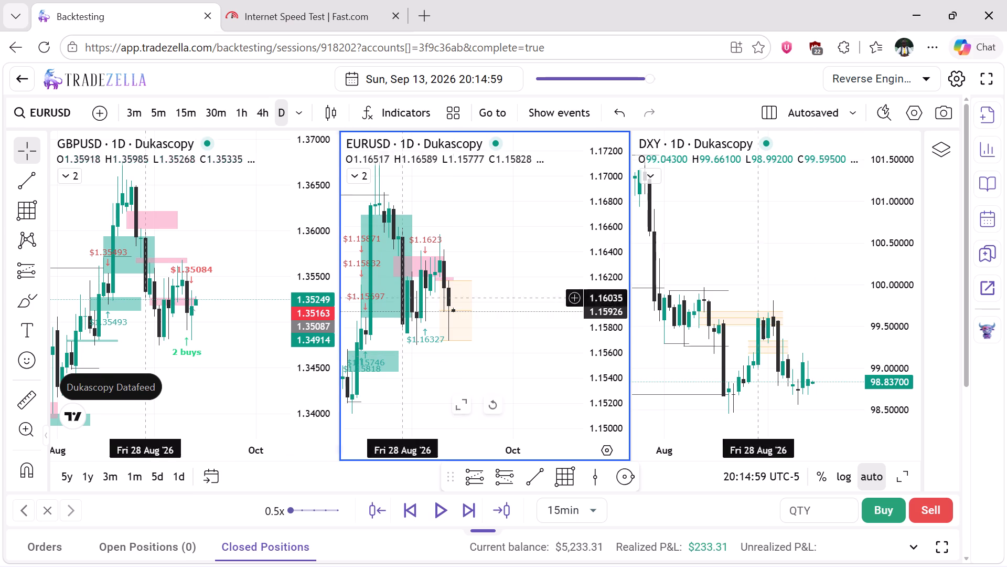
Switch the EURUSD and GBPUSD charts to the 1h timeframe.
left_click(247, 109)
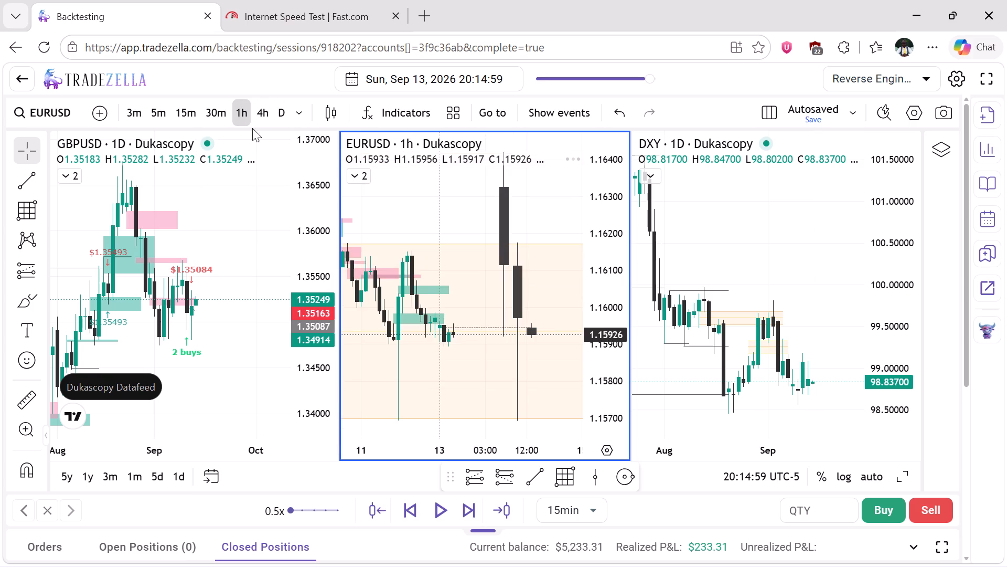
left_click(244, 202)
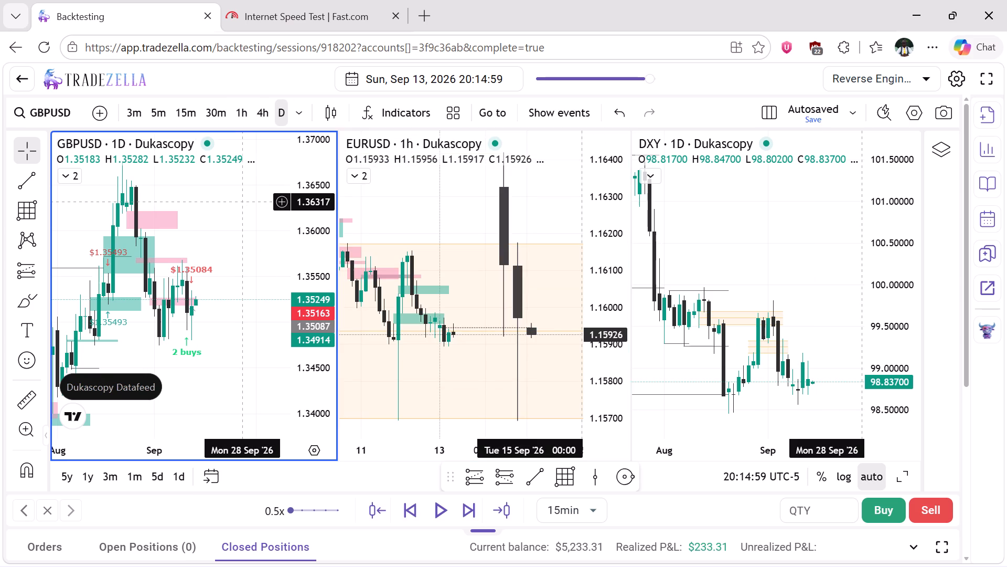
left_click(243, 119)
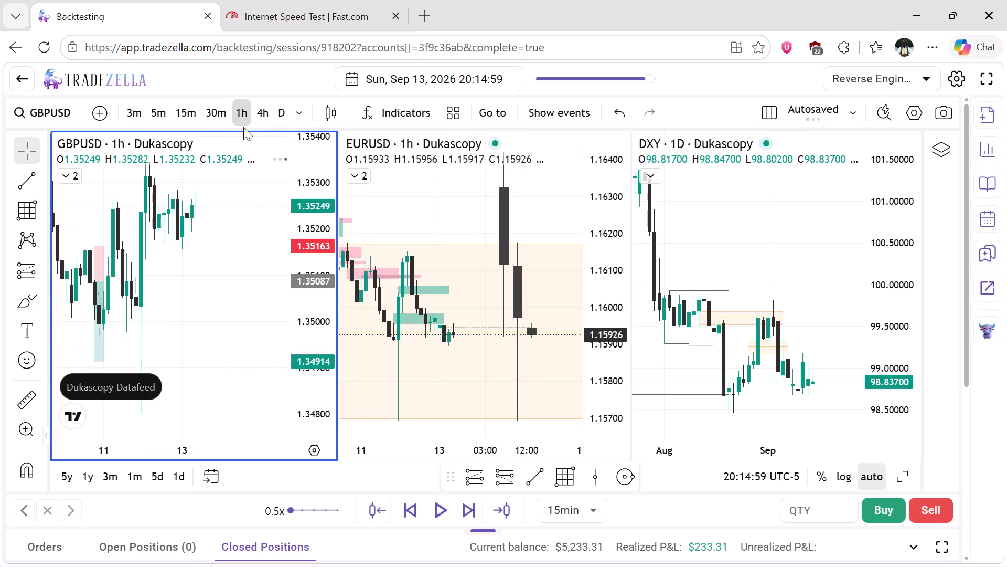
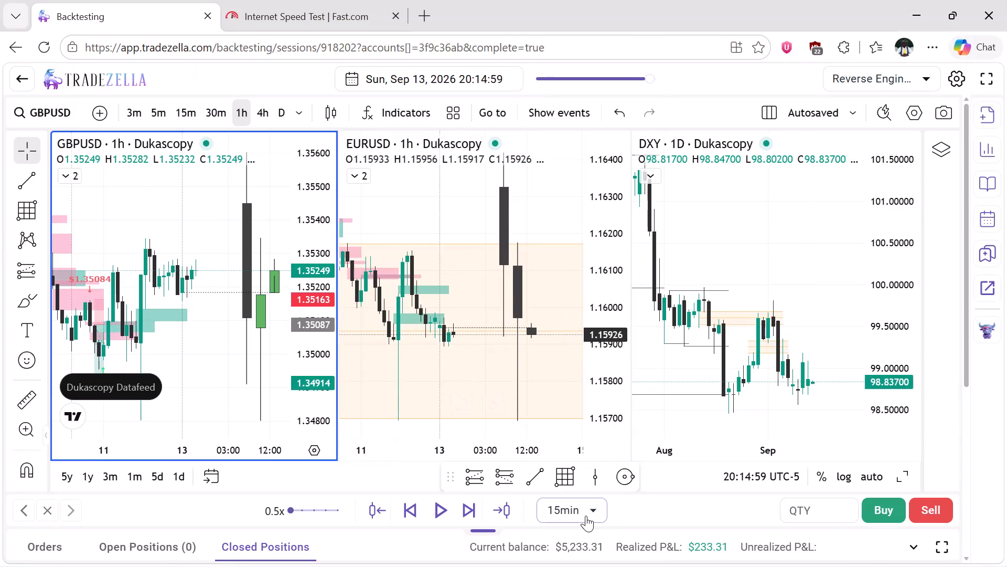
Set the replay step to 5min and advance ten candles to Sun, Sep 13, 21:04:59.
left_click(592, 514)
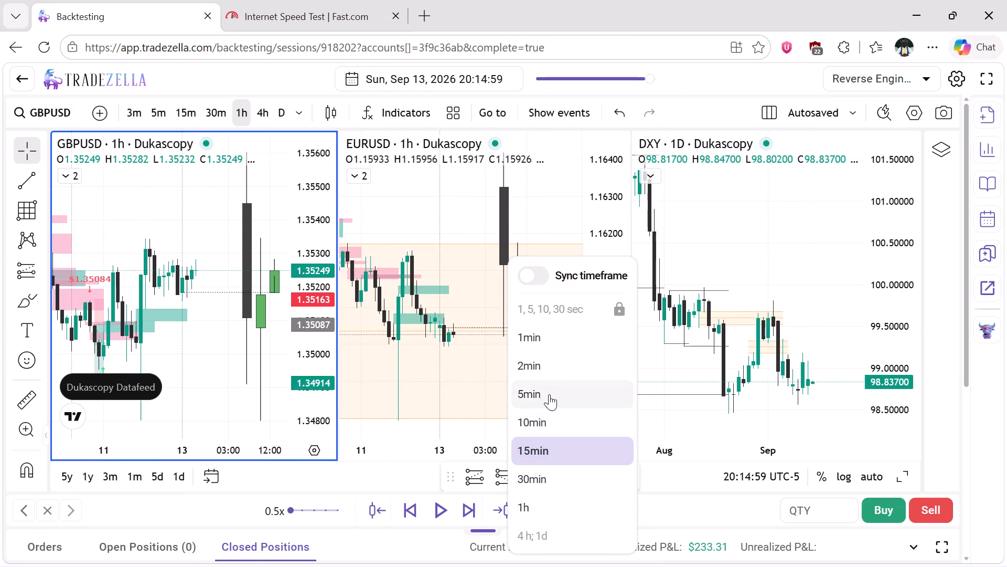
left_click(549, 394)
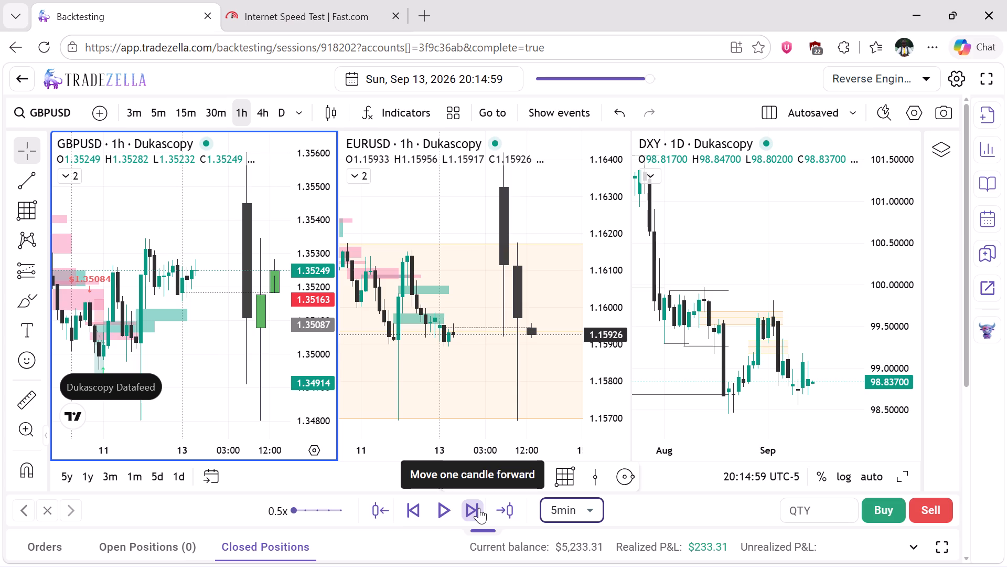
left_click(479, 508)
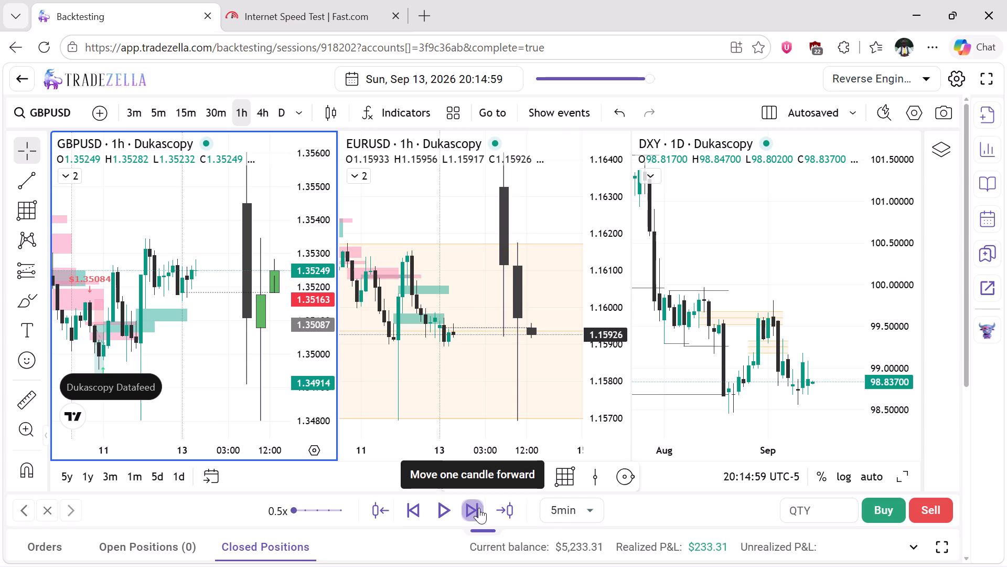
left_click(479, 508)
left_click(479, 508)
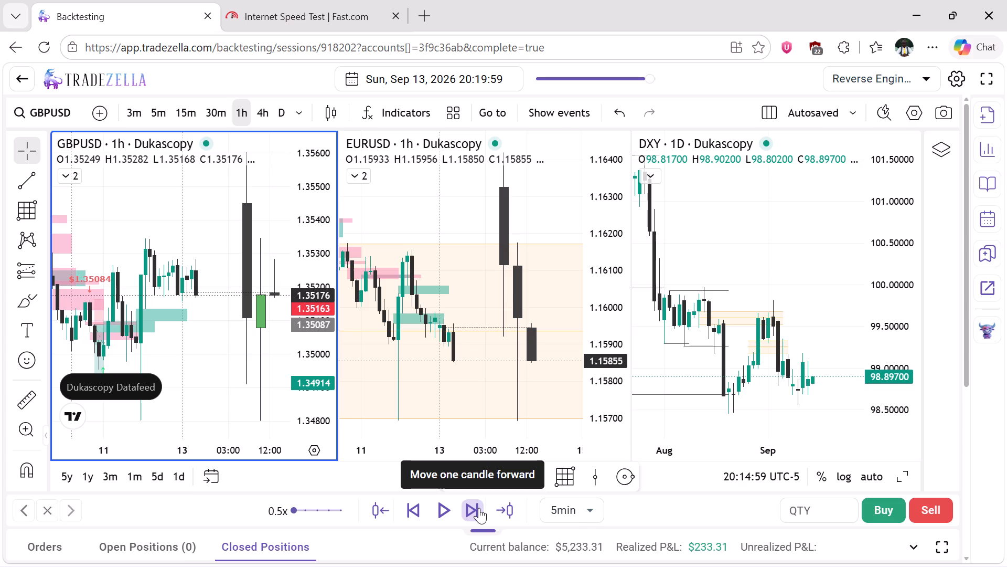
left_click(479, 508)
left_click(479, 508)
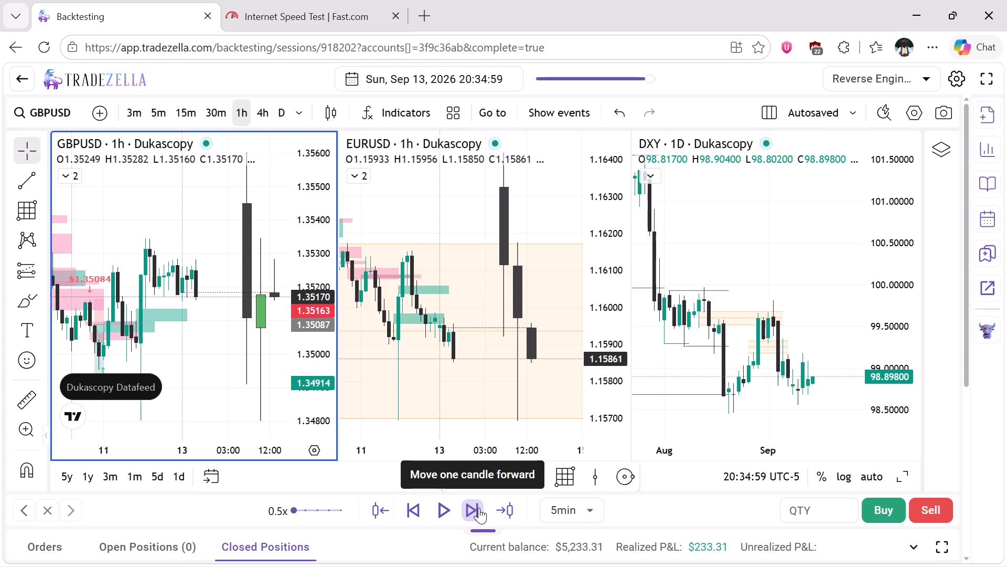
left_click(479, 508)
left_click(479, 508)
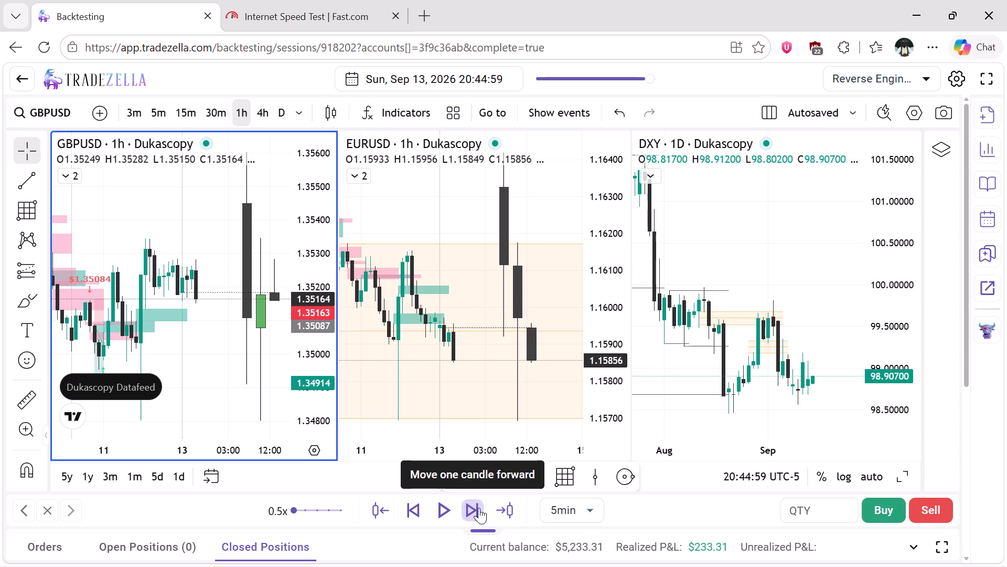
left_click(479, 508)
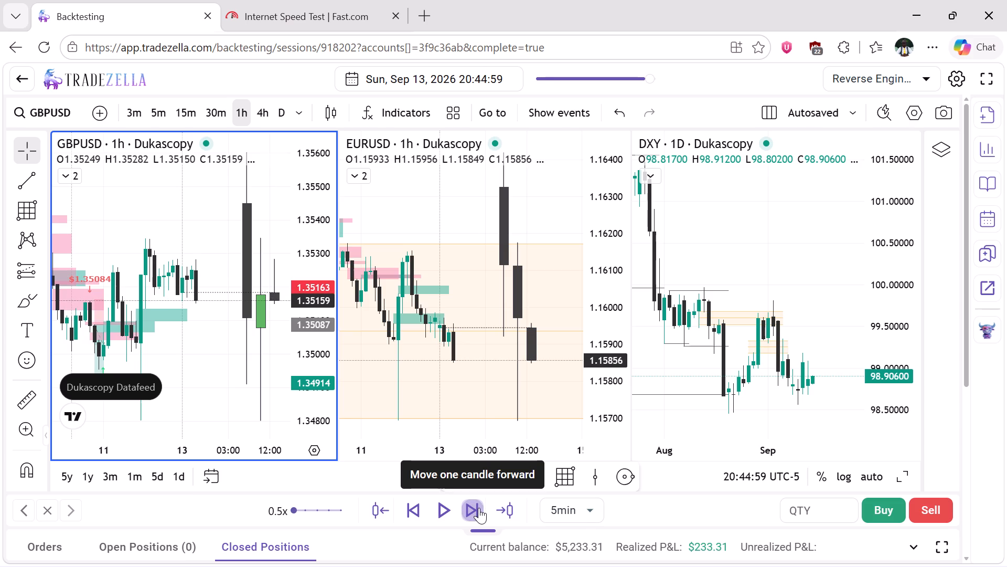
left_click(479, 508)
left_click(479, 508)
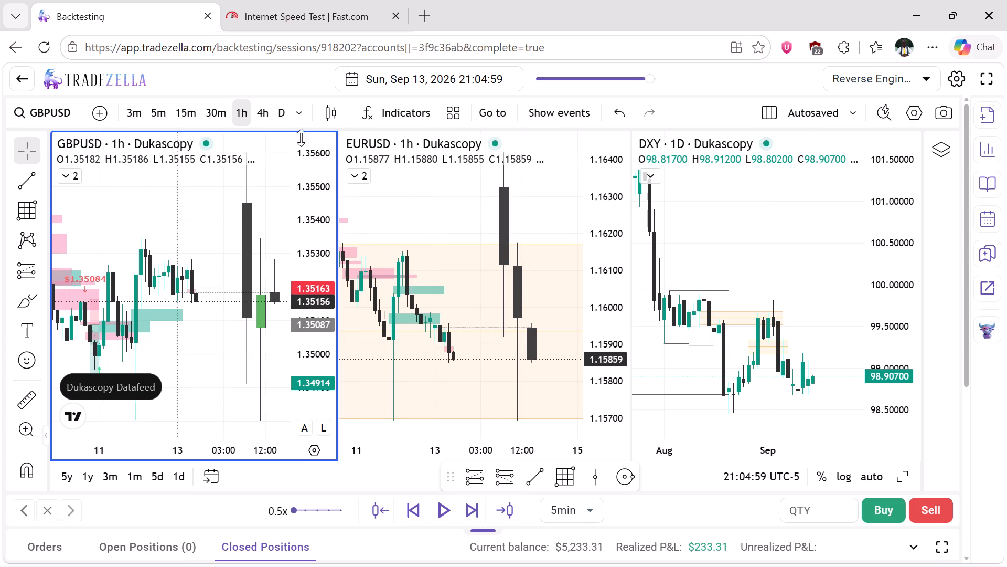
Switch the GBPUSD and EURUSD charts to the 4h timeframe, compressing the GBPUSD price scale.
left_click(270, 112)
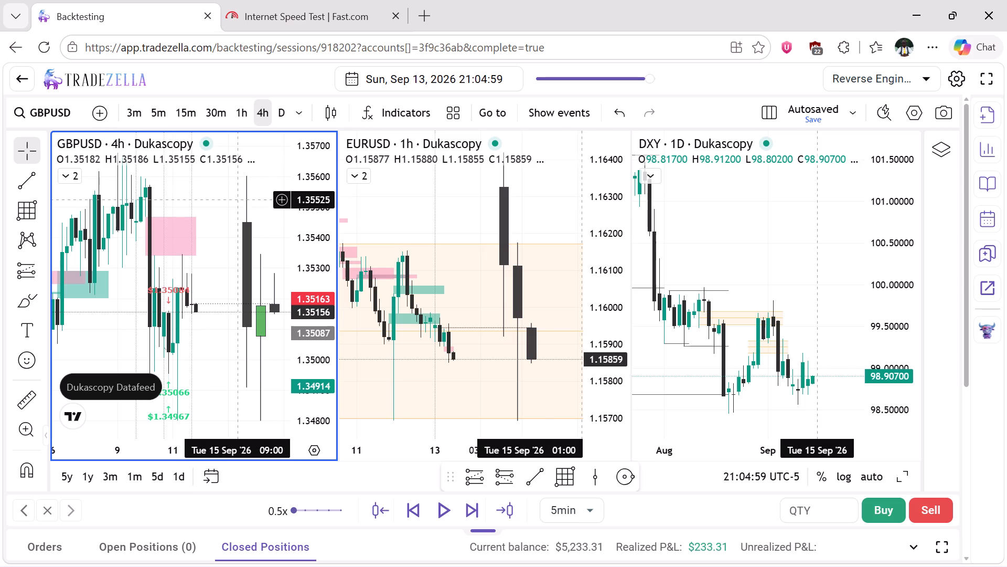
left_click_drag(295, 196, 297, 239)
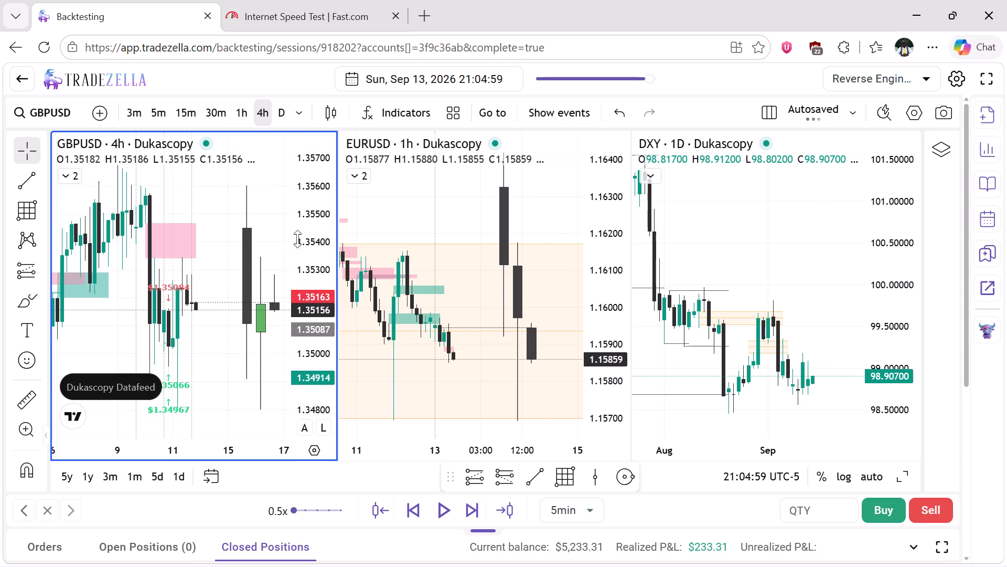
left_click_drag(297, 239, 303, 274)
left_click(405, 214)
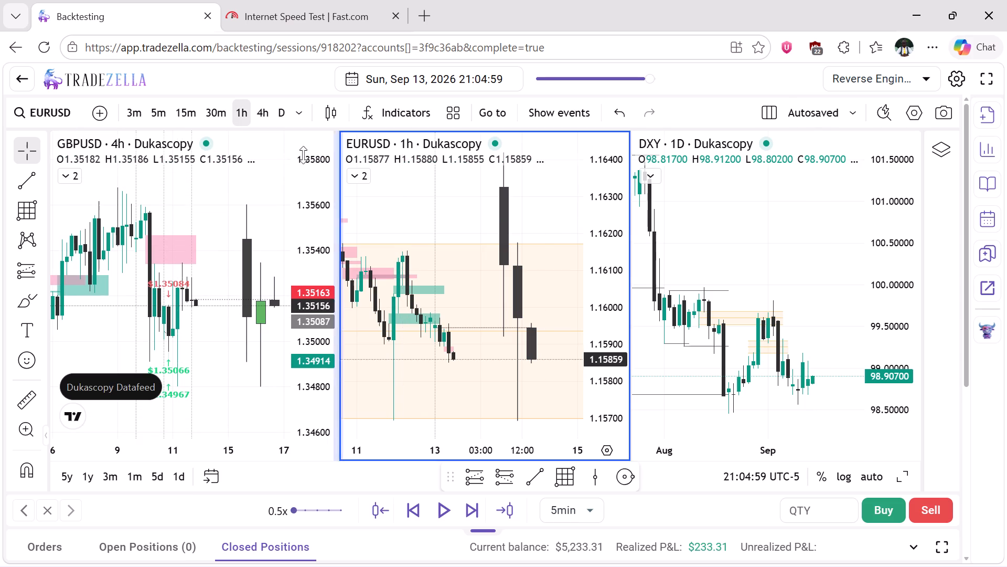
left_click(265, 124)
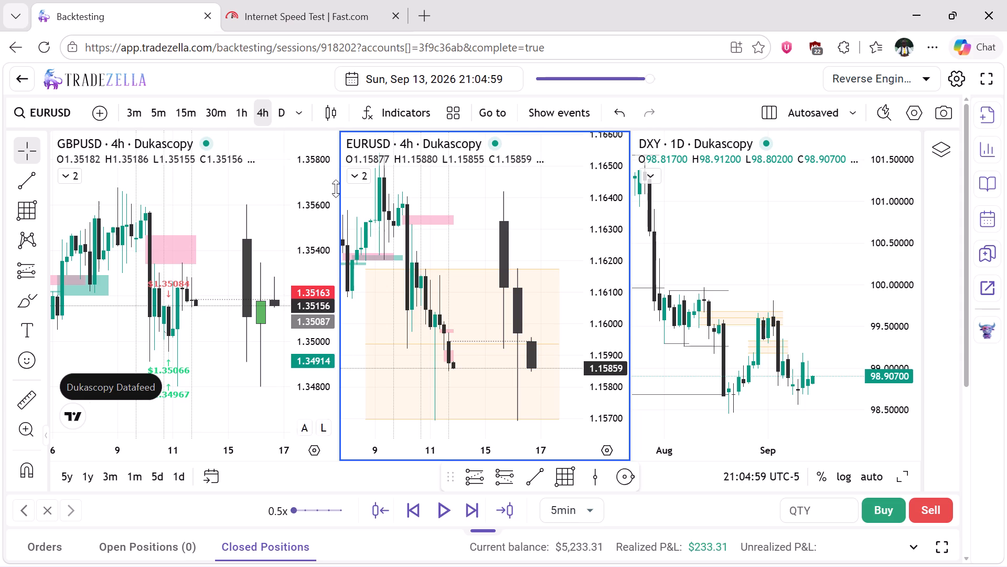
Switch the EURUSD chart to the 15m timeframe and reset its chart view.
left_click(194, 122)
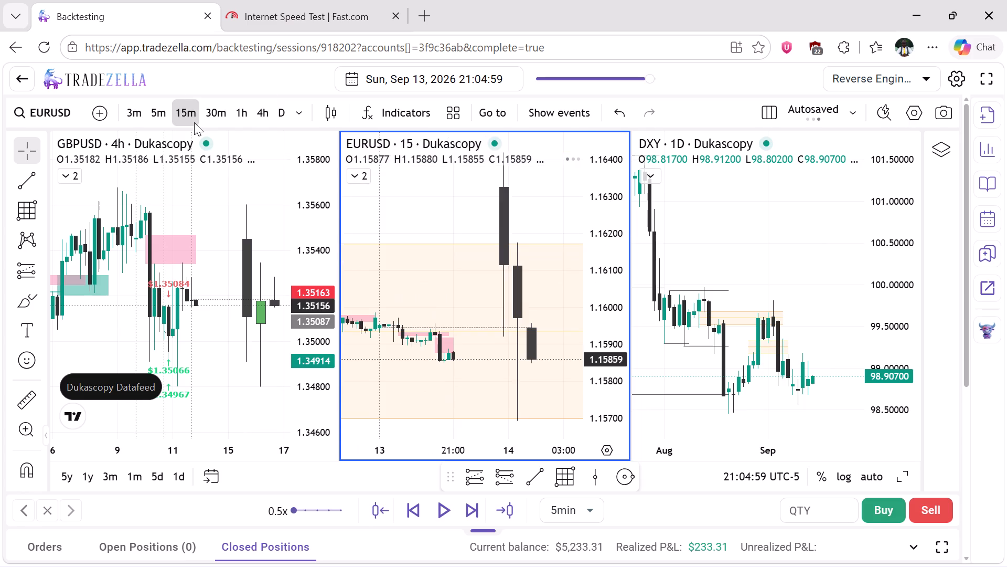
right_click(471, 264)
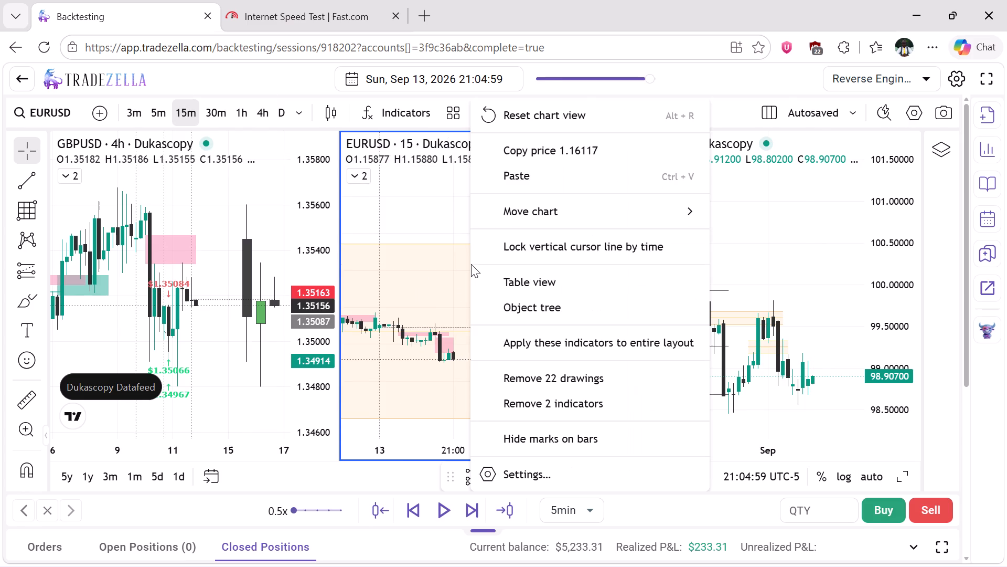
left_click(507, 119)
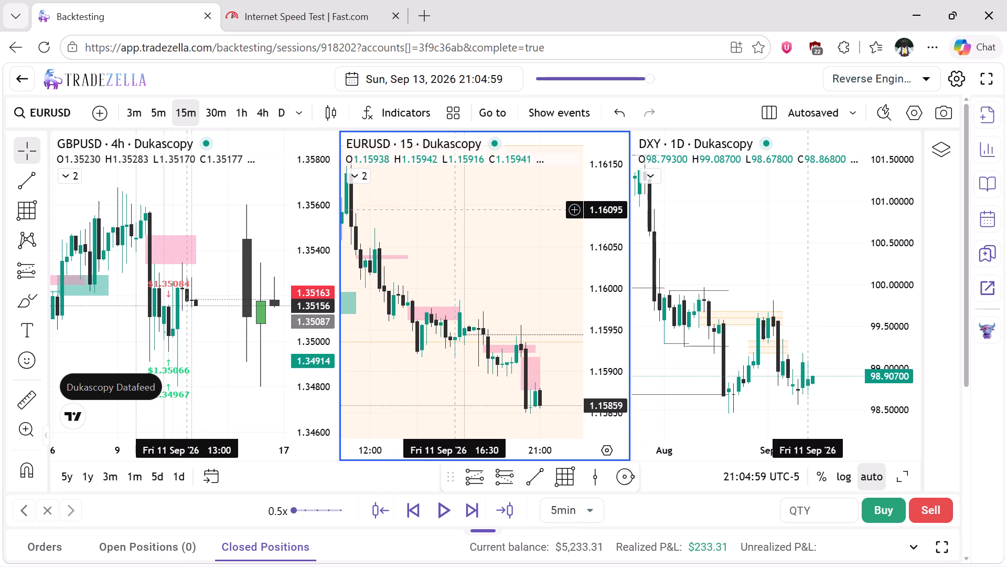
Advance the replay by two 5-minute candles to Sun, Sep 13, 21:14:59.
left_click(473, 510)
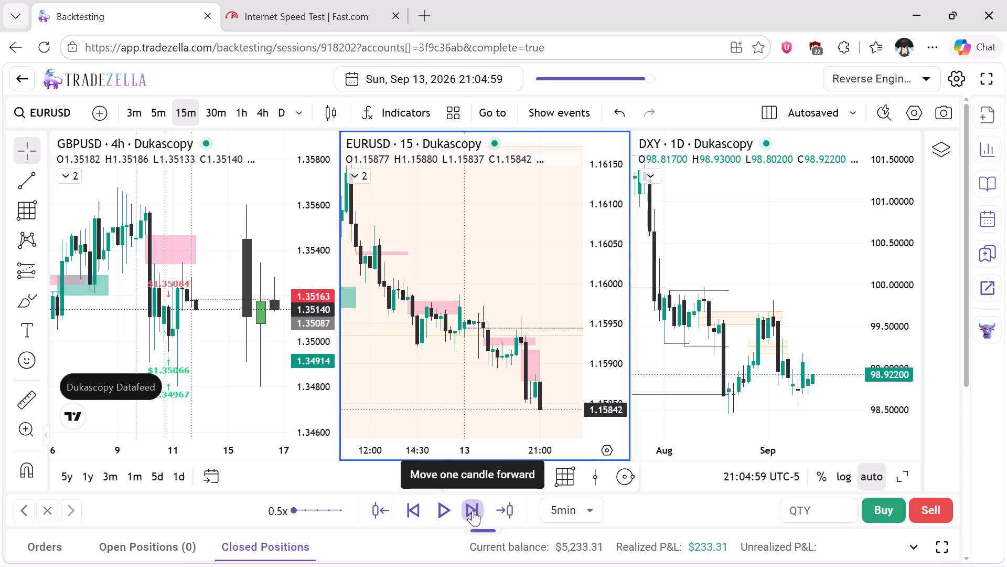
left_click(473, 510)
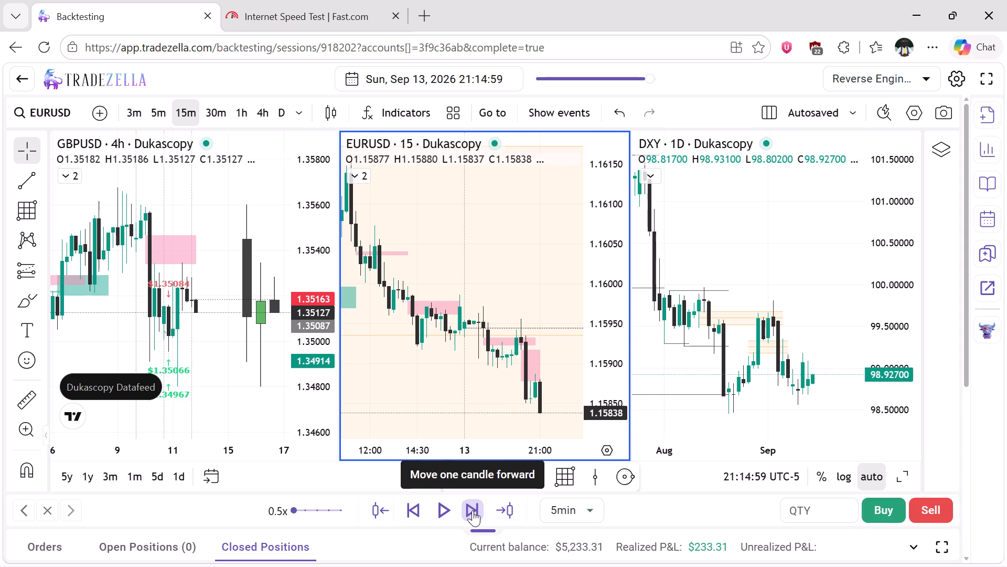
Place a Short Position on EURUSD at the latest candle with entry 1.15838, stop about 1.15906 and target about 1.15701.
scroll(449, 343, "left", 1)
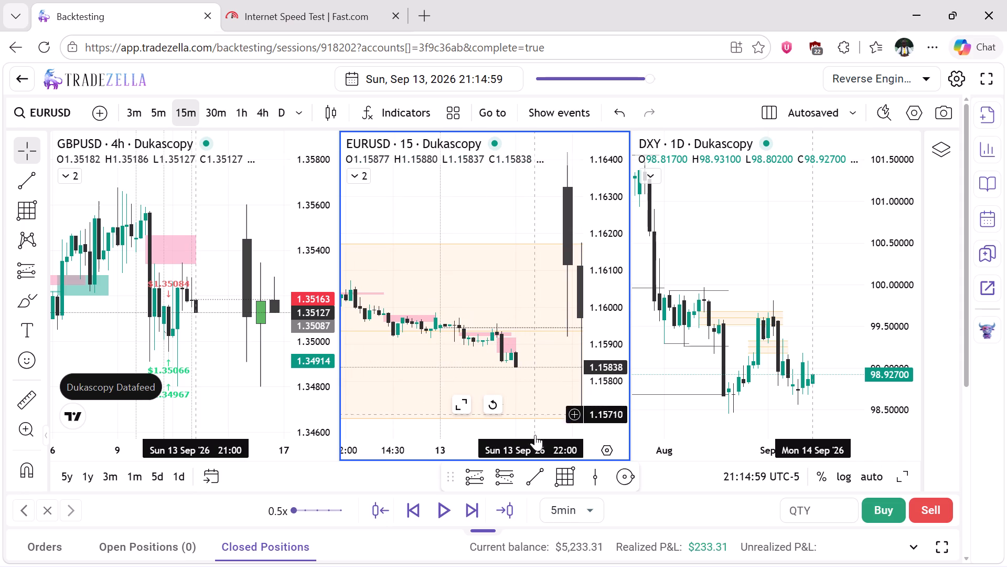
left_click(508, 472)
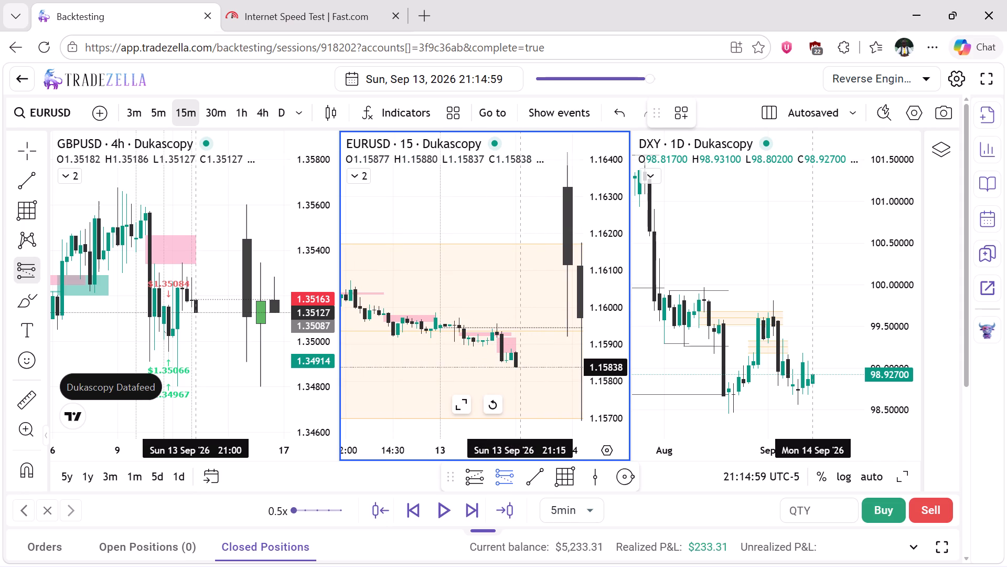
left_click(521, 367)
left_click_drag(521, 352, 521, 344)
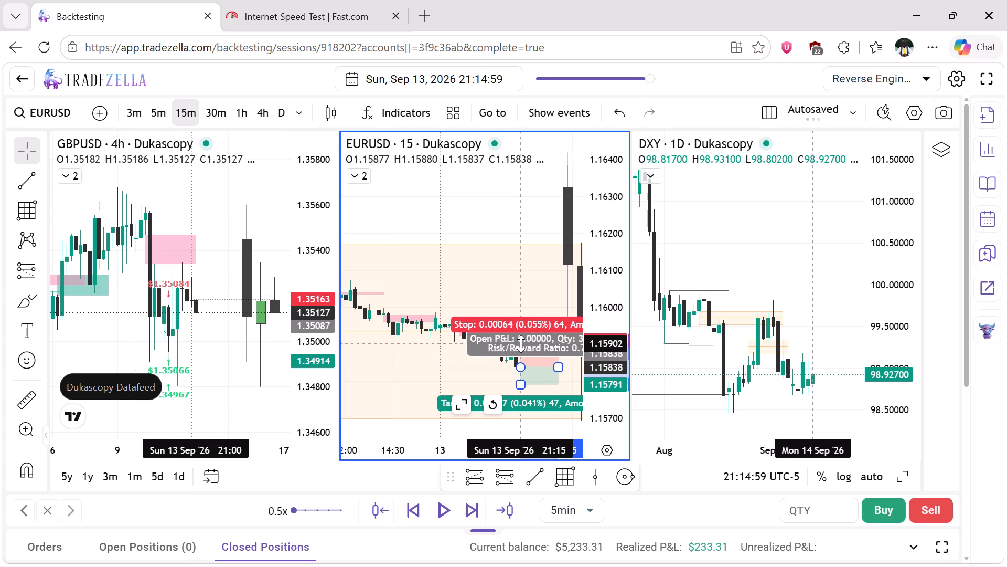
left_click_drag(521, 344, 521, 342)
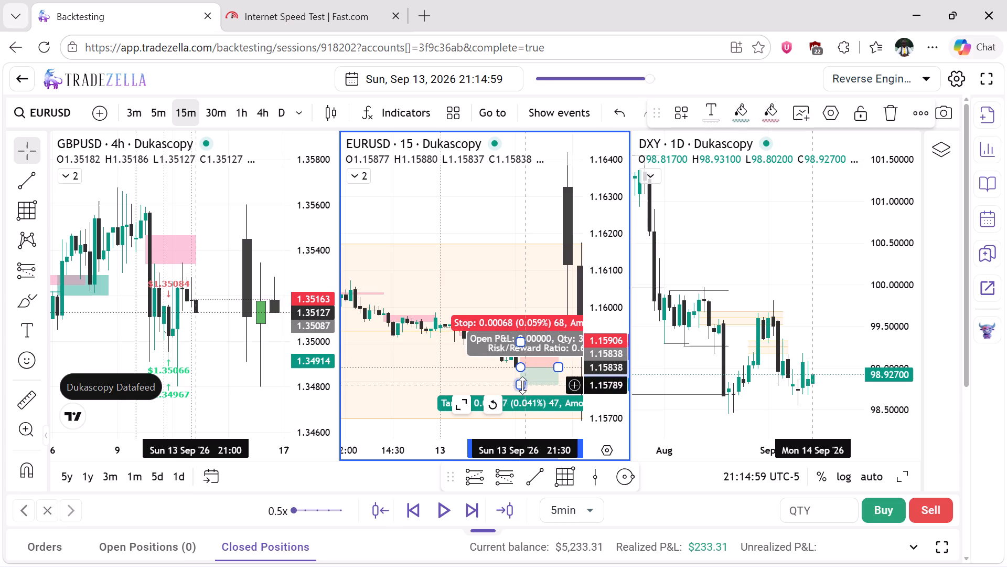
left_click_drag(522, 385, 522, 424)
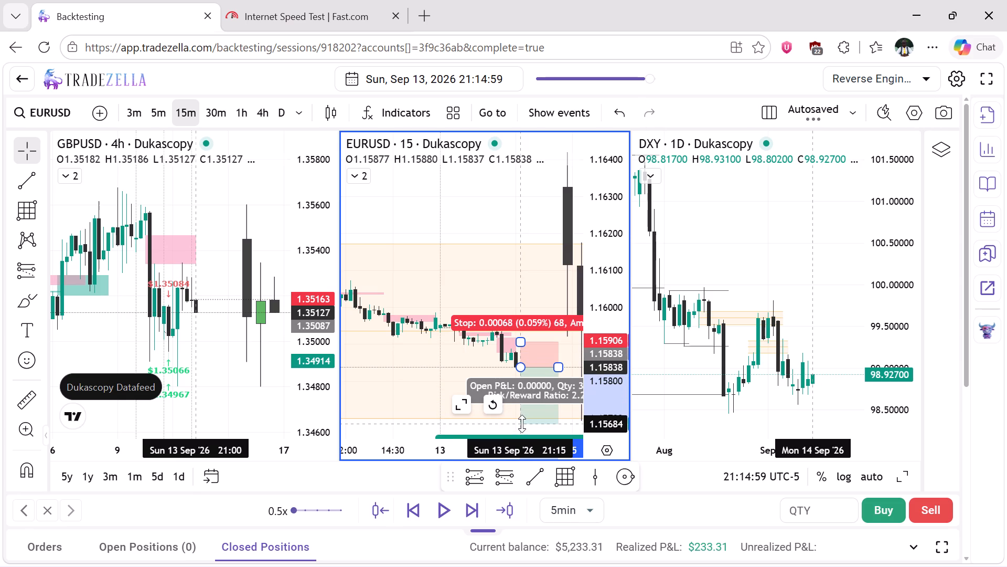
left_click_drag(522, 424, 522, 418)
scroll(438, 362, "left", 1)
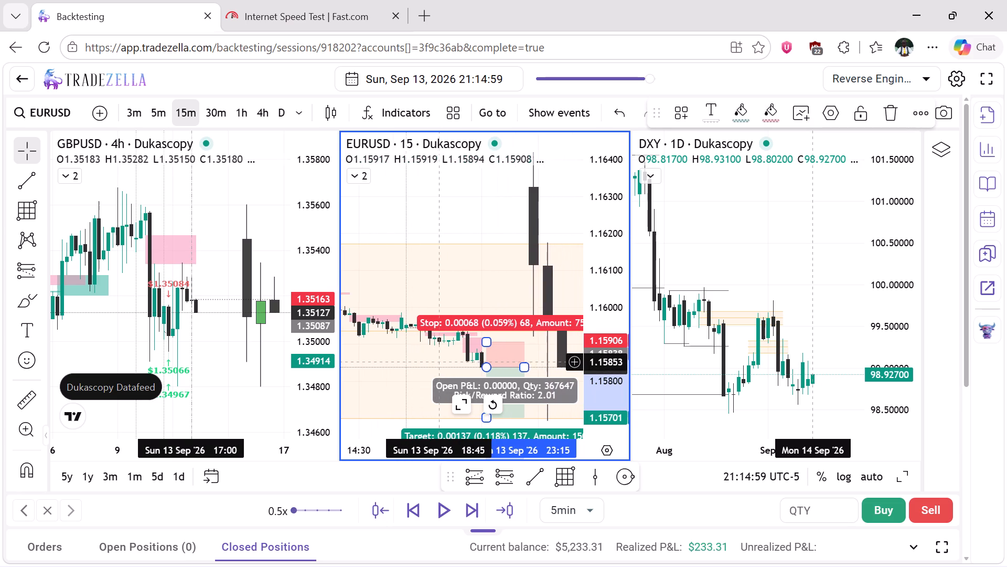
scroll(438, 362, "left", 1)
left_click(398, 355)
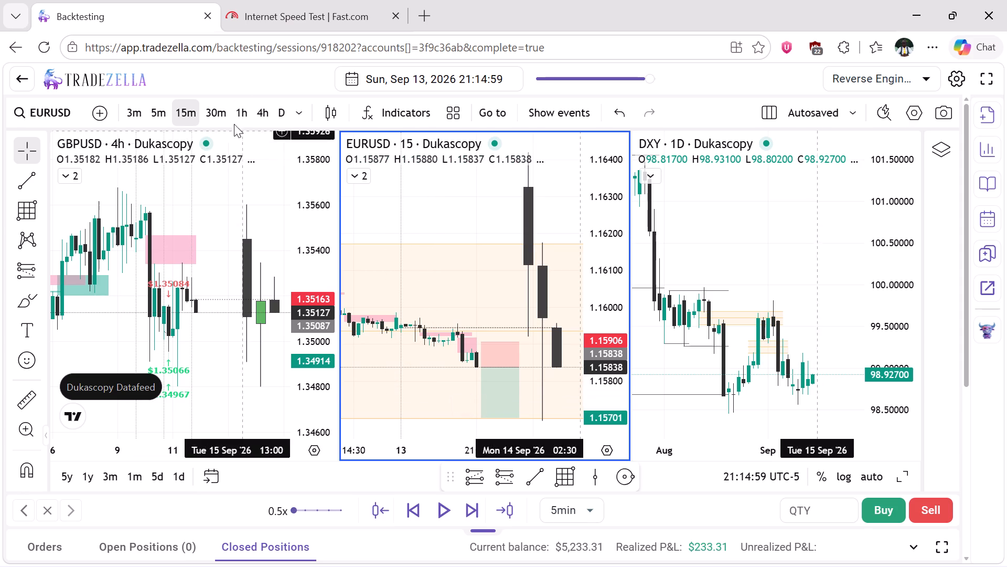
Examine EURUSD price action around the planned short position on the 30m timeframe, and return the chart to 15m.
left_click(223, 111)
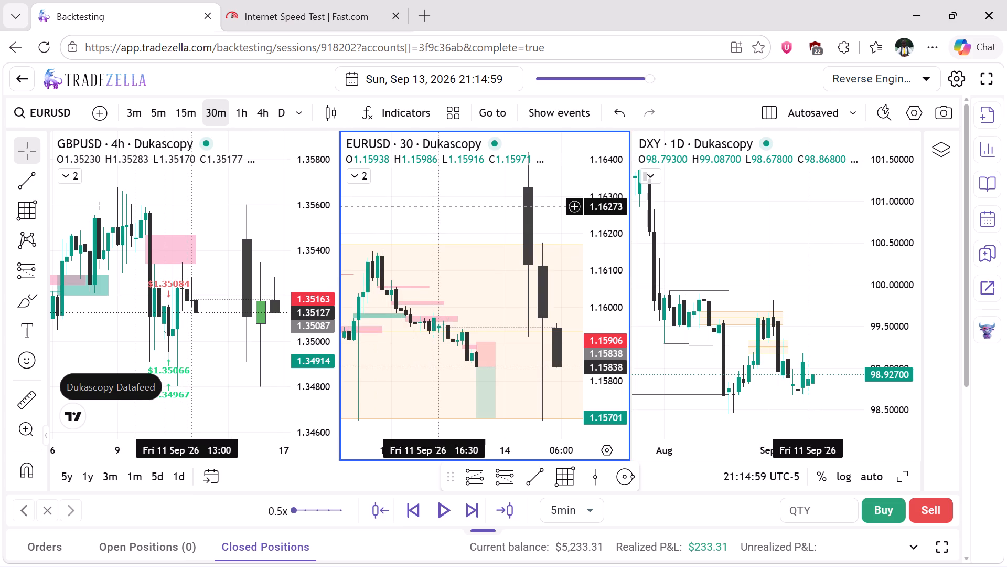
scroll(434, 206, "right", 1)
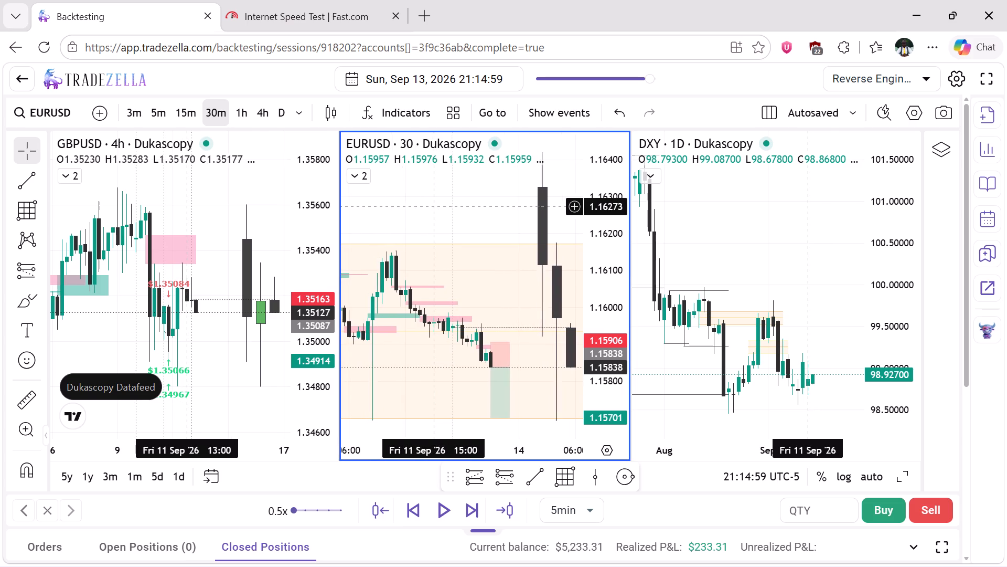
scroll(434, 206, "right", 1)
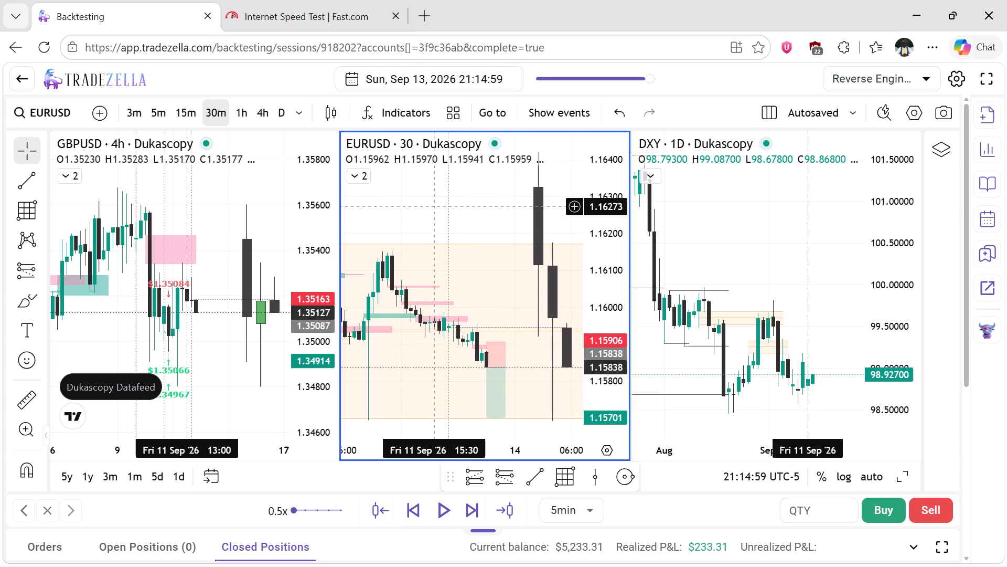
scroll(434, 206, "right", 1)
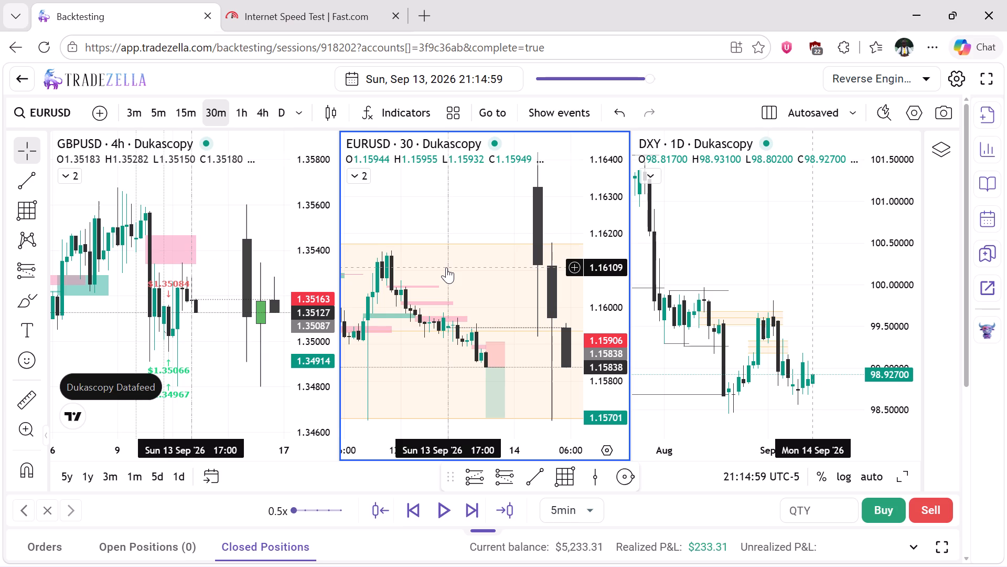
scroll(446, 267, "left", 1)
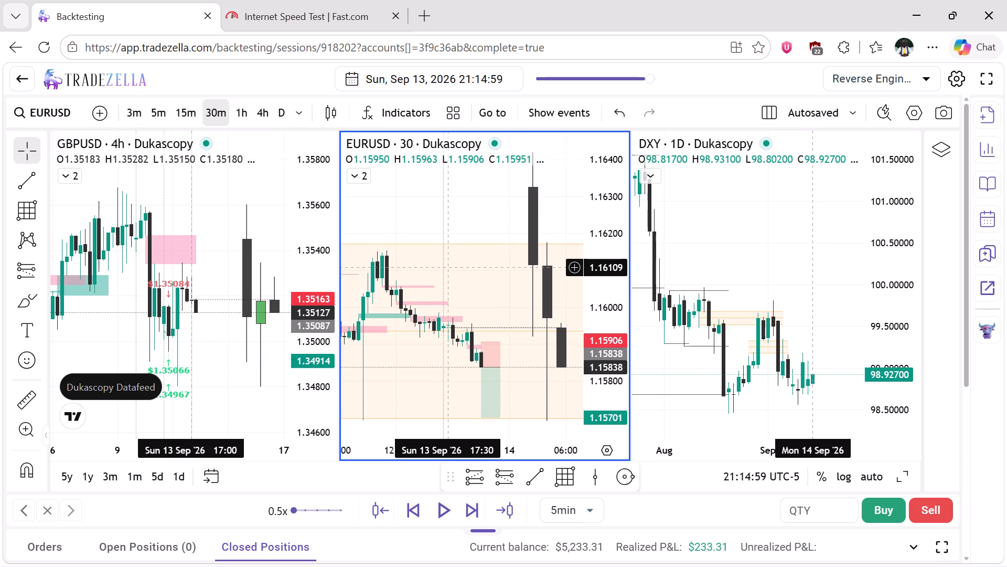
scroll(446, 267, "left", 3)
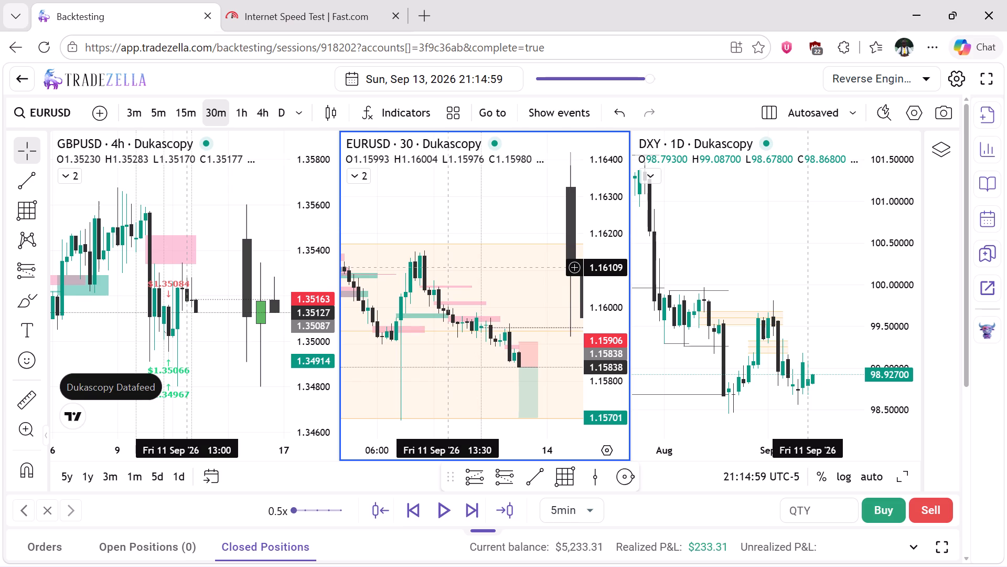
scroll(446, 267, "left", 1)
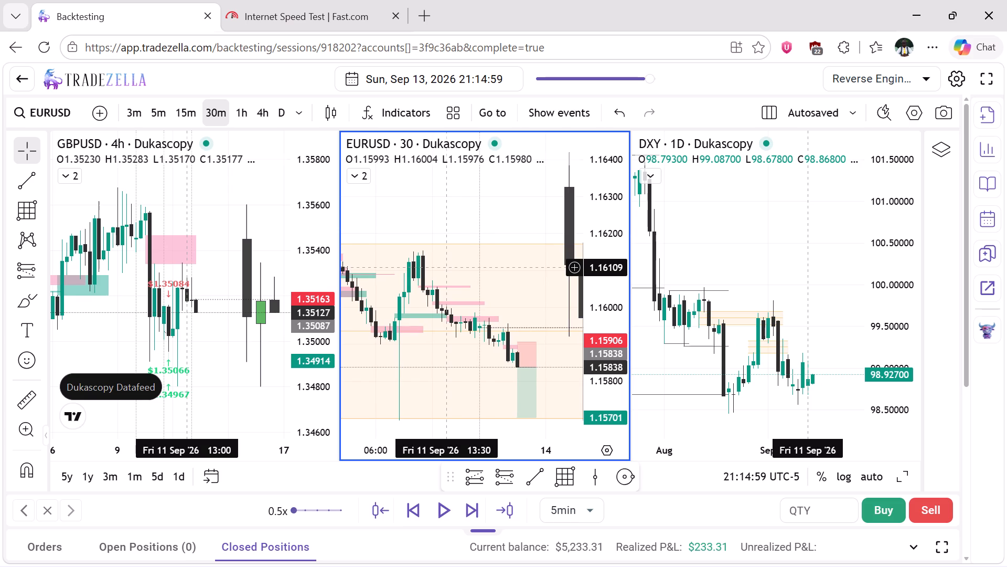
scroll(446, 267, "left", 1)
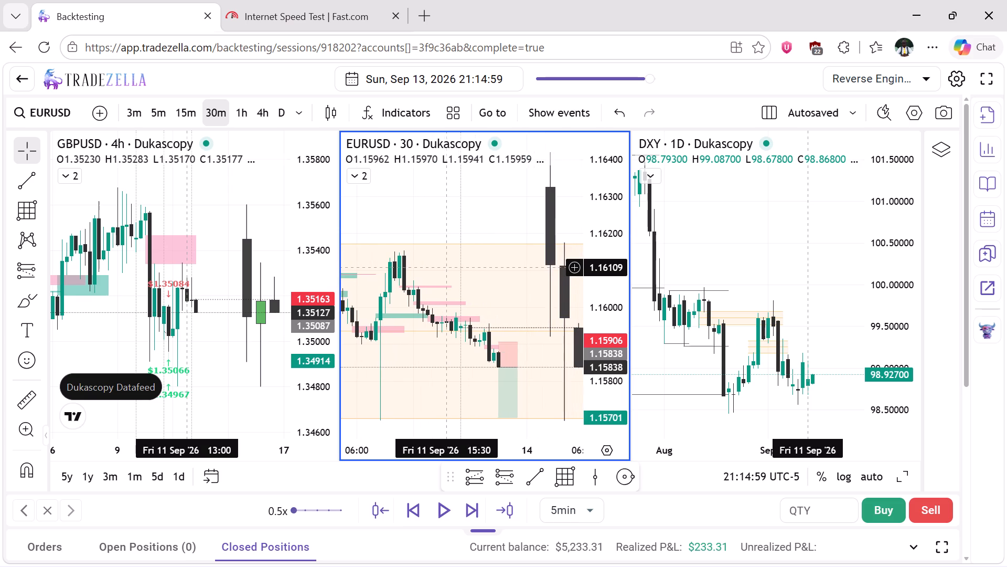
scroll(446, 267, "left", 2)
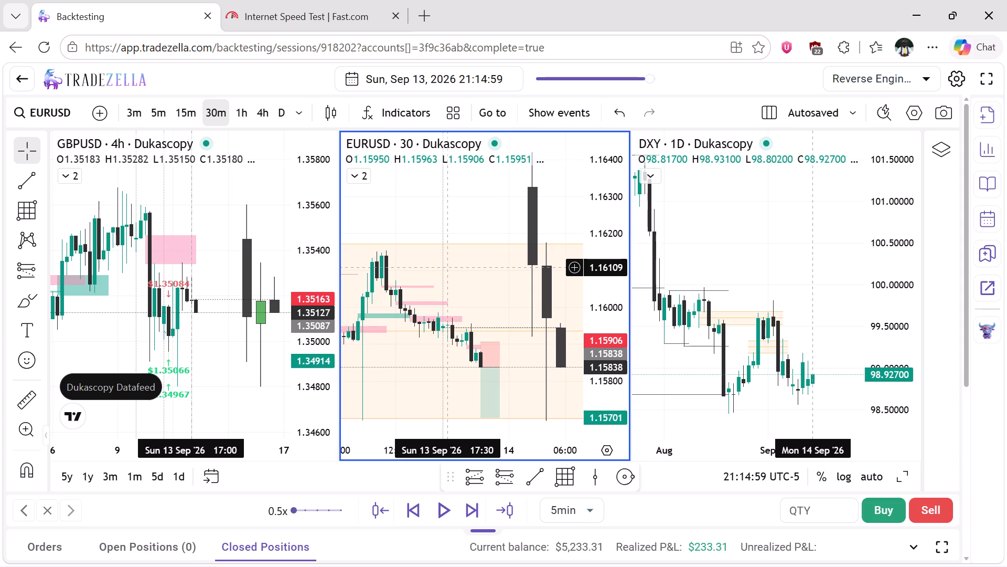
left_click(190, 111)
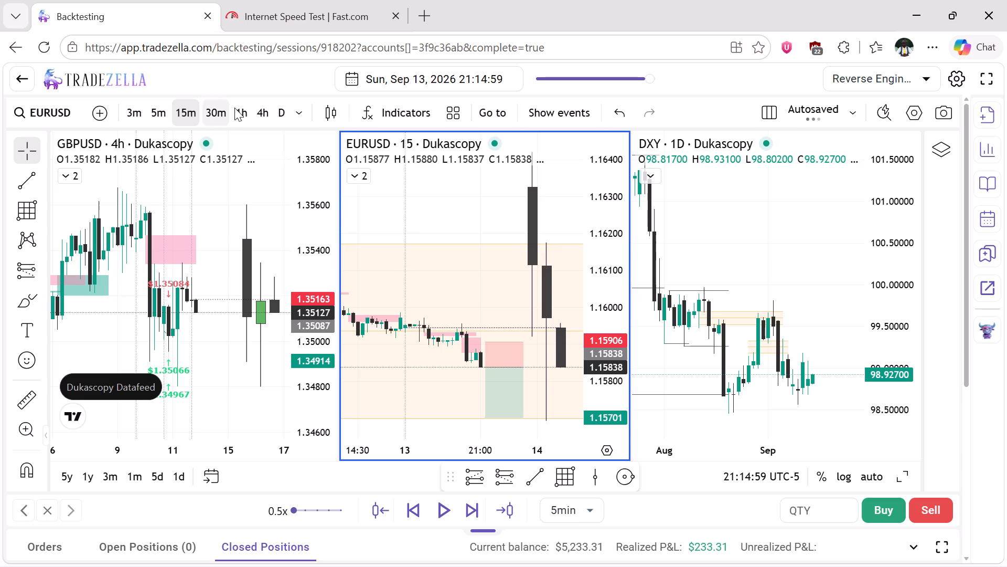
Check EURUSD price action on the 4h timeframe and return the chart to 15m.
left_click(254, 107)
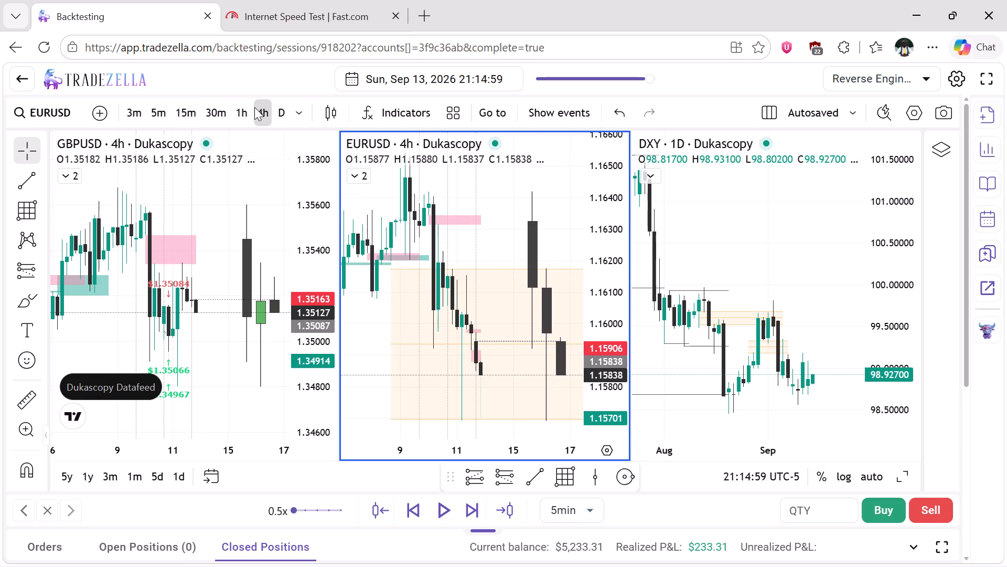
left_click(195, 116)
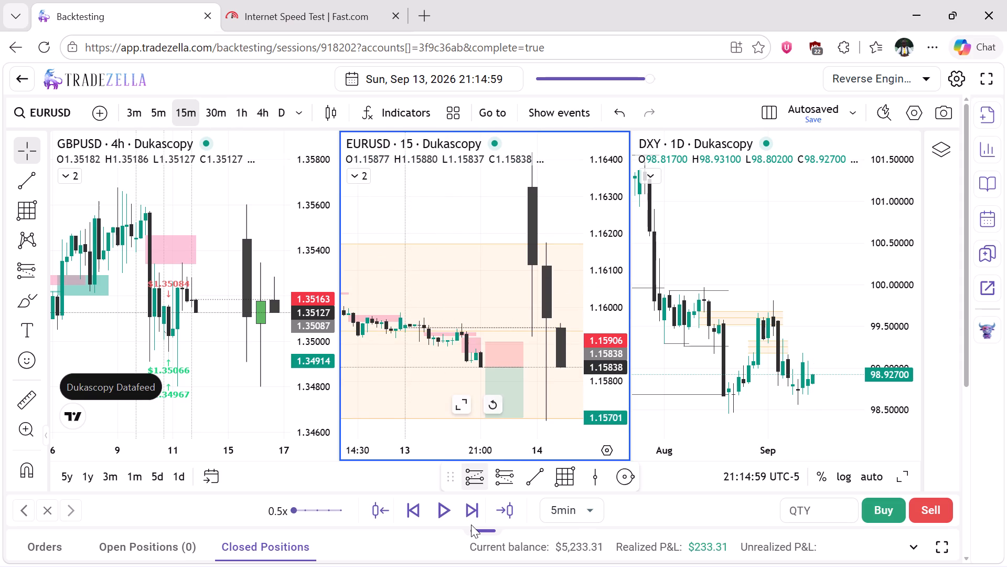
Advance the replay by twenty 5-minute candles to Sun, Sep 13, 22:54:59.
left_click(469, 511)
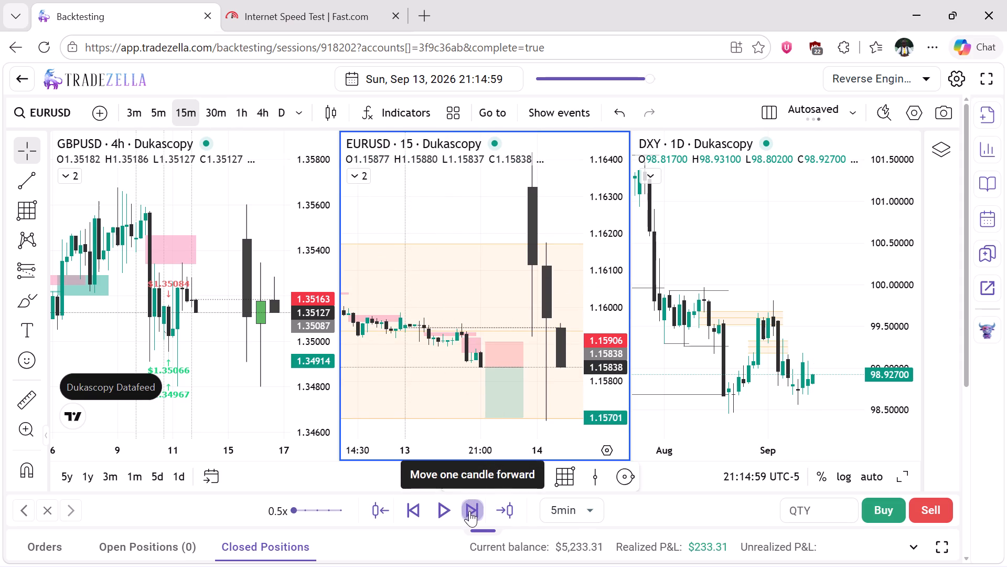
left_click(469, 511)
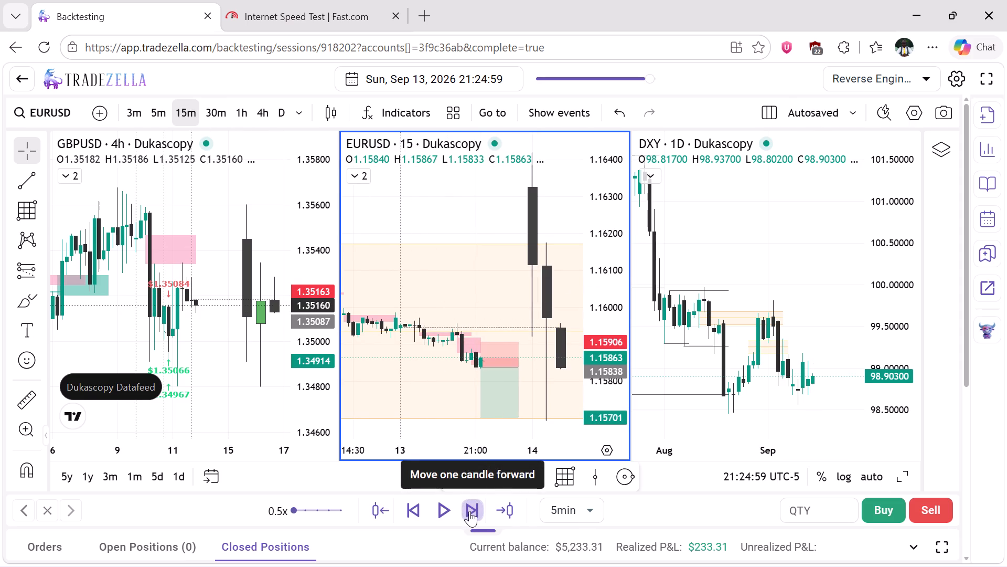
left_click(469, 511)
left_click(469, 511)
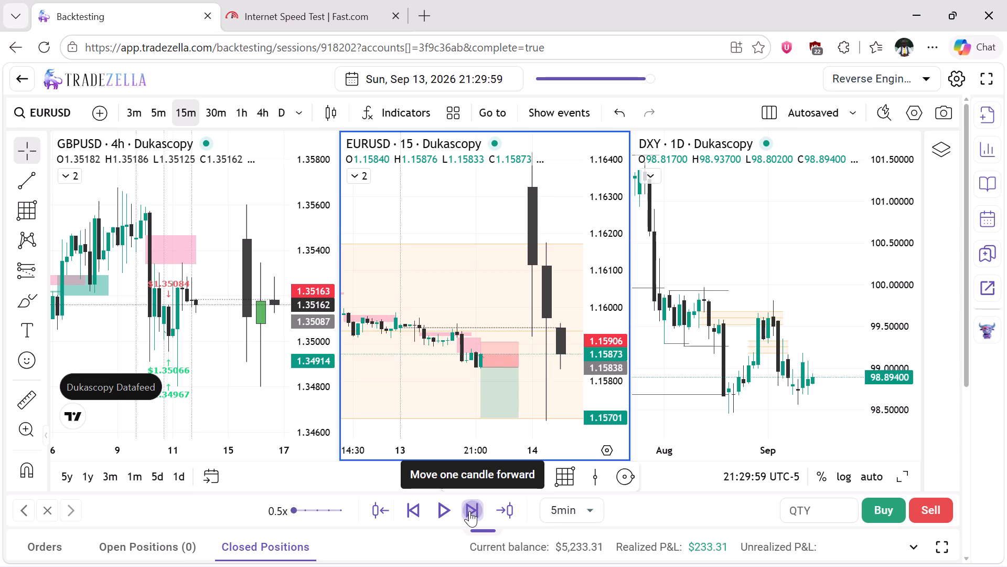
left_click(469, 511)
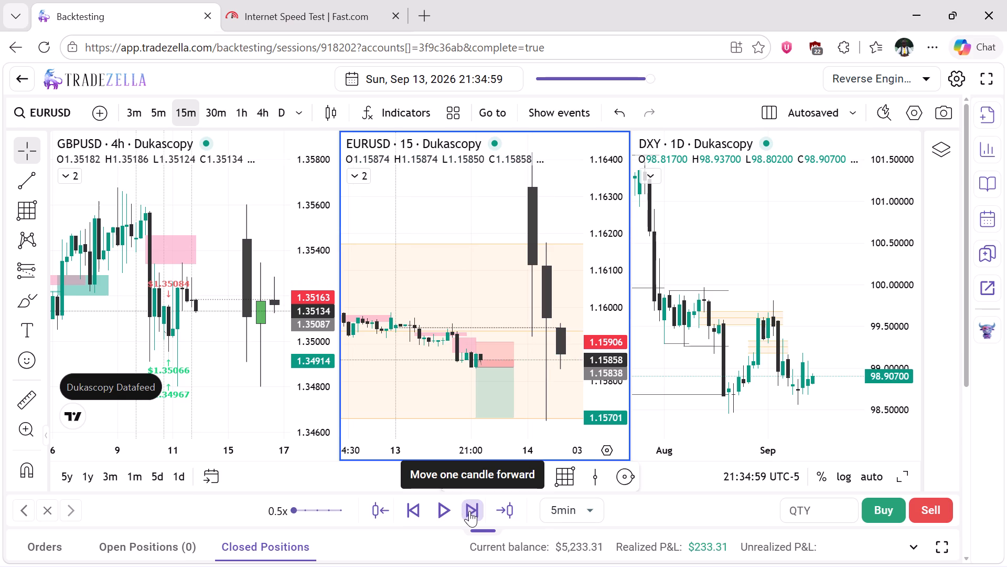
left_click(469, 511)
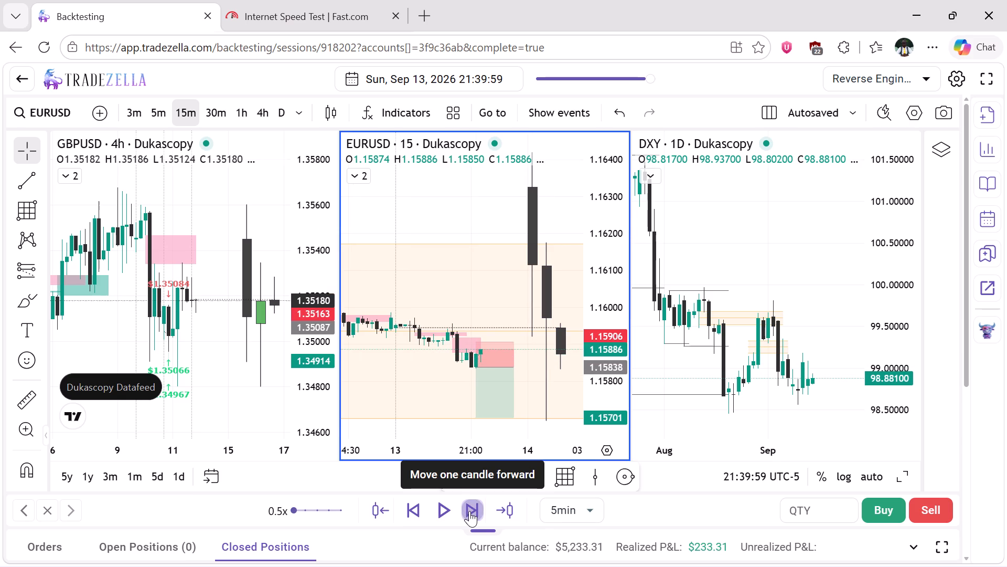
left_click(469, 511)
left_click(469, 511)
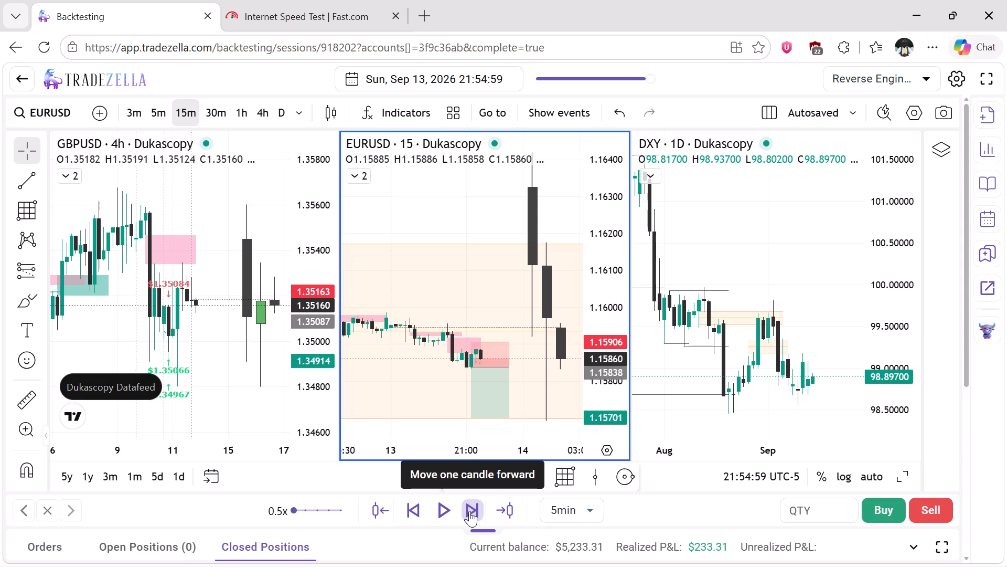
left_click(469, 511)
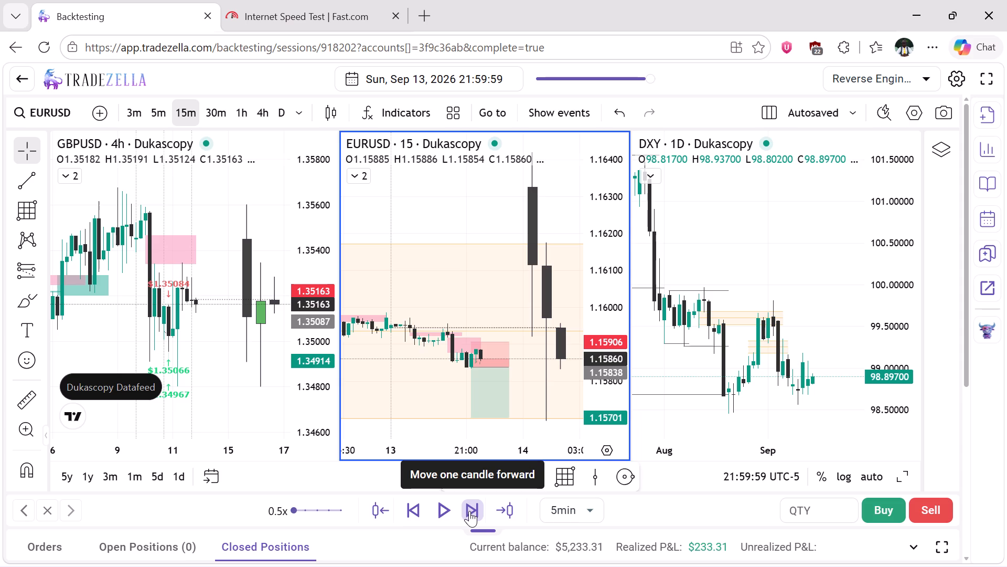
left_click(469, 511)
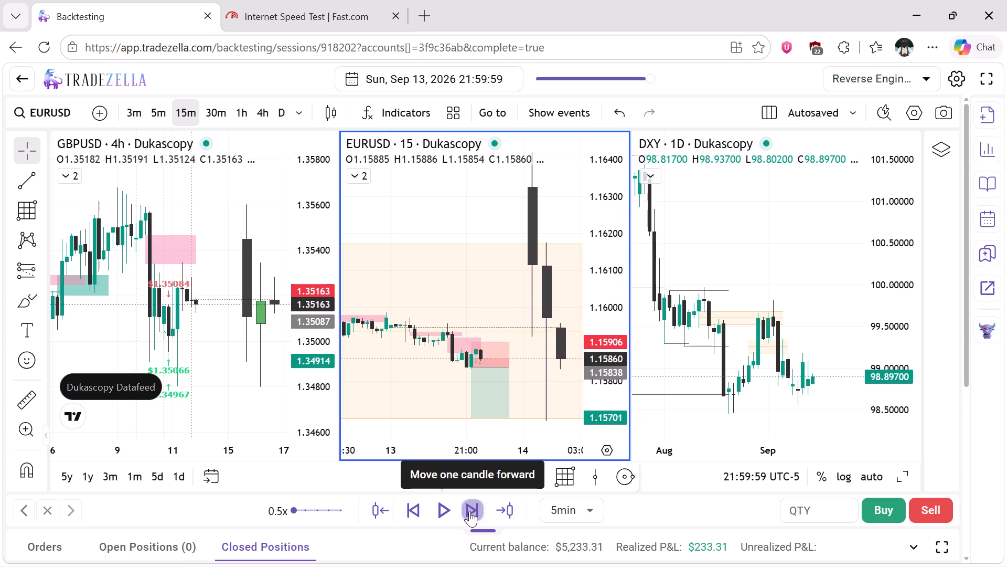
left_click(469, 511)
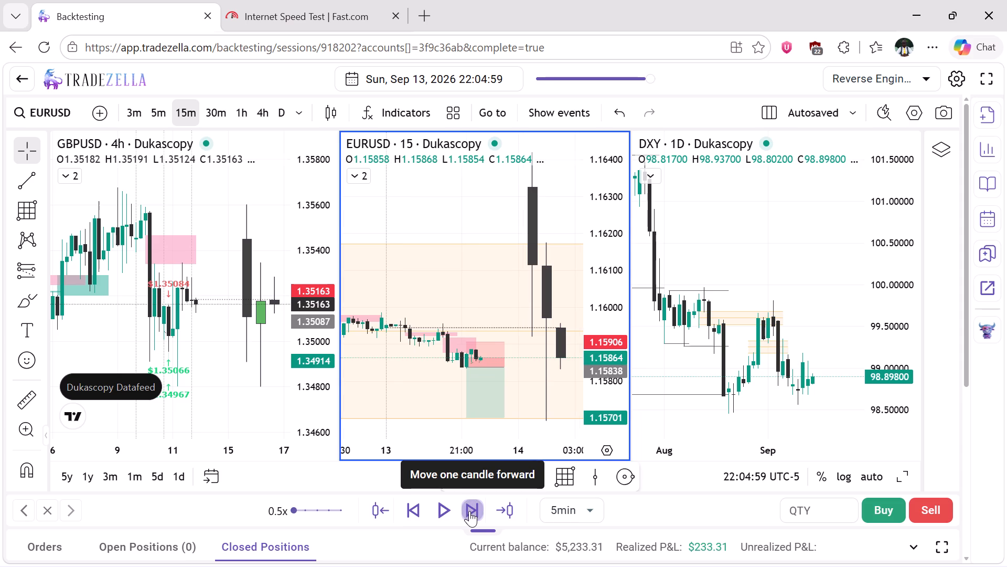
left_click(469, 511)
left_click(469, 511)
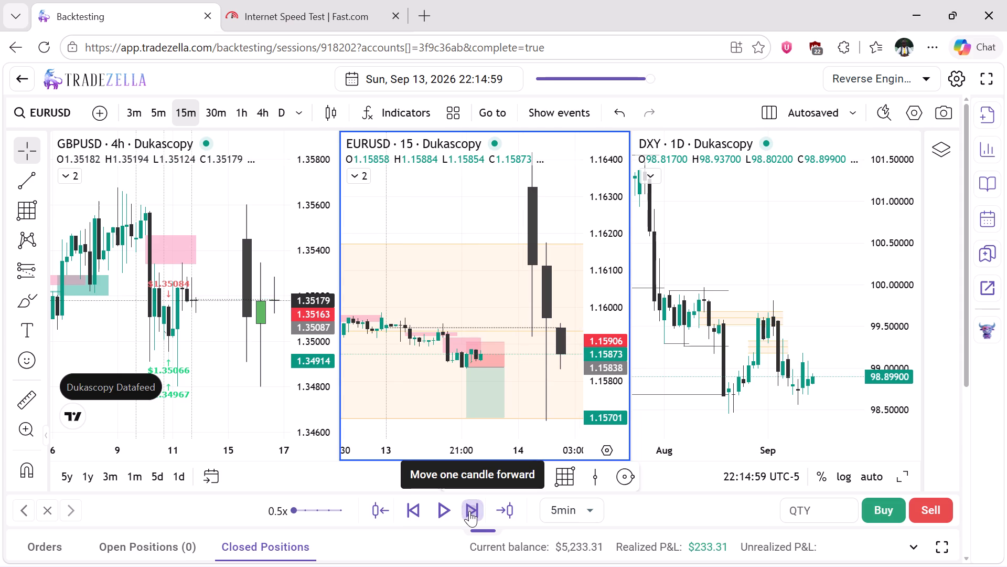
left_click(469, 511)
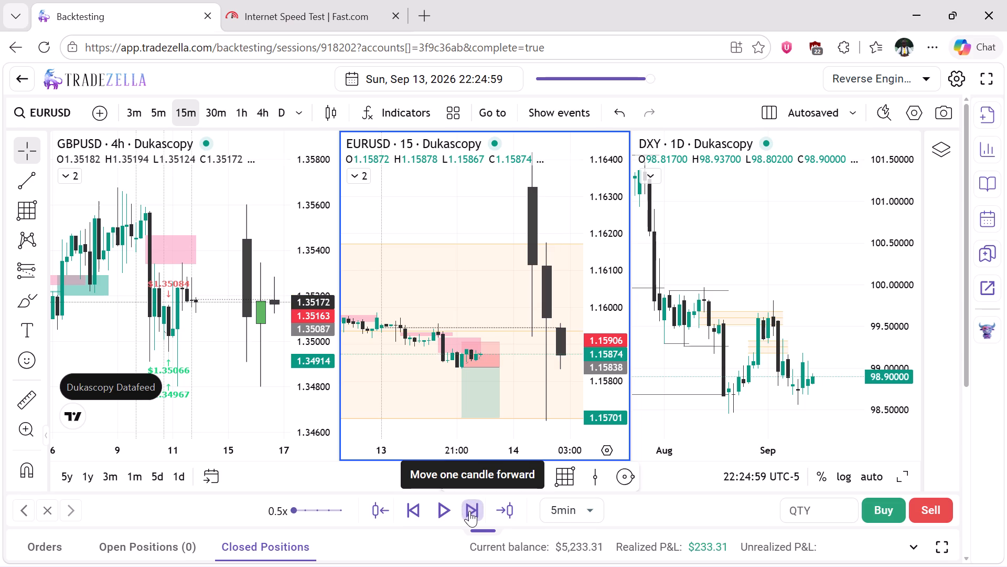
left_click(469, 511)
left_click(469, 511)
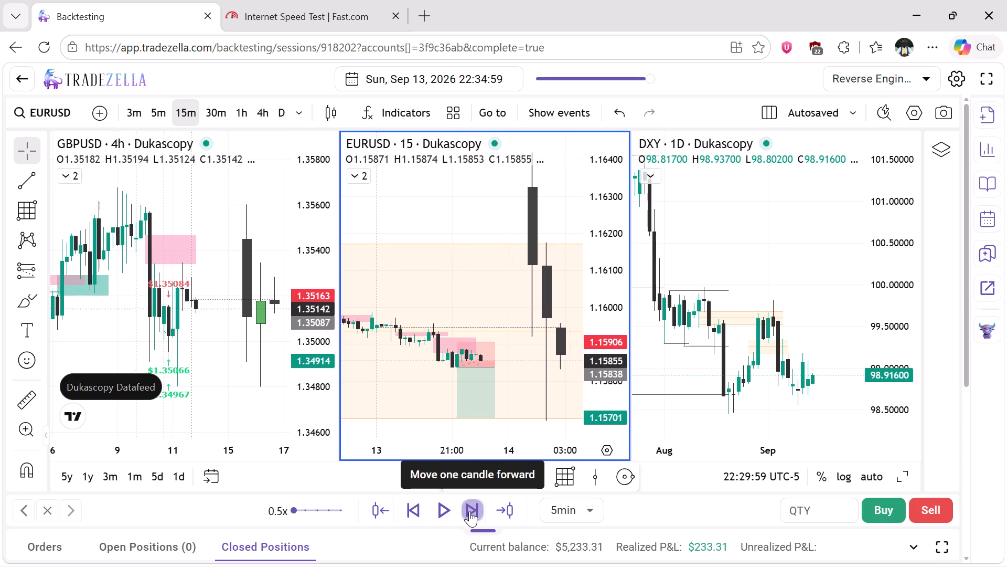
left_click(469, 511)
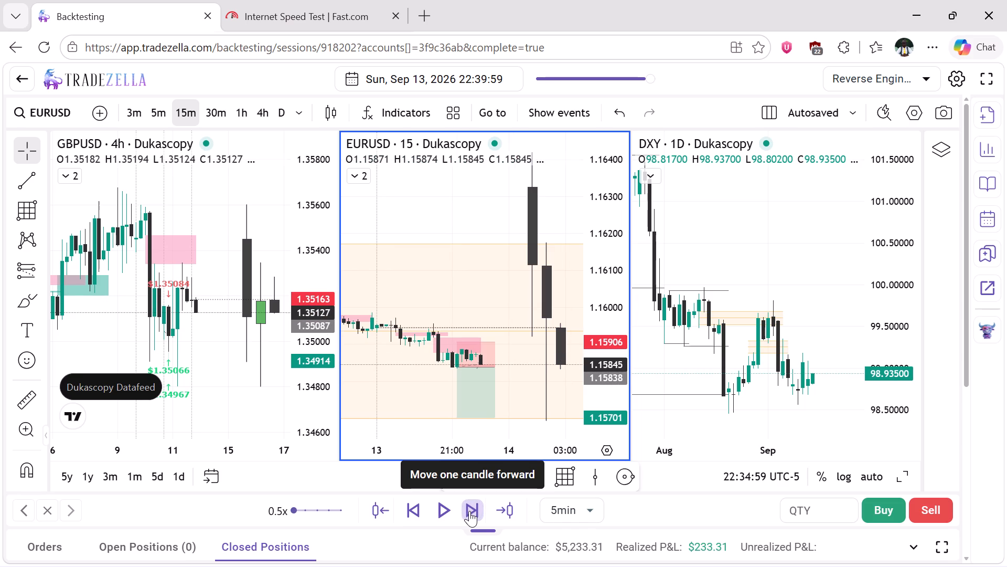
left_click(469, 511)
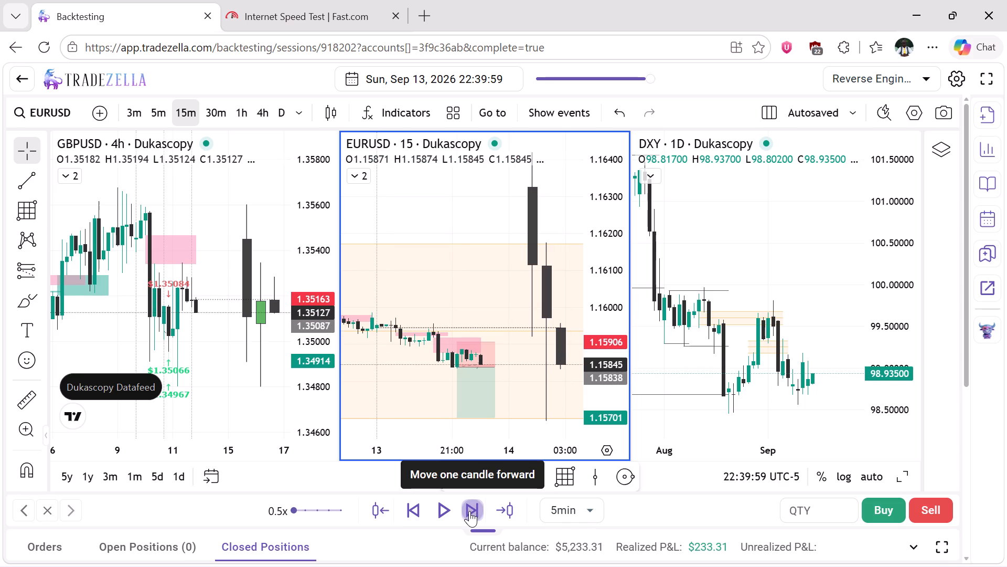
left_click(469, 511)
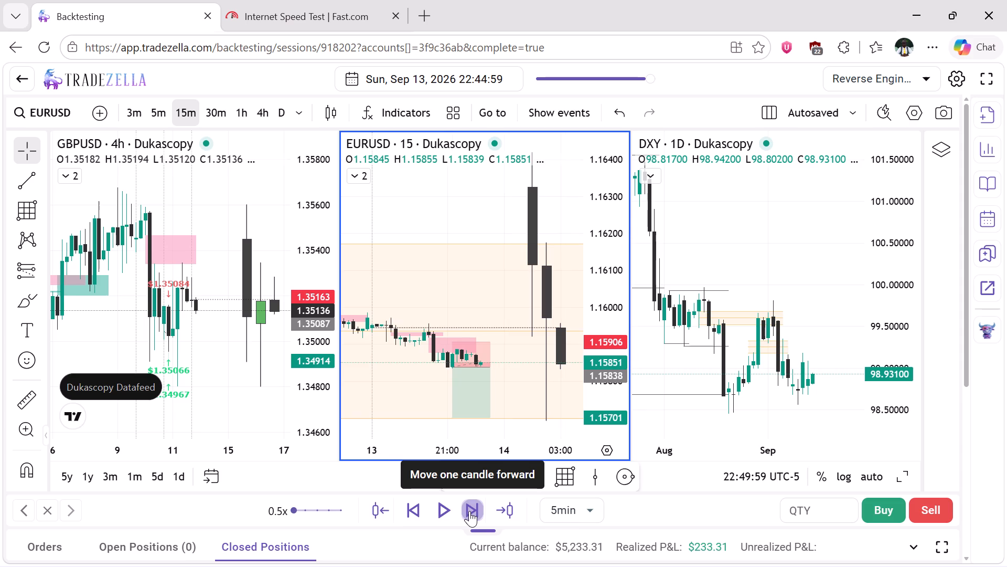
left_click(469, 511)
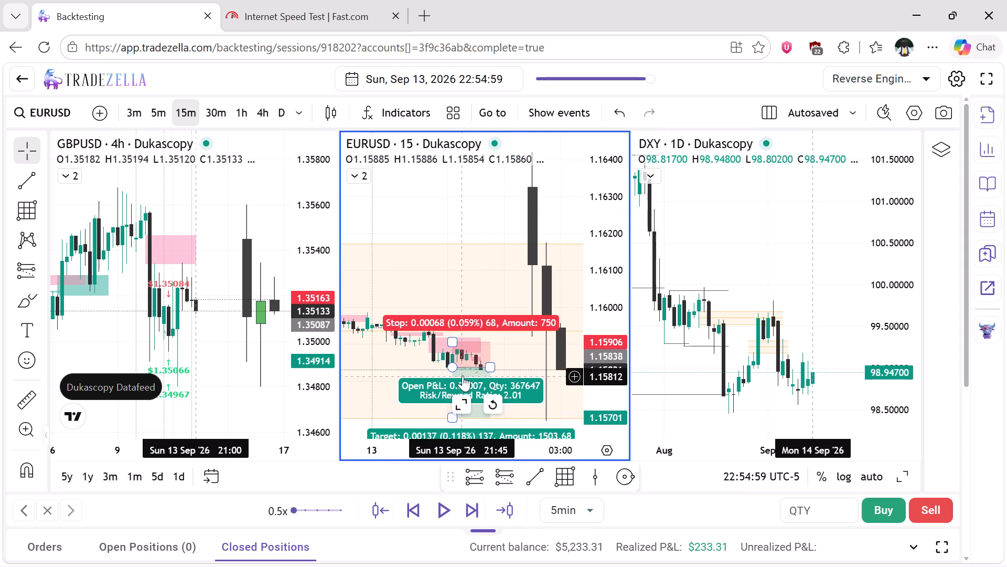
Move the EURUSD short position to the latest candle with entry 1.15831 and stop 1.15893, extending it to Sep 14, 00:00.
left_click_drag(449, 364, 476, 365)
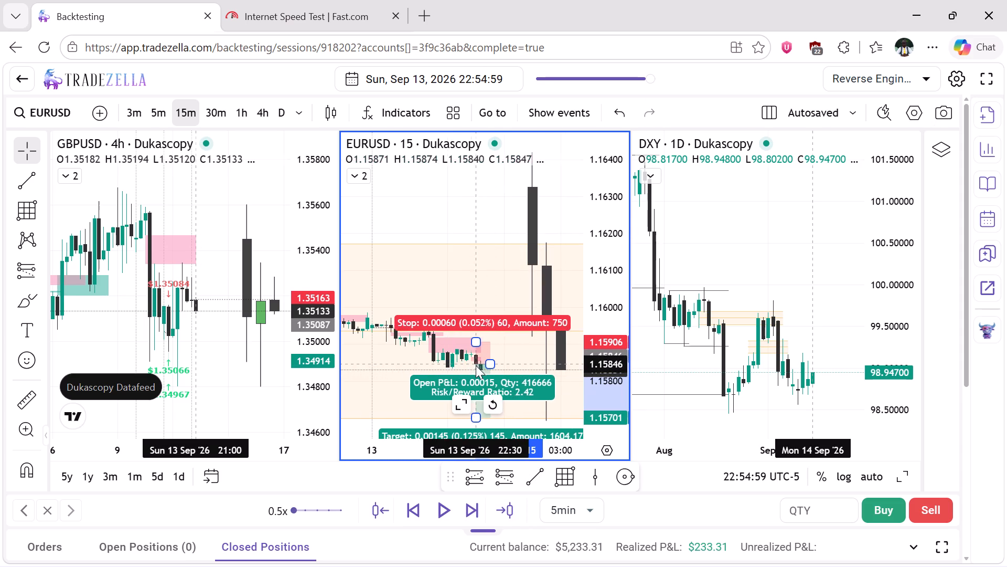
left_click_drag(476, 365, 480, 370)
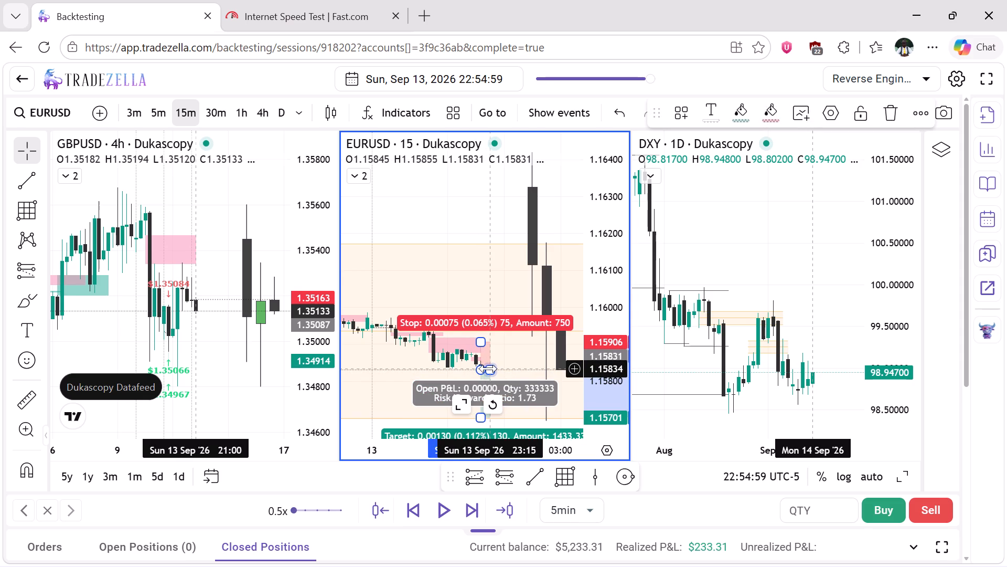
left_click_drag(488, 369, 505, 367)
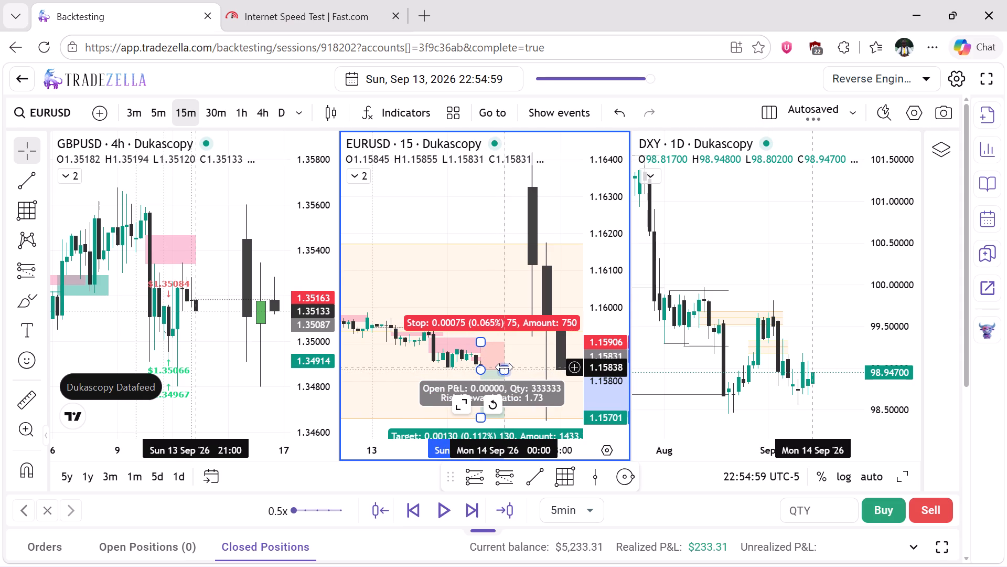
left_click_drag(485, 342, 485, 346)
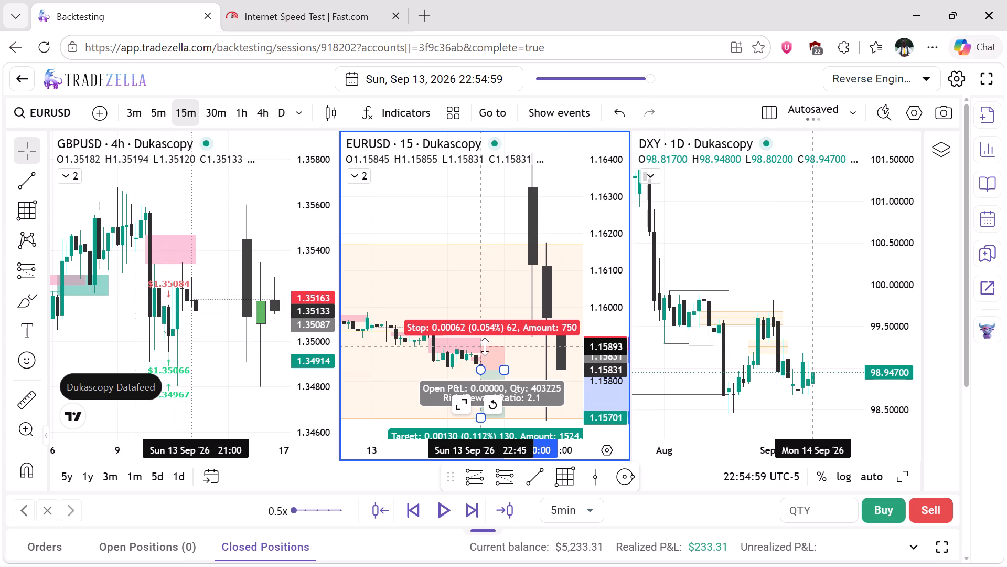
left_click_drag(485, 346, 485, 346)
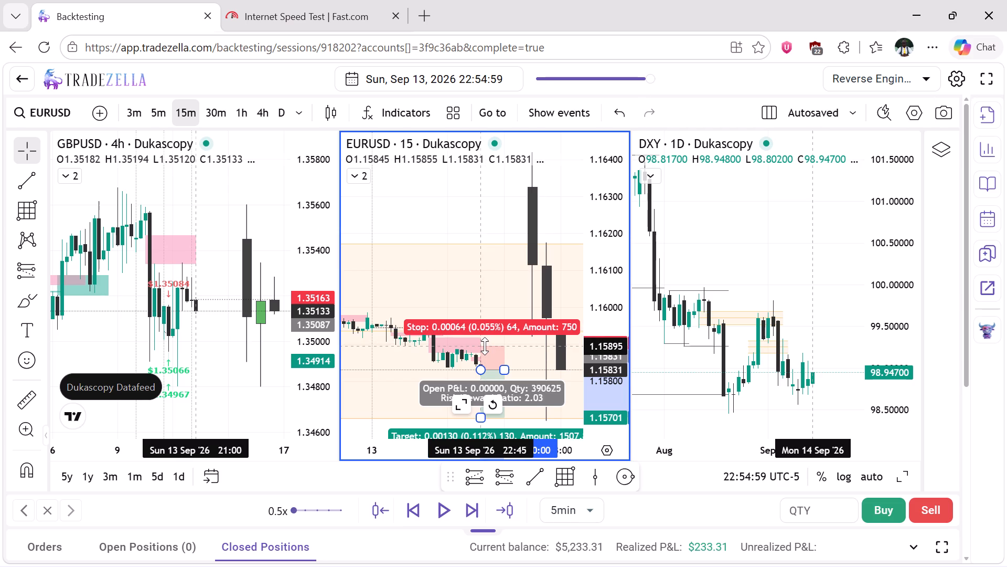
left_click_drag(485, 346, 485, 347)
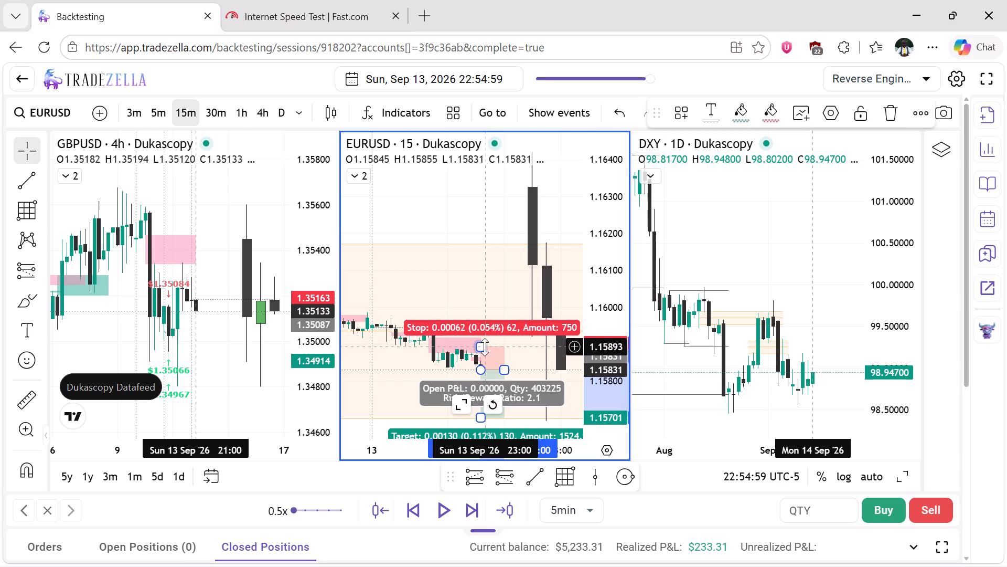
left_click(467, 282)
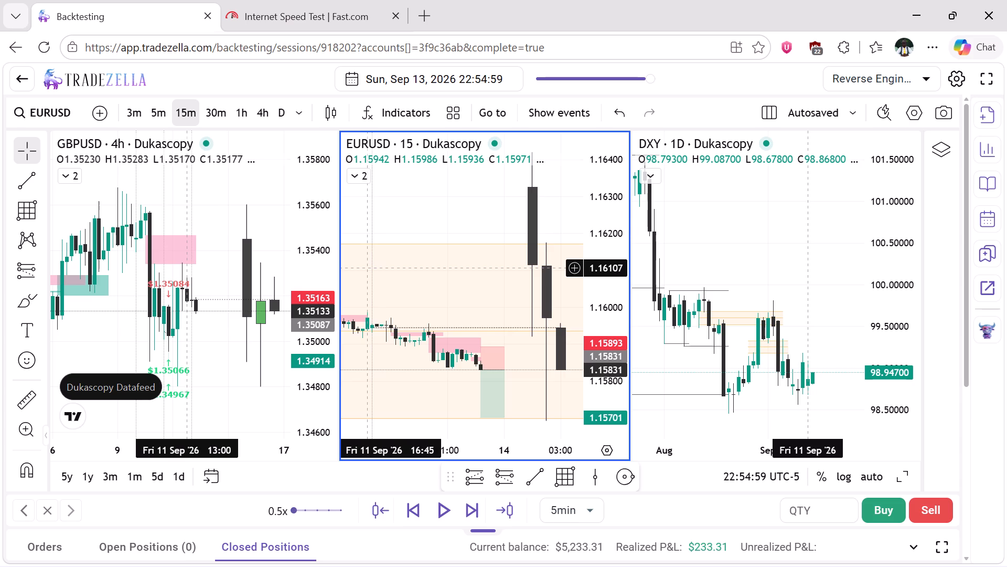
Examine the adjusted EURUSD short position against price action on the 30m, 1h and 4h timeframes.
left_click(216, 120)
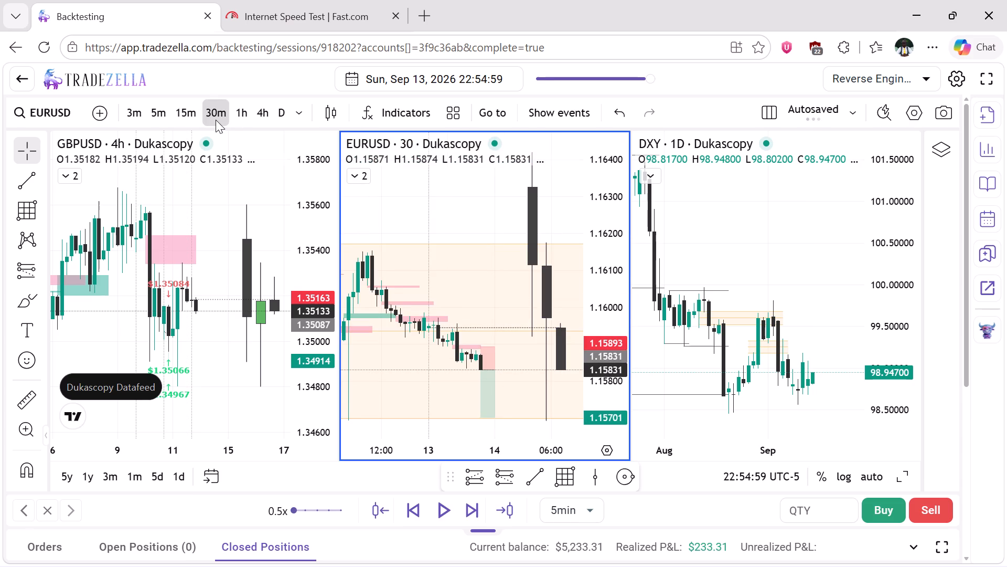
left_click(246, 122)
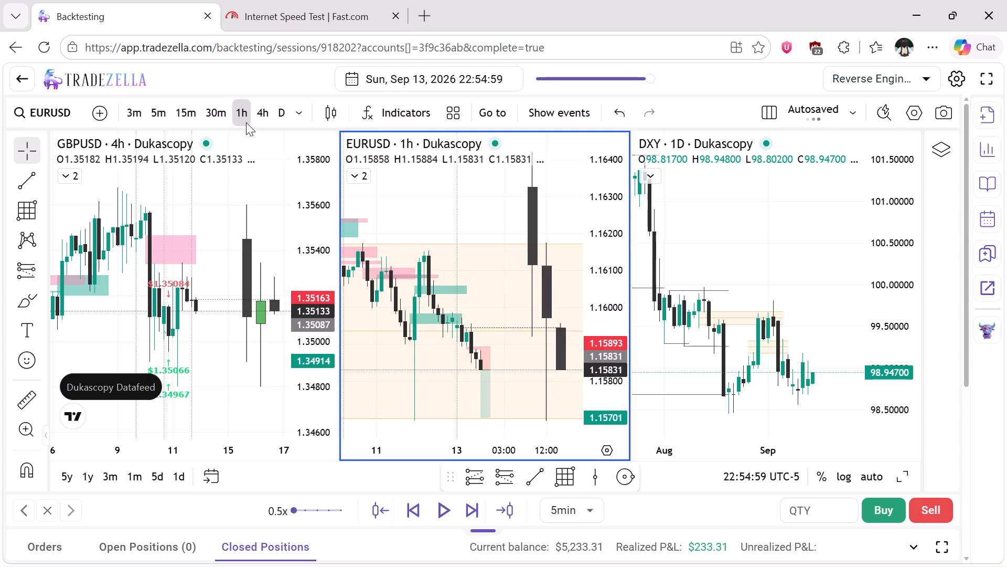
left_click(270, 115)
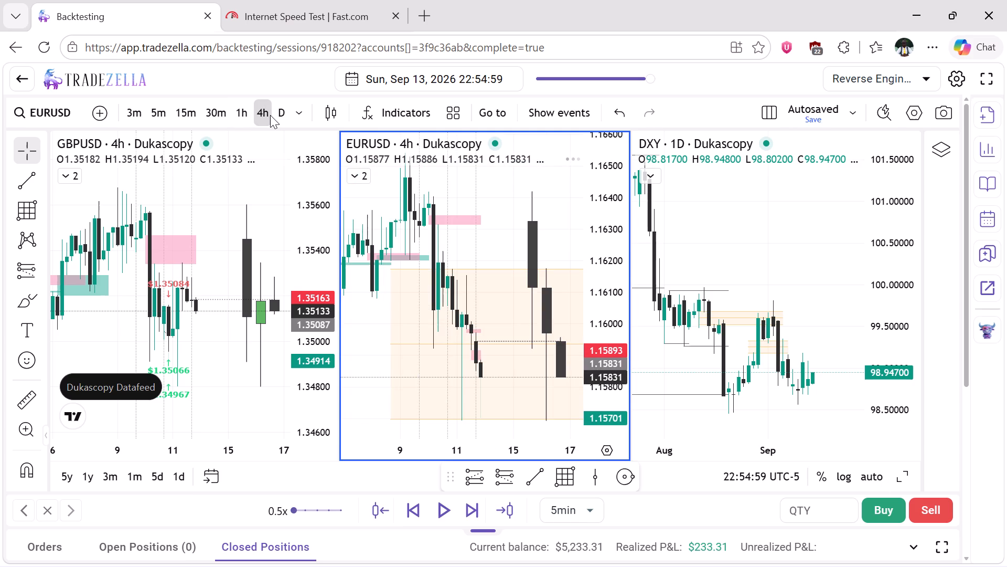
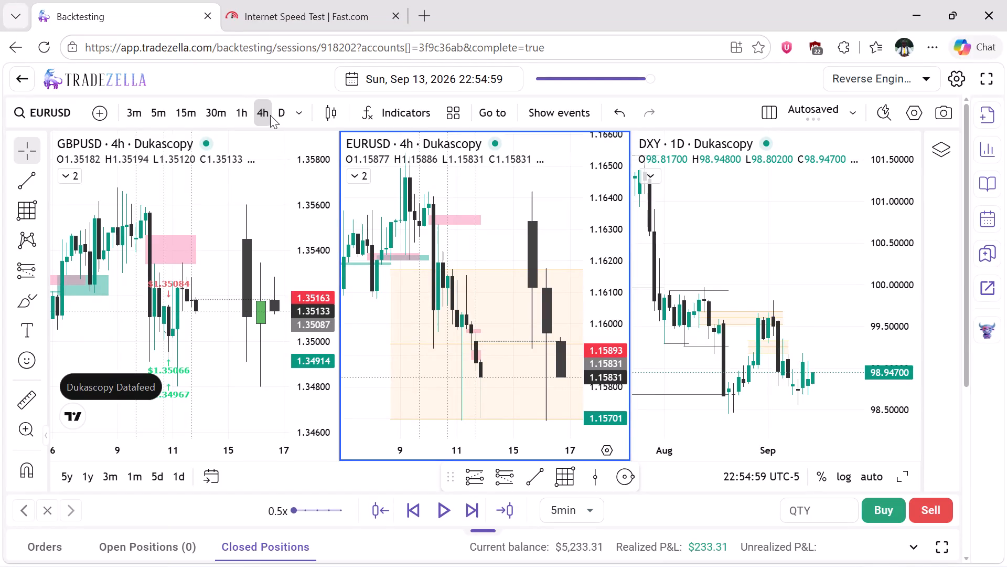
Switch the EURUSD chart to the 15m timeframe and advance the replay in 5min steps to Sun, Sep 13, 2026 23:49:59.
left_click(189, 113)
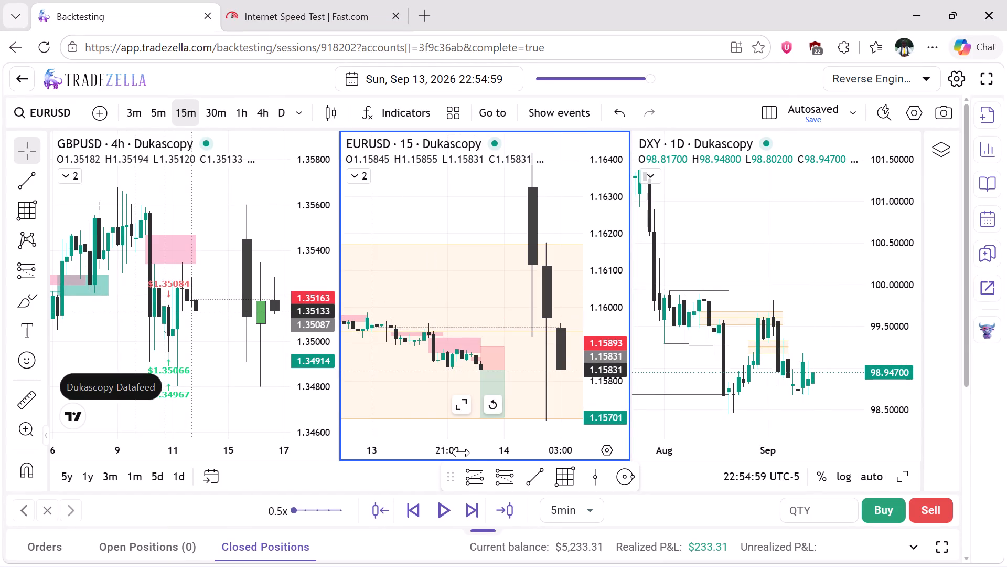
left_click(474, 514)
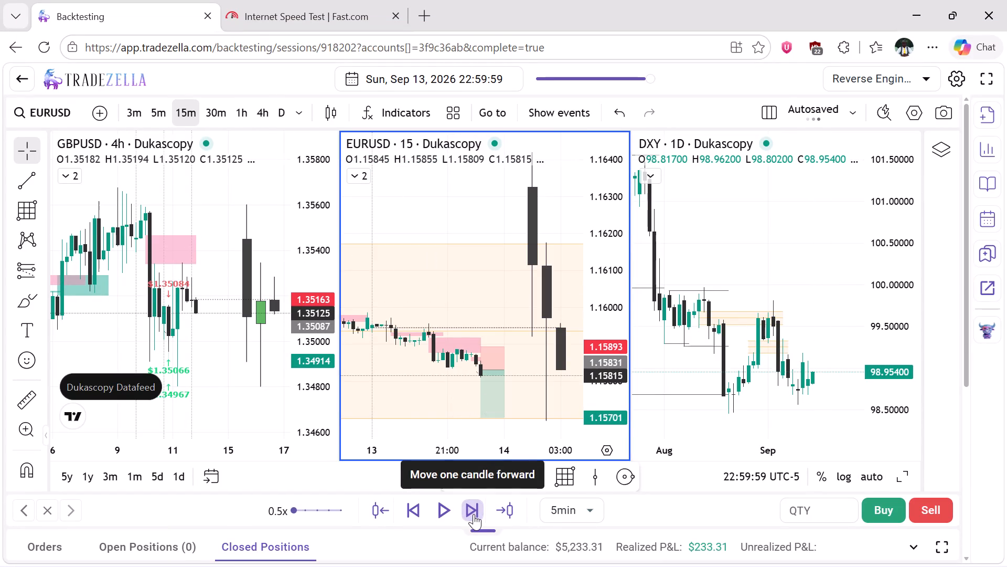
left_click(474, 514)
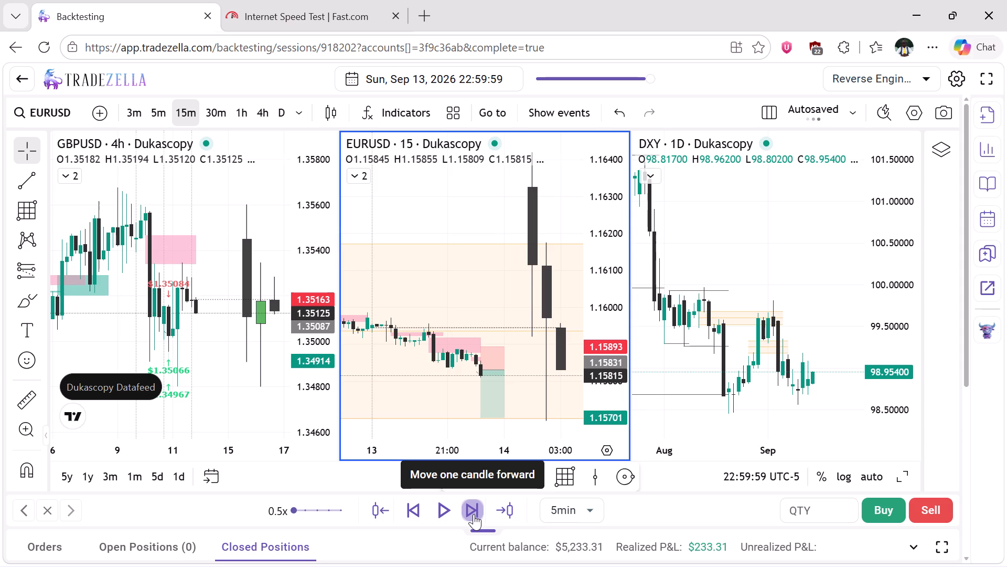
left_click(474, 514)
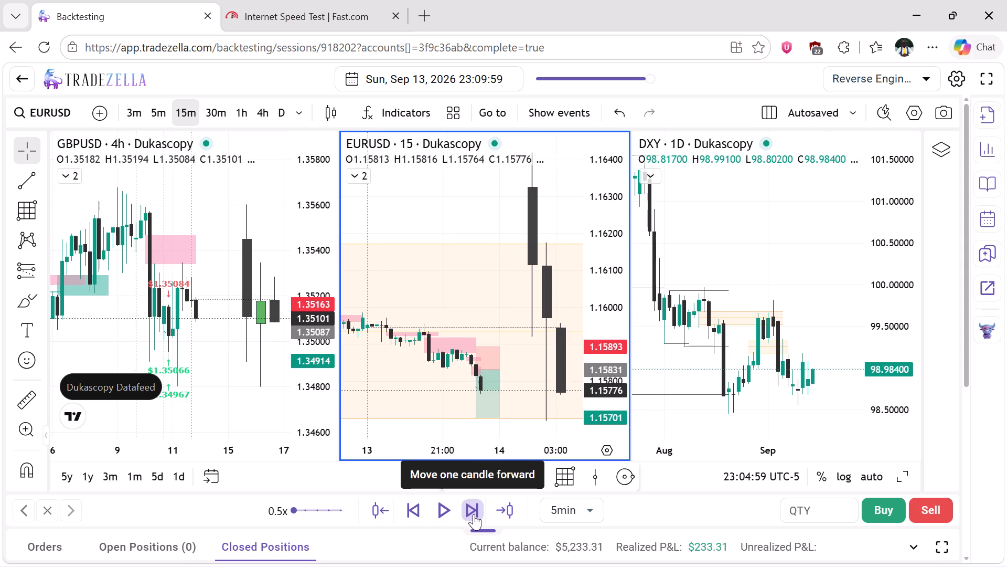
left_click(474, 514)
left_click(474, 514)
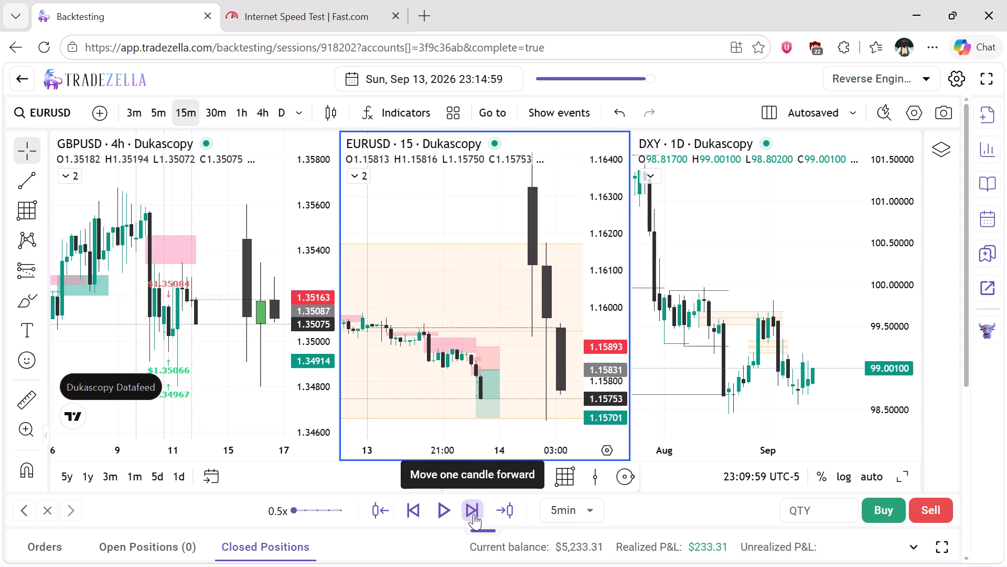
left_click(474, 514)
left_click(474, 514)
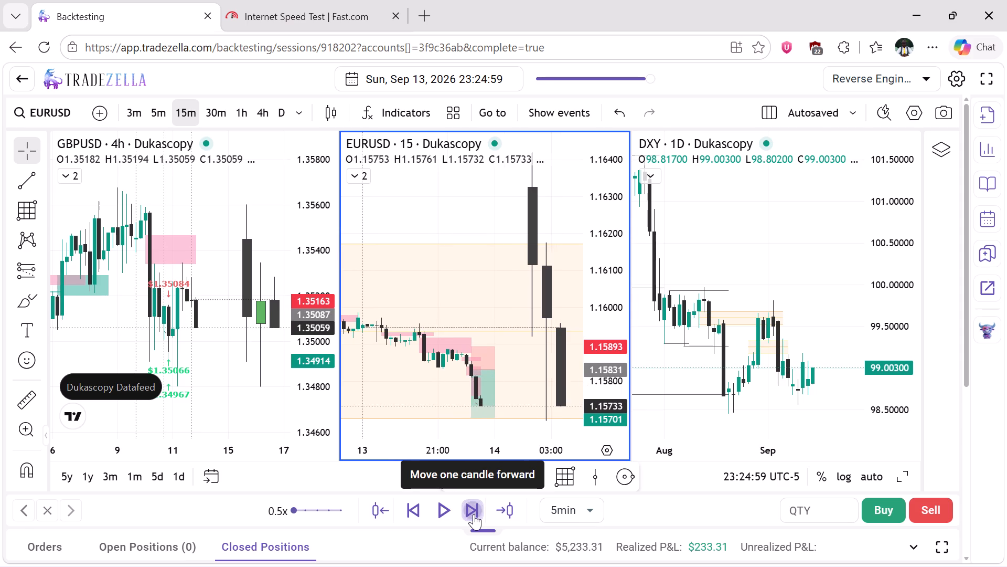
left_click(474, 514)
left_click(474, 514)
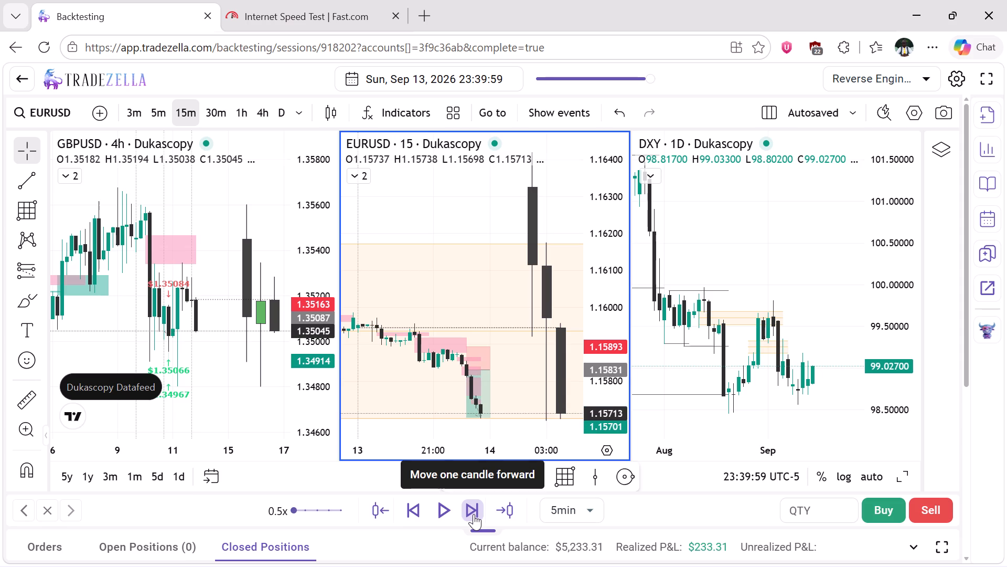
left_click(474, 514)
left_click(474, 514)
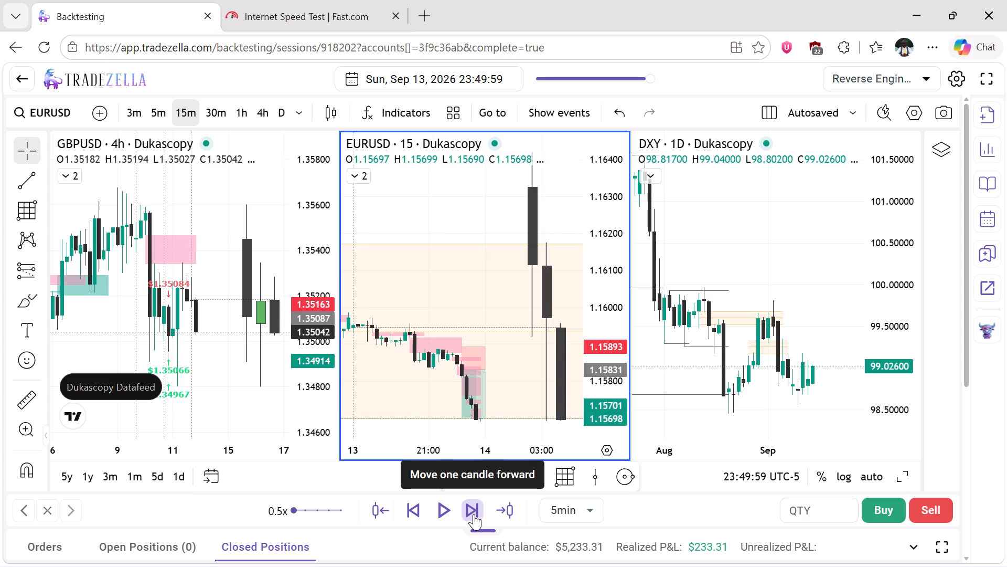
Delete the short position drawing with entry at 1.15831 from the EURUSD chart.
left_click(474, 348)
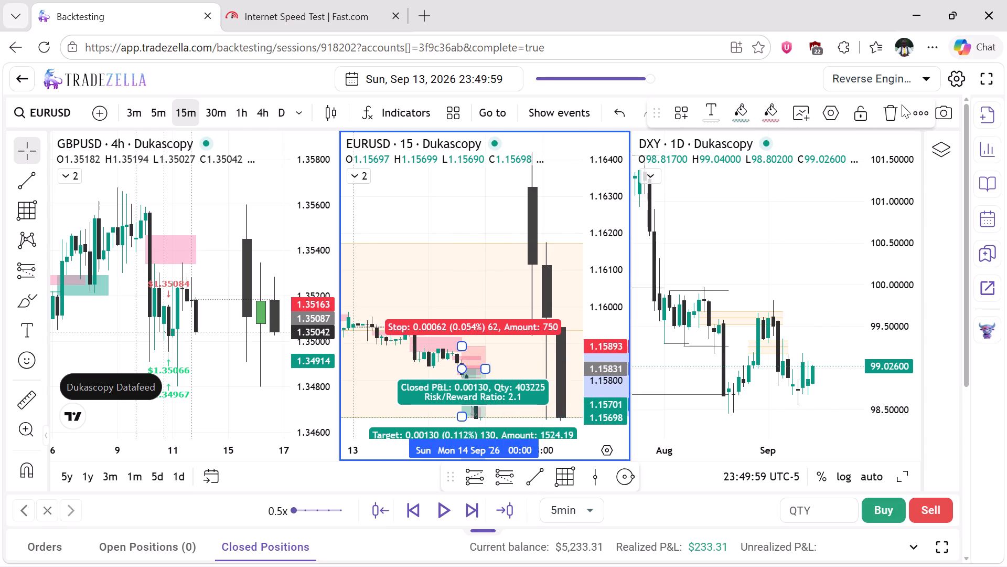
left_click(902, 104)
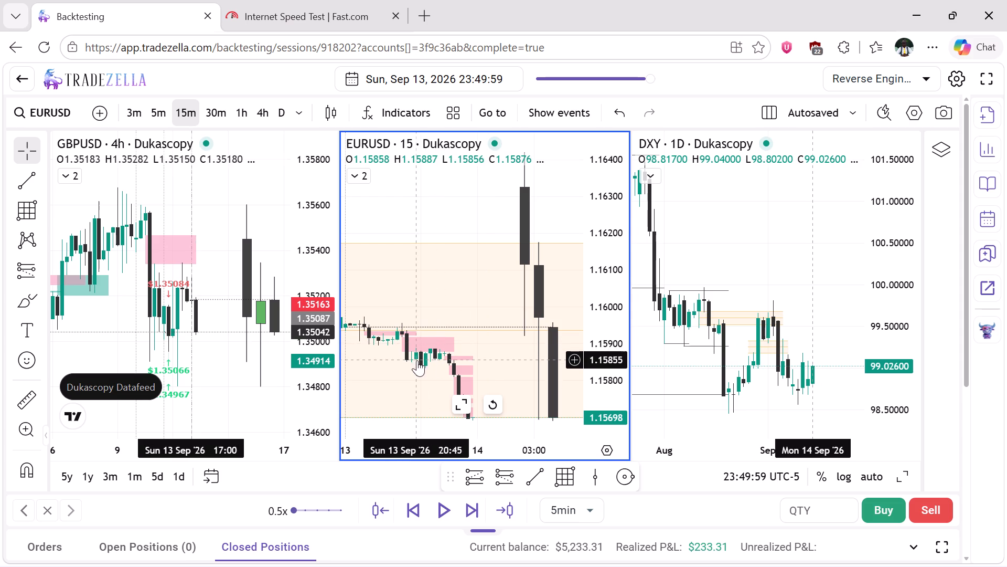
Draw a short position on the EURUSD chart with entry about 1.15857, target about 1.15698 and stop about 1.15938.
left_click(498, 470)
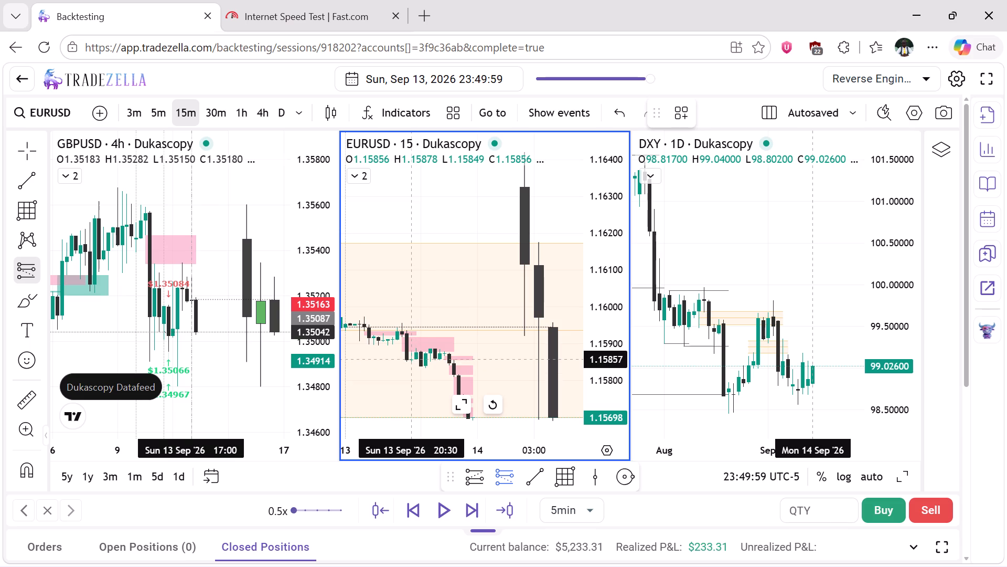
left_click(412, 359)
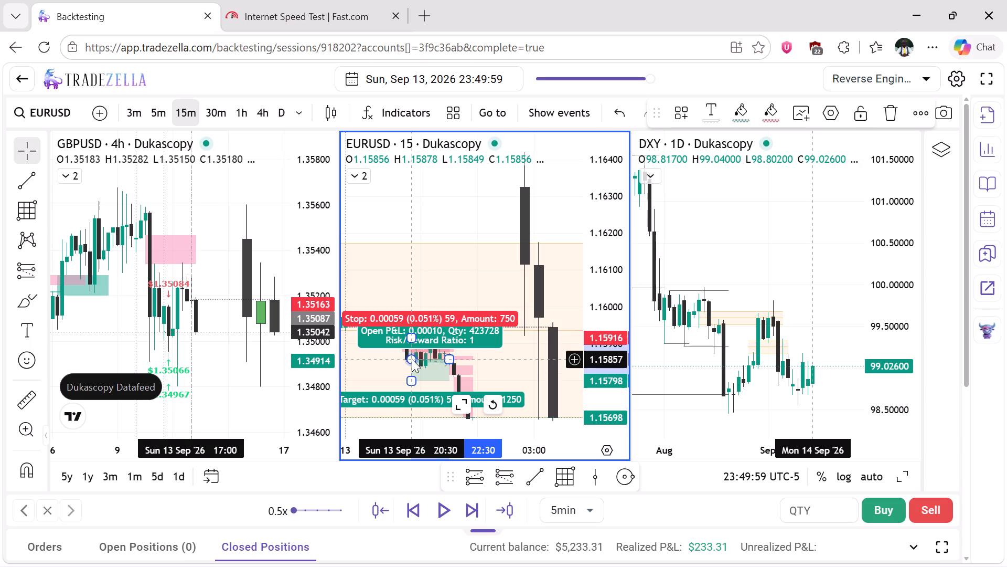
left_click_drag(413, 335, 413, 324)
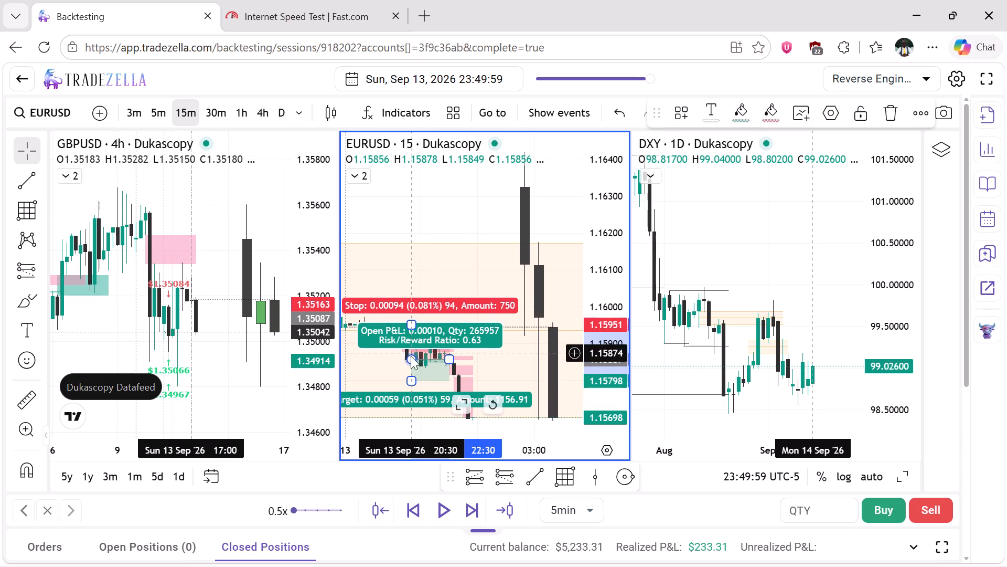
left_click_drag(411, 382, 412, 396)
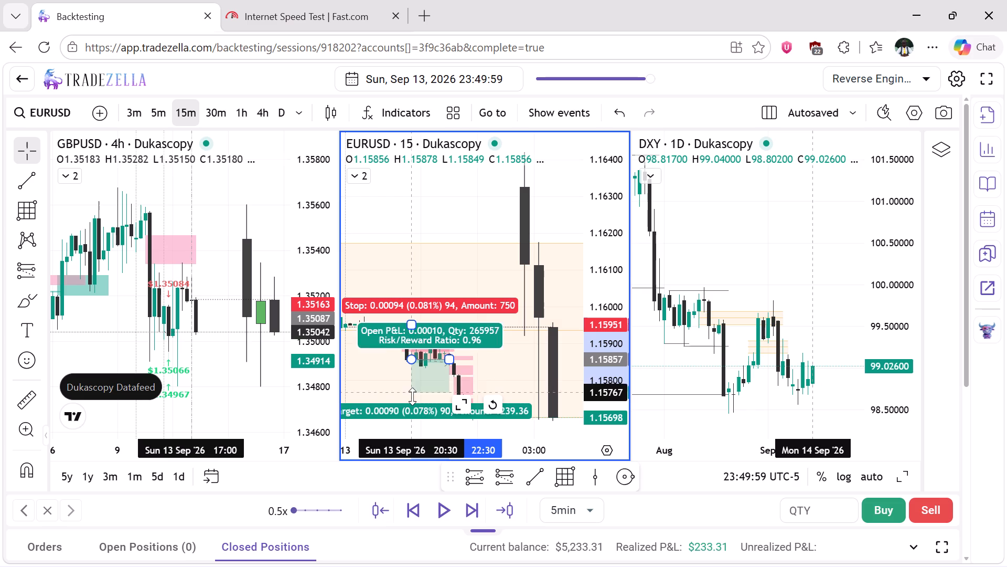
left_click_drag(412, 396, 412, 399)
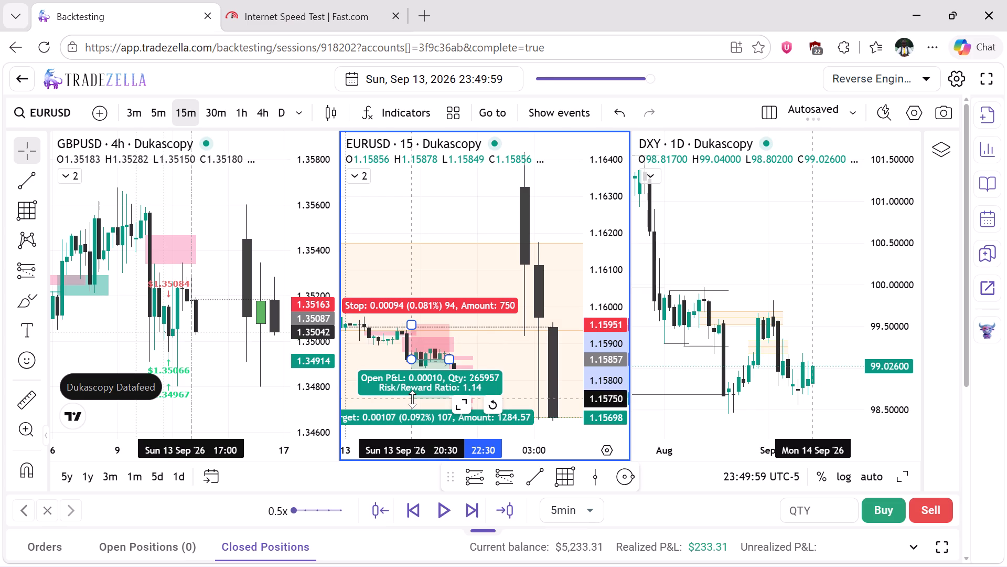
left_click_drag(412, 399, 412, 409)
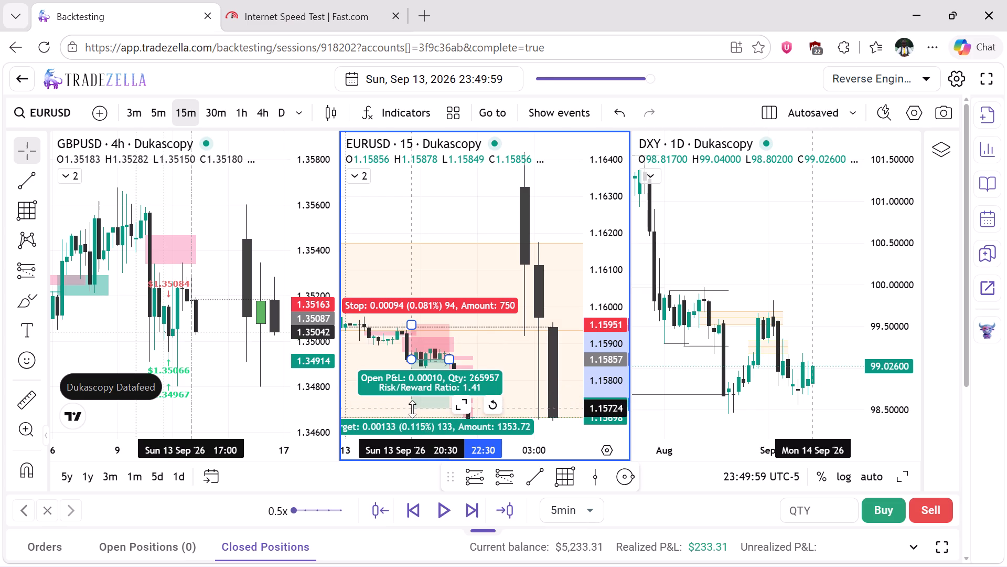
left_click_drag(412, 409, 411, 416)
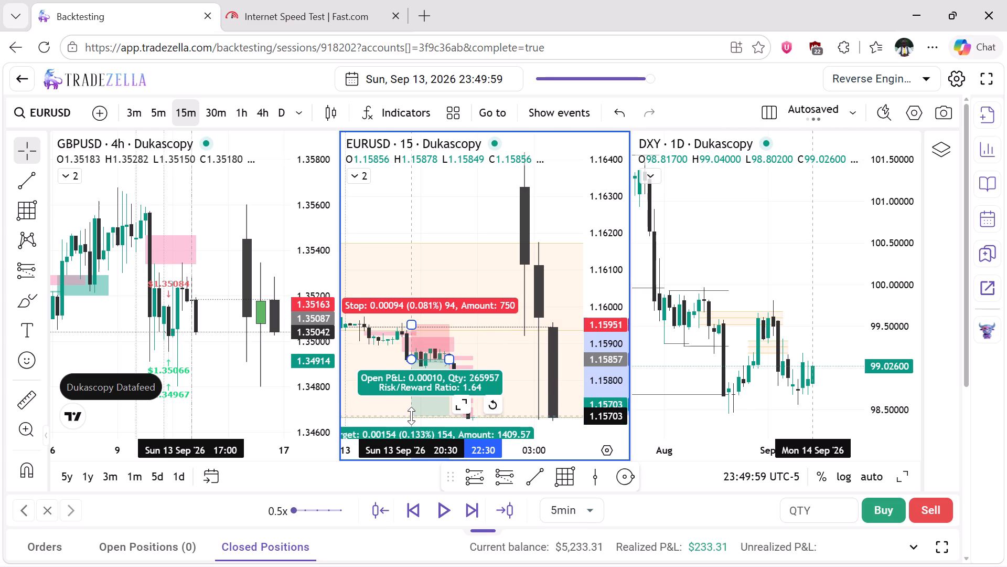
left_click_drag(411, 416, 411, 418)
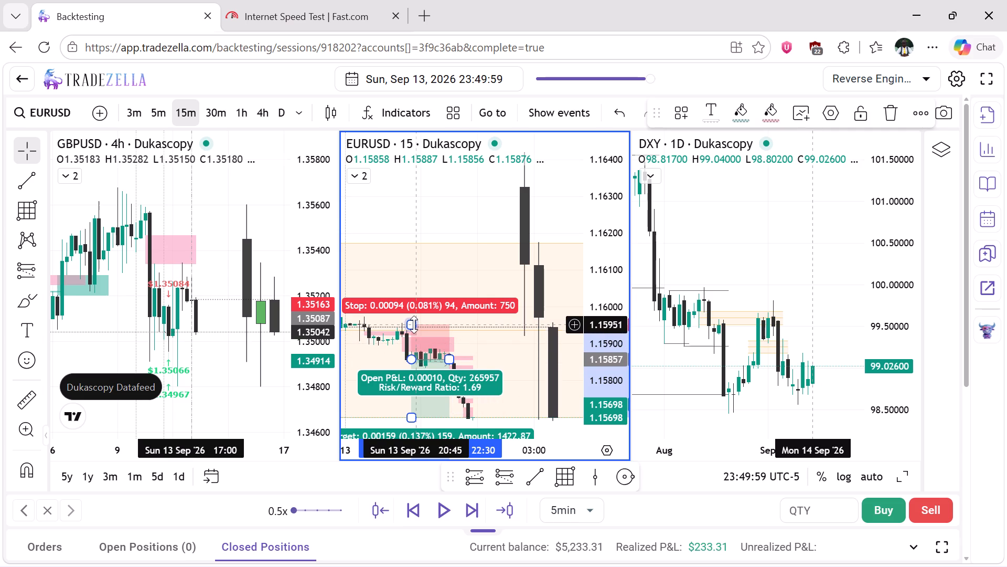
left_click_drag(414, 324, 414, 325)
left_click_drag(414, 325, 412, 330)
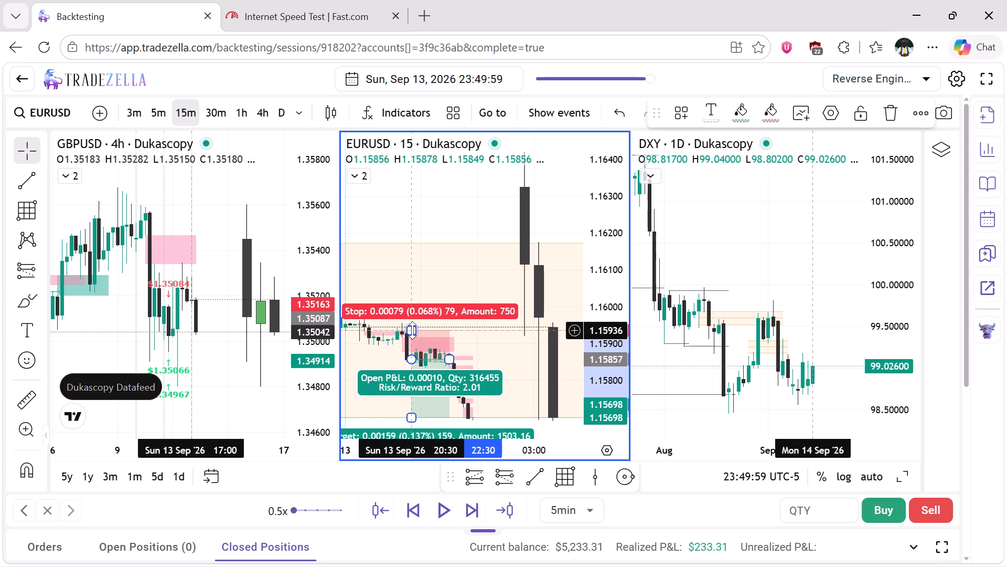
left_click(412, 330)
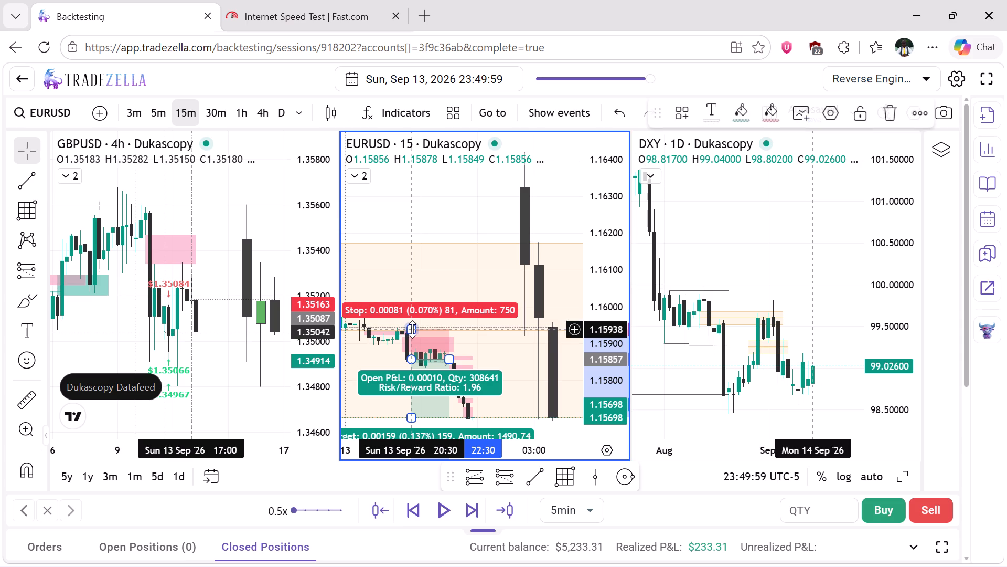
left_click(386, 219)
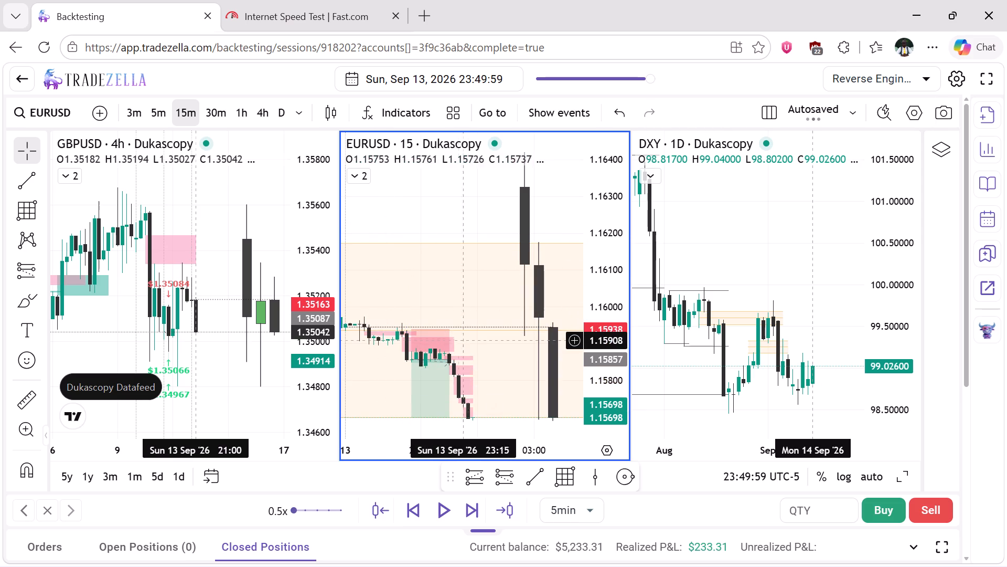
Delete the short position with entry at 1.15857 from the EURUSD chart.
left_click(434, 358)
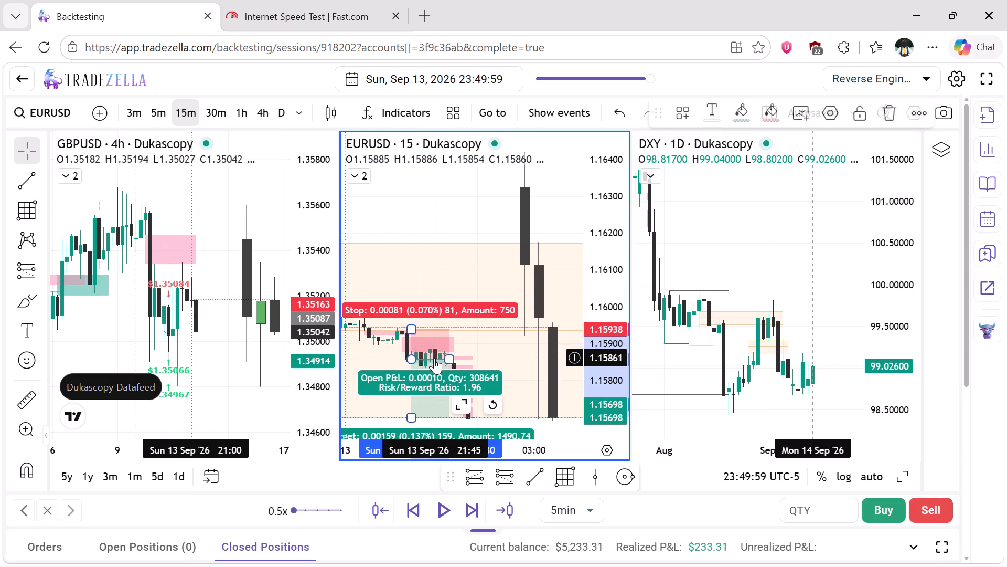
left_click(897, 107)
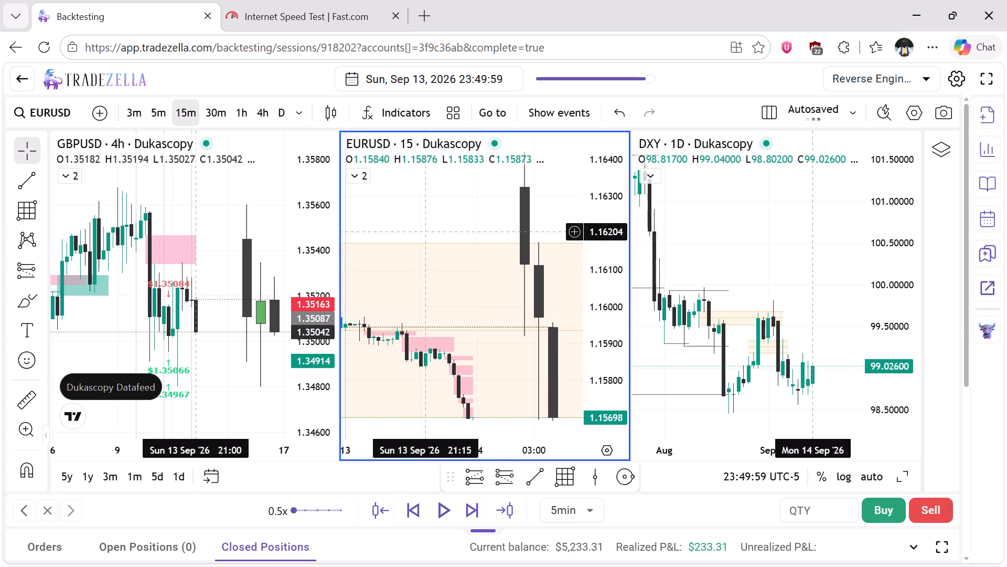
Switch the EURUSD and GBPUSD charts to the daily timeframe and set the replay step interval to 4h.
left_click(286, 121)
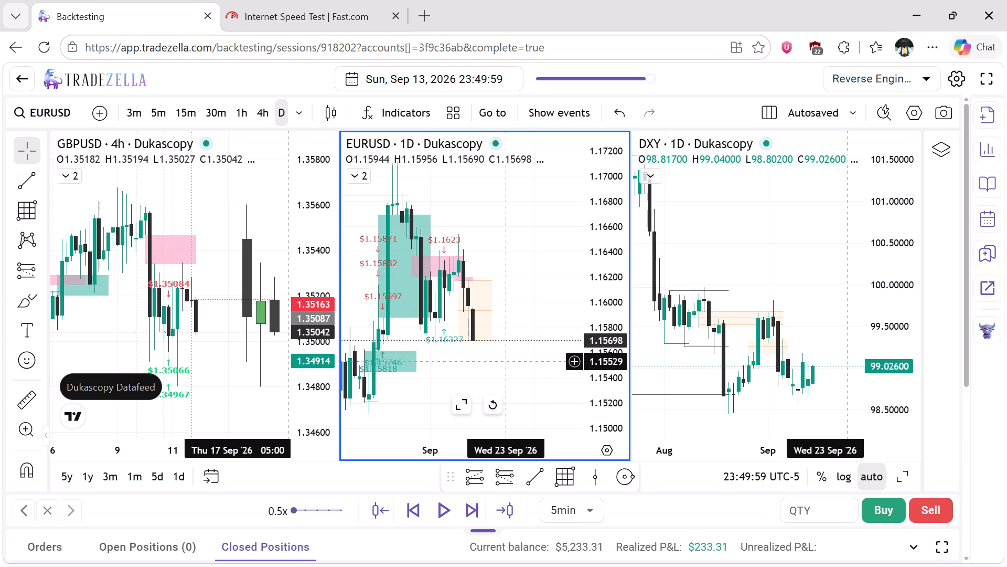
left_click(599, 516)
left_click(590, 513)
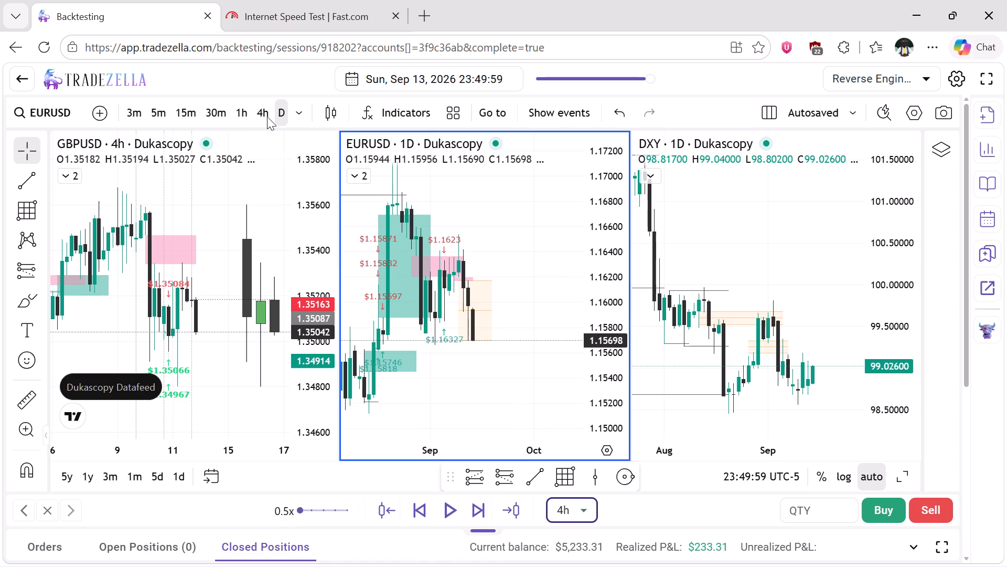
left_click(238, 201)
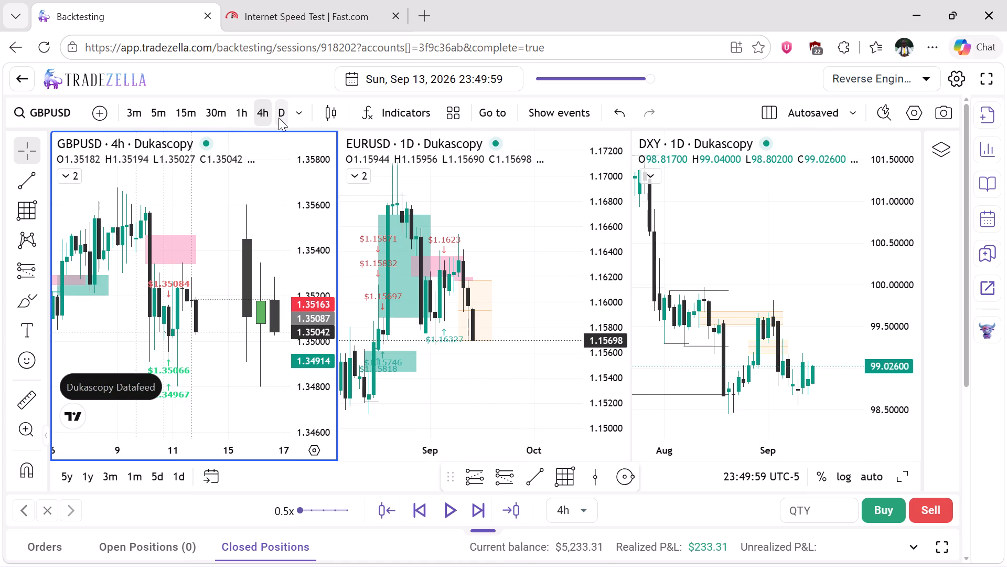
left_click(278, 118)
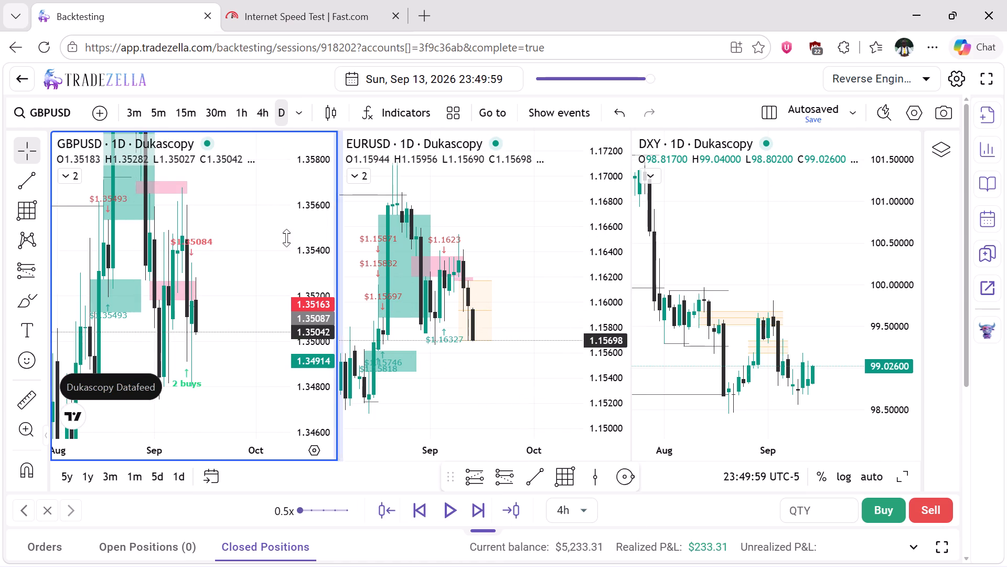
left_click_drag(309, 178, 325, 348)
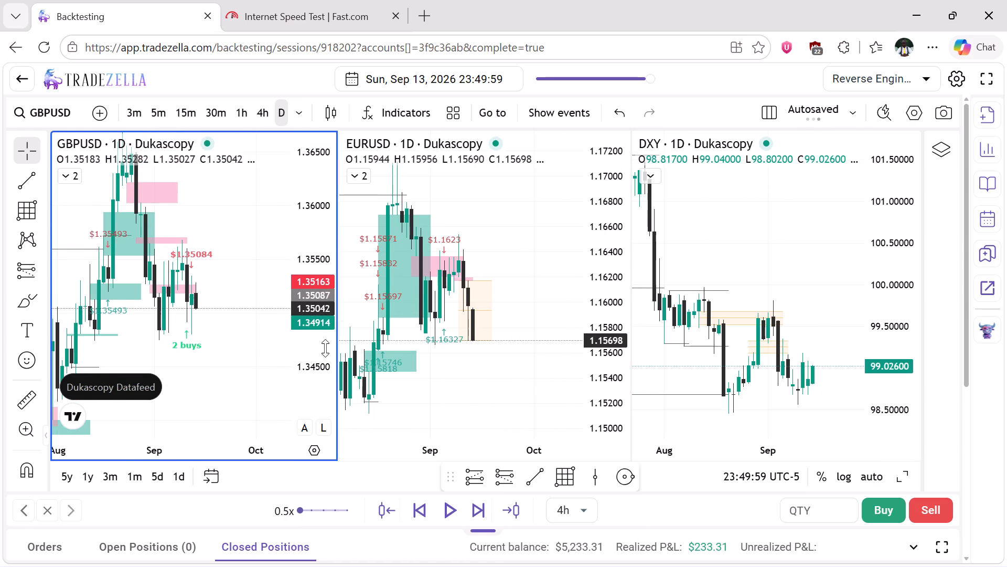
Advance the replay candle by candle in 4h steps to Mon, Sep 14, 2026 20:59:59.
left_click(485, 512)
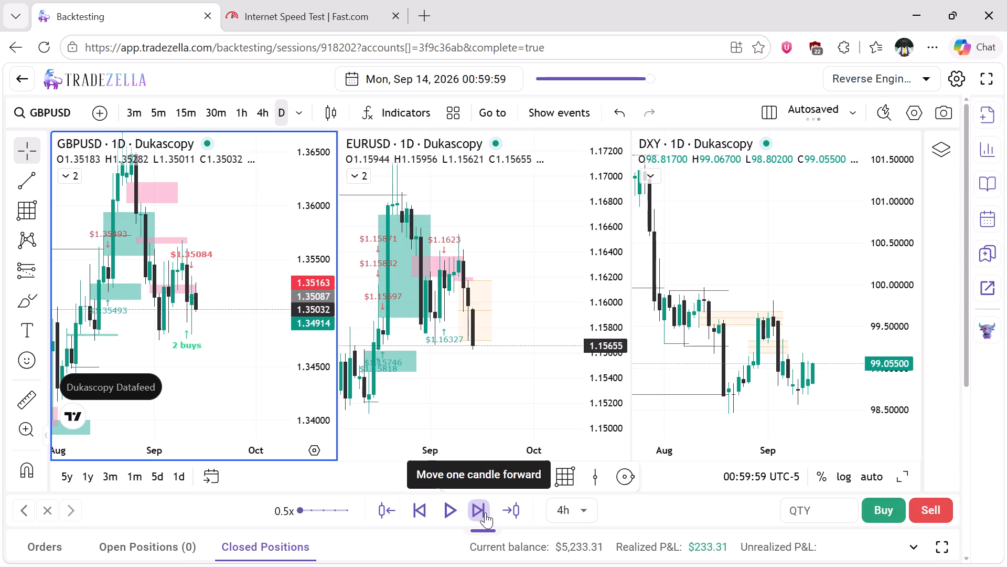
left_click(485, 512)
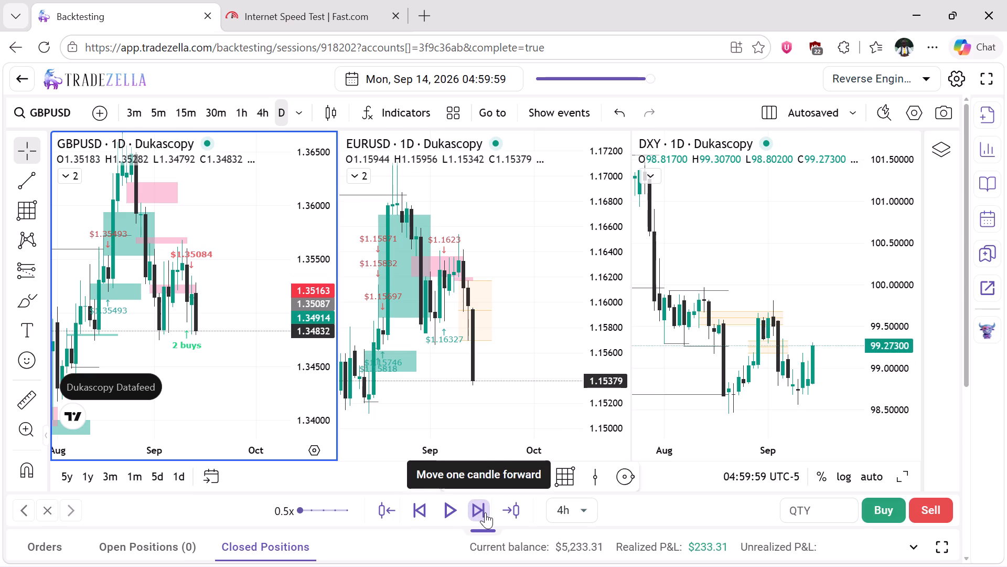
left_click(485, 512)
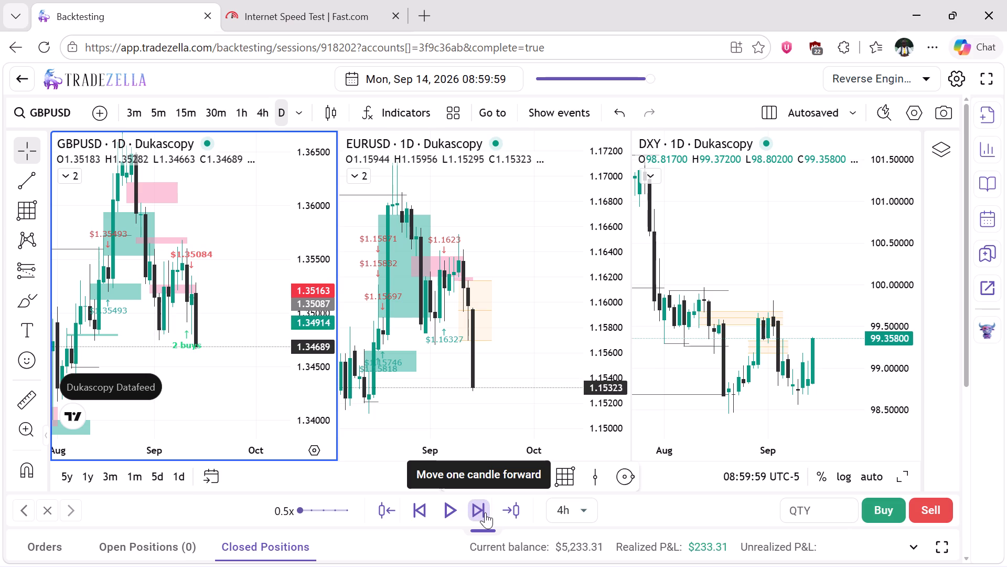
left_click(485, 512)
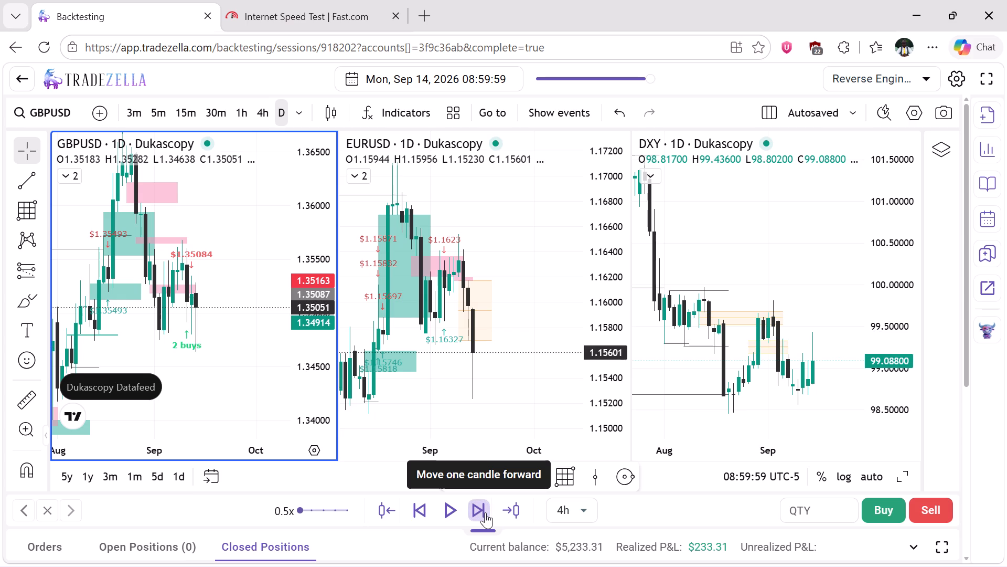
left_click(485, 512)
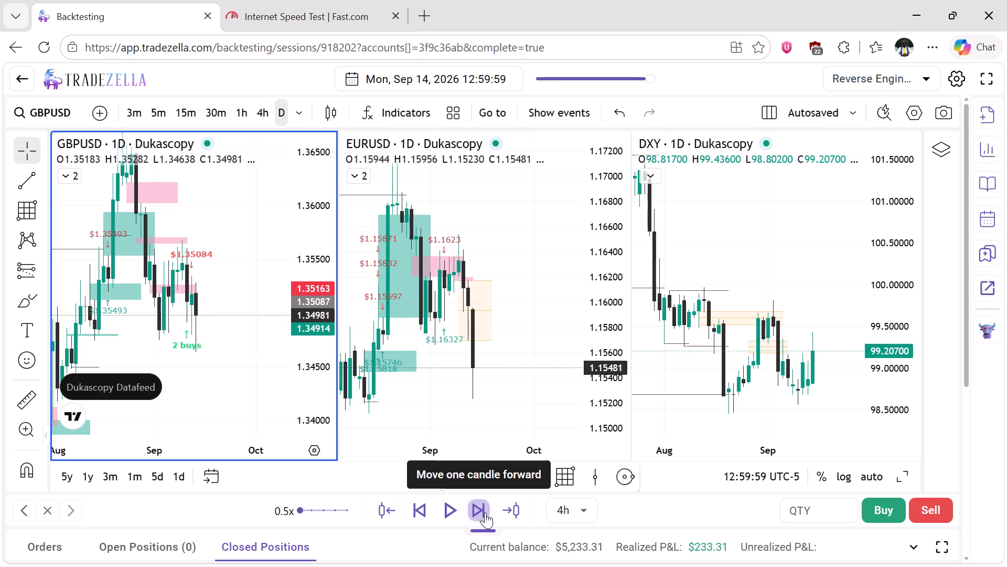
left_click(485, 512)
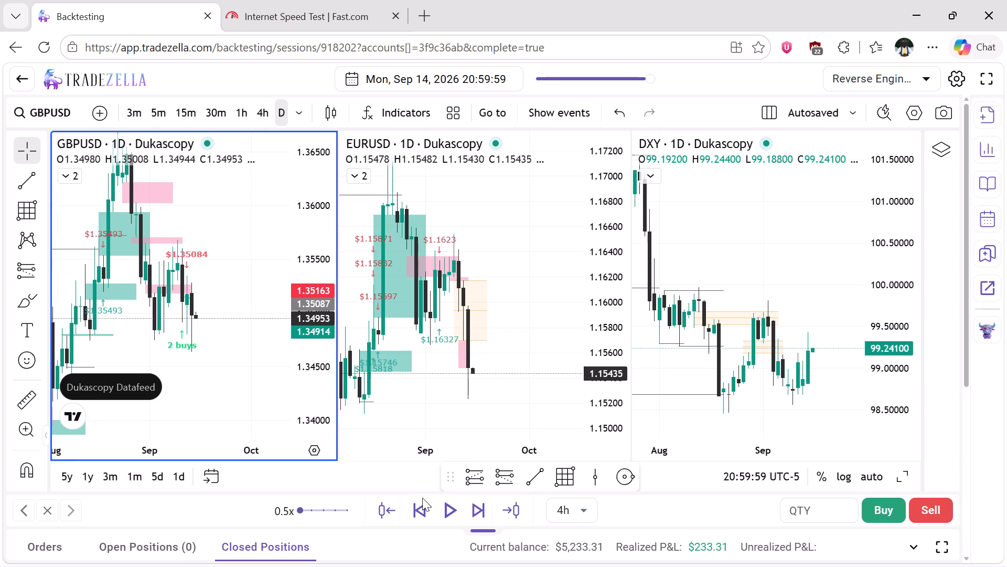
Move the replay back one 4h candle, then advance it in 1h steps to Mon, Sep 14, 2026 19:59:59.
left_click(410, 510)
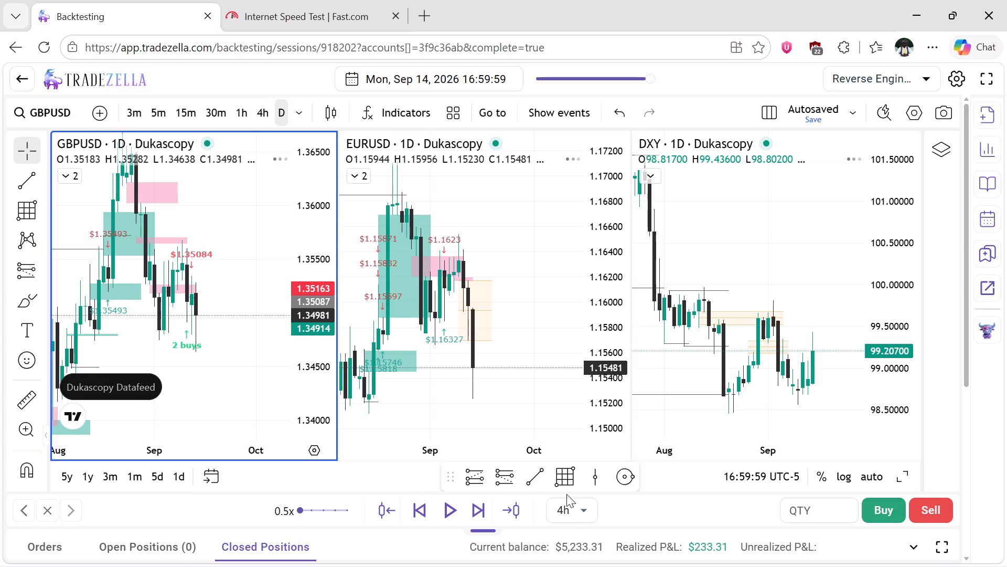
left_click(580, 507)
left_click(567, 482)
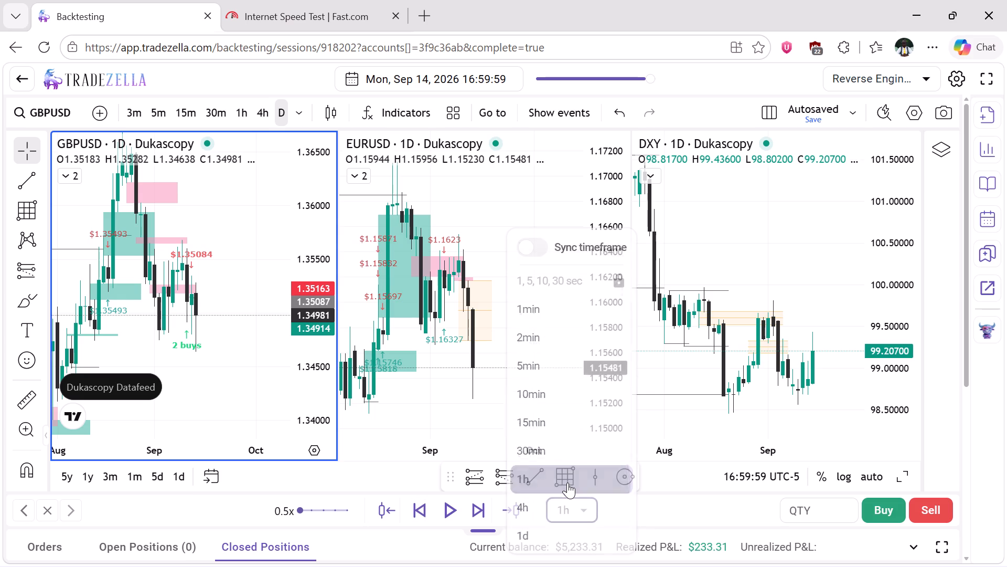
left_click(474, 510)
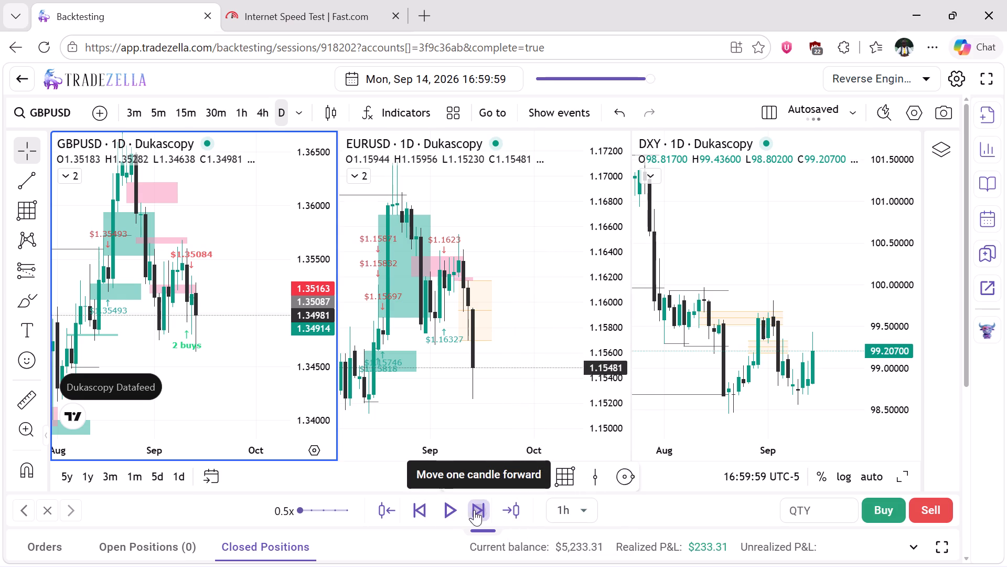
left_click(474, 510)
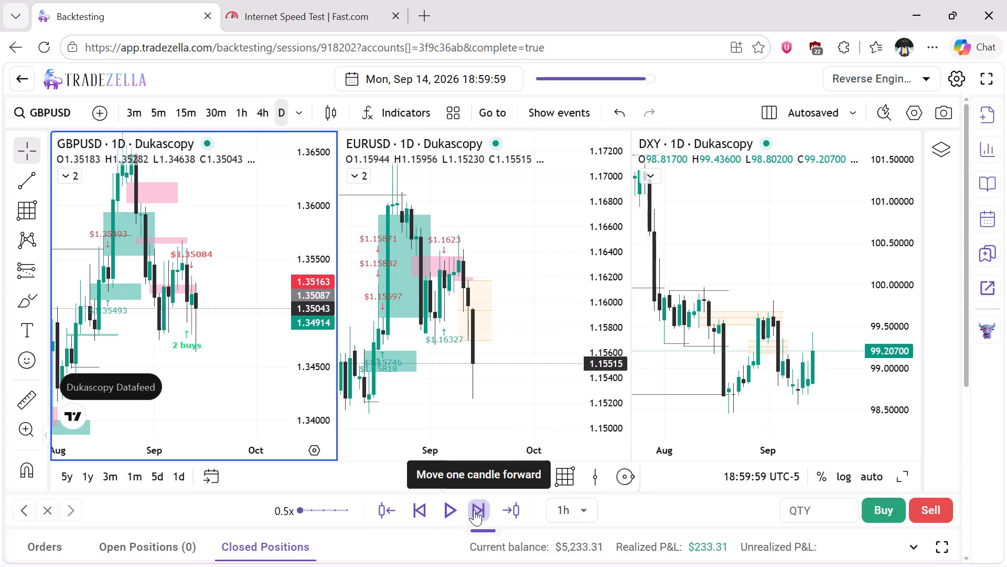
left_click(474, 510)
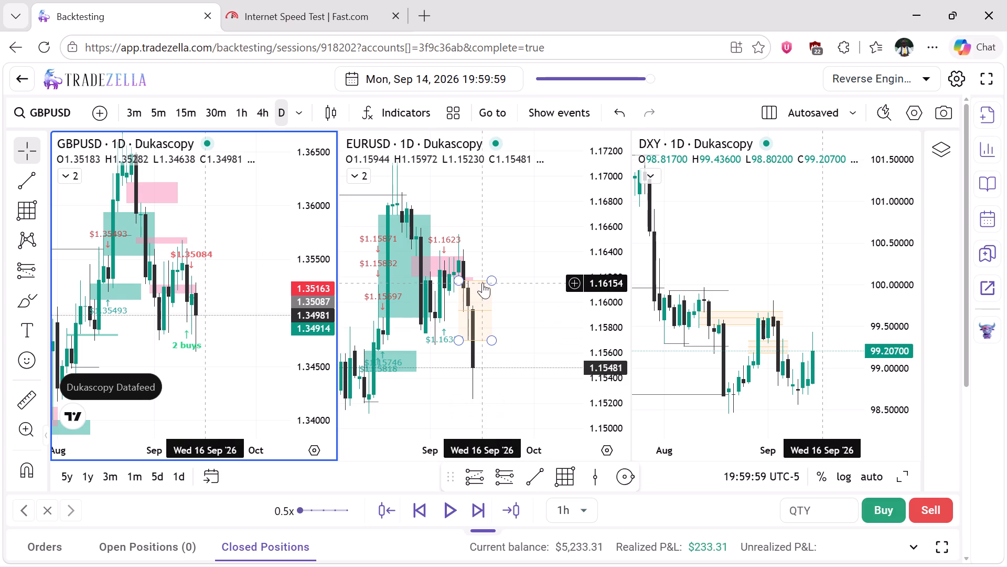
Resize the orange box on the EURUSD daily chart to span from about 1.15973 down to about 1.15242, ending around Sep 22.
left_click_drag(490, 280, 492, 306)
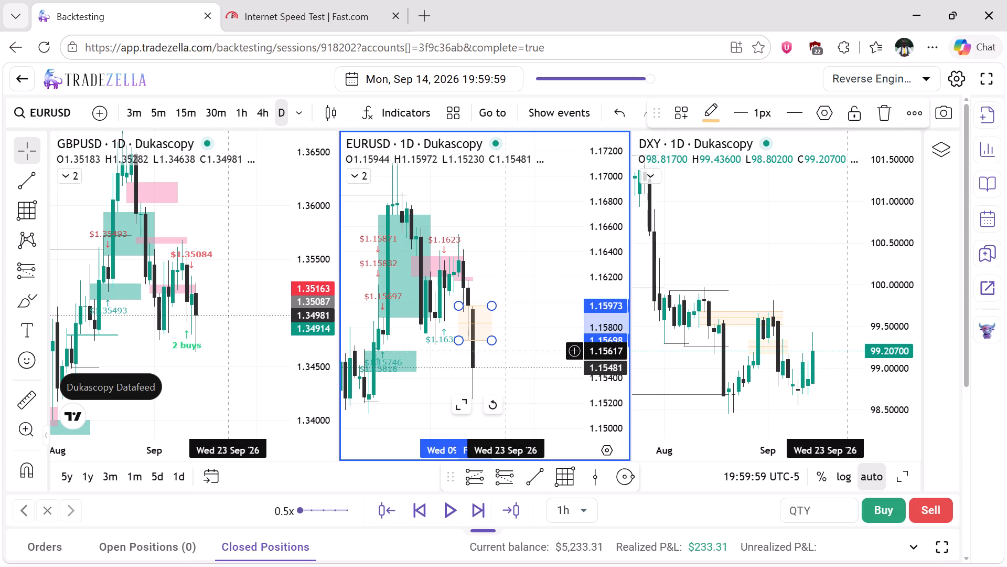
left_click_drag(489, 340, 496, 387)
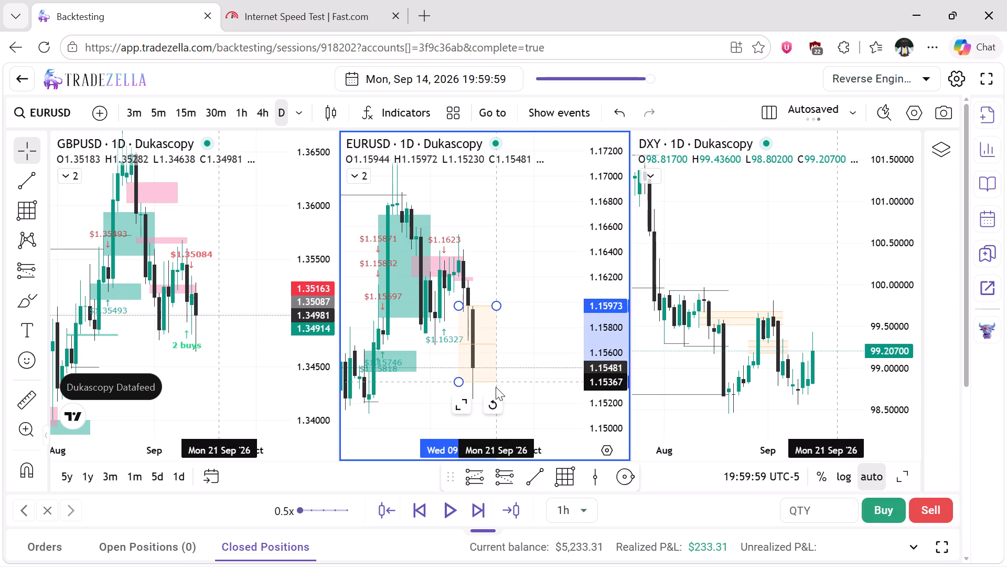
left_click_drag(496, 387, 501, 398)
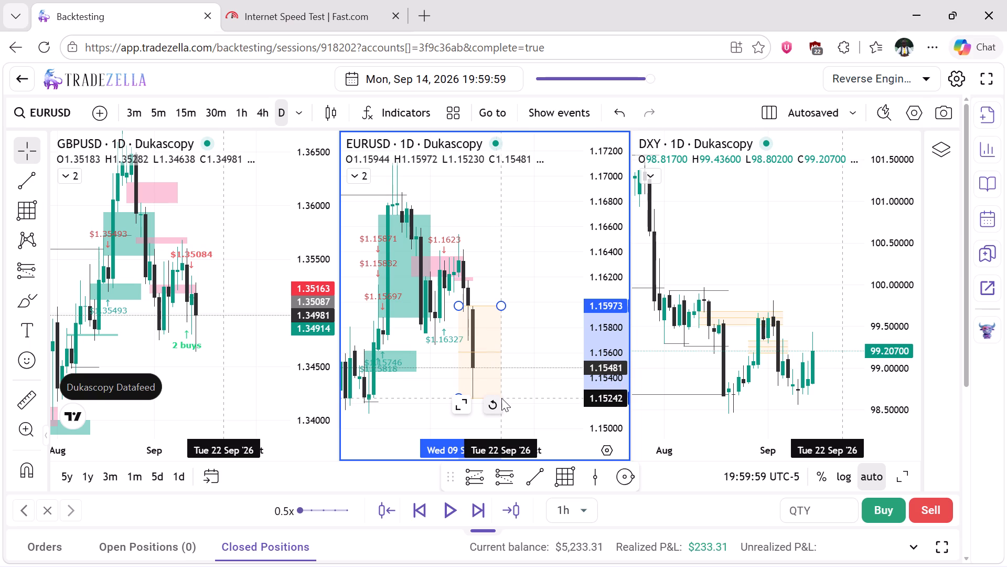
left_click_drag(501, 398, 503, 398)
left_click(521, 350)
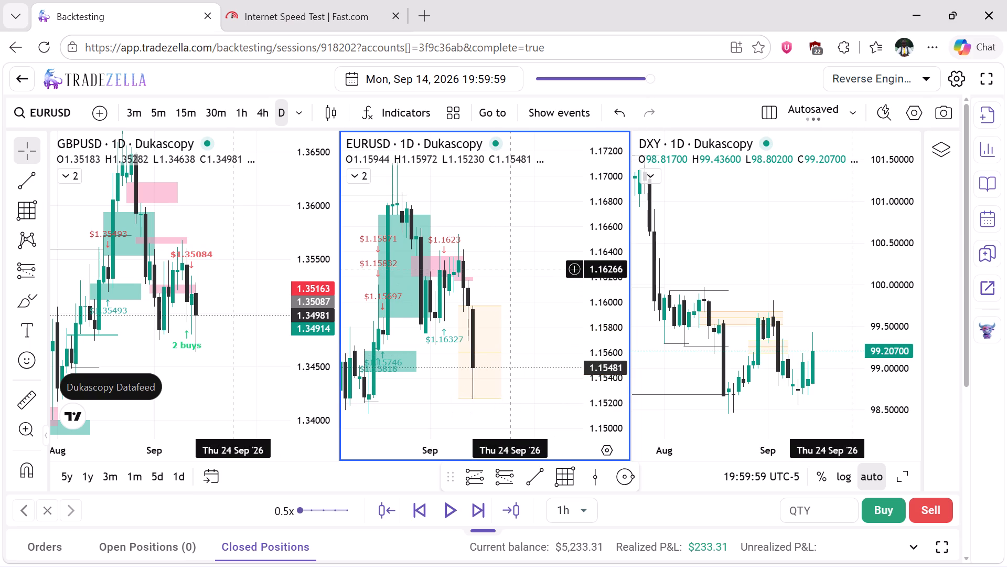
Switch the EURUSD chart to 1h and advance the replay in 5min steps to Mon, Sep 14, 2026 20:59:59.
scroll(512, 269, "left", 1)
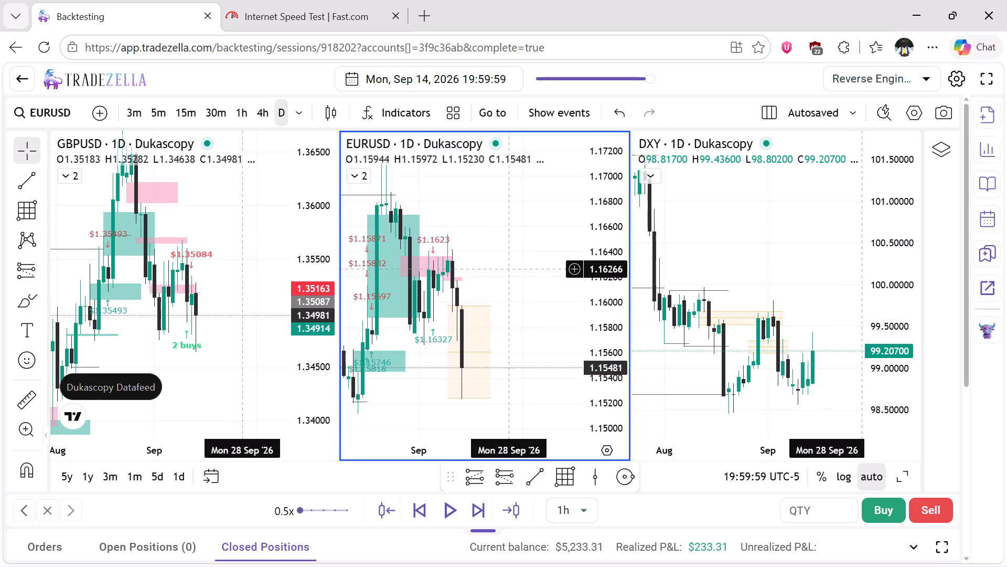
left_click(243, 114)
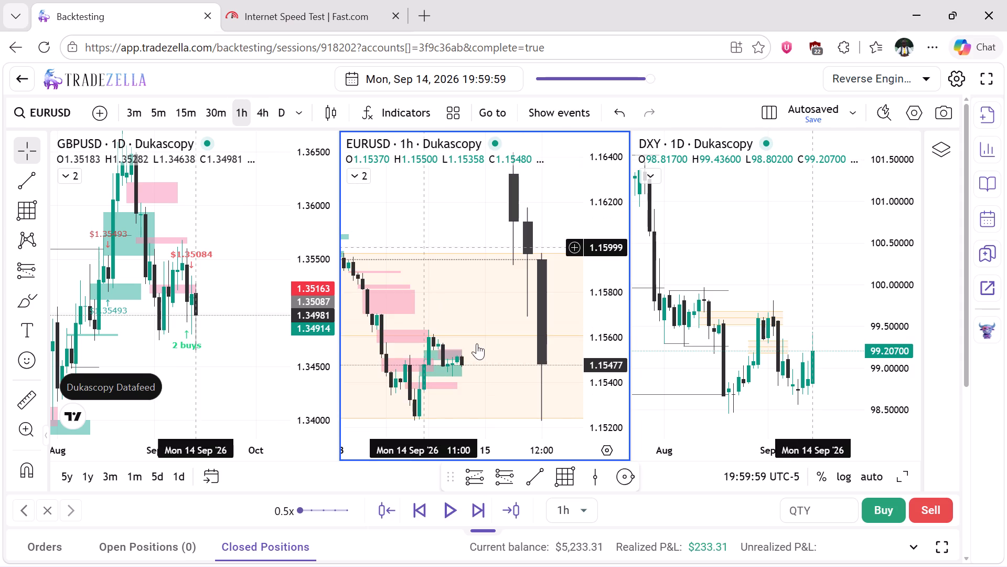
left_click(580, 507)
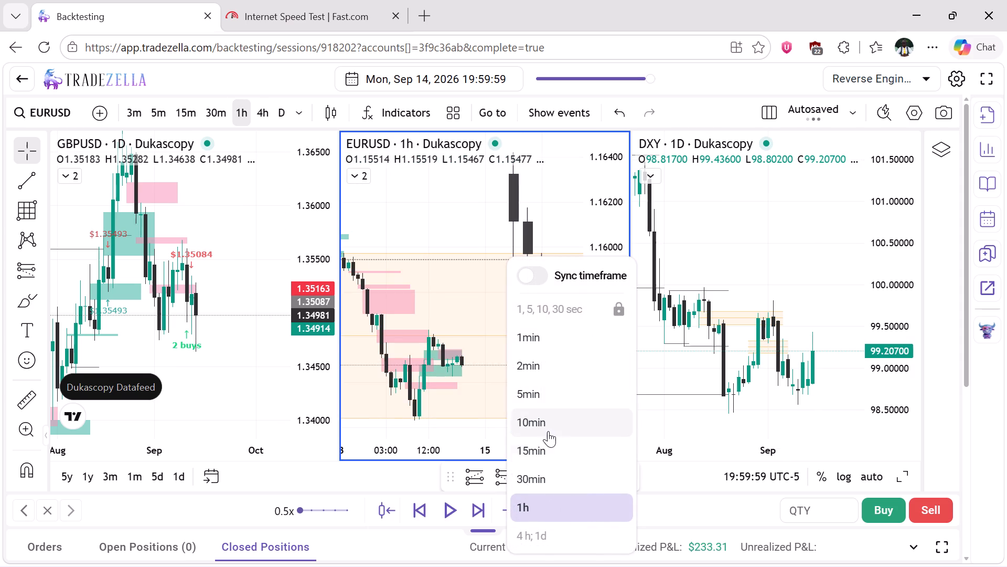
left_click(548, 399)
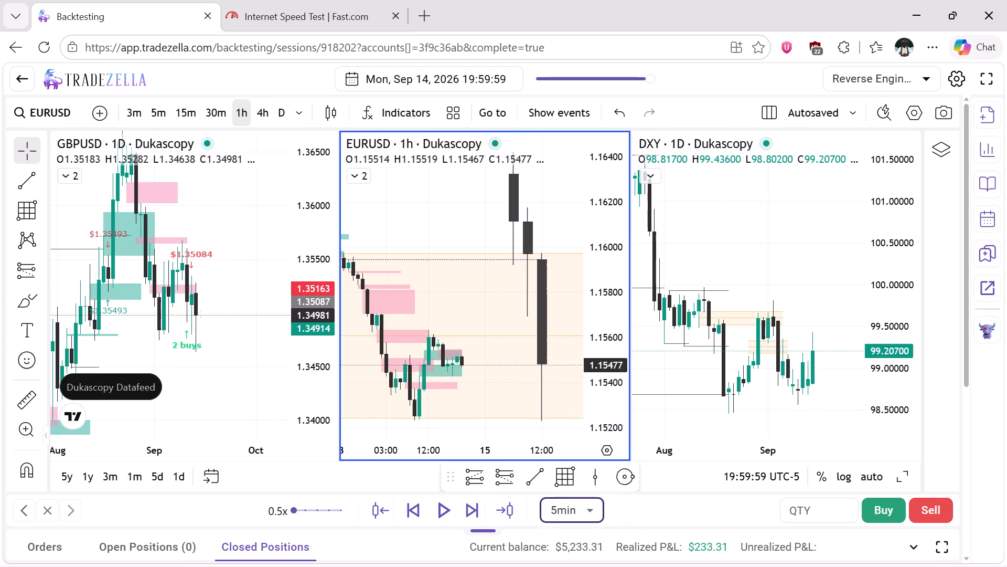
left_click(468, 504)
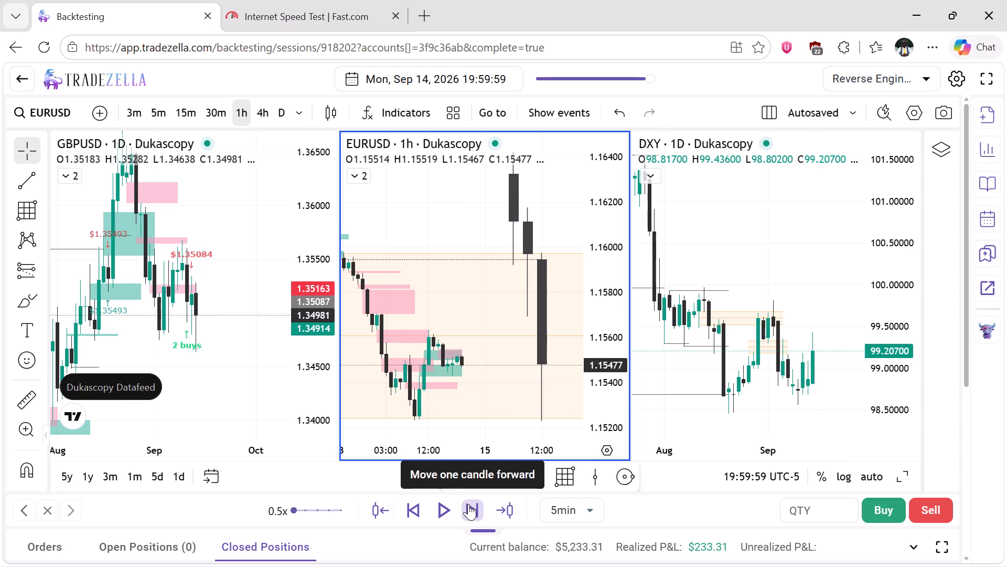
left_click(468, 504)
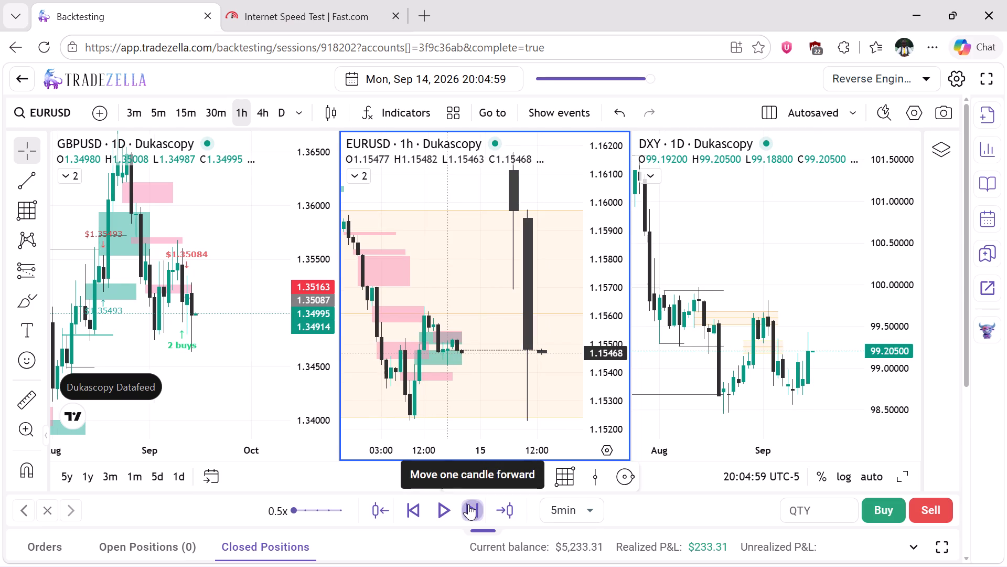
left_click(468, 504)
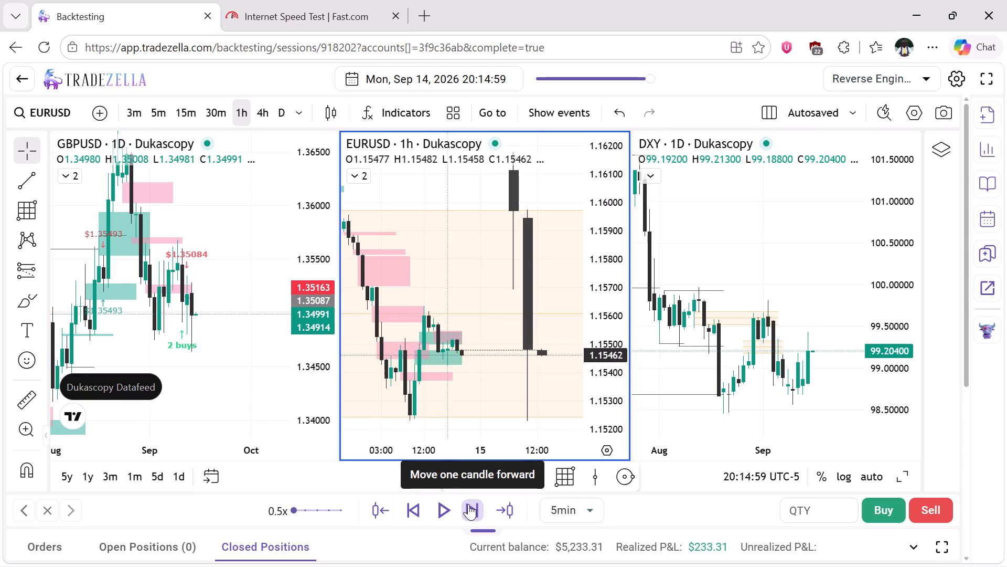
left_click(468, 504)
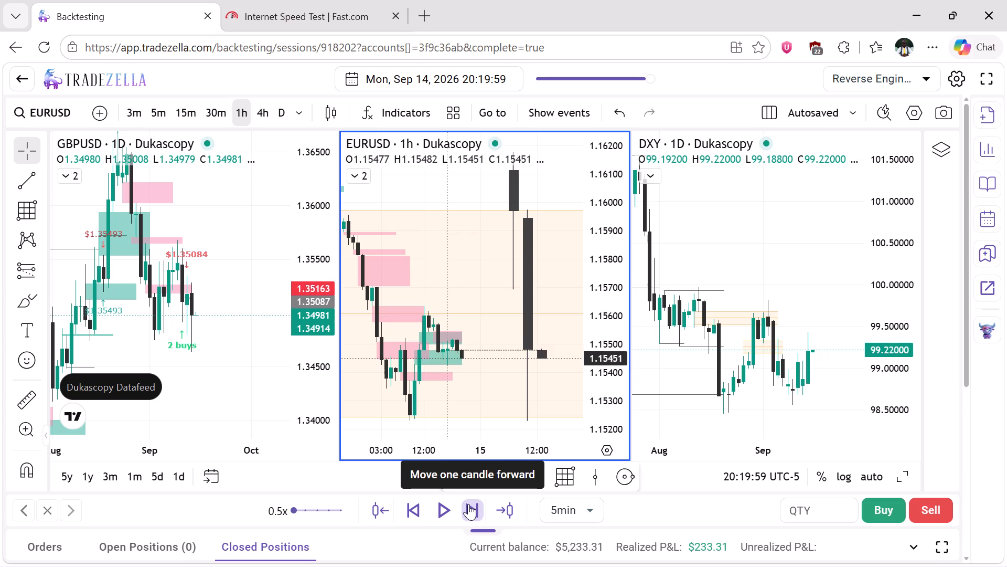
left_click(468, 504)
left_click(468, 504)
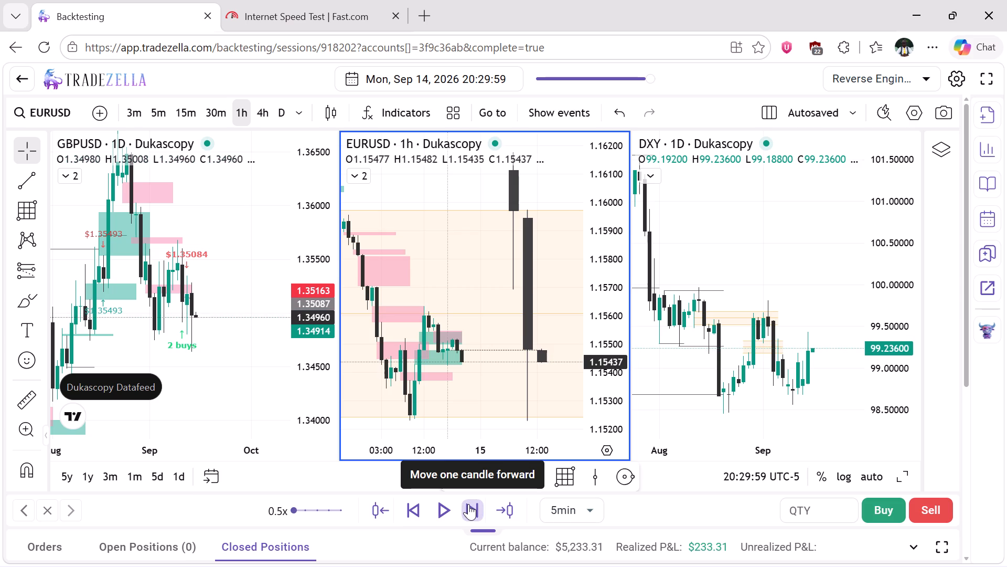
left_click(468, 504)
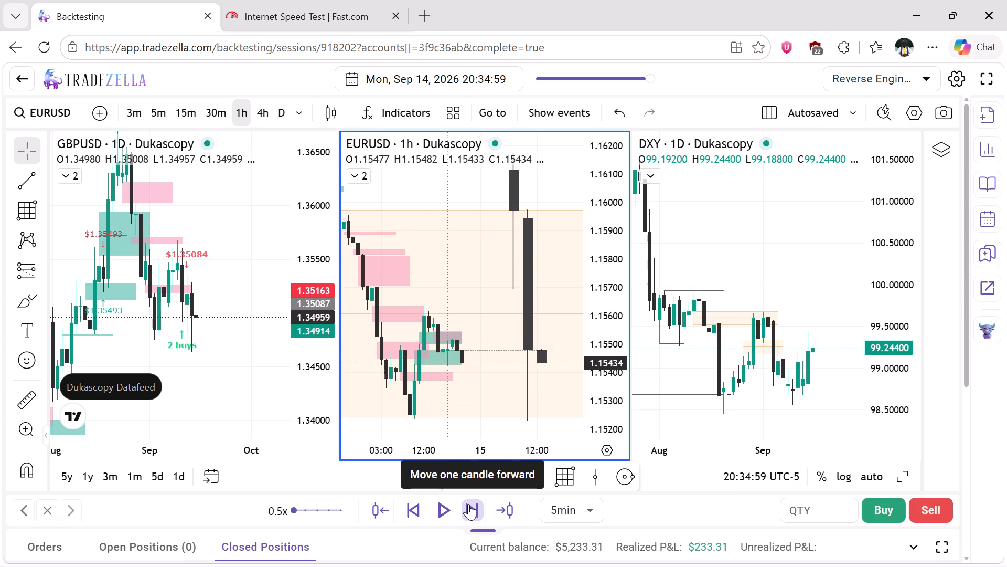
left_click(468, 504)
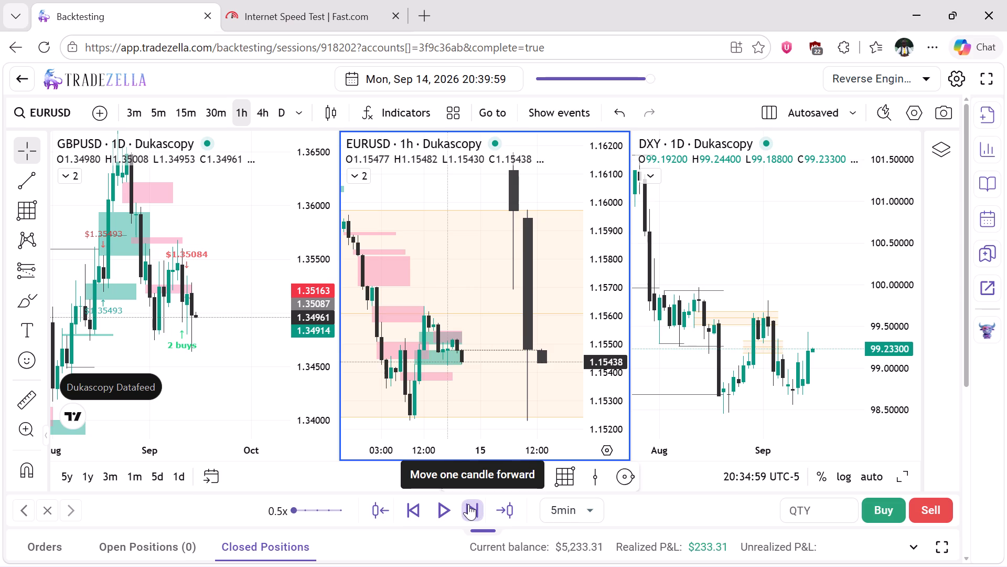
left_click(468, 504)
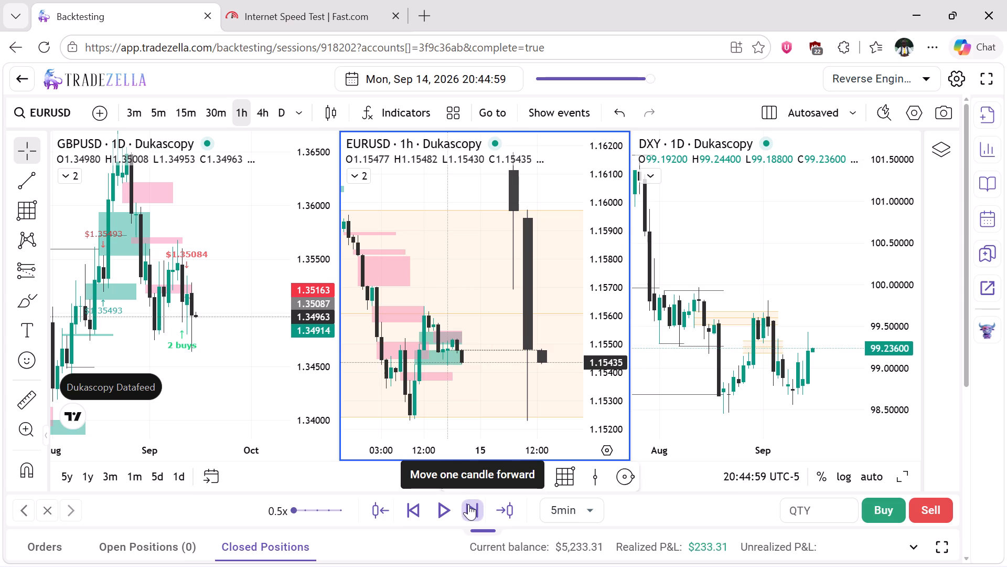
left_click(468, 504)
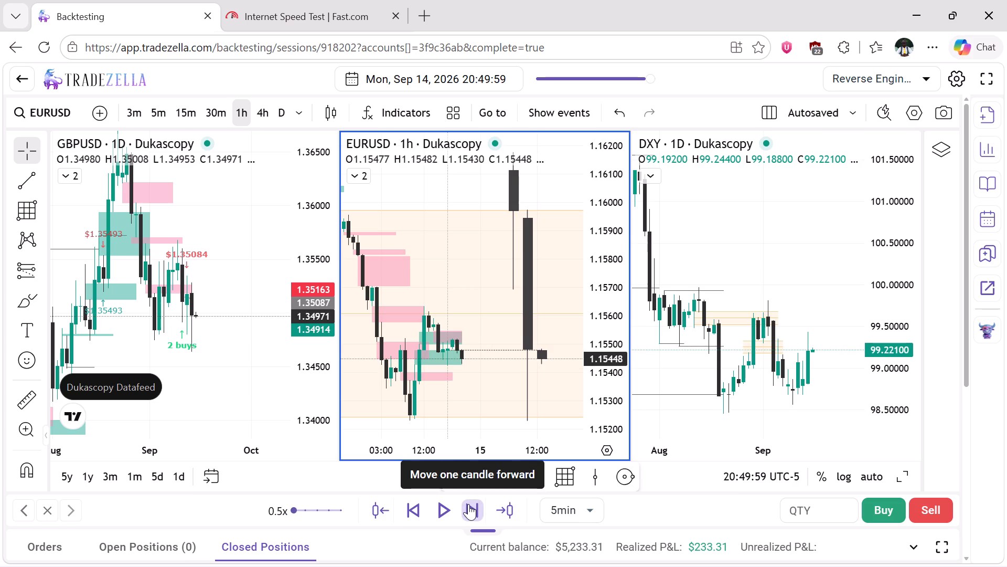
left_click(468, 504)
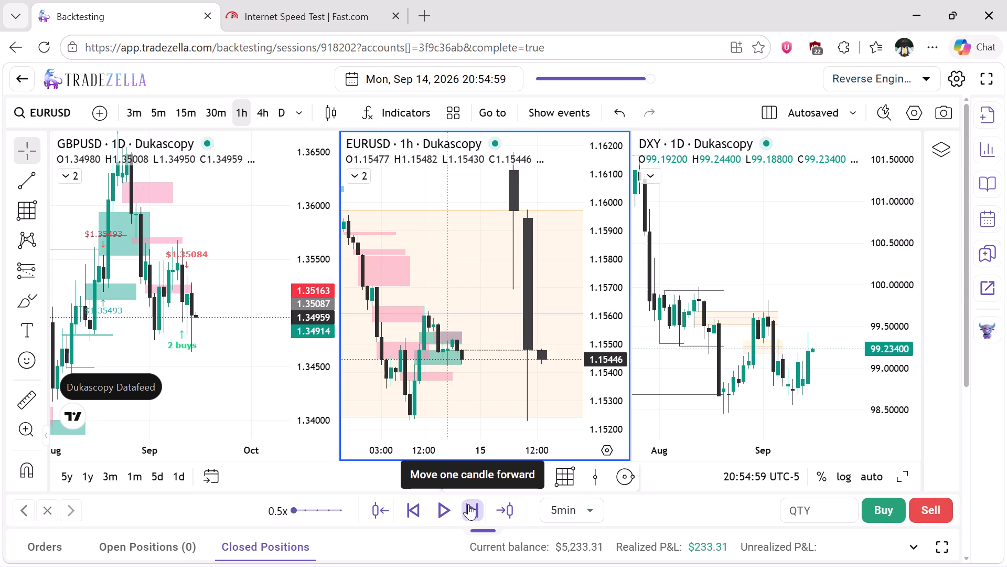
left_click(468, 504)
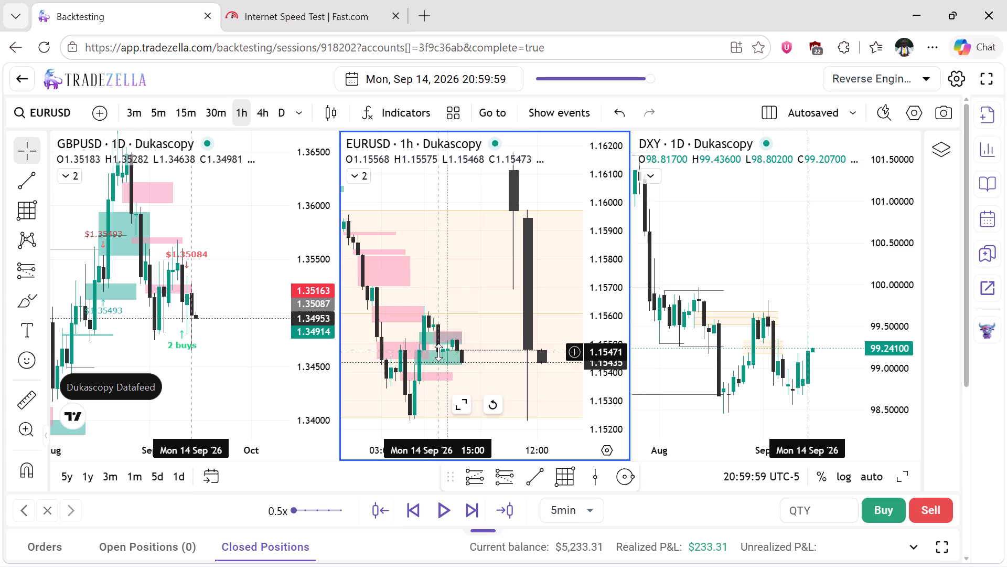
On the EURUSD 15m chart, draw a short position with entry about 1.15438, stop about 1.15518 and target about 1.15267.
left_click(273, 120)
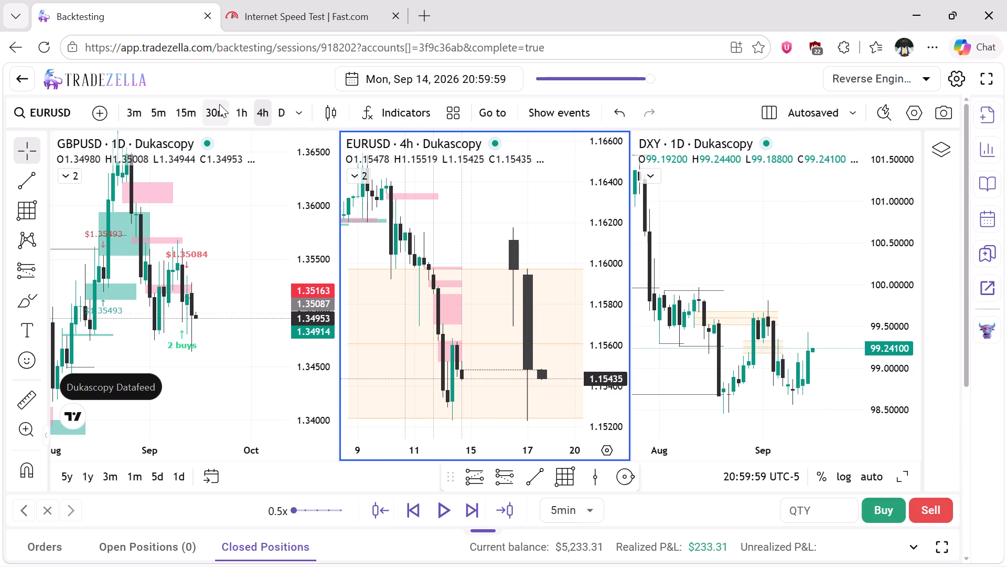
left_click(186, 115)
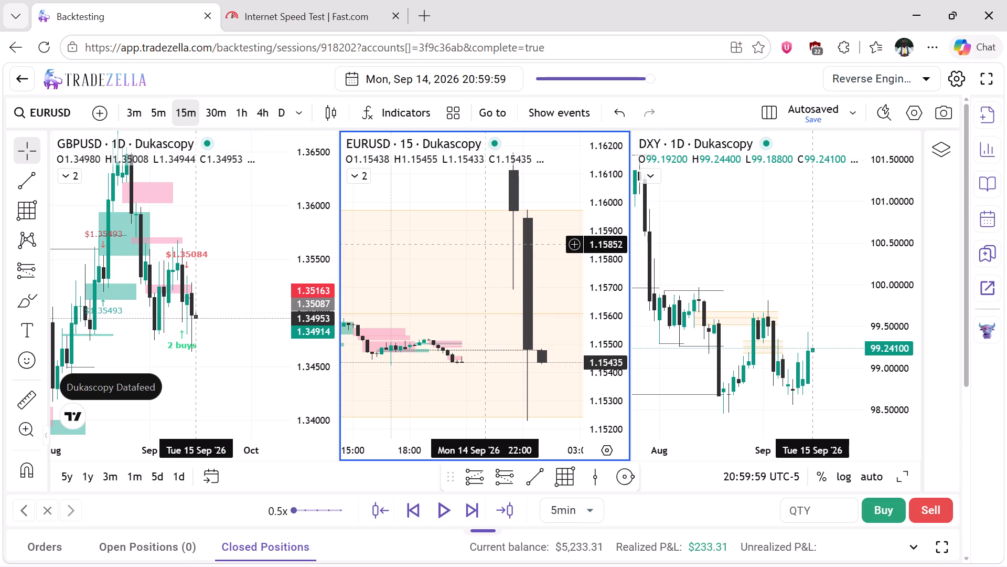
right_click(482, 244)
left_click(532, 114)
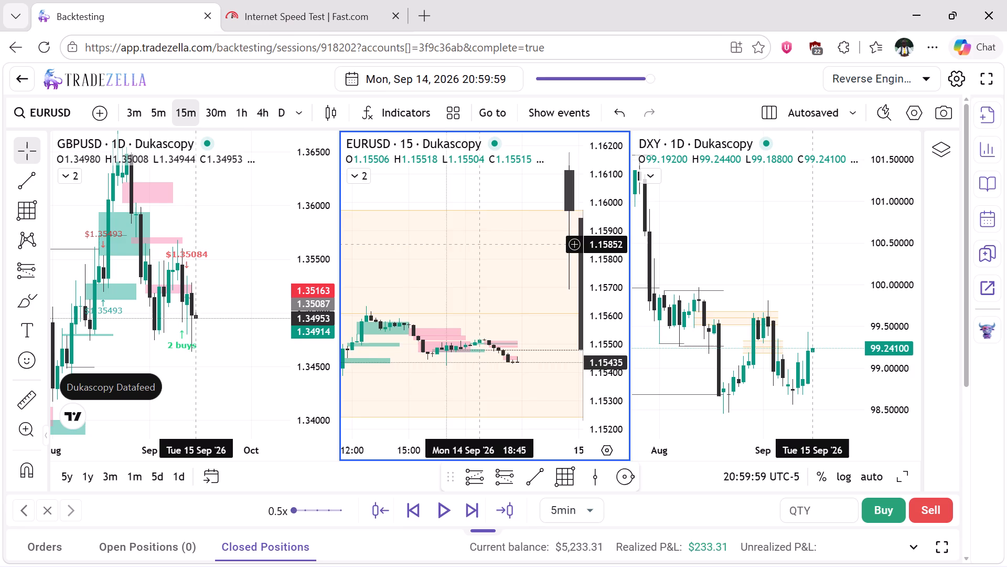
left_click_drag(605, 177, 609, 259)
scroll(493, 247, "left", 1)
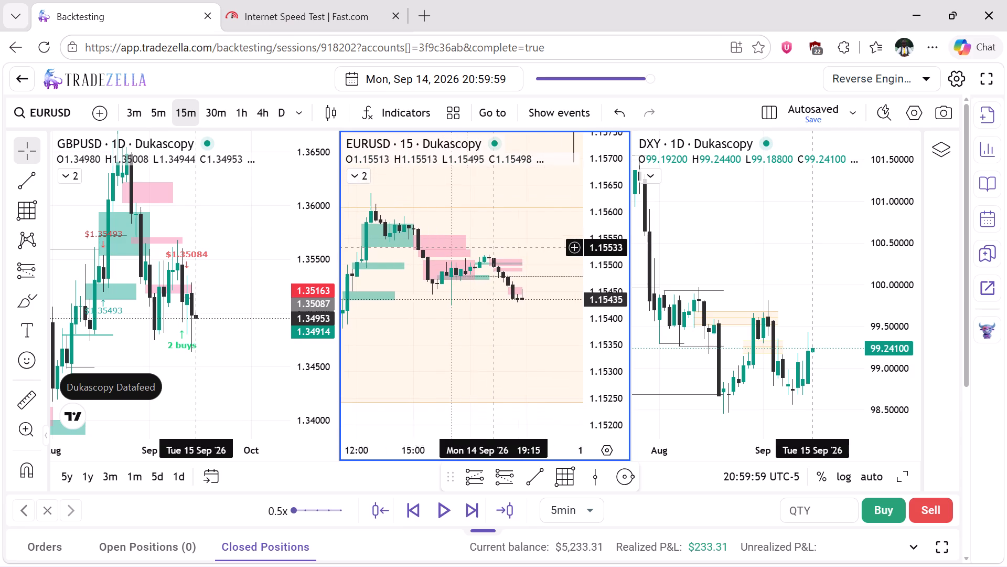
scroll(493, 247, "left", 1)
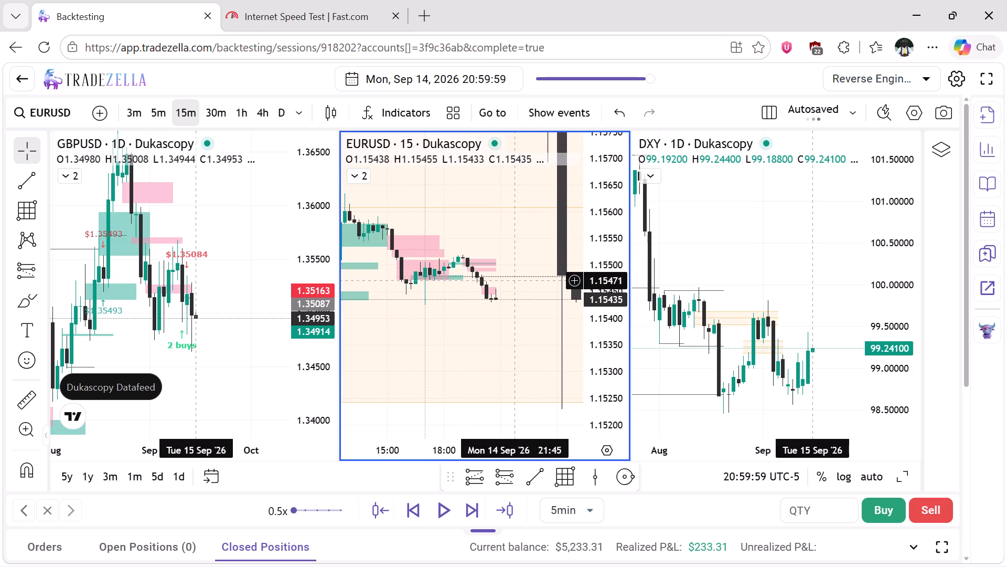
left_click(501, 472)
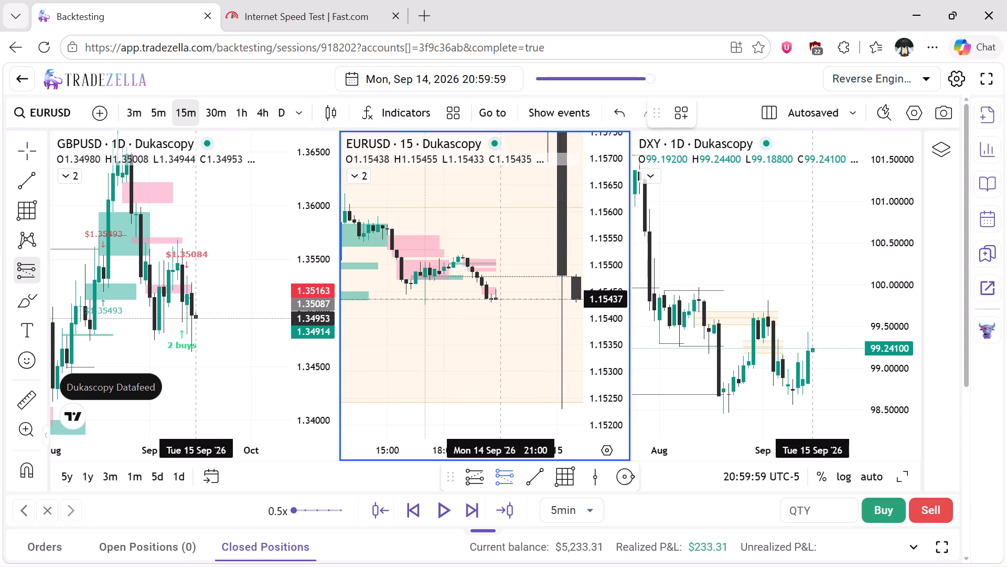
left_click(498, 298)
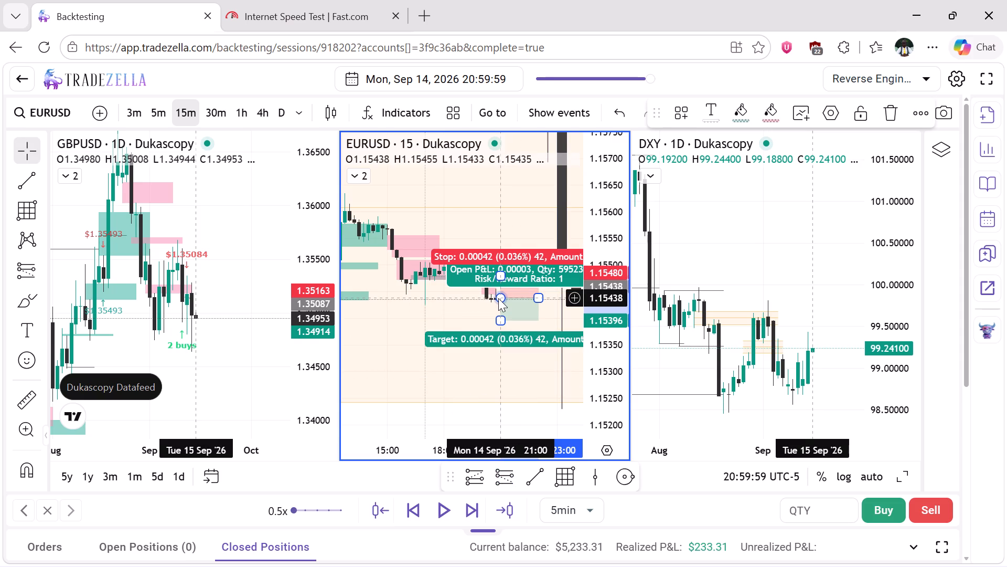
left_click_drag(500, 274, 500, 254)
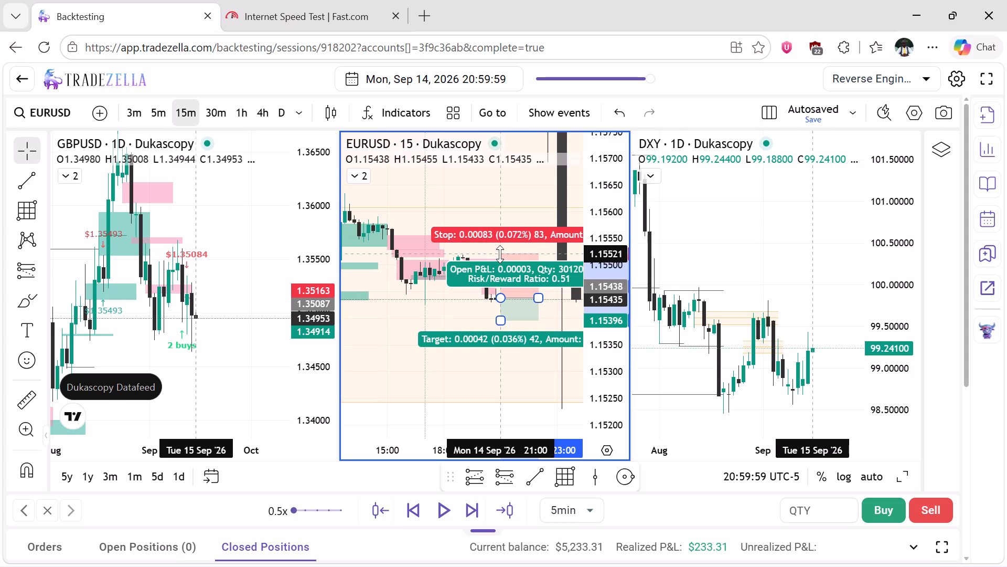
left_click_drag(500, 254, 500, 256)
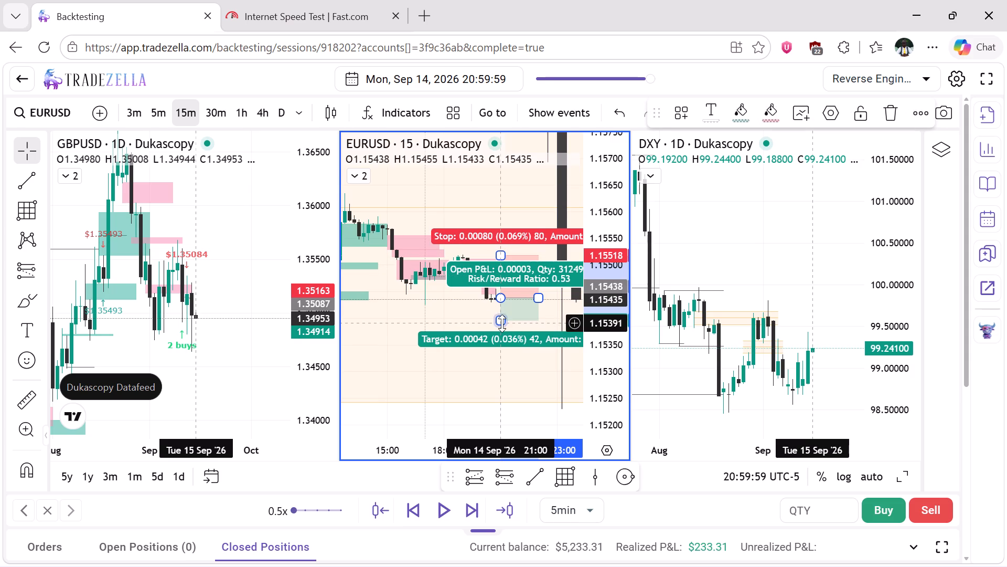
left_click_drag(502, 324, 504, 358)
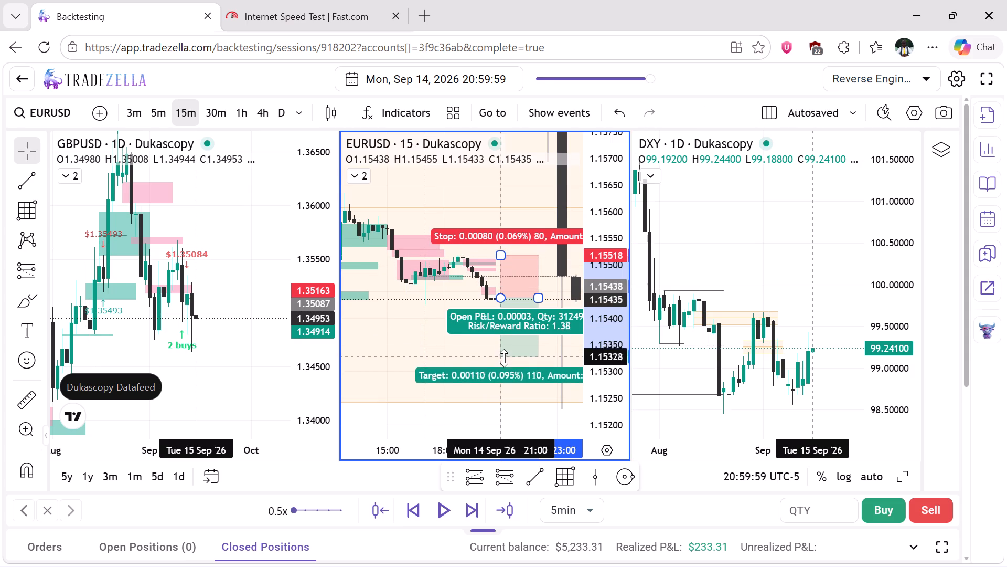
left_click_drag(504, 358, 507, 389)
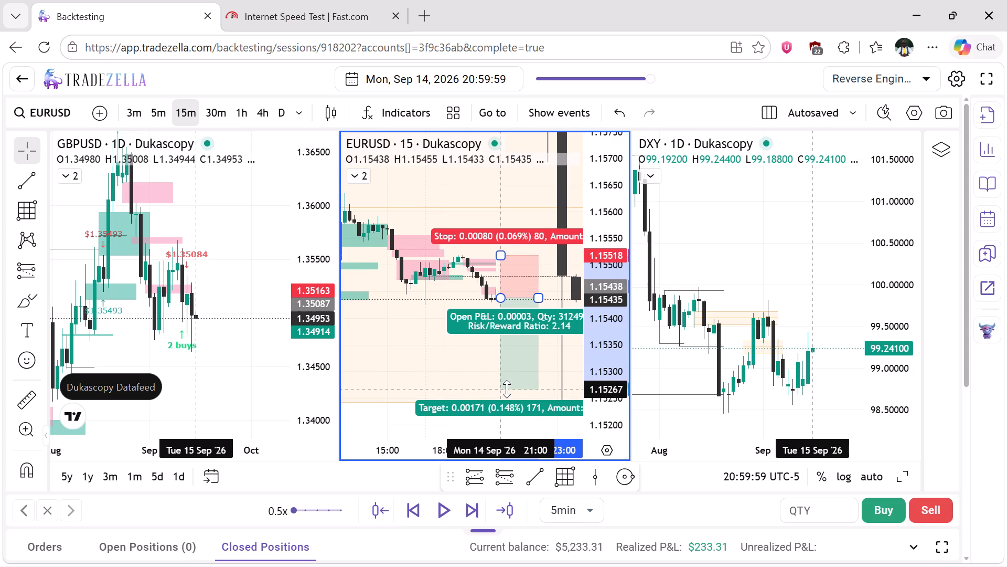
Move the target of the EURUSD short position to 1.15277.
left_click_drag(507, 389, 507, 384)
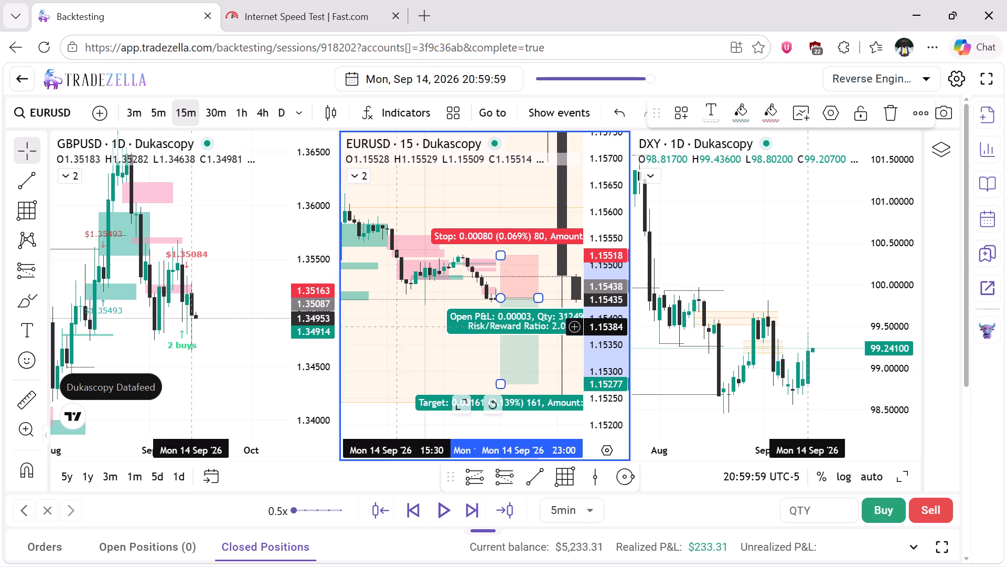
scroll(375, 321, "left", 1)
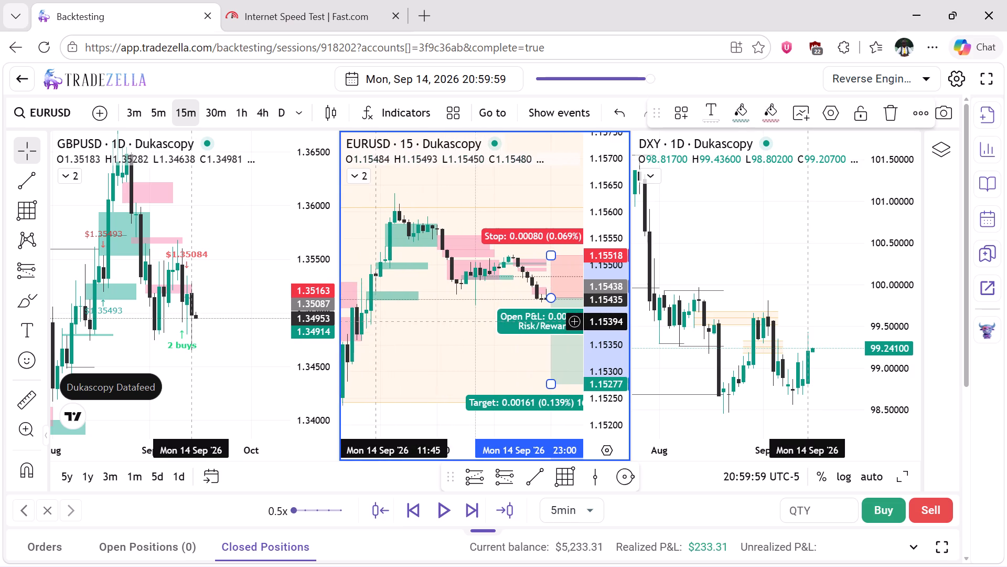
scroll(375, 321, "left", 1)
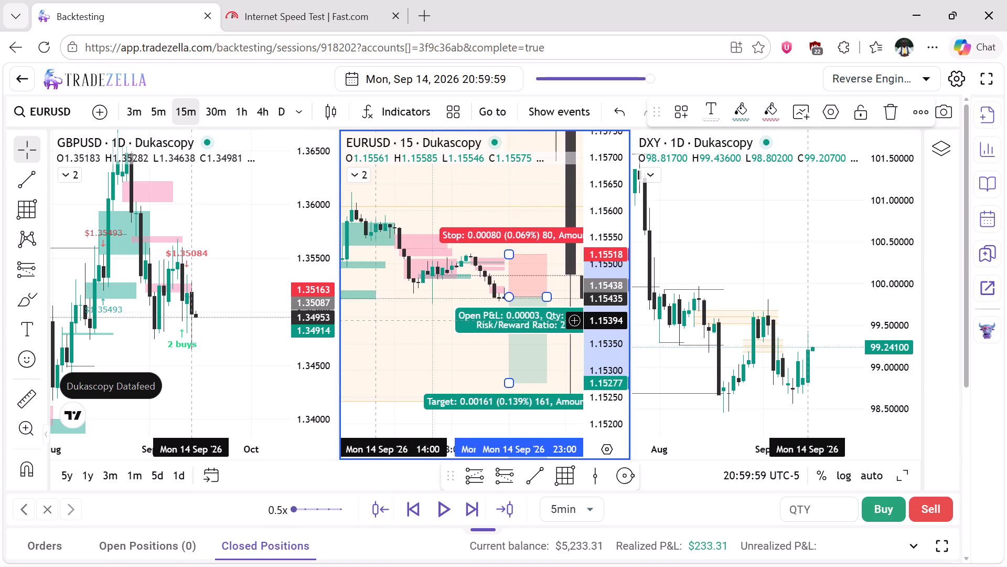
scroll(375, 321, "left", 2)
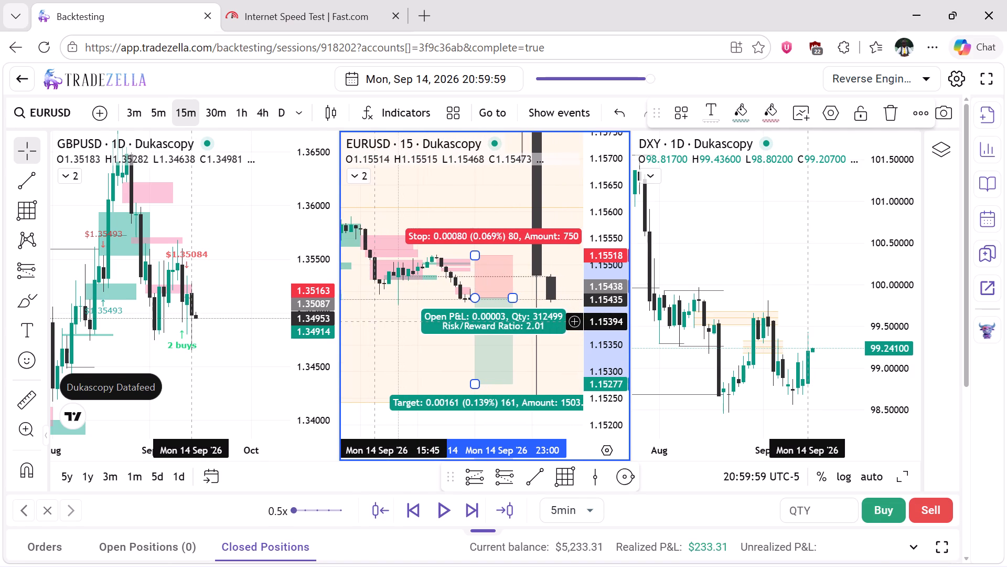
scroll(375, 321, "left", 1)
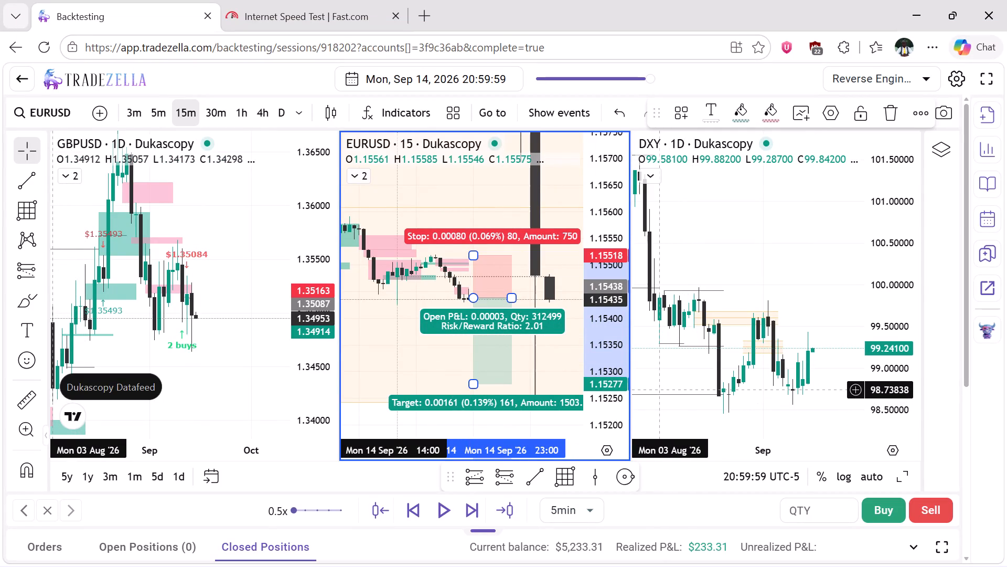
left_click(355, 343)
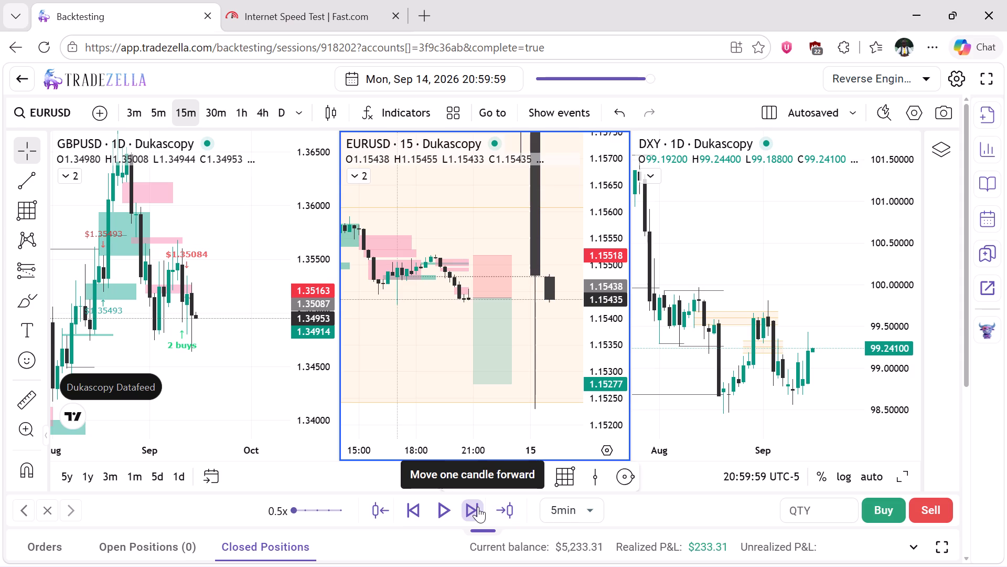
Advance the replay in 5min steps to Tue, Sep 15, 2026 04:29:59.
left_click(478, 507)
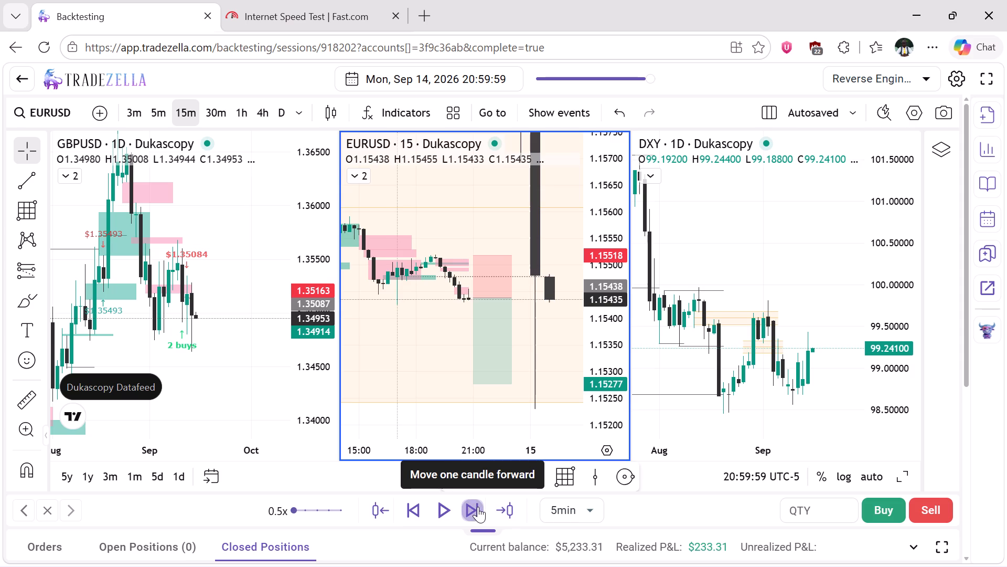
left_click(478, 507)
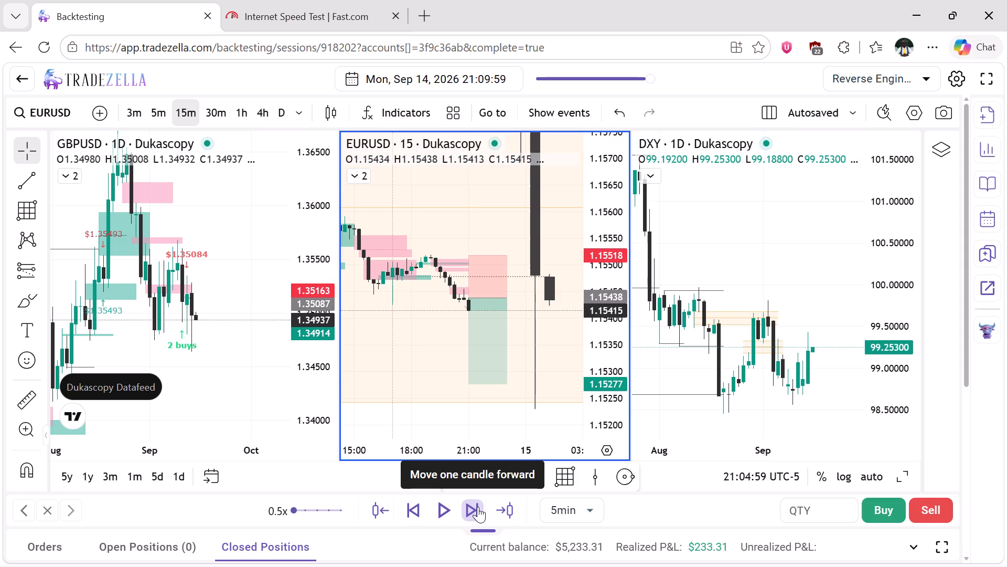
left_click(478, 507)
left_click(478, 507)
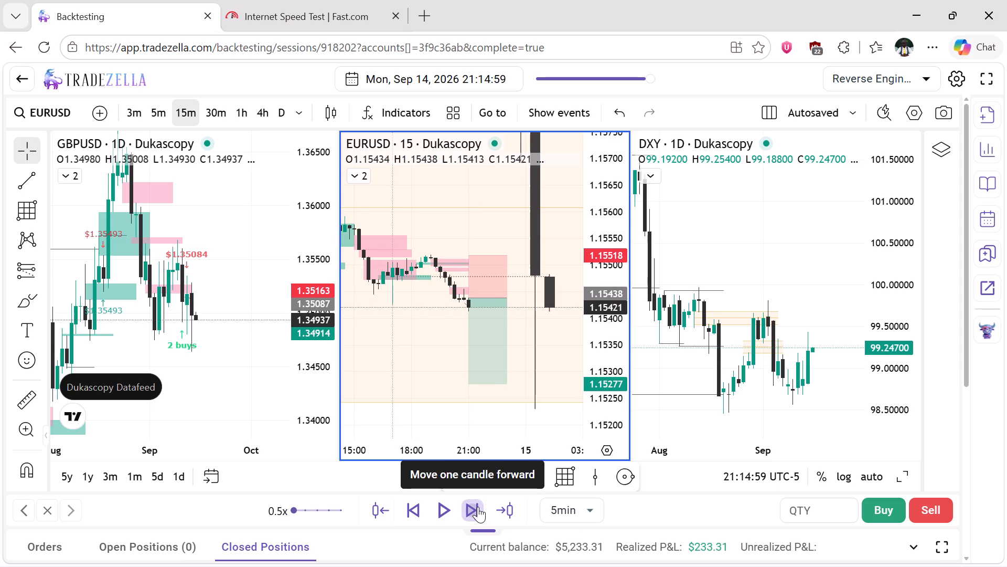
left_click(478, 507)
left_click(478, 507)
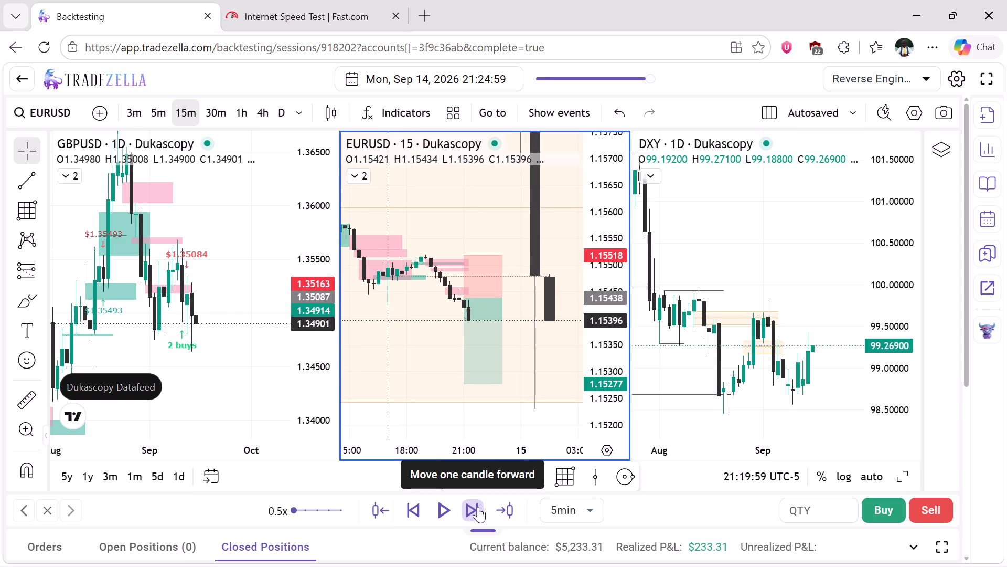
left_click(478, 507)
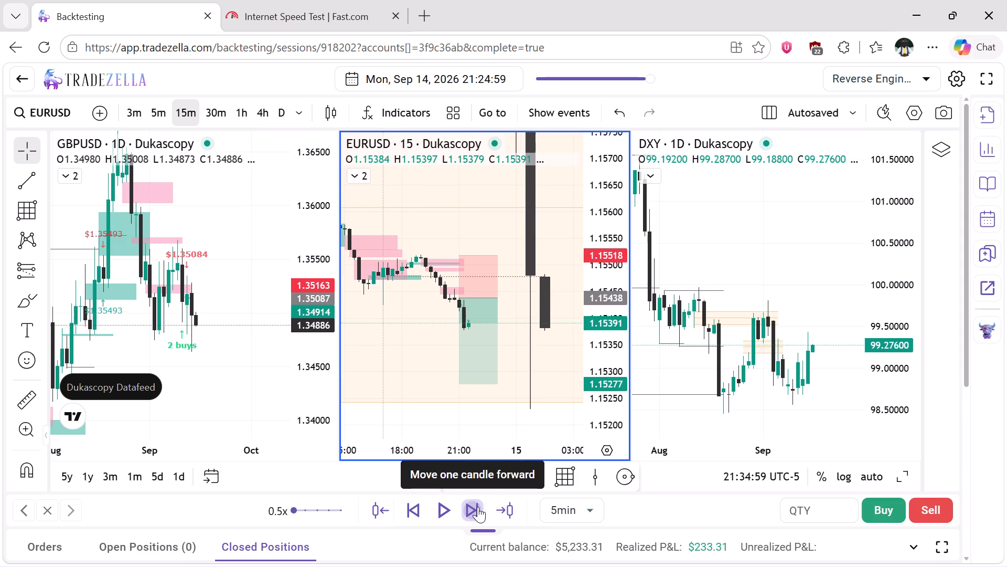
left_click(478, 507)
left_click(478, 507)
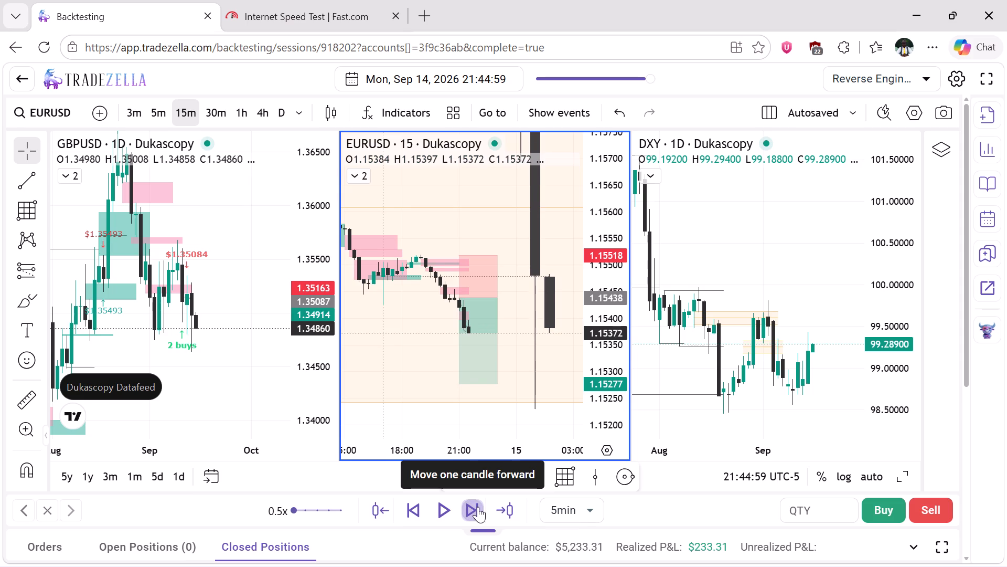
double_click(478, 507)
triple_click(478, 507)
triple_click(478, 507)
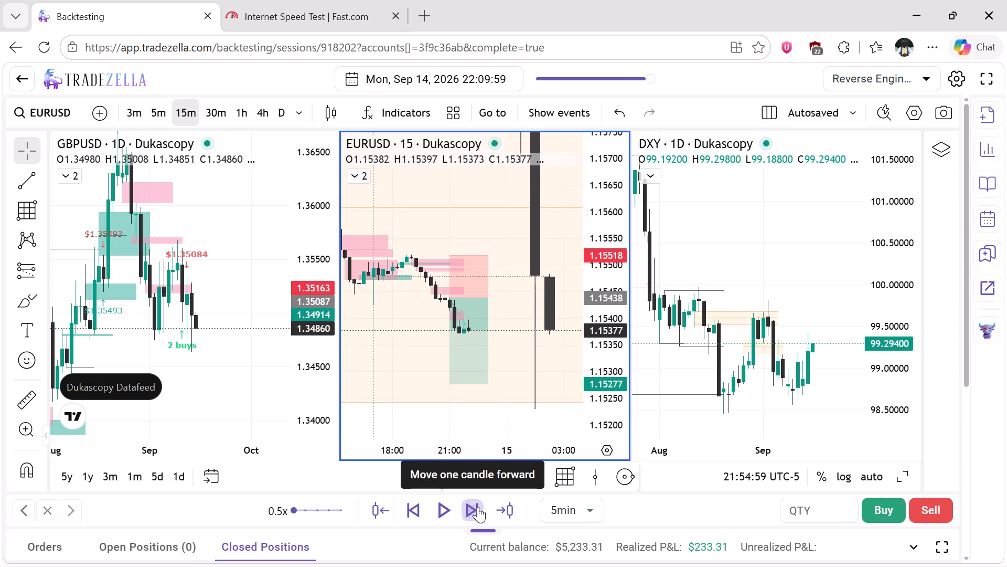
triple_click(478, 507)
triple_click(478, 507)
triple_click(478, 507)
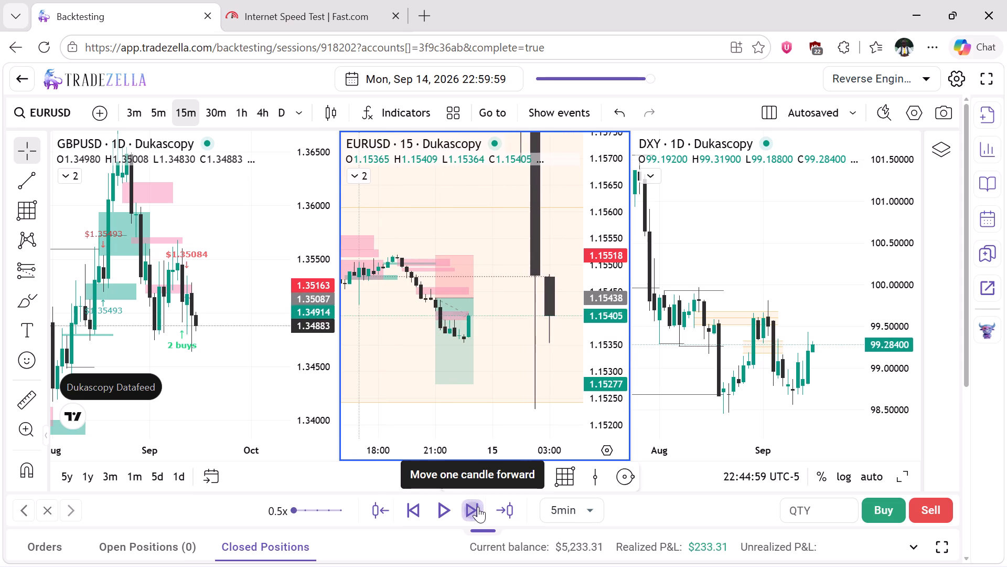
triple_click(478, 507)
triple_click(478, 507)
triple_click(478, 507)
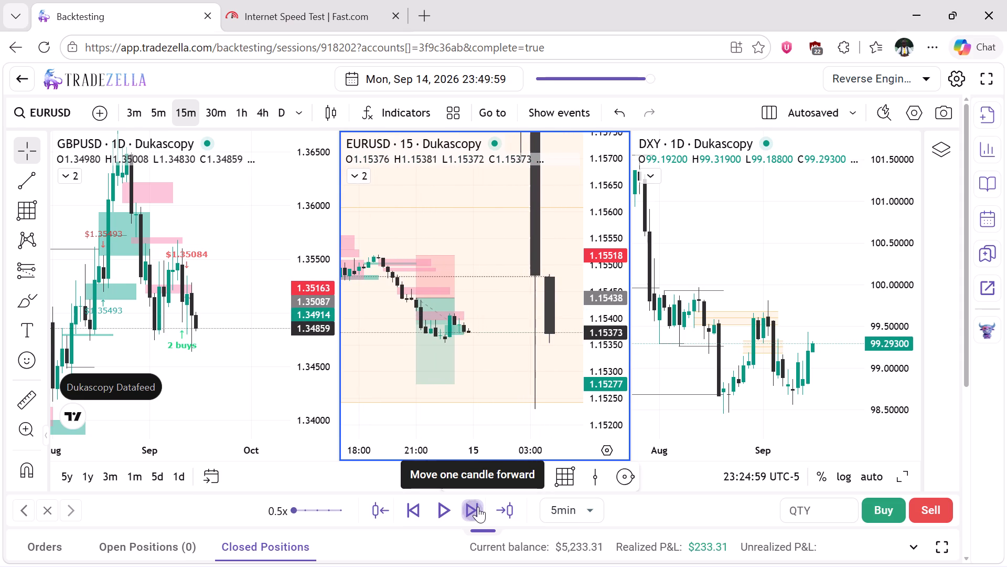
triple_click(478, 507)
triple_click(478, 507)
left_click(478, 507)
left_click(478, 507)
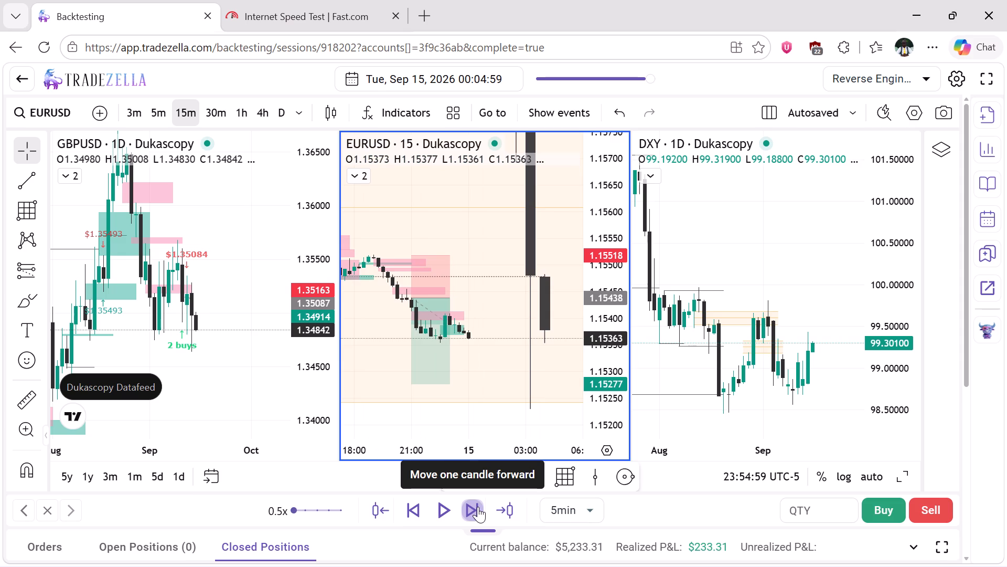
left_click(478, 507)
left_click(478, 507)
left_click(478, 507)
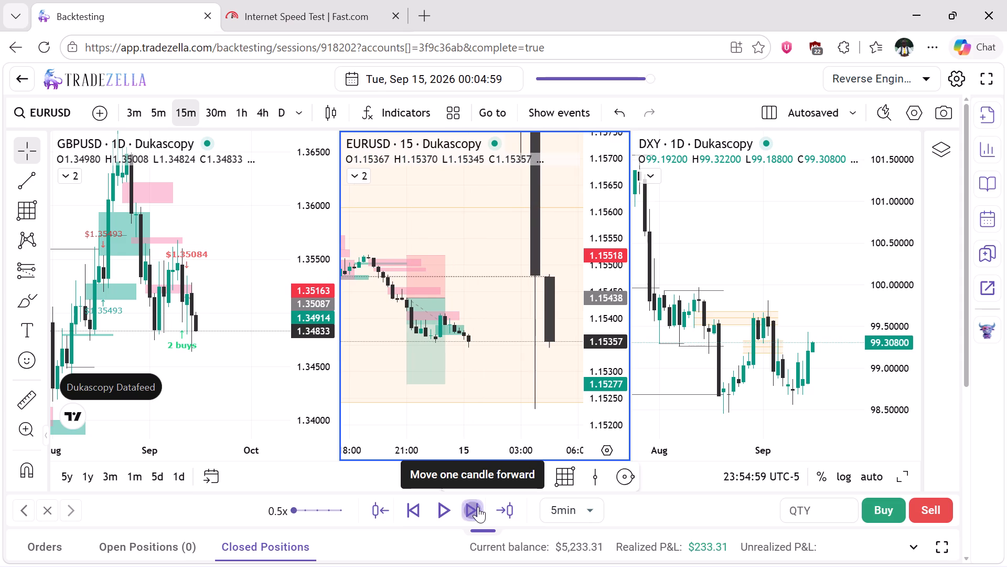
triple_click(478, 507)
triple_click(478, 507)
triple_click(478, 507)
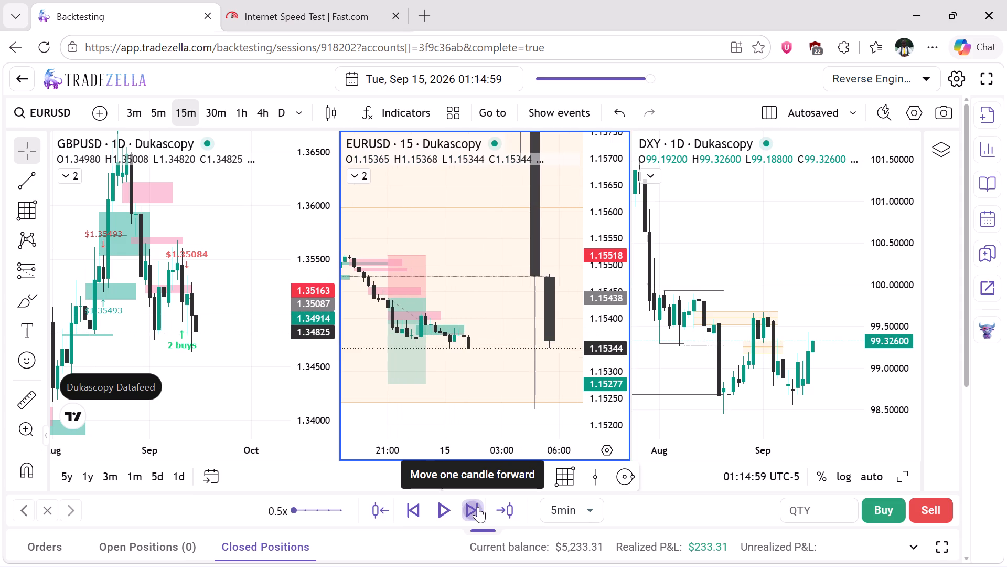
triple_click(478, 507)
triple_click(478, 507)
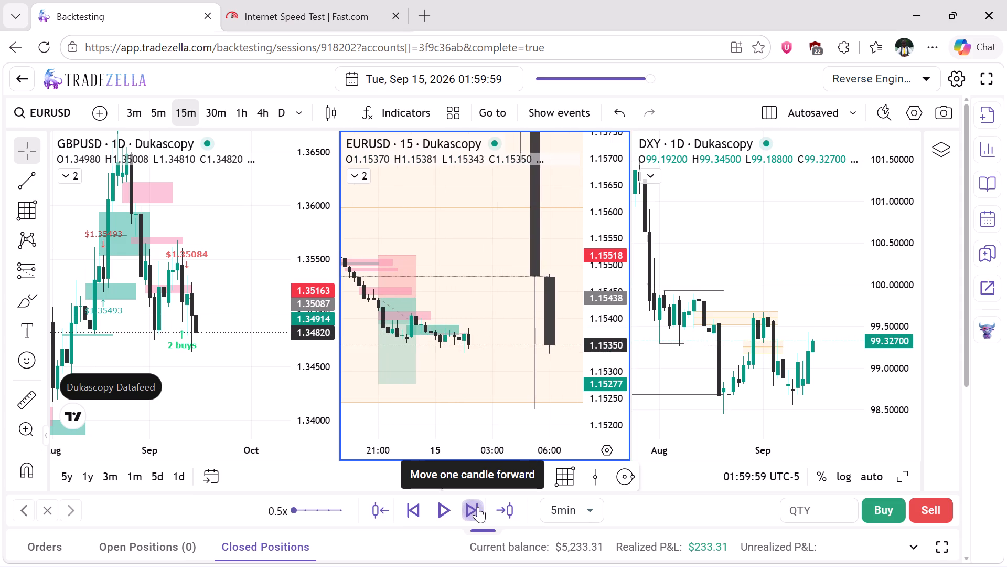
triple_click(478, 507)
triple_click(478, 507)
left_click(478, 507)
left_click(478, 507)
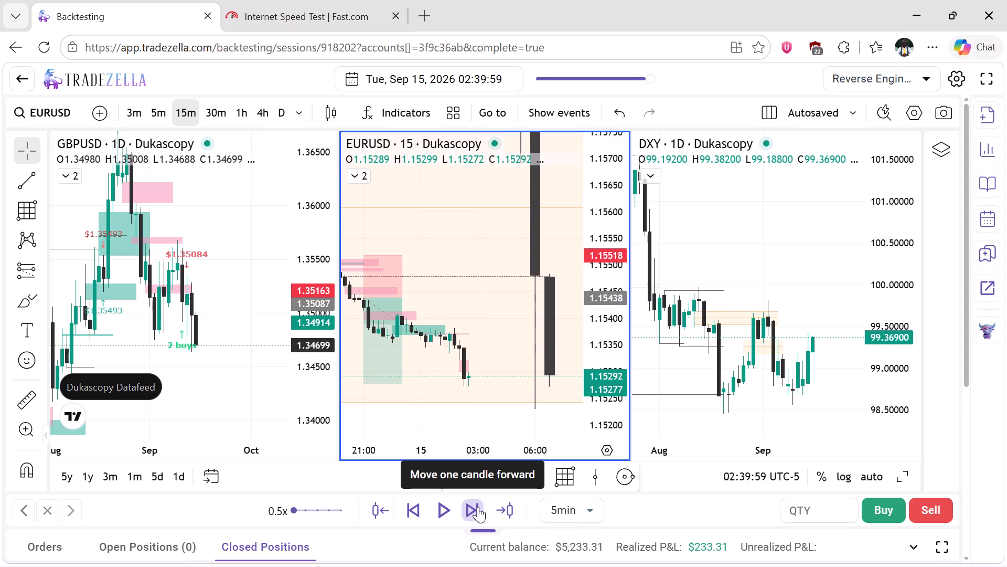
triple_click(478, 507)
triple_click(478, 507)
triple_click(478, 507)
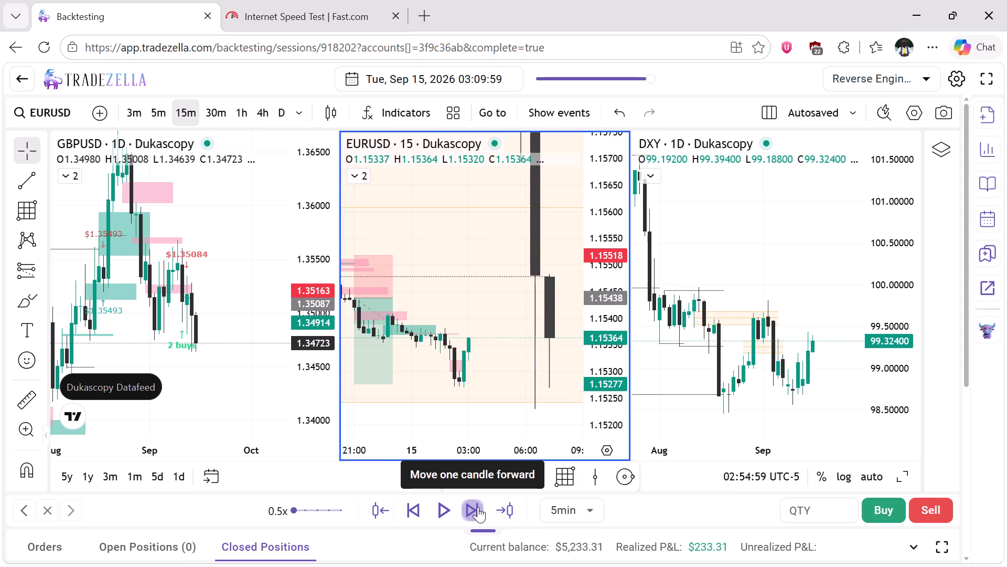
triple_click(478, 507)
triple_click(478, 507)
triple_click(478, 507)
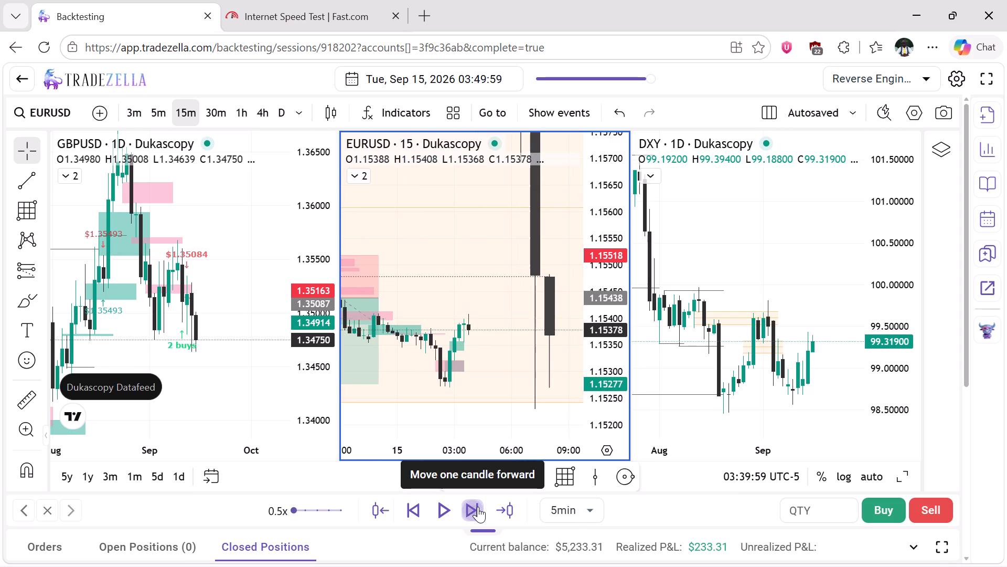
triple_click(478, 507)
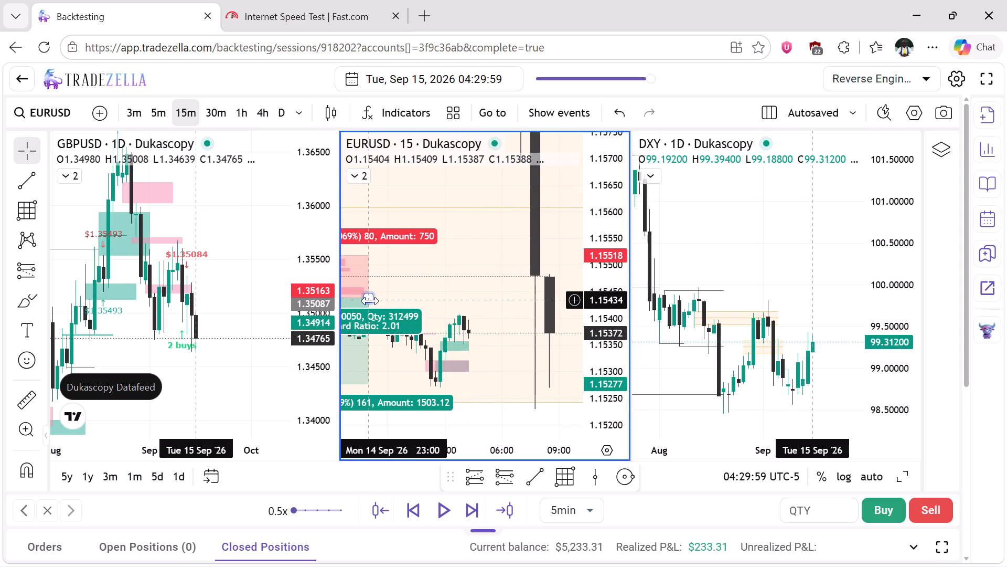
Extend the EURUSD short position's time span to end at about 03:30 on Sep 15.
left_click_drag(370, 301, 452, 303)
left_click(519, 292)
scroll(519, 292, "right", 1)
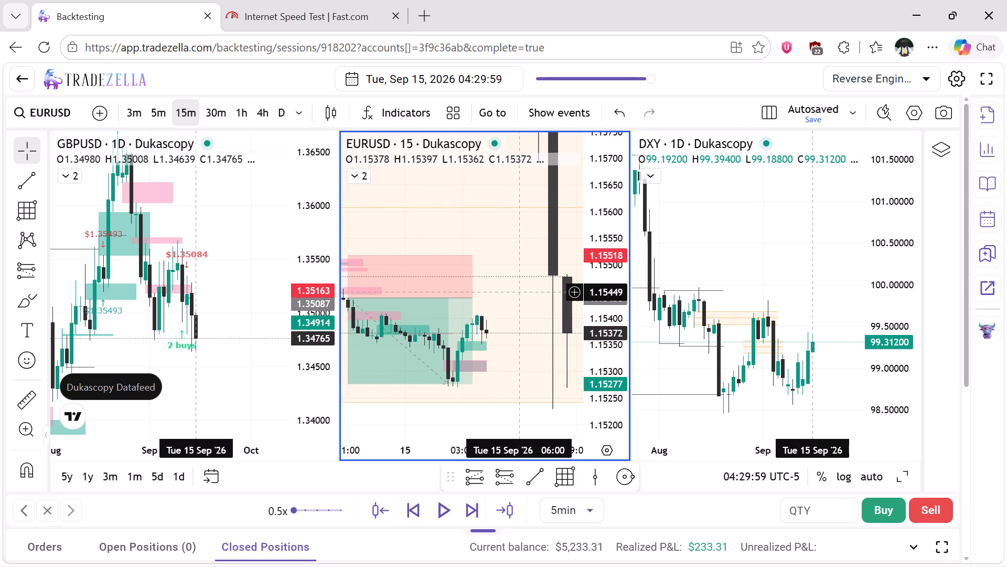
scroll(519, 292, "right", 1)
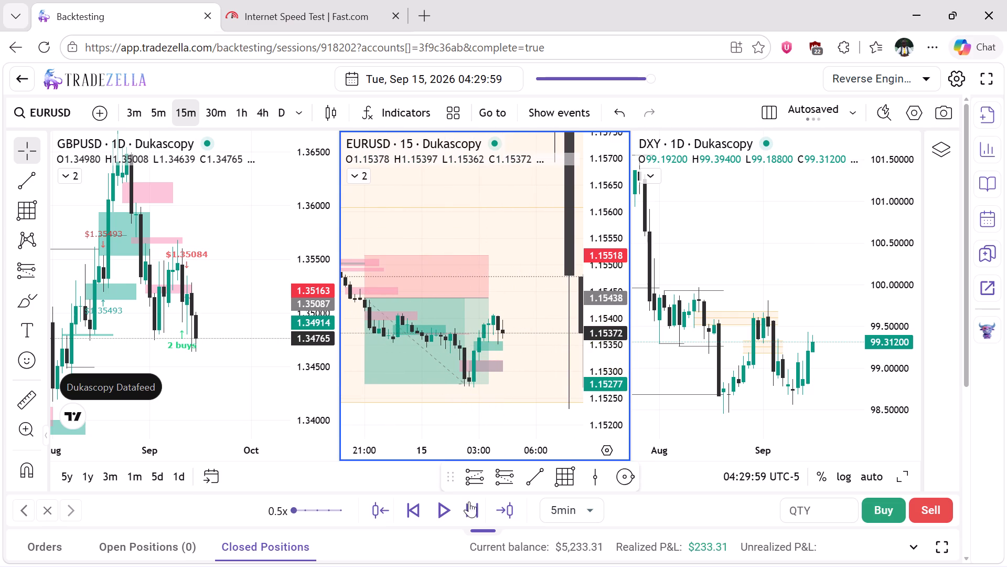
Continue the replay in 5min steps to Tue, Sep 15, 2026 09:29:59.
left_click(470, 506)
triple_click(470, 506)
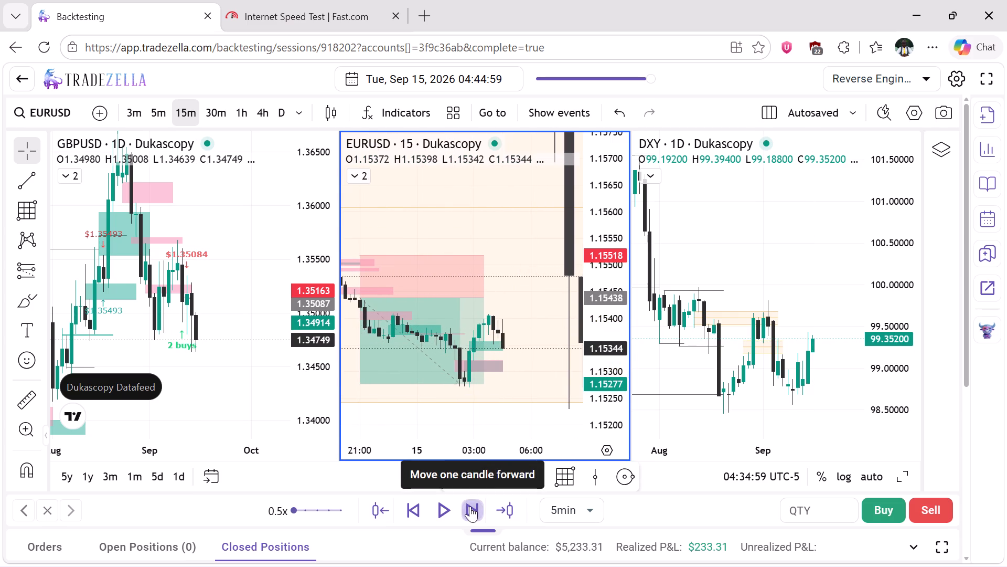
triple_click(470, 506)
triple_click(470, 506)
triple_click(470, 506)
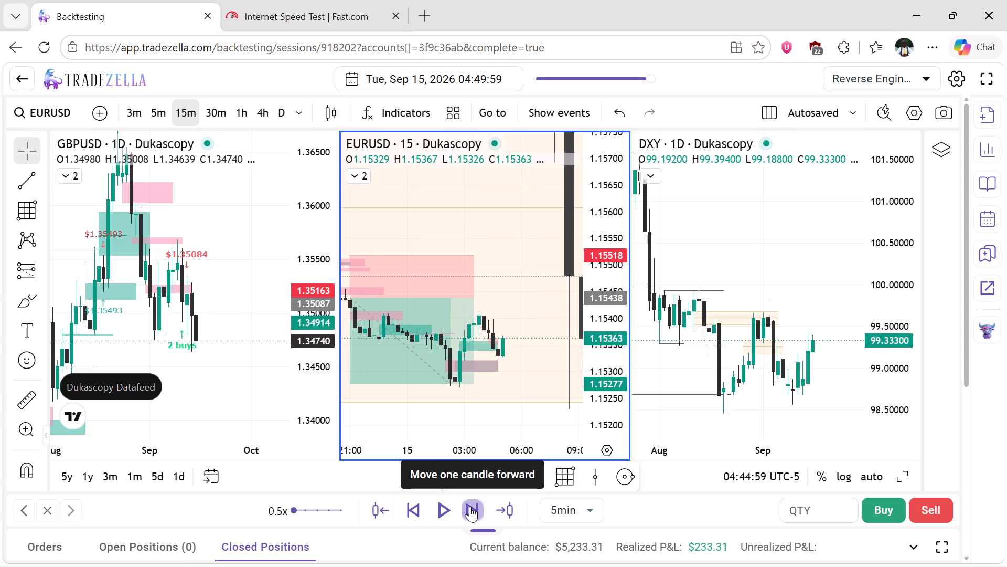
triple_click(470, 506)
triple_click(470, 506)
triple_click(470, 506)
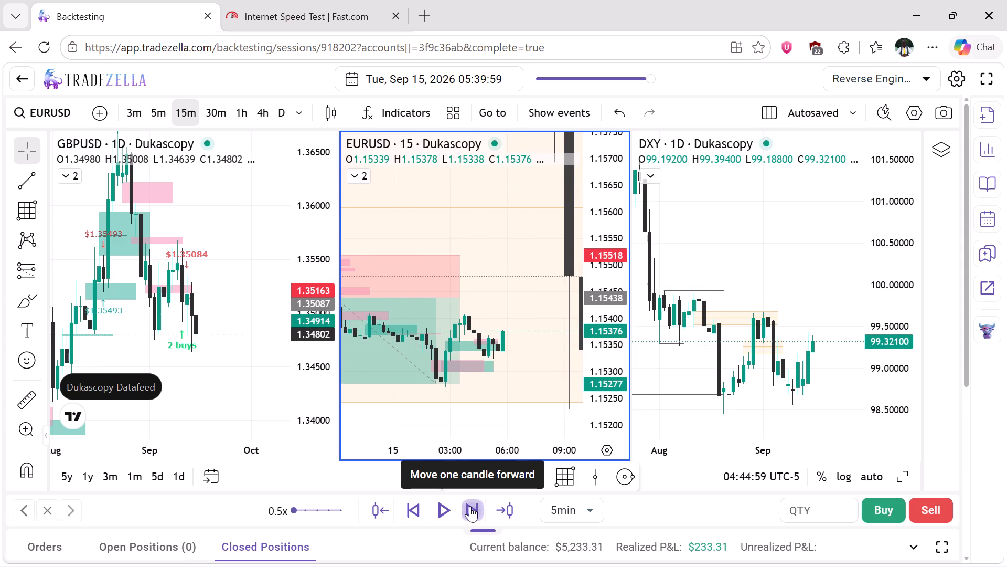
triple_click(470, 506)
triple_click(470, 506)
triple_click(470, 506)
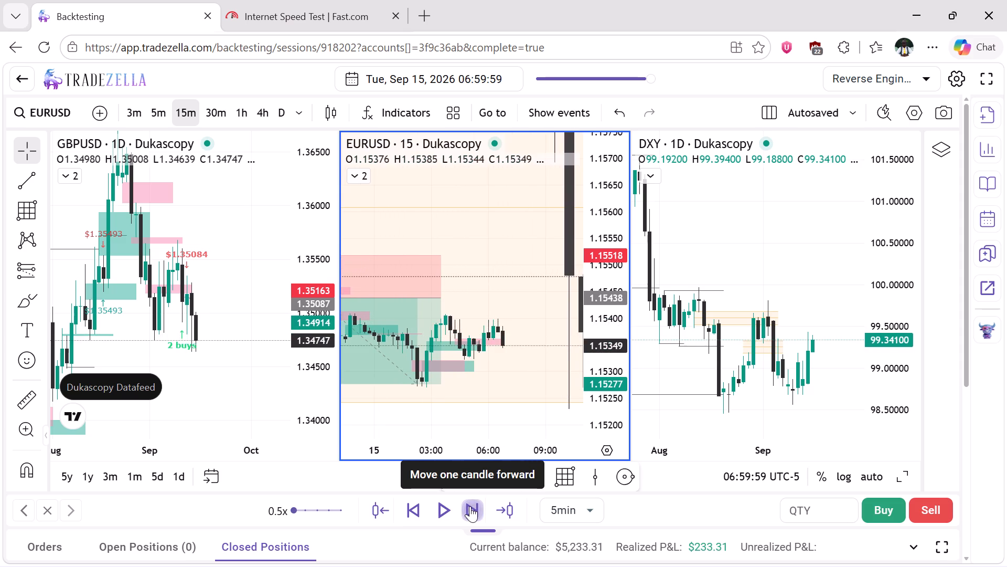
triple_click(470, 506)
triple_click(470, 506)
triple_click(470, 506)
triple_click(470, 506)
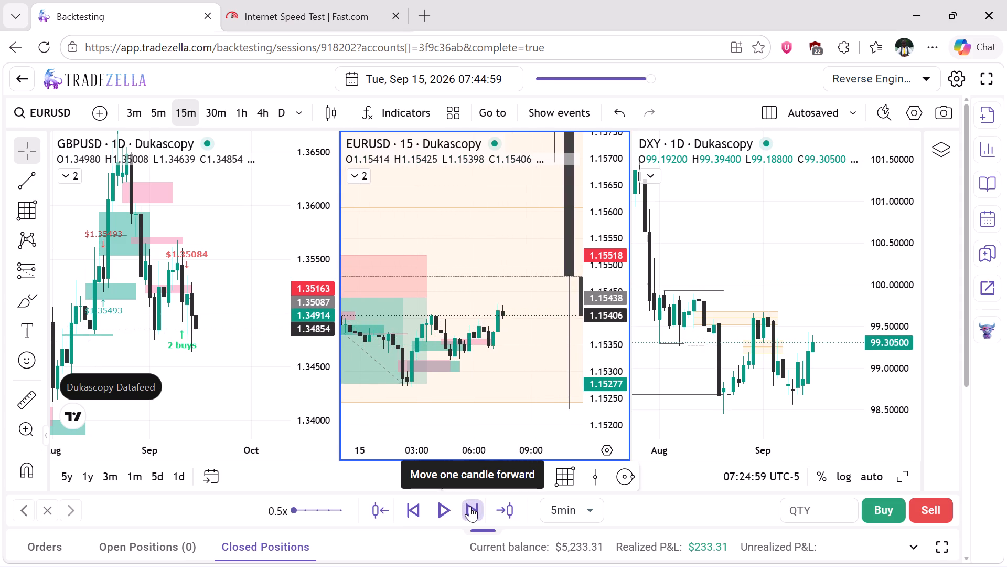
triple_click(470, 506)
triple_click(470, 506)
triple_click(470, 506)
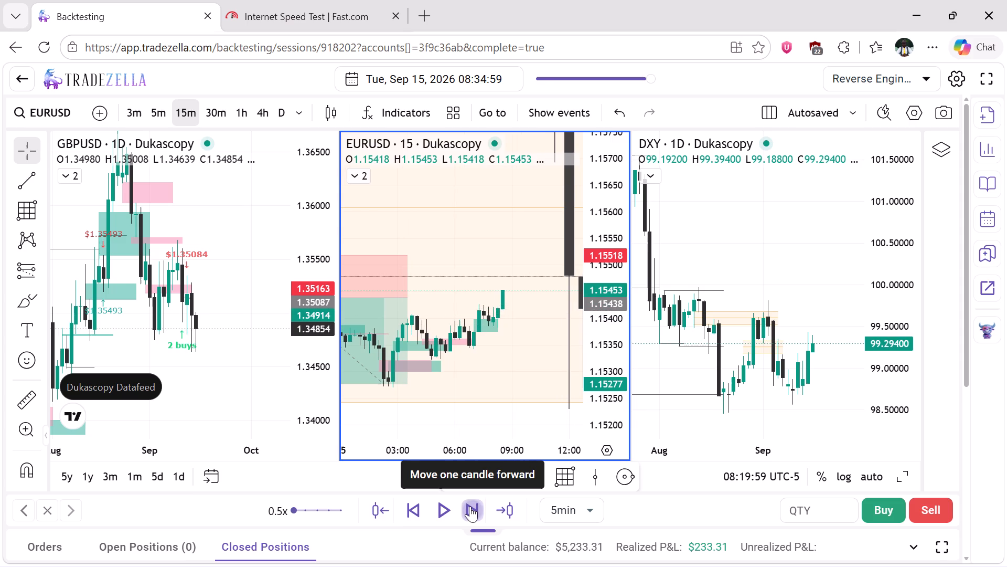
triple_click(470, 506)
double_click(470, 506)
left_click(470, 506)
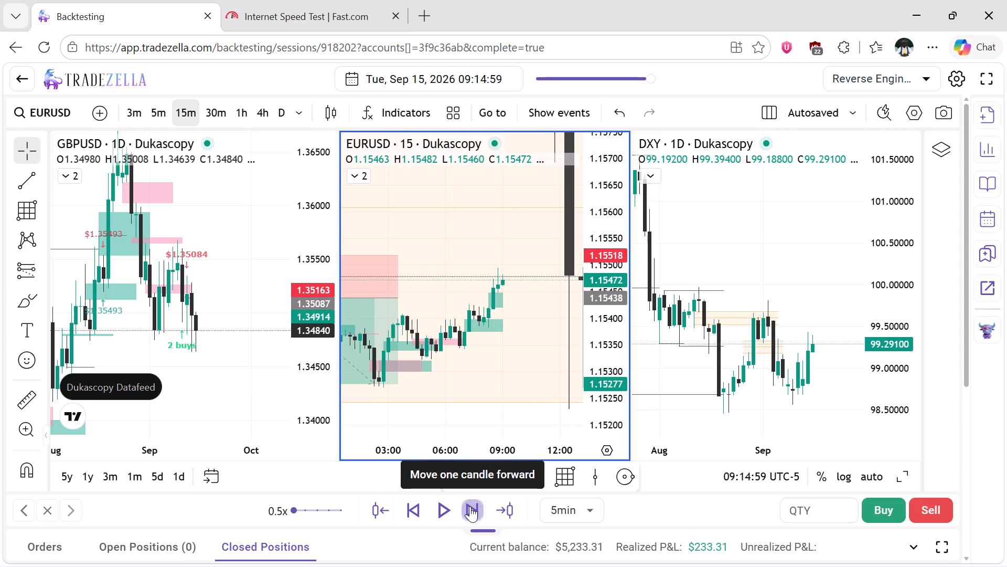
double_click(470, 506)
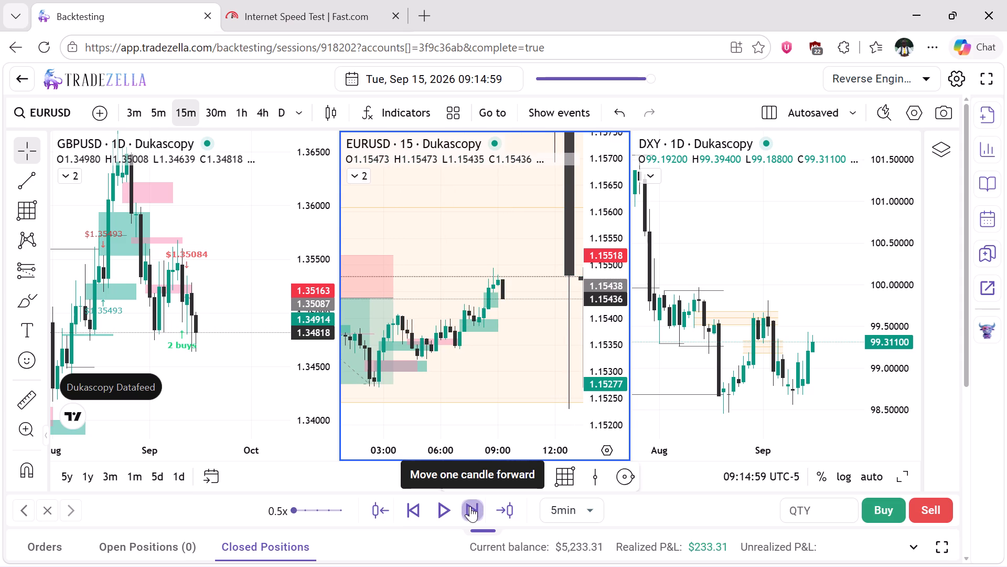
Delete the short position drawing from the EURUSD 15m chart.
left_click(370, 270)
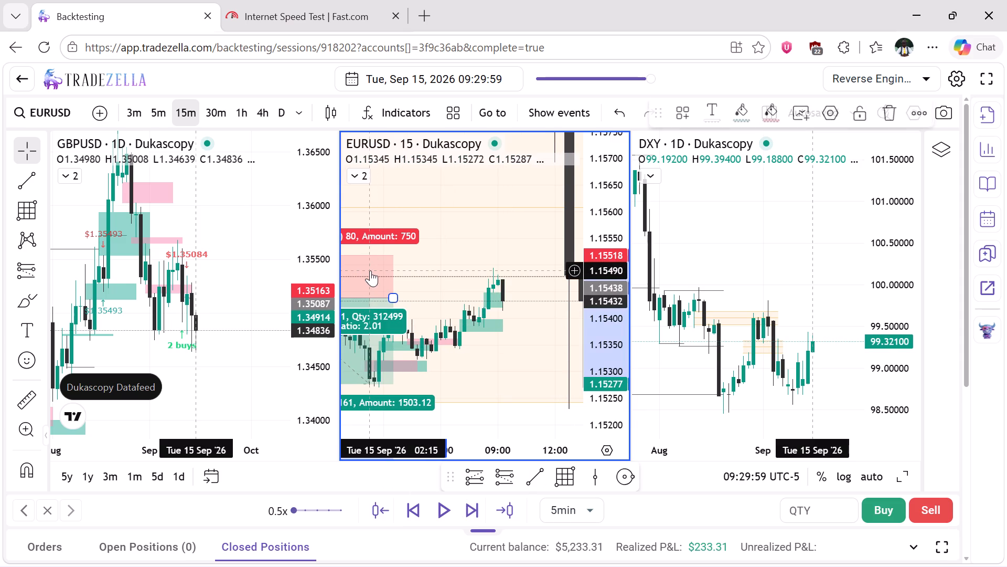
left_click(903, 105)
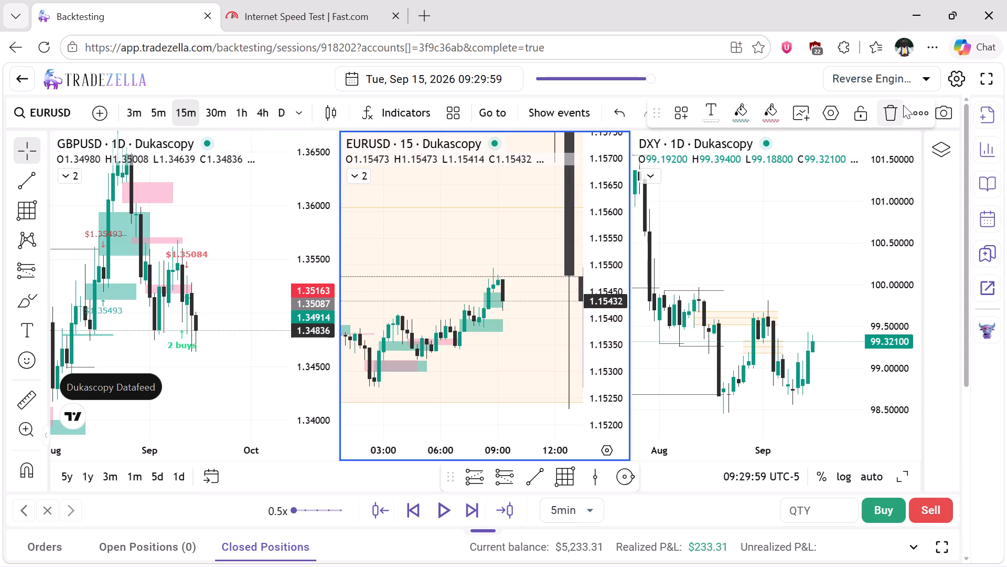
Switch the EURUSD chart to the daily timeframe and delete the orange range box spanning 1.15973 to 1.15242.
left_click(284, 119)
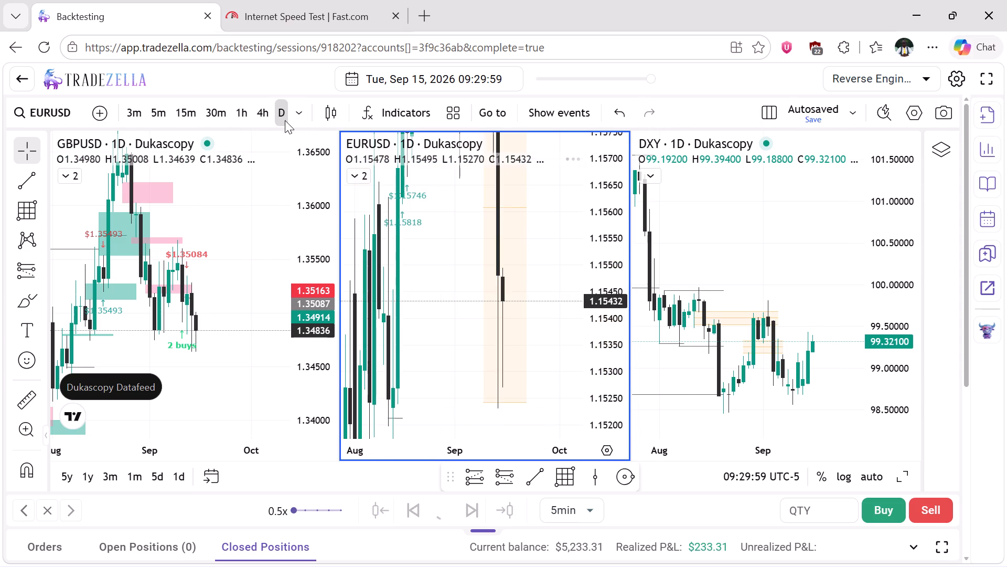
left_click(606, 185)
left_click_drag(606, 185, 614, 233)
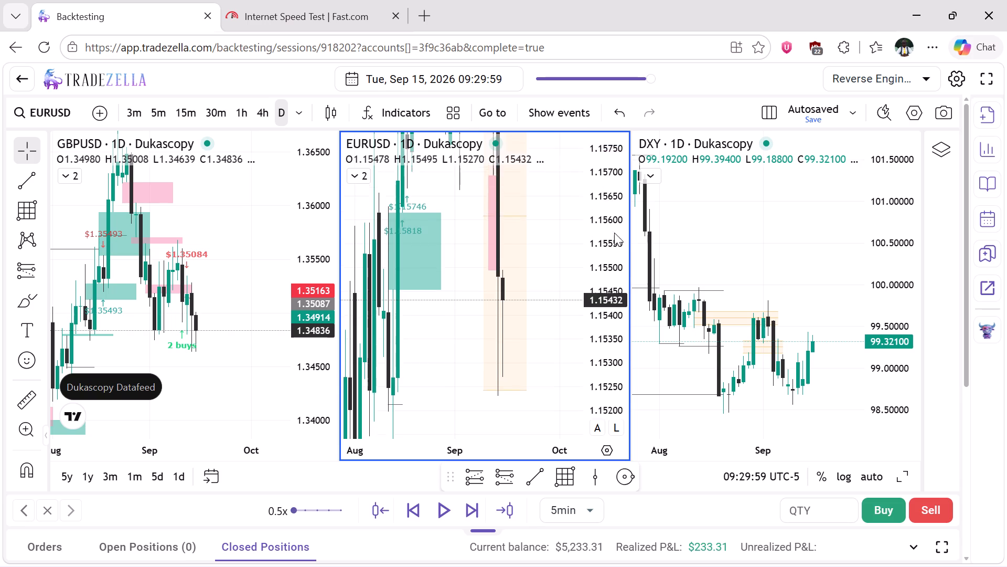
left_click_drag(614, 233, 606, 454)
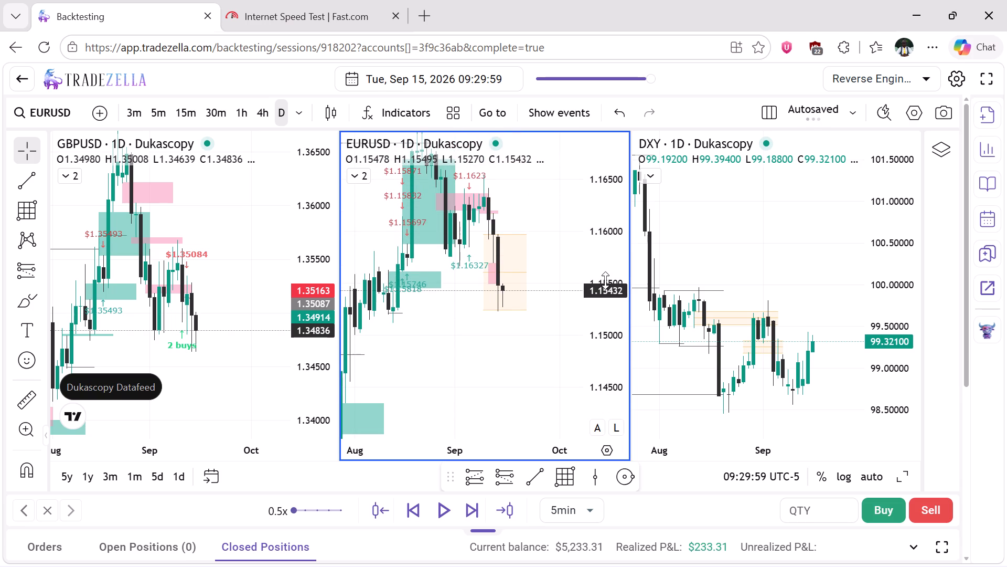
left_click_drag(605, 280, 607, 340)
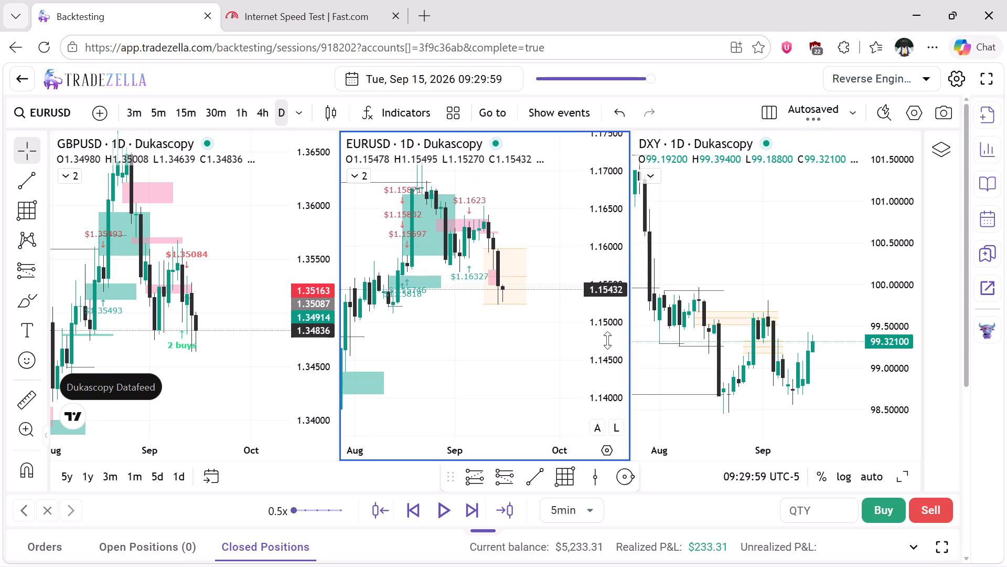
left_click(524, 246)
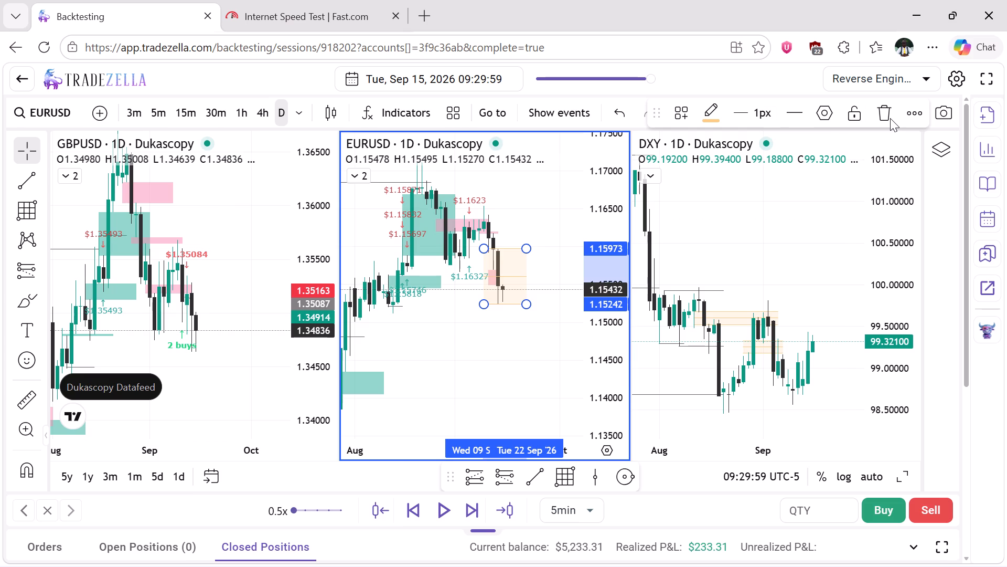
left_click(890, 118)
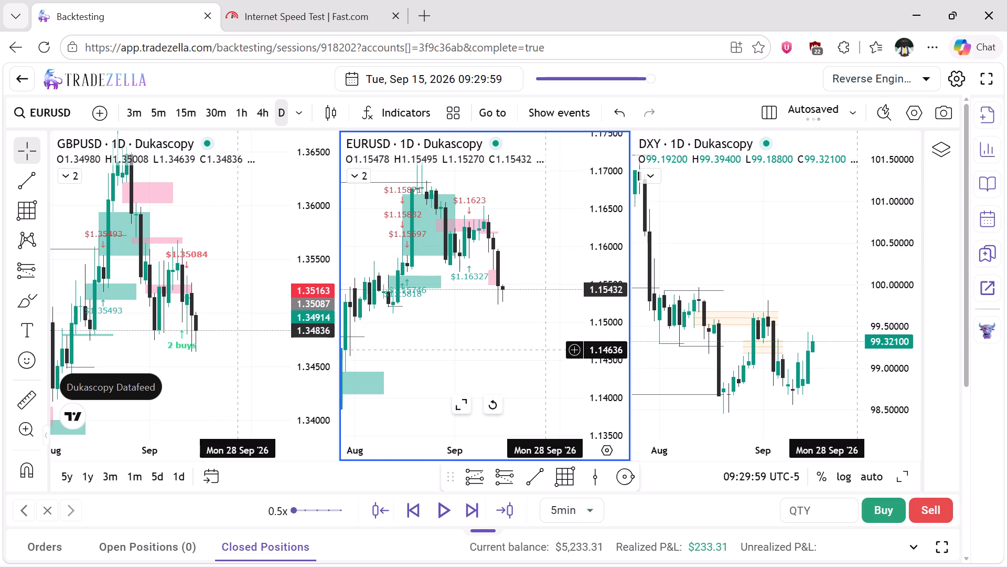
Set the replay step to 4h and advance the replay to Tue, Sep 15, 2026 20:59:59.
left_click(590, 519)
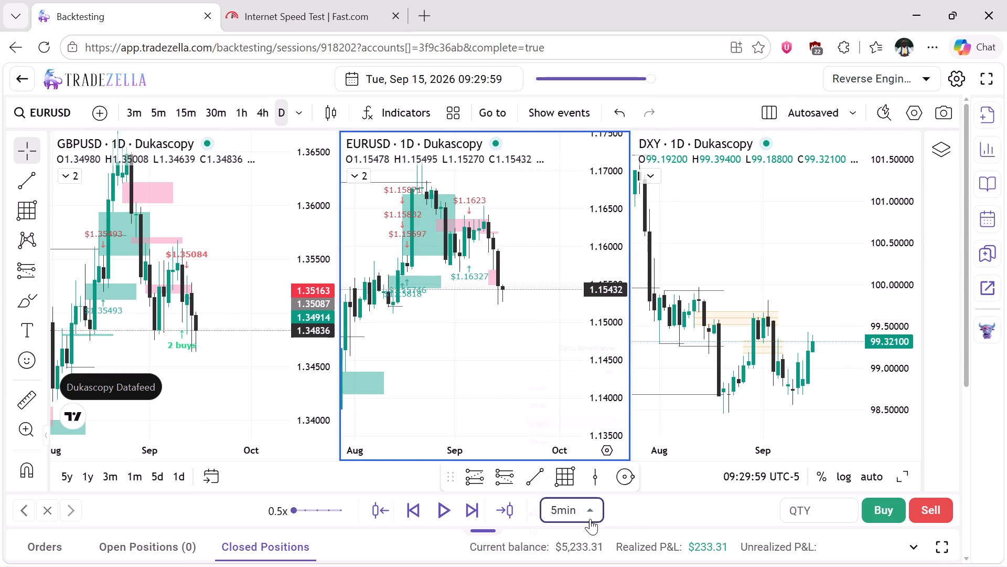
left_click(579, 509)
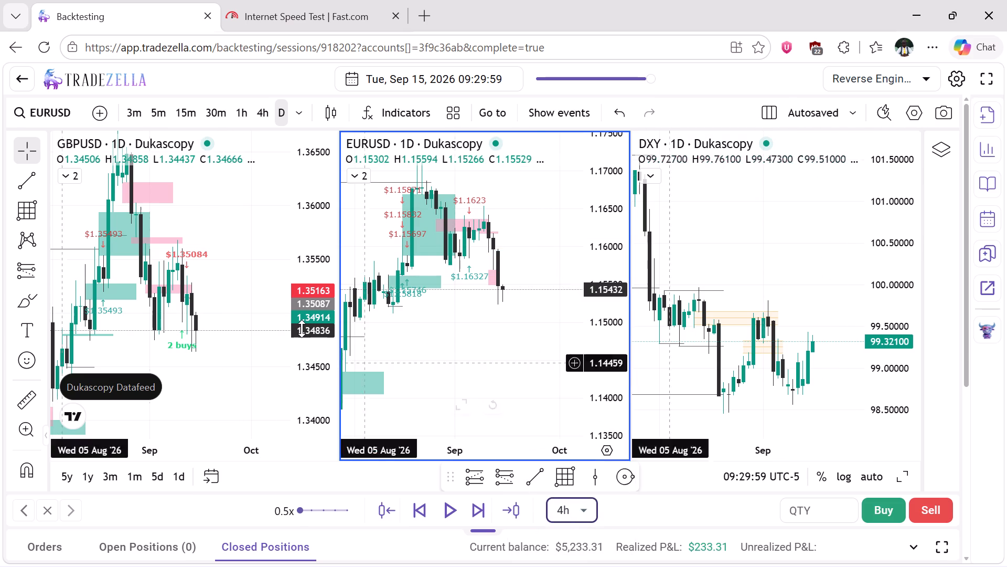
left_click(224, 287)
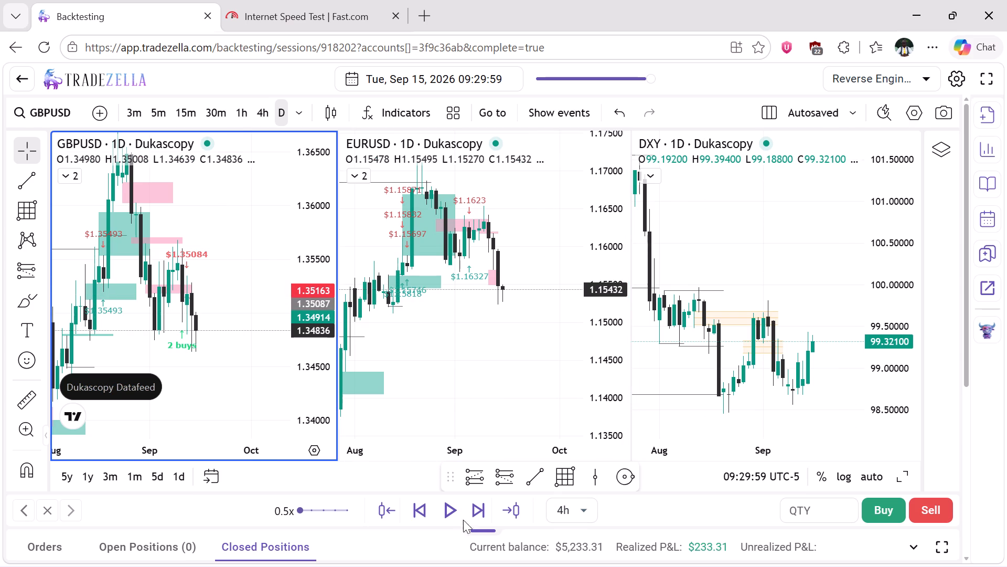
left_click(479, 506)
left_click(479, 506)
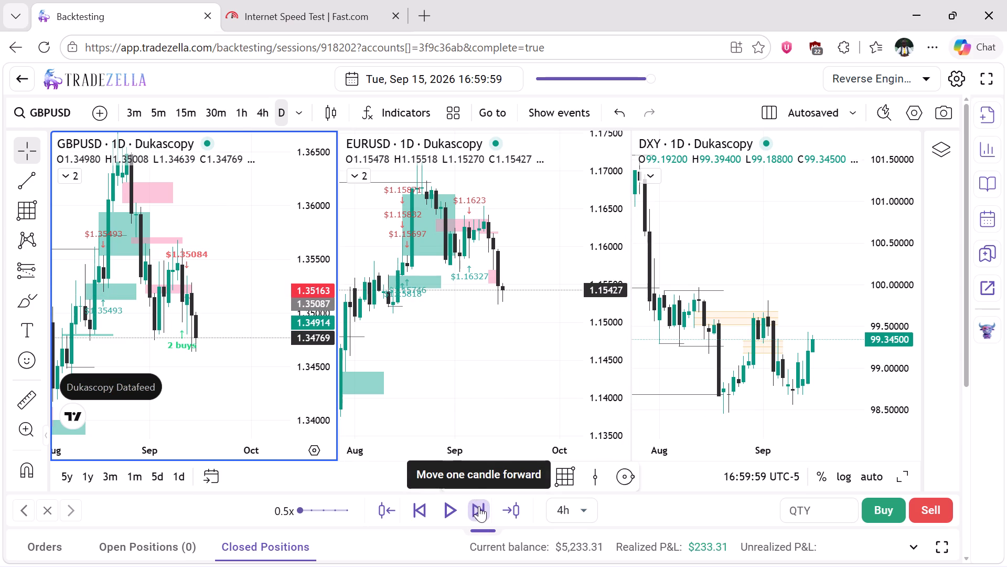
left_click(479, 506)
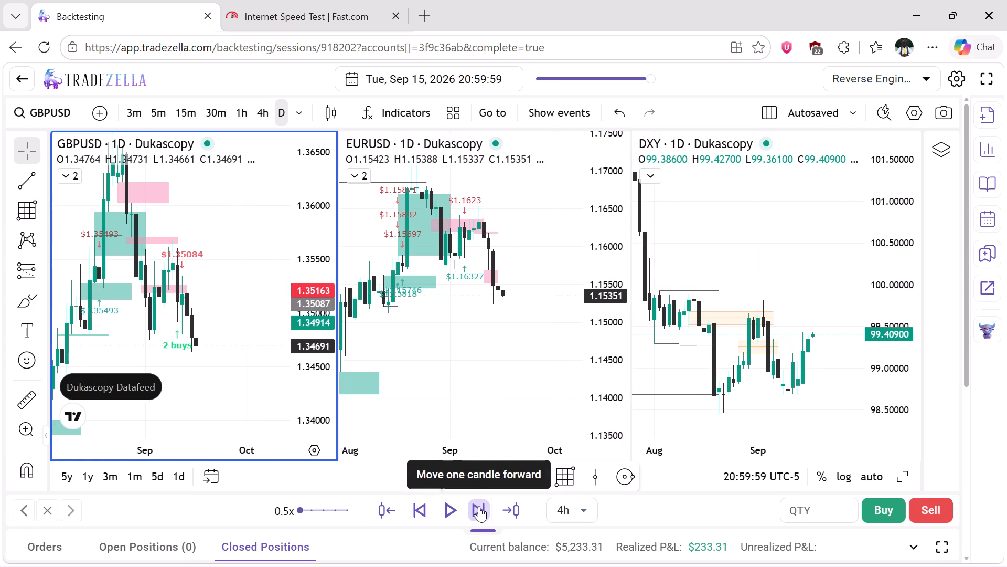
Set the replay step to 1h and move the replay back one candle to Tue, Sep 15, 2026 19:59:59.
left_click(590, 506)
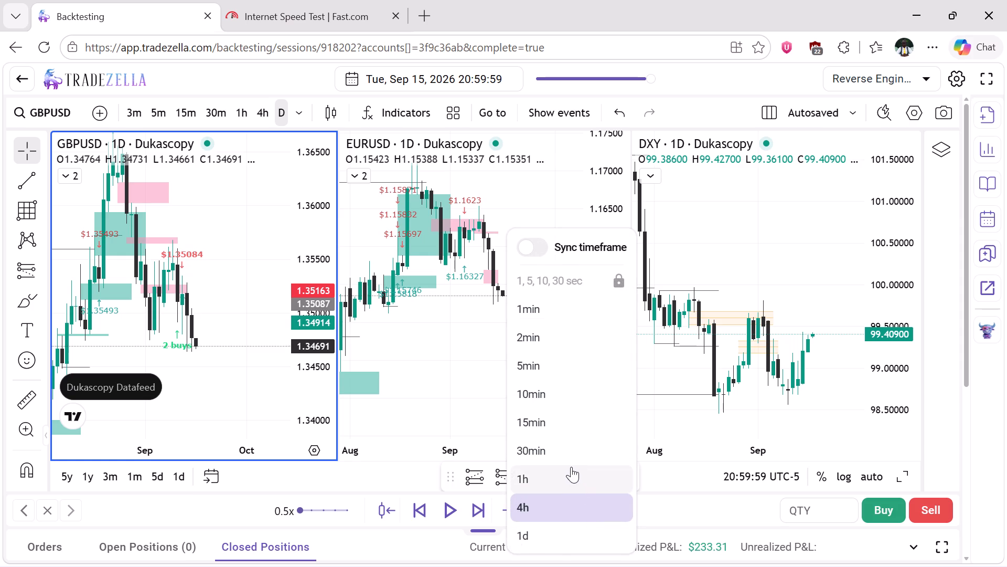
left_click(571, 467)
left_click(421, 501)
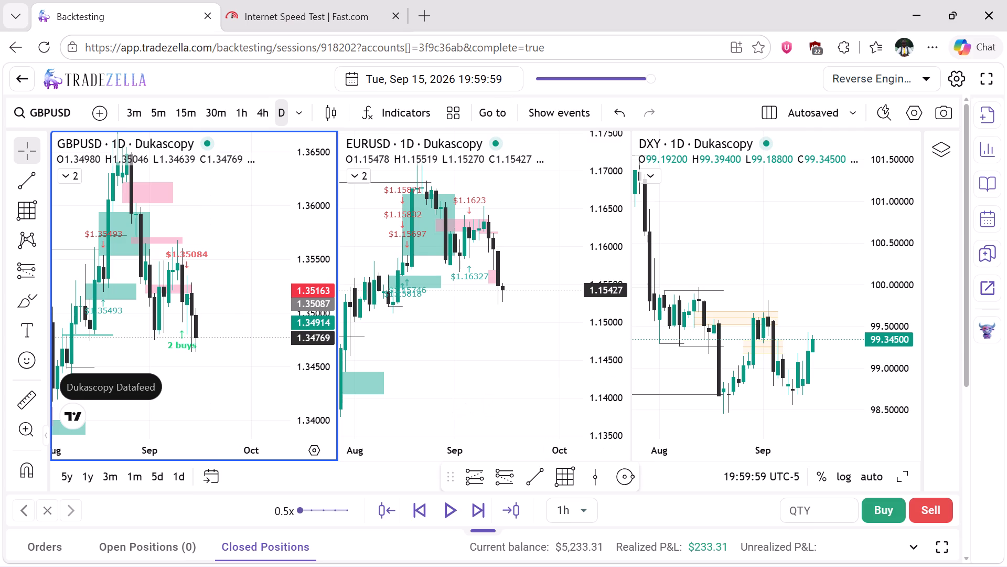
Leave the backtesting session, reopen the "Reverse Engineering" session and close its order form.
left_click(26, 87)
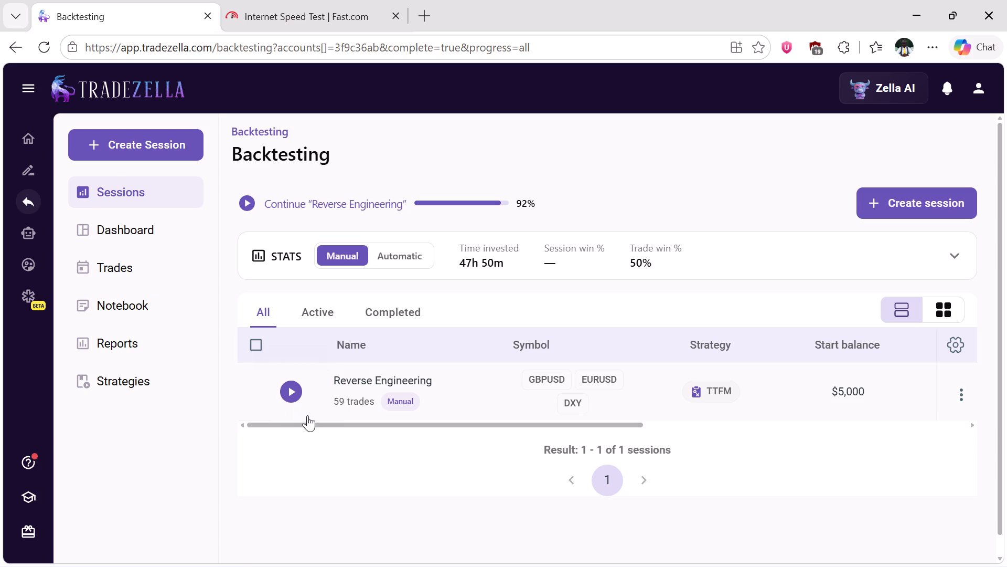
left_click(292, 387)
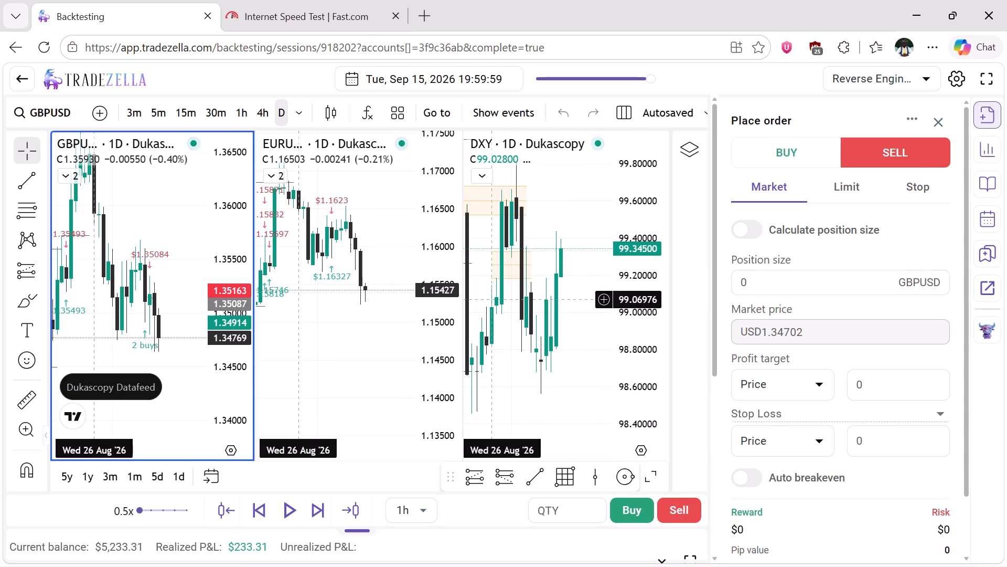
left_click(942, 113)
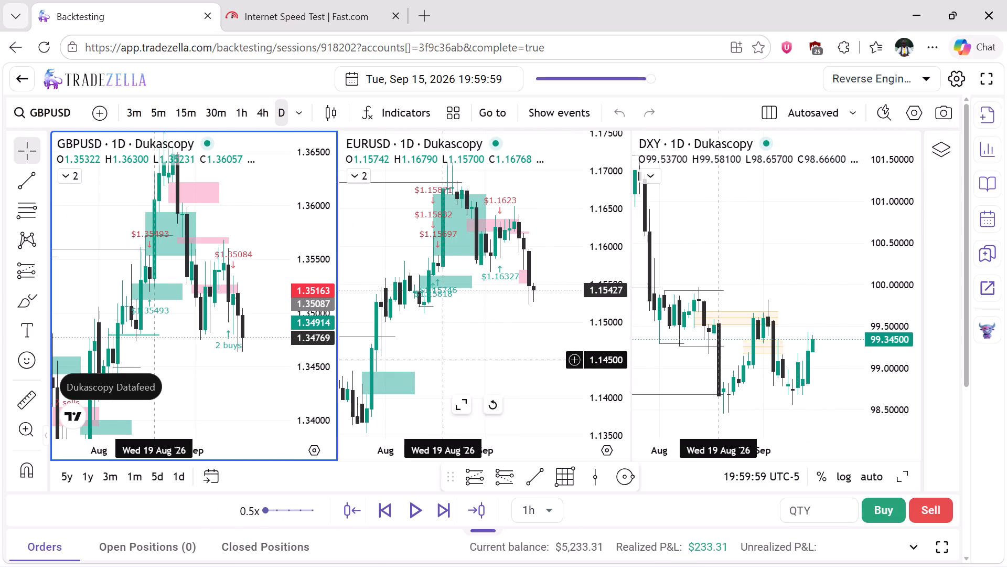
Set the replay step to 4h and advance the replay to Wed, Sep 16, 2026 16:59:59.
left_click(550, 511)
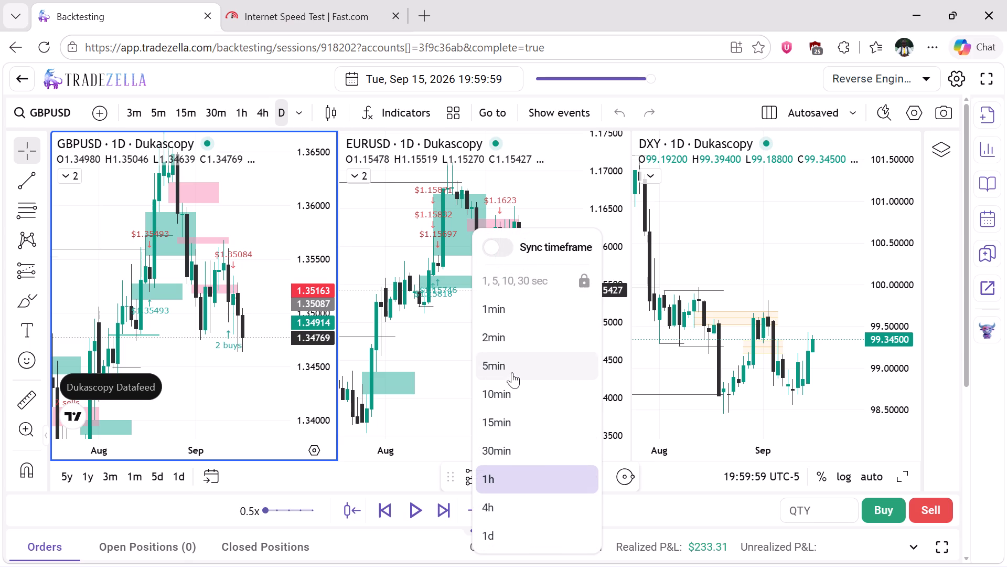
left_click(512, 372)
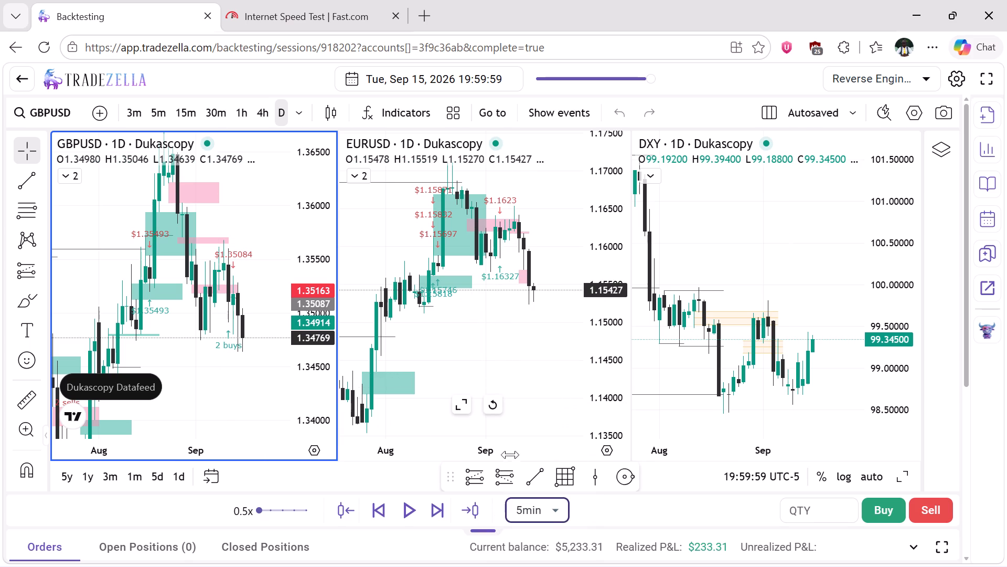
left_click(563, 507)
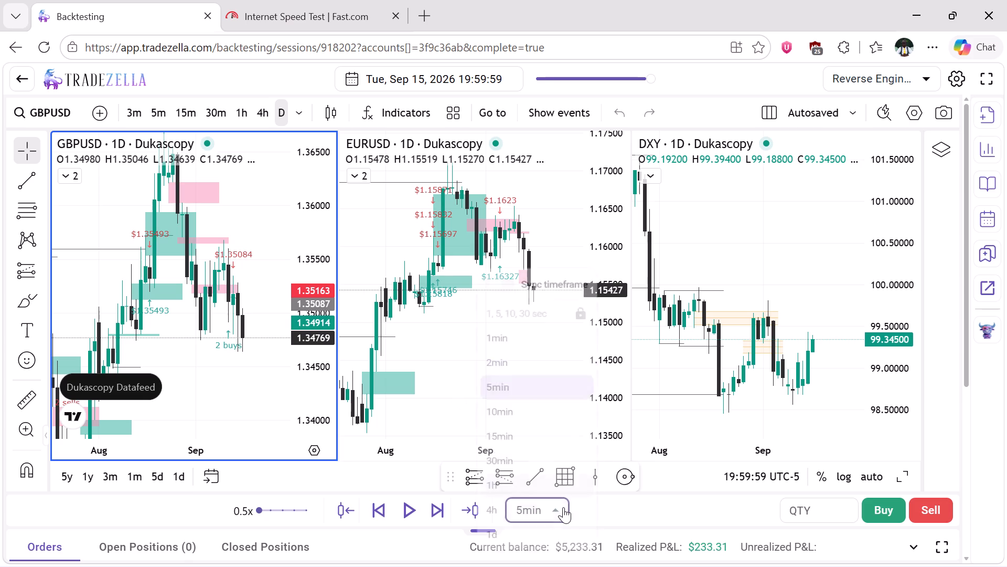
left_click(545, 499)
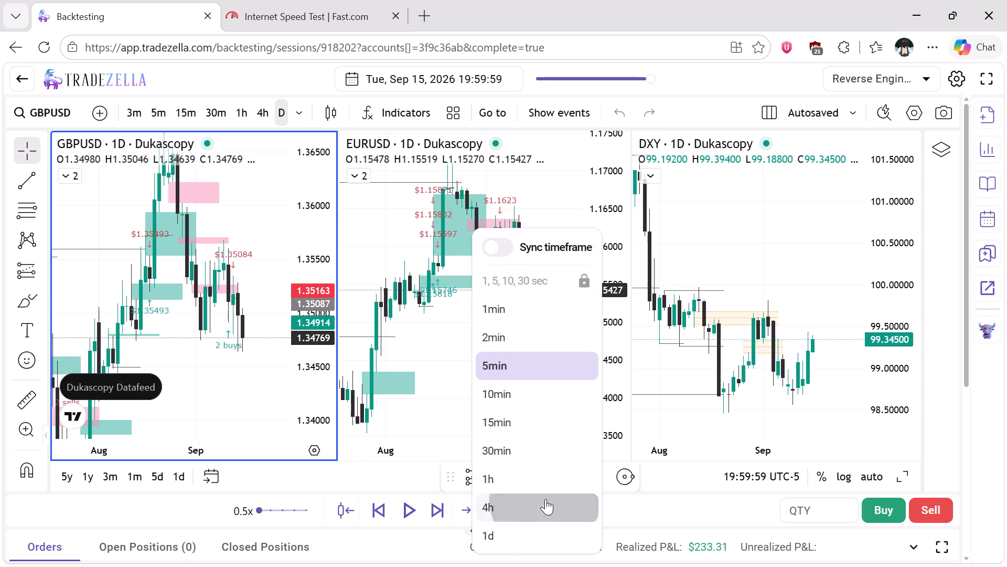
left_click(436, 501)
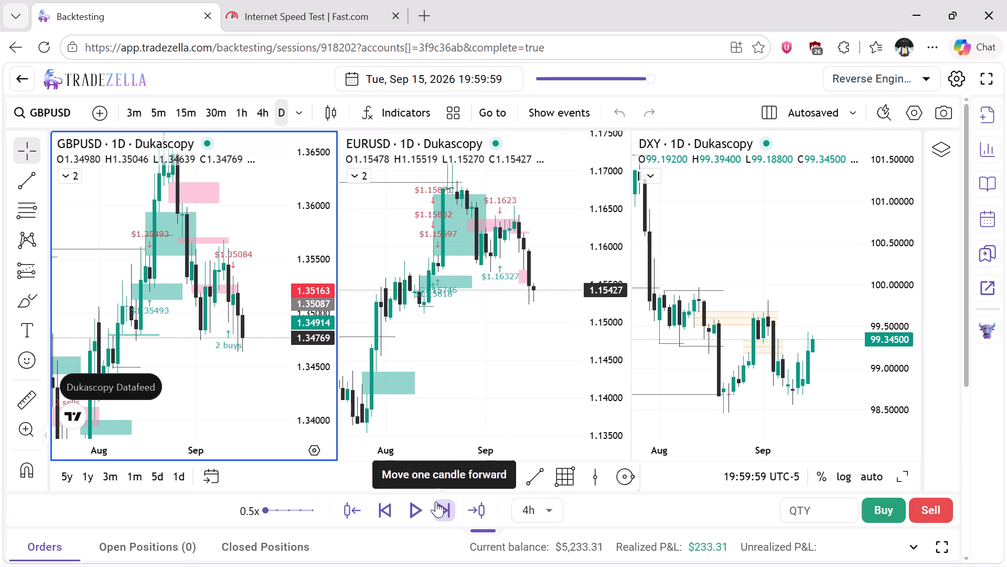
left_click(436, 501)
left_click(436, 501)
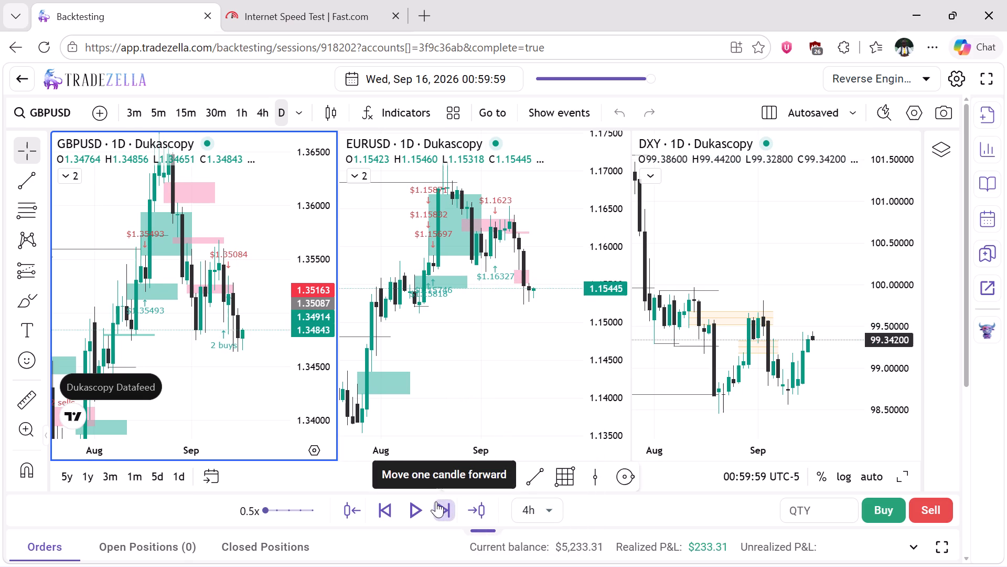
left_click(436, 501)
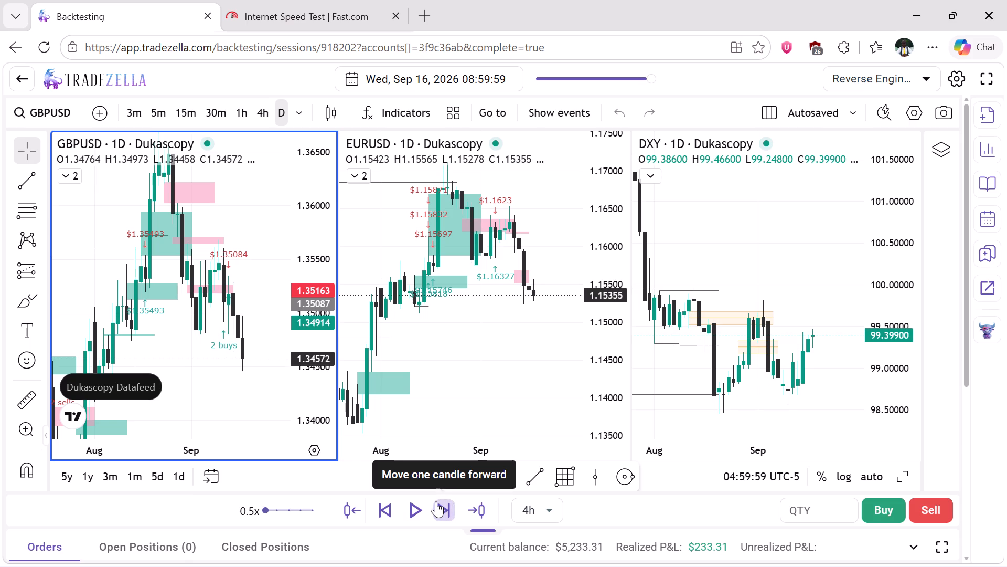
left_click(436, 501)
left_click(436, 501)
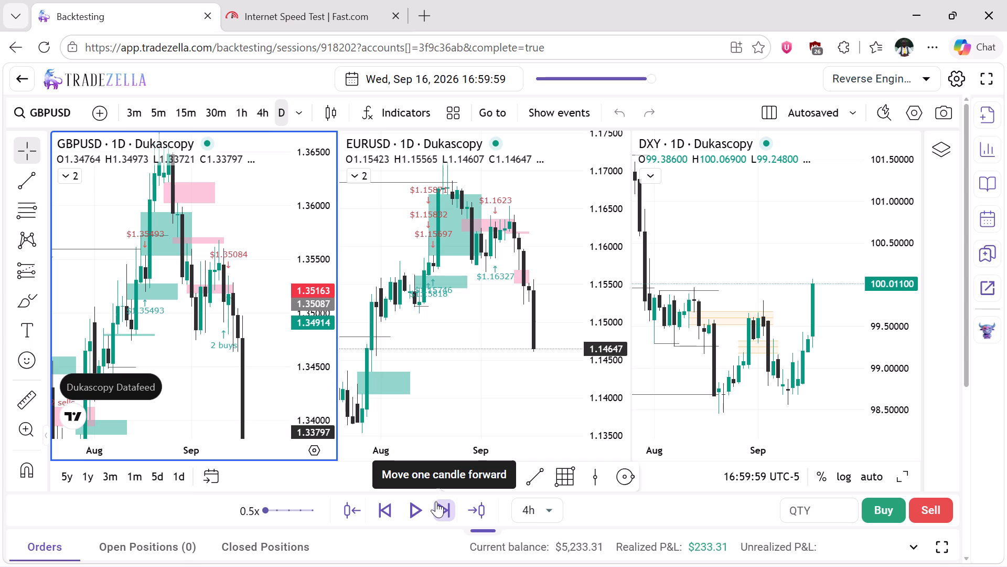
Set the replay step to 1h and advance the replay to Wed, Sep 16, 2026 18:59:59.
left_click(547, 503)
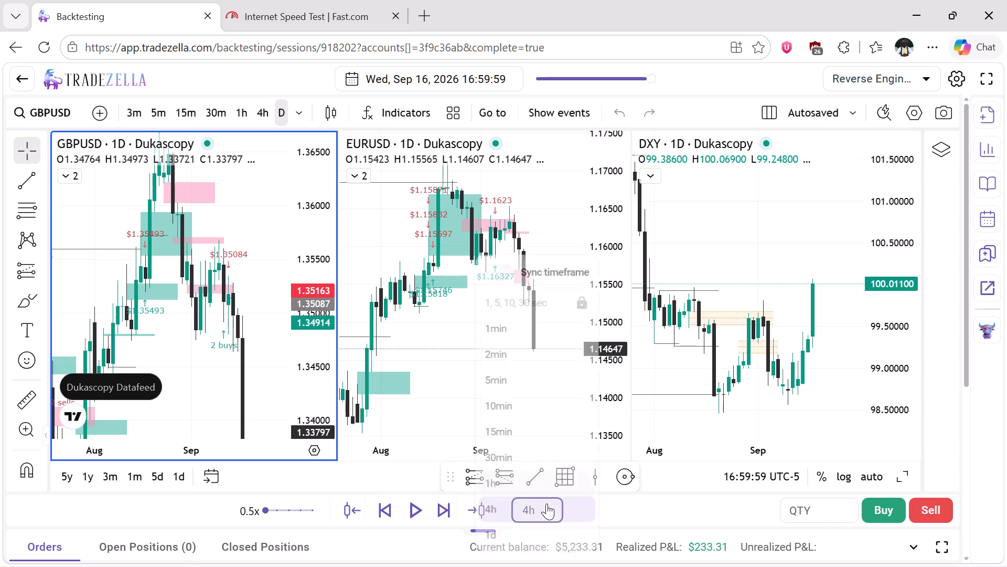
left_click(524, 471)
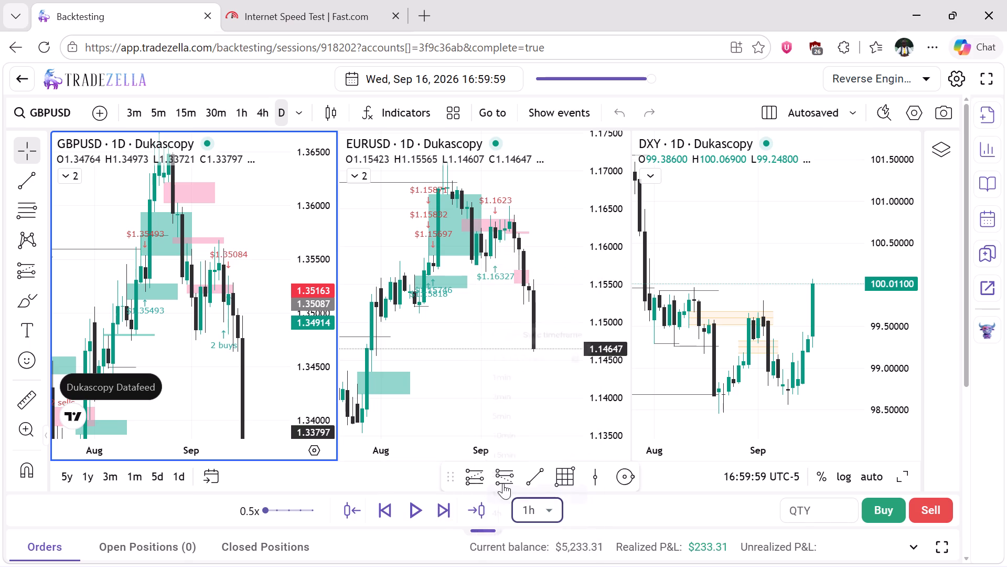
left_click(440, 506)
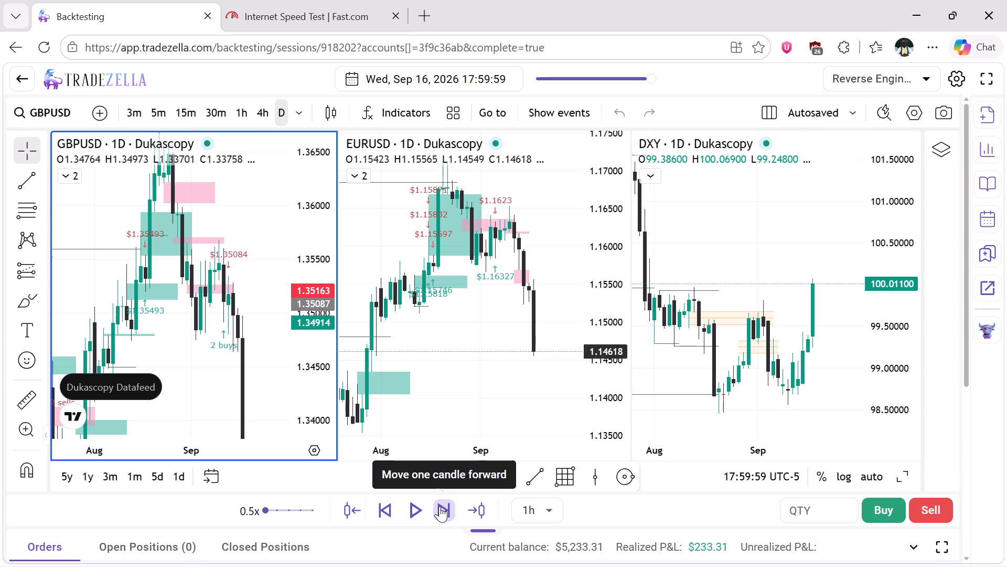
left_click(440, 506)
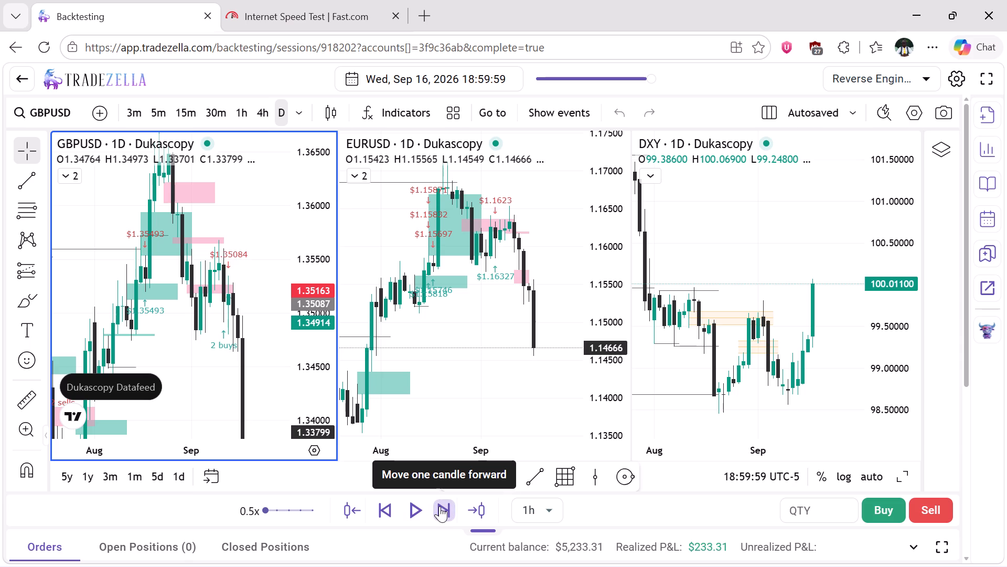
Set the replay step to 5min.
scroll(486, 308, "left", 1)
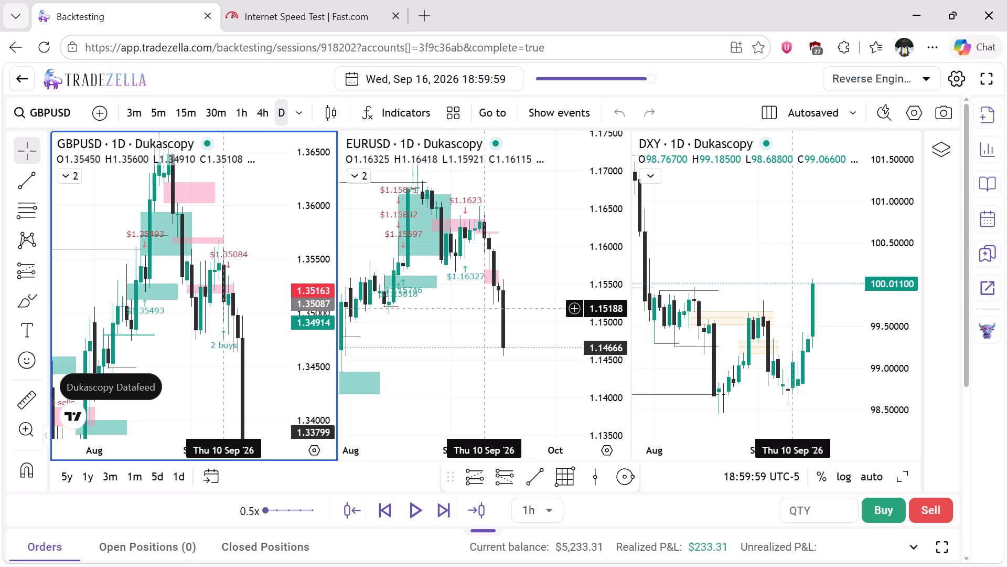
scroll(486, 308, "left", 1)
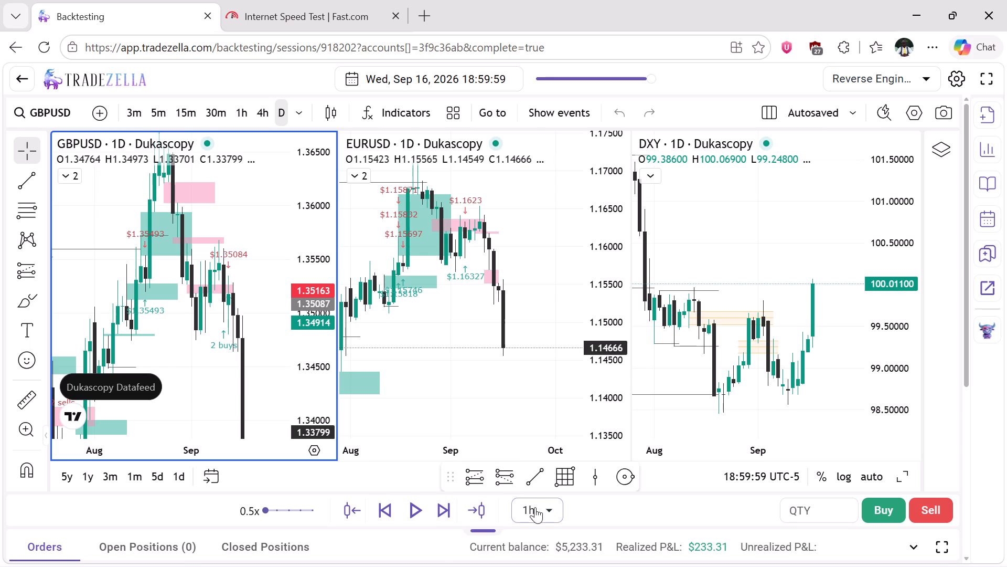
left_click(550, 507)
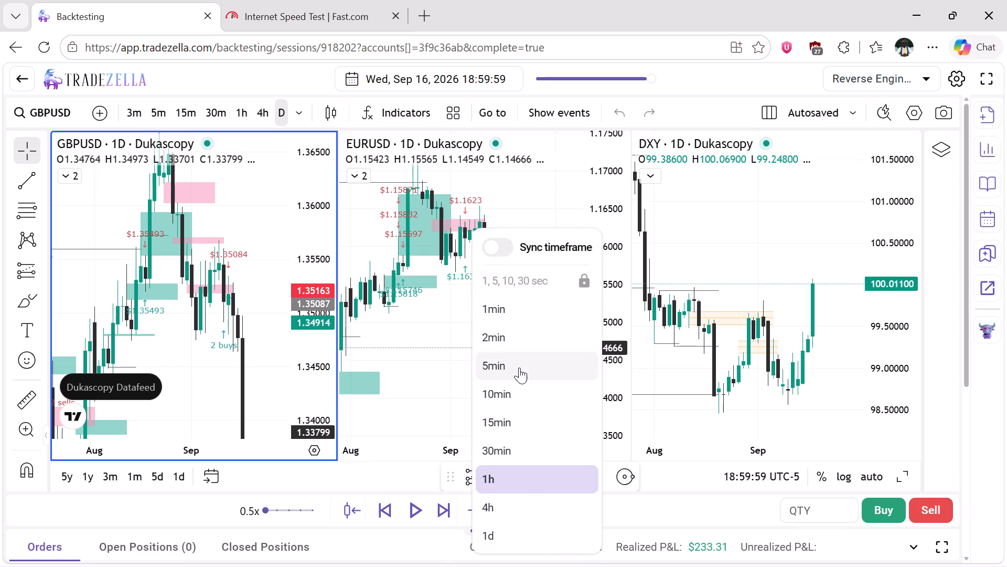
left_click(517, 362)
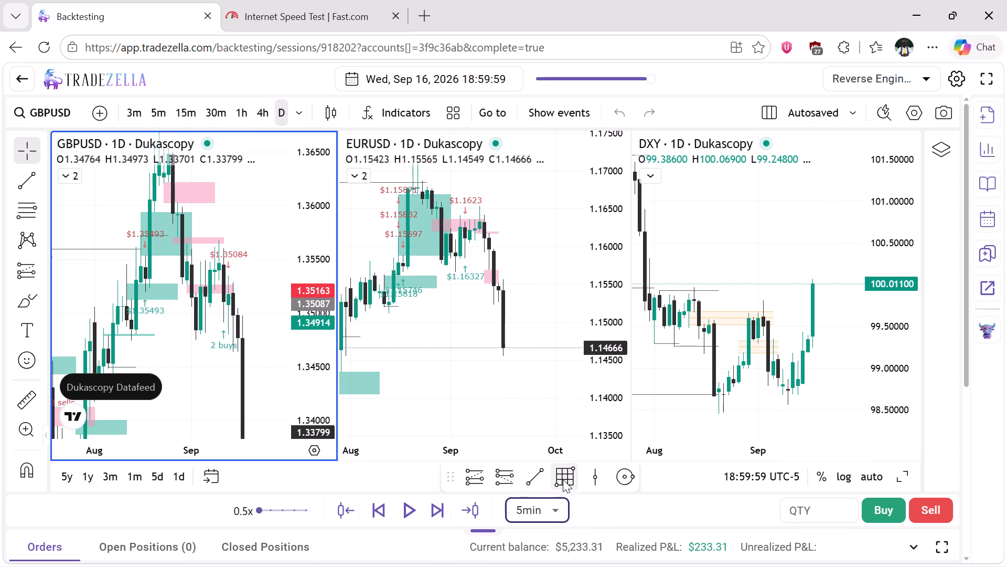
Draw a range box with a midline on the EURUSD daily chart from about 1.15562 down to 1.14552, spanning Sep 14–24.
left_click(565, 479)
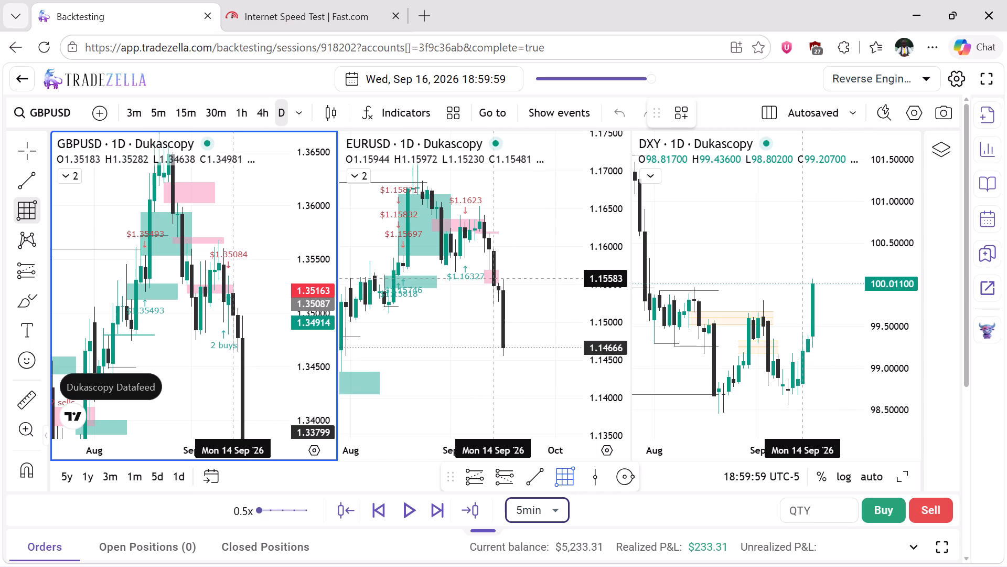
left_click_drag(491, 280, 524, 351)
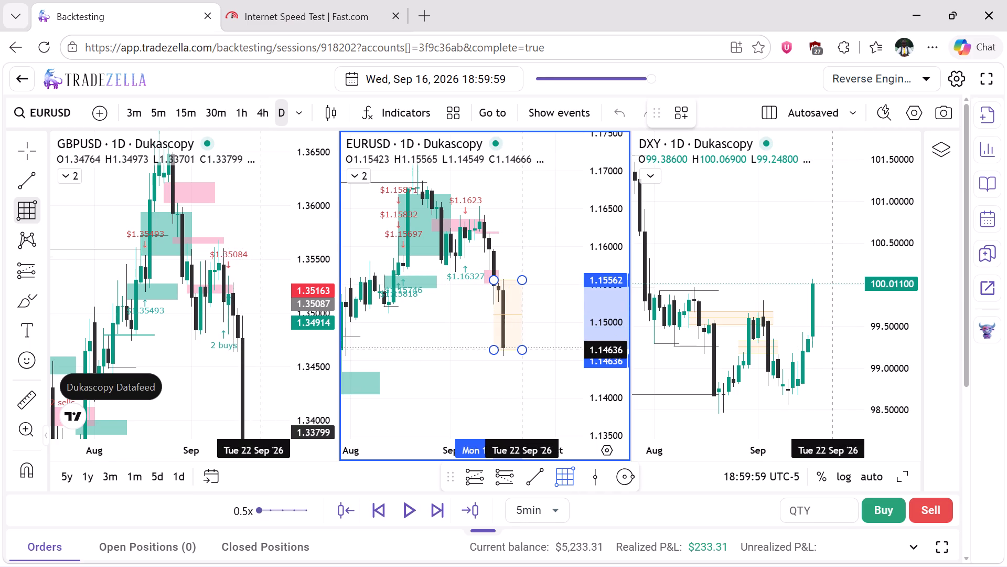
left_click_drag(524, 351, 531, 356)
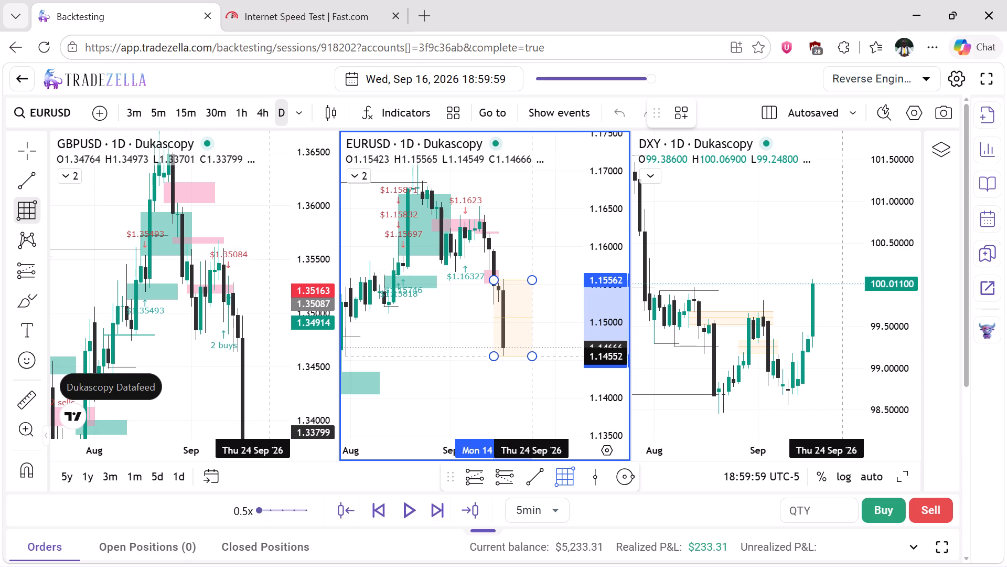
left_click_drag(531, 356, 532, 356)
left_click(532, 356)
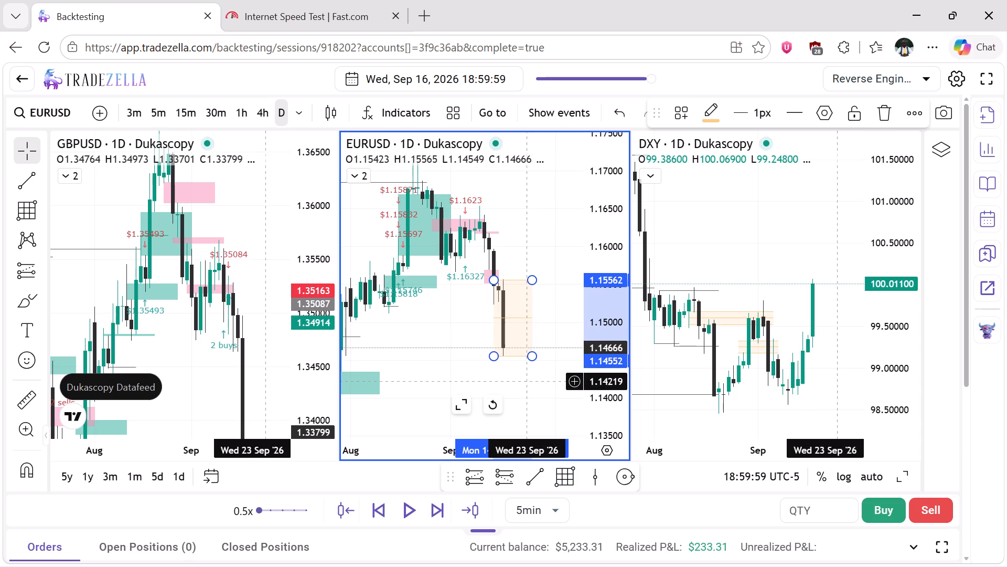
left_click(526, 382)
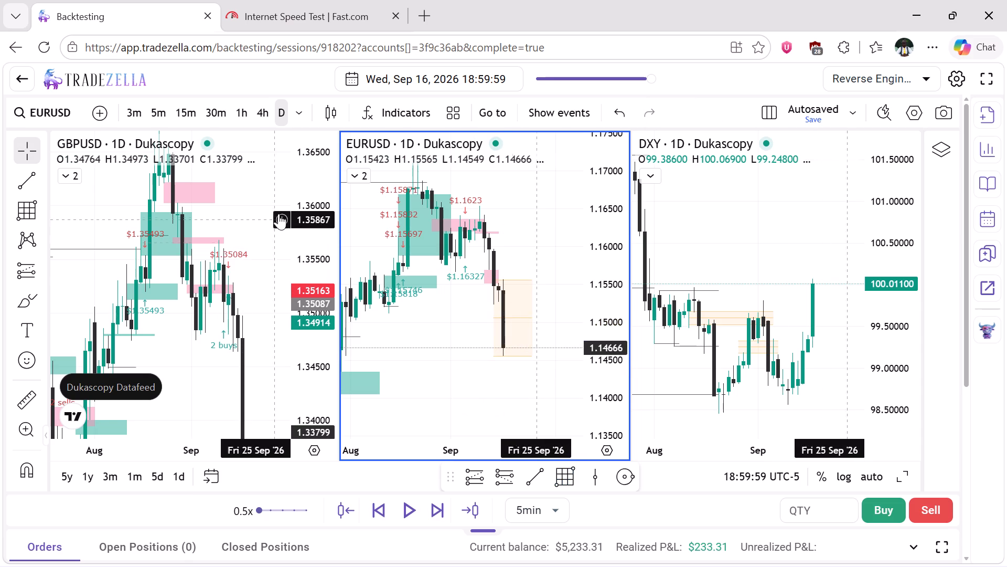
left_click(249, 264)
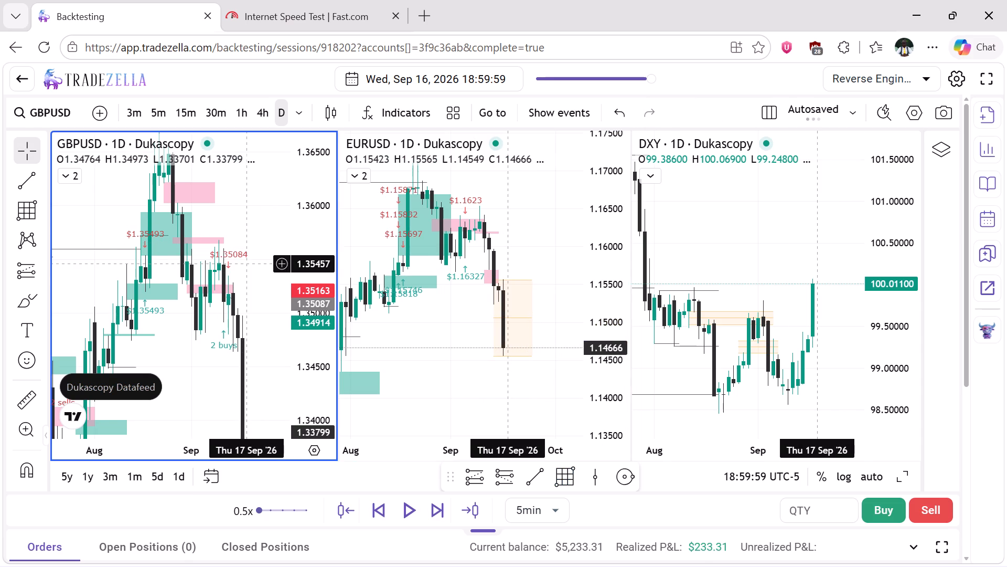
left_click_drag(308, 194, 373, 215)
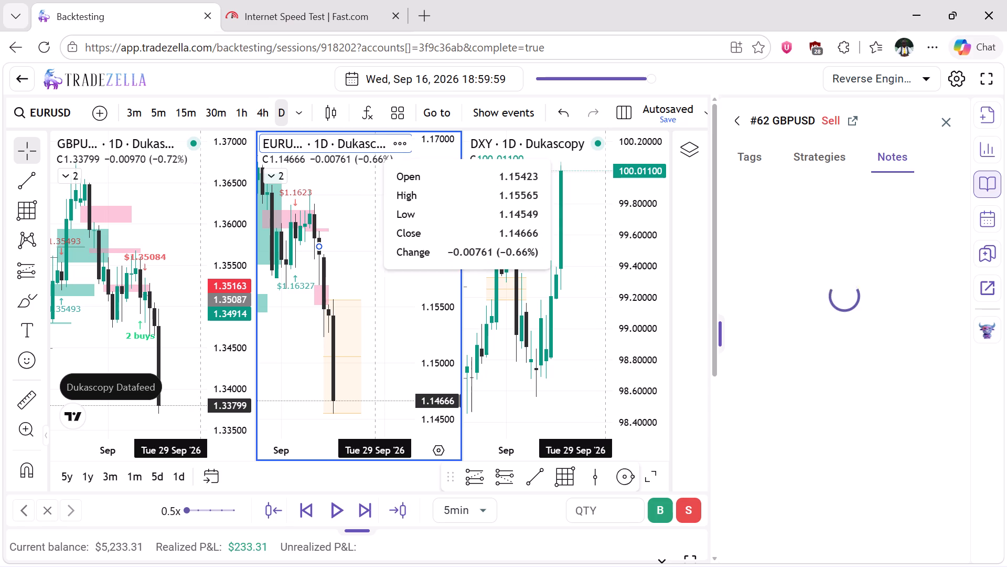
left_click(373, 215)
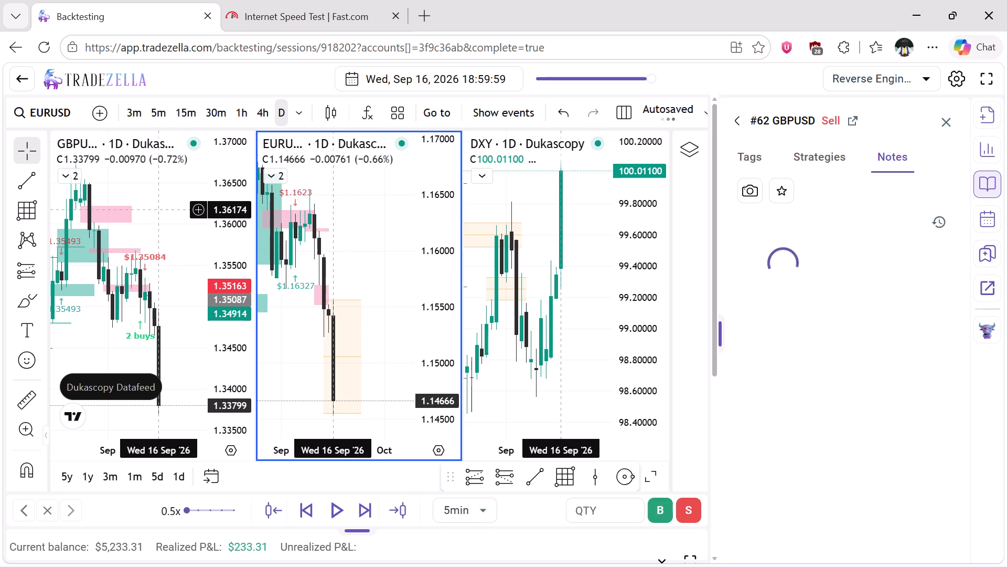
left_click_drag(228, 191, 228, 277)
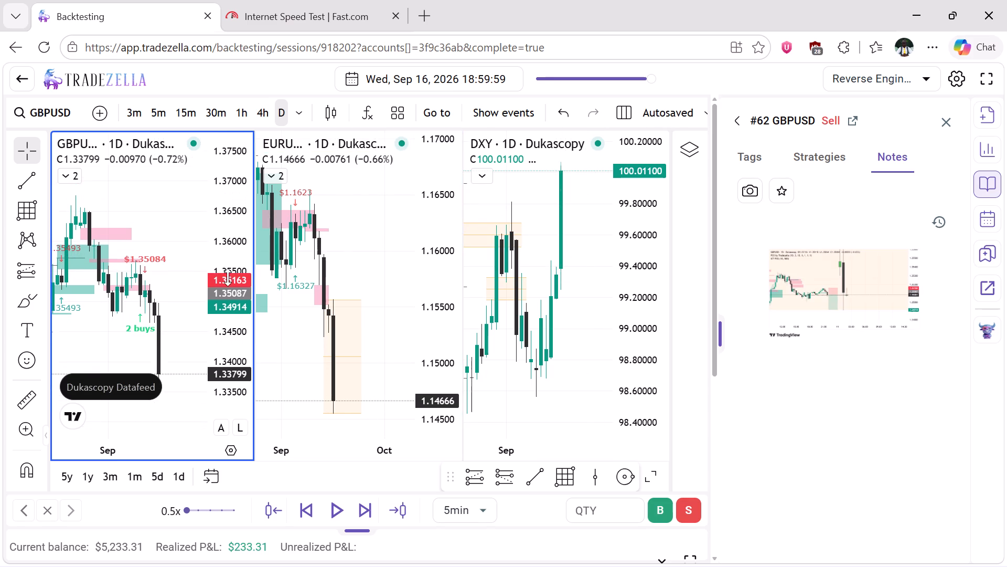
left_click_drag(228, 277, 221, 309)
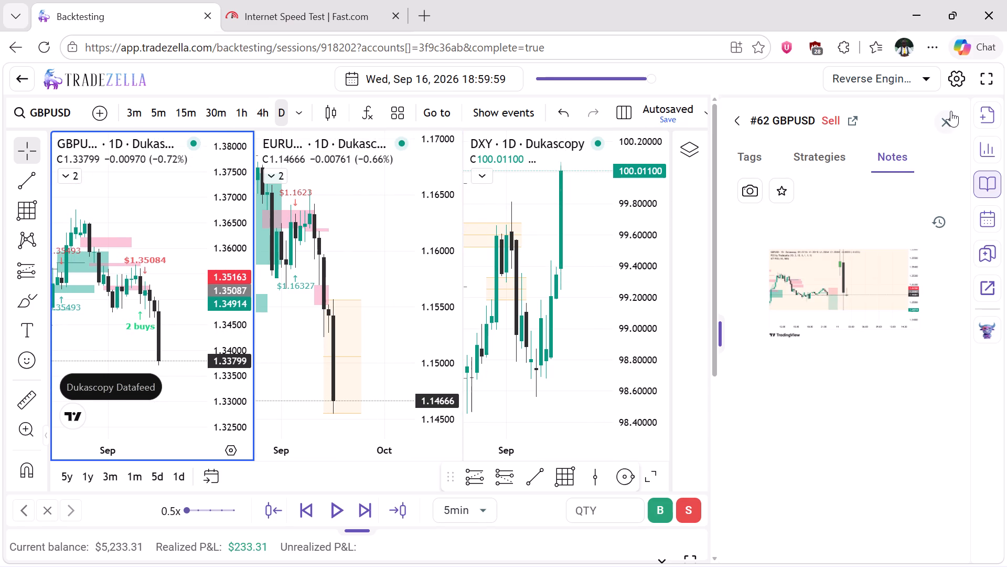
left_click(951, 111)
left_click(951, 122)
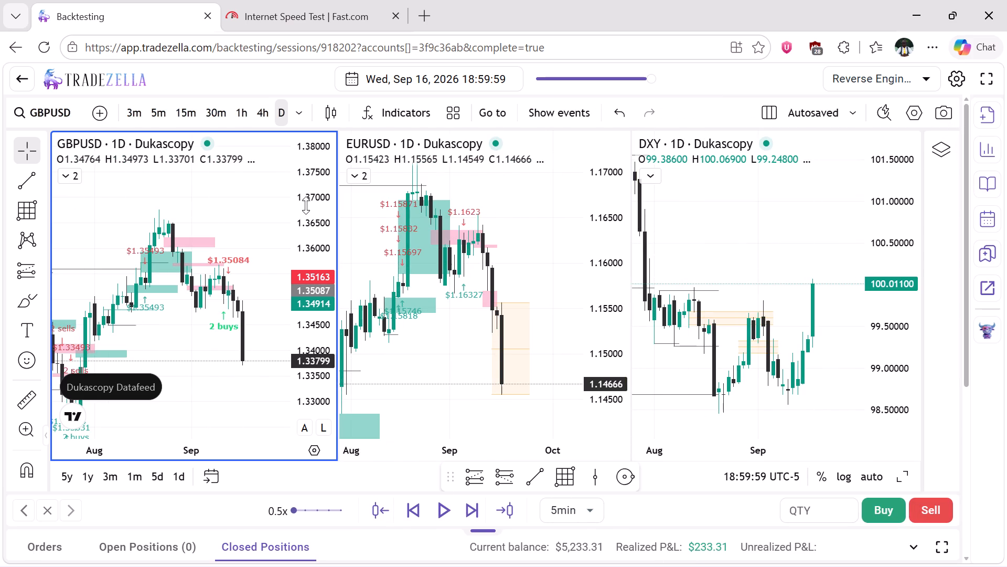
Switch the GBPUSD and EURUSD charts to the 1h timeframe and fit their price scales around recent candles.
left_click_drag(307, 205, 301, 248)
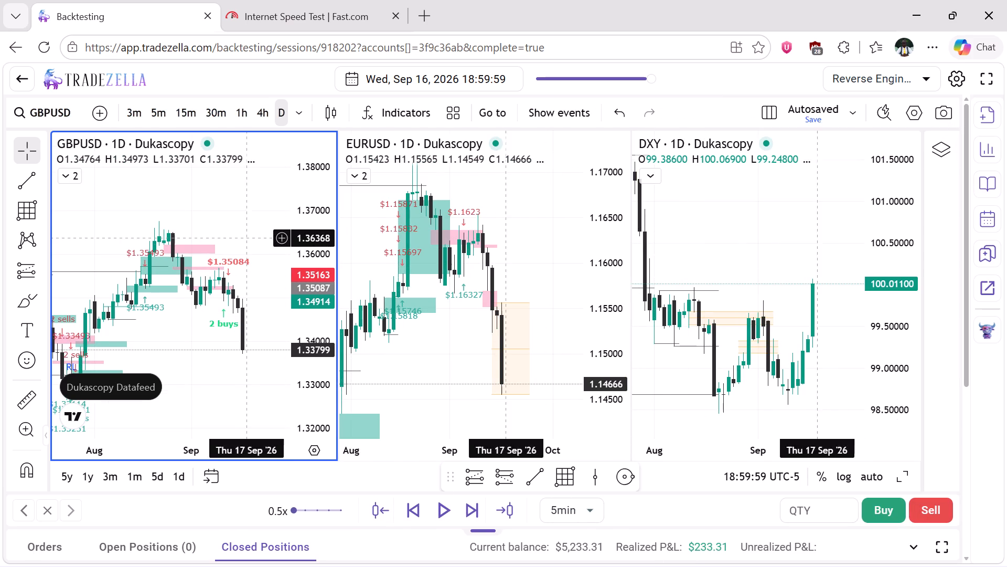
scroll(234, 234, "left", 1)
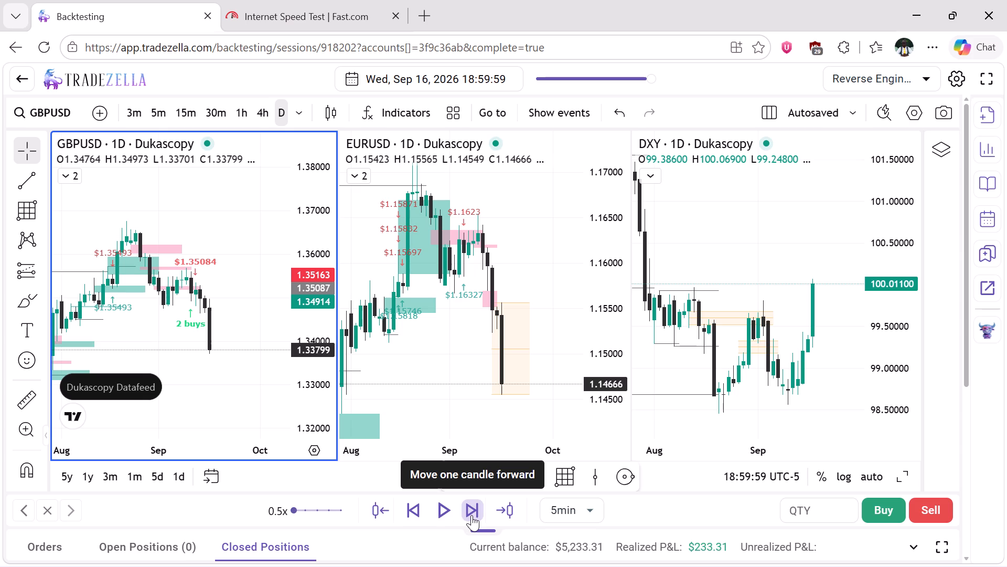
left_click(242, 114)
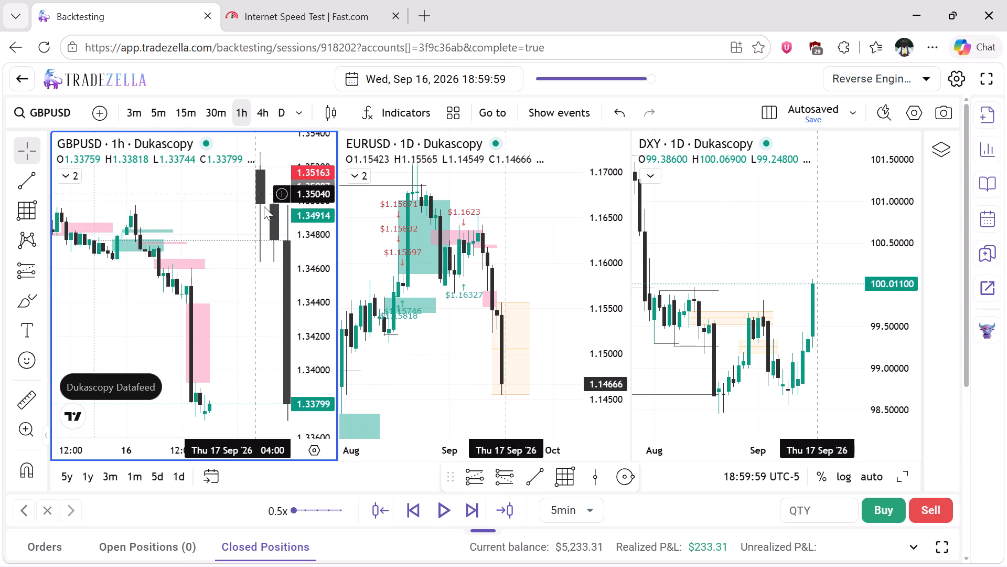
left_click_drag(317, 183, 329, 362)
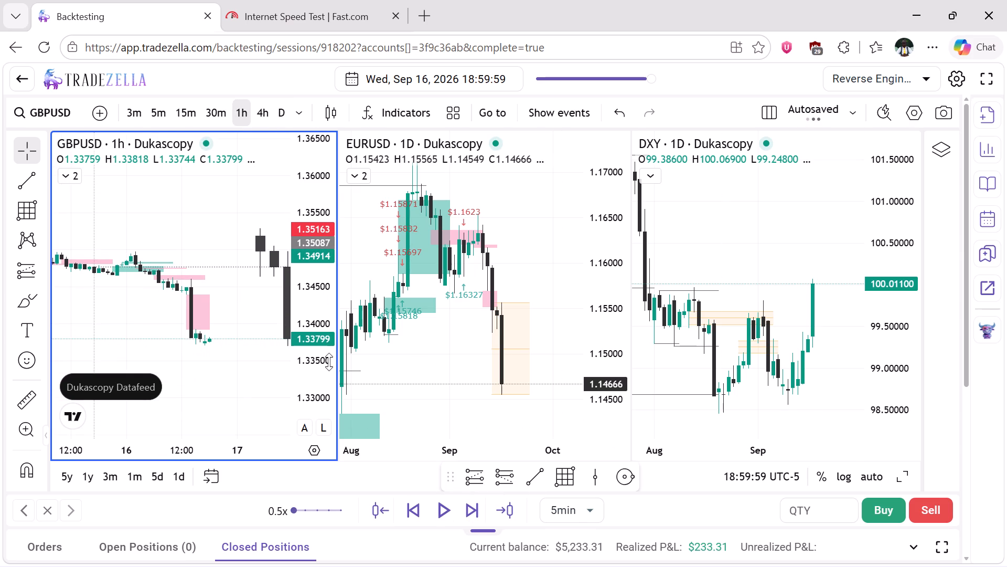
left_click(549, 260)
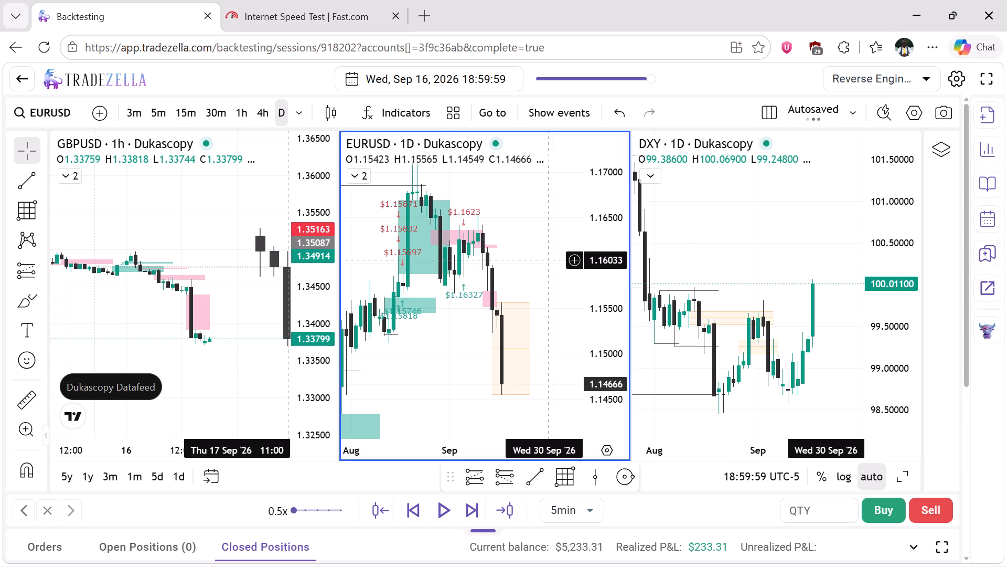
left_click(248, 110)
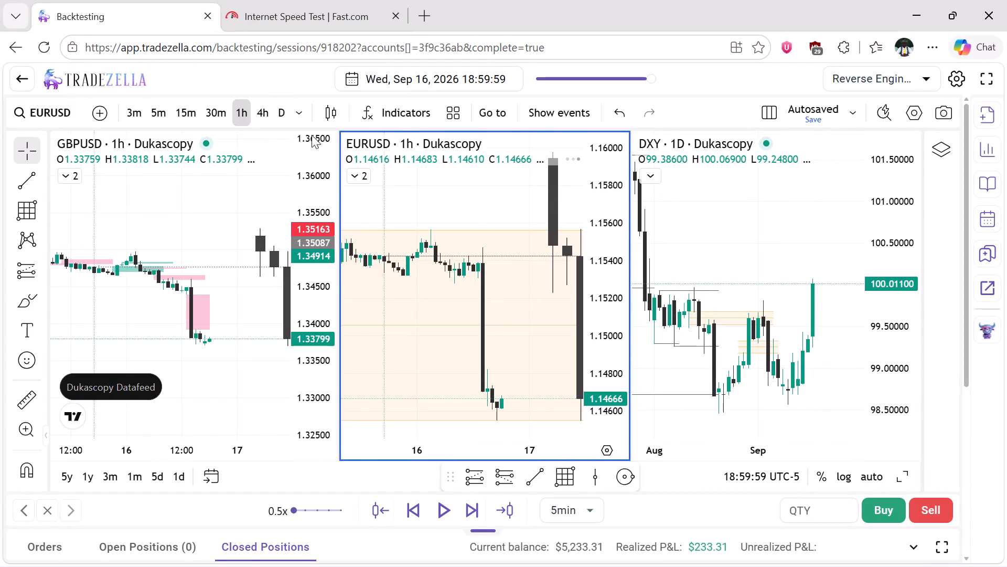
left_click_drag(519, 206, 497, 180)
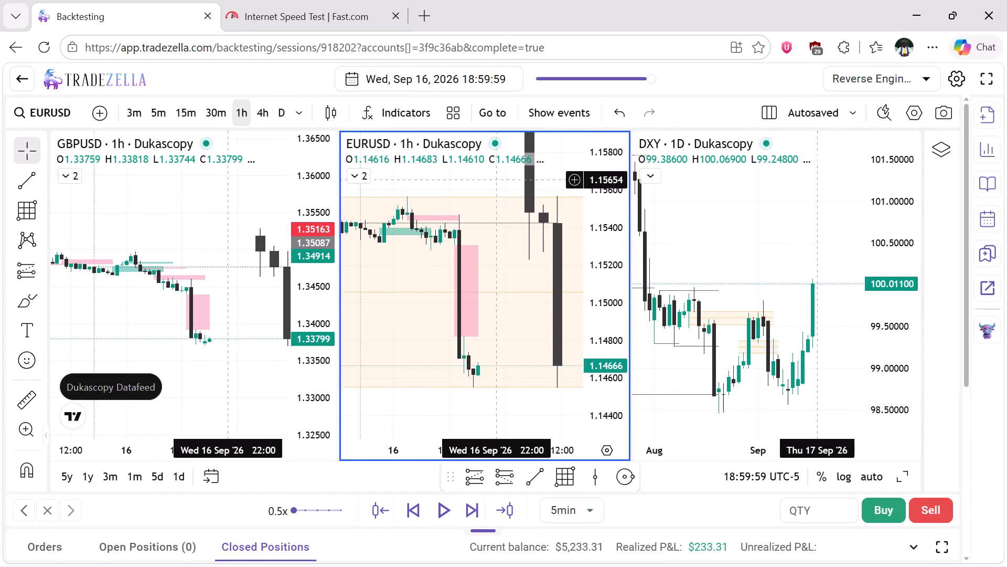
left_click_drag(497, 180, 496, 178)
left_click_drag(597, 208, 604, 290)
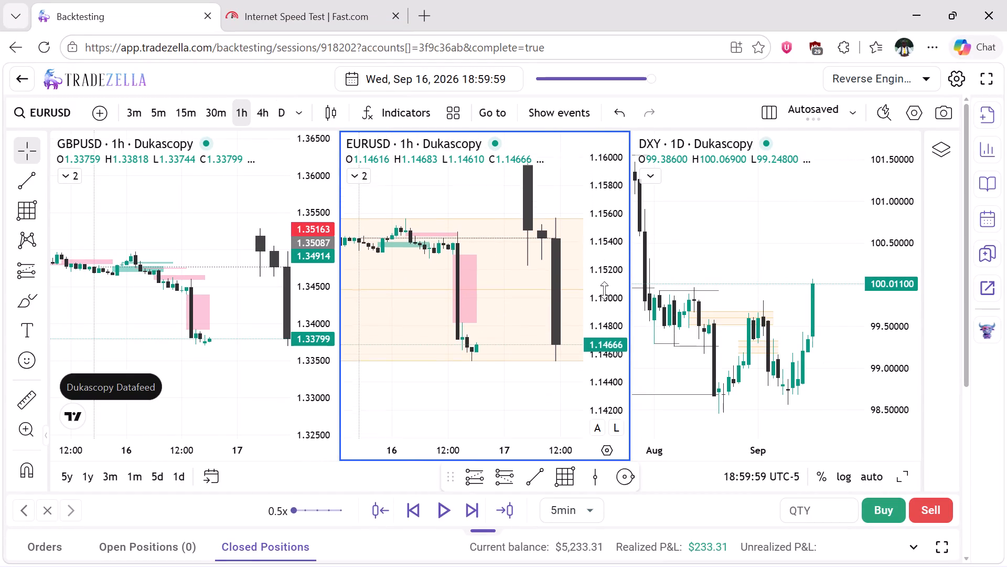
left_click_drag(604, 290, 607, 323)
Advance the replay in 5-minute steps to Wed, Sep 16, 2026 20:59:59, stepping back one candle if overshot.
left_click(472, 501)
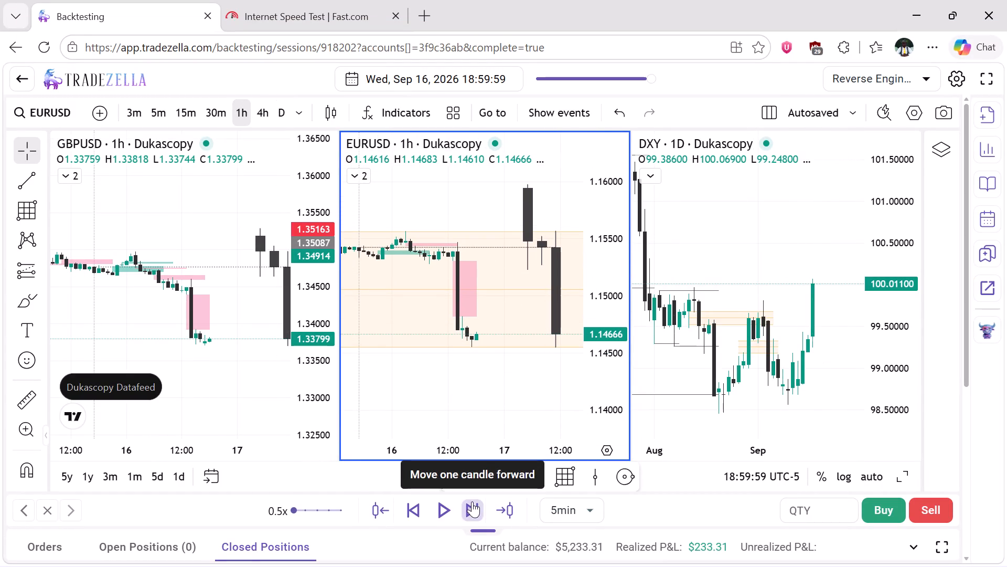
triple_click(472, 501)
double_click(472, 501)
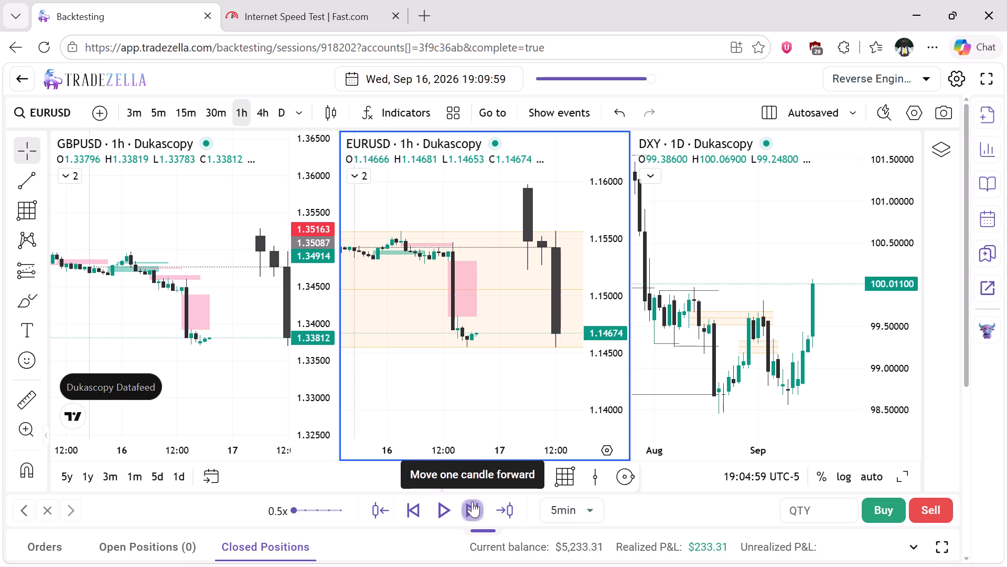
double_click(472, 501)
double_click(472, 501)
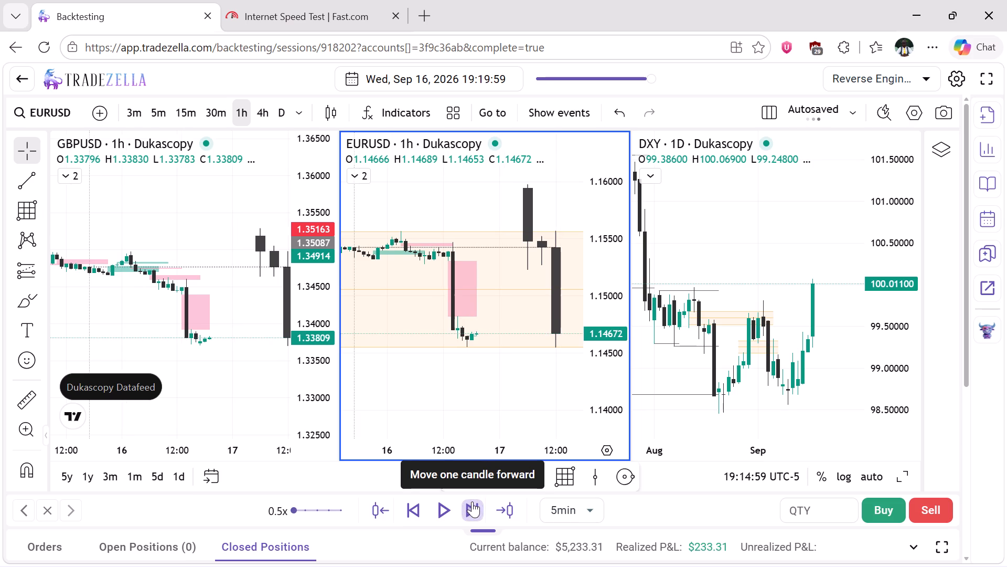
triple_click(472, 501)
triple_click(472, 501)
triple_click(472, 501)
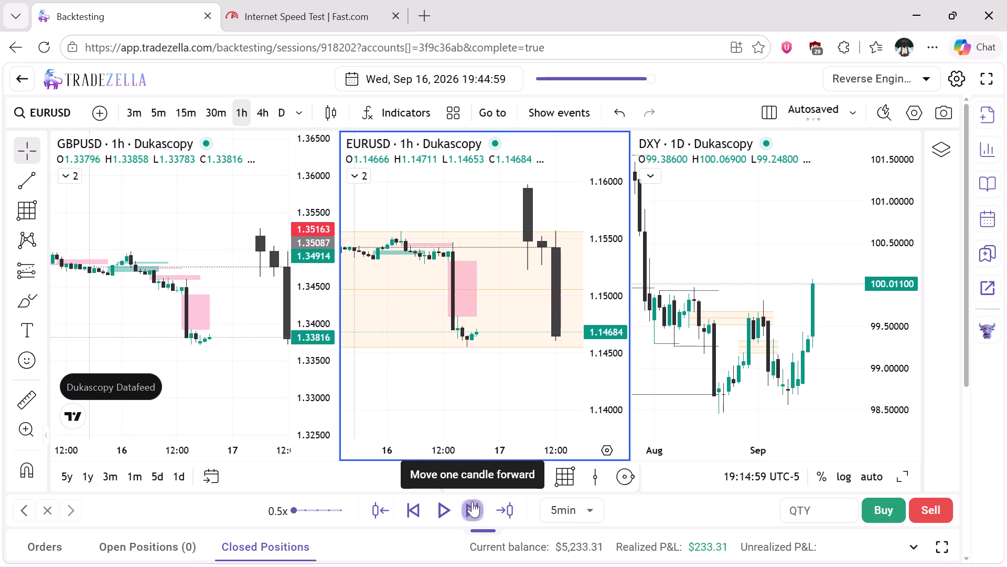
left_click(472, 501)
double_click(472, 501)
double_click(472, 501)
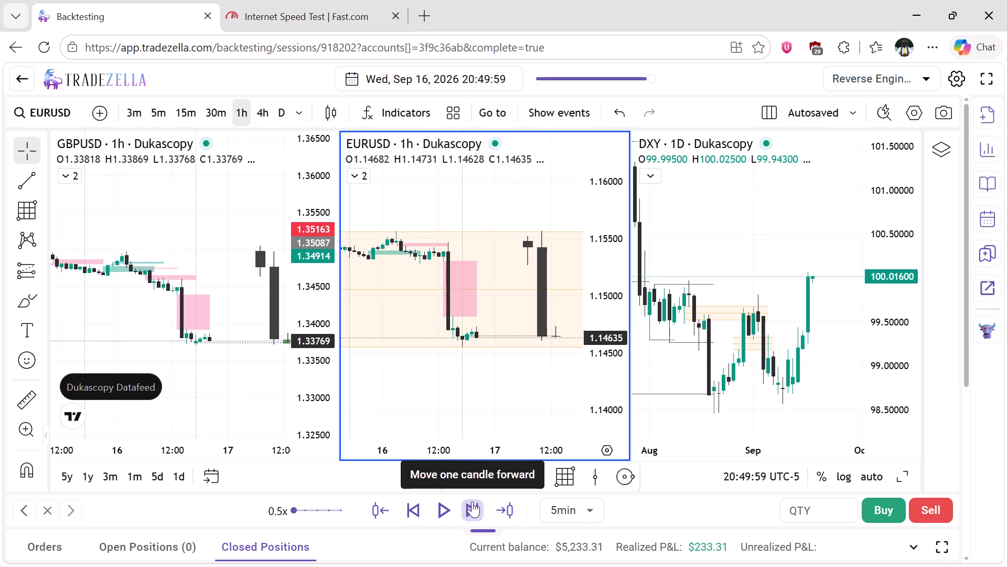
left_click(472, 501)
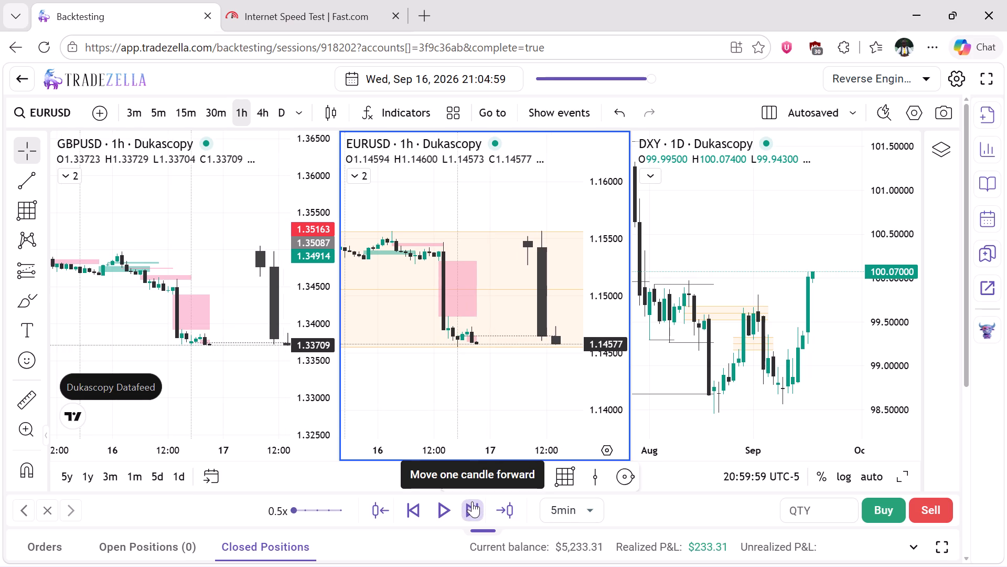
left_click(415, 513)
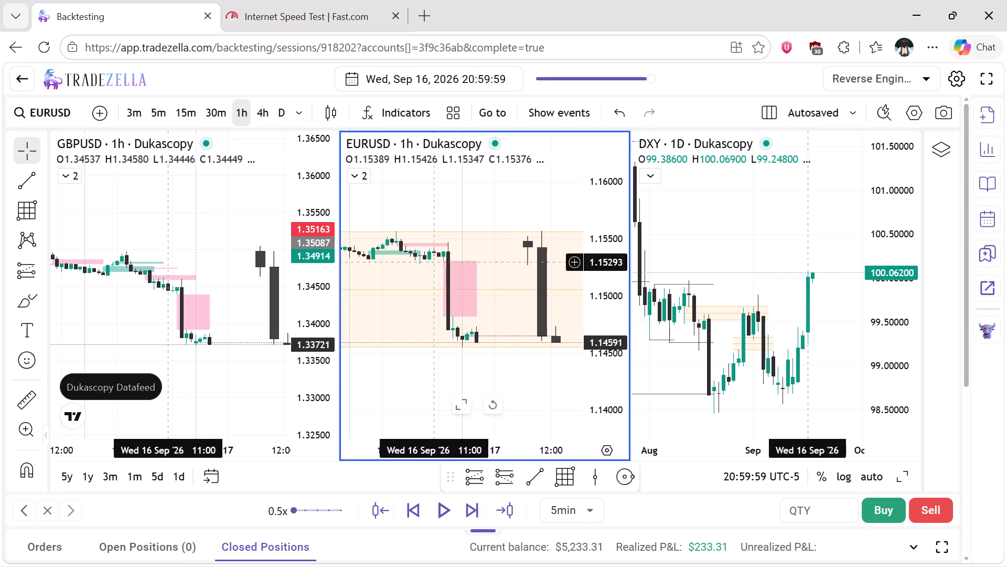
Switch the EURUSD chart to the 15m timeframe, reset its view and compress the price scale to show the full range box.
left_click(267, 113)
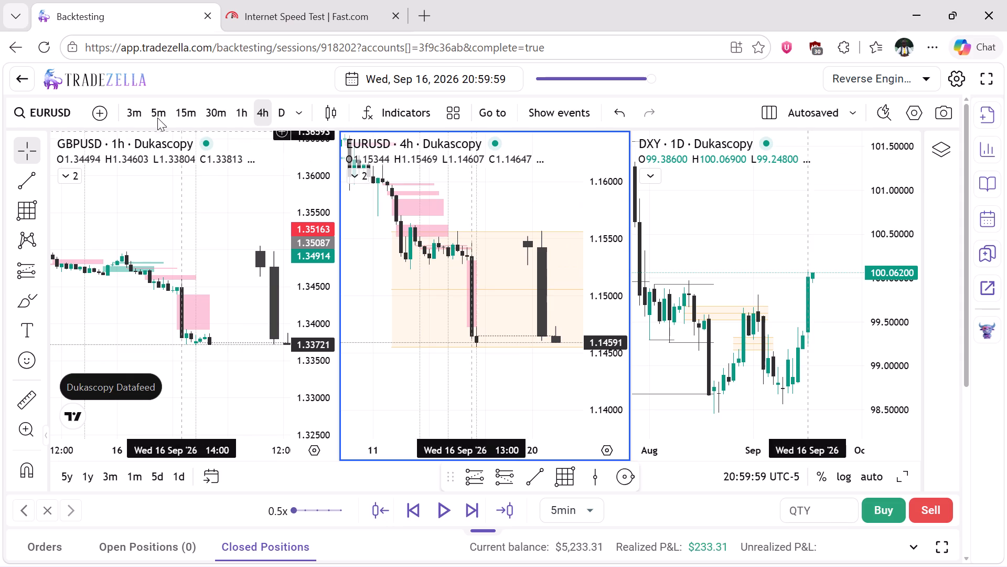
left_click(186, 109)
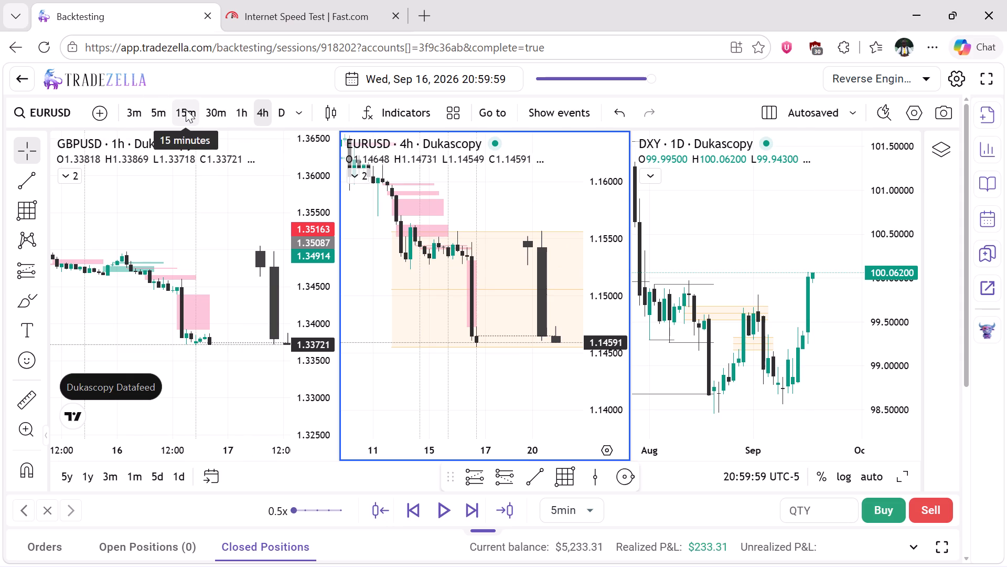
right_click(491, 204)
left_click(540, 111)
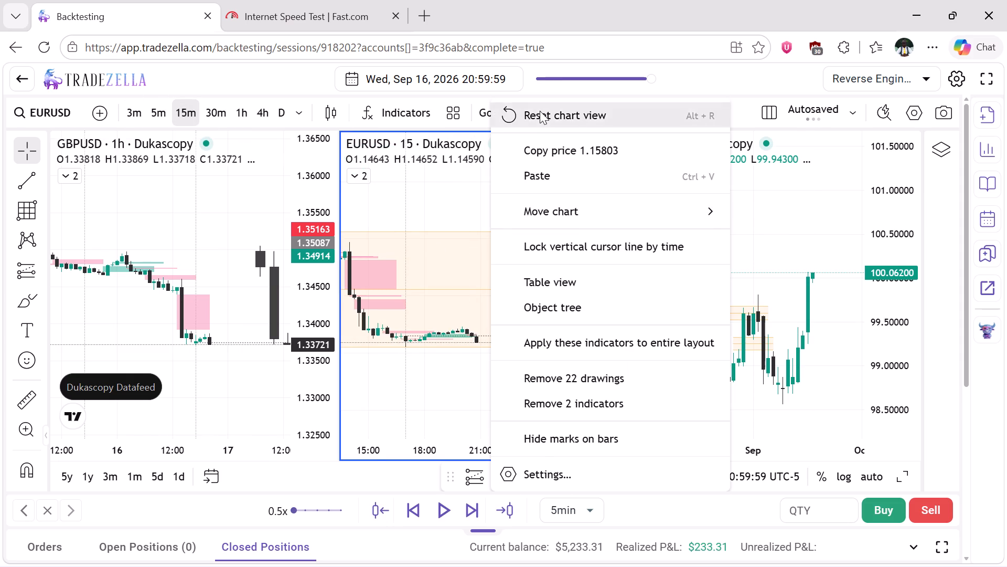
scroll(504, 201, "left", 1)
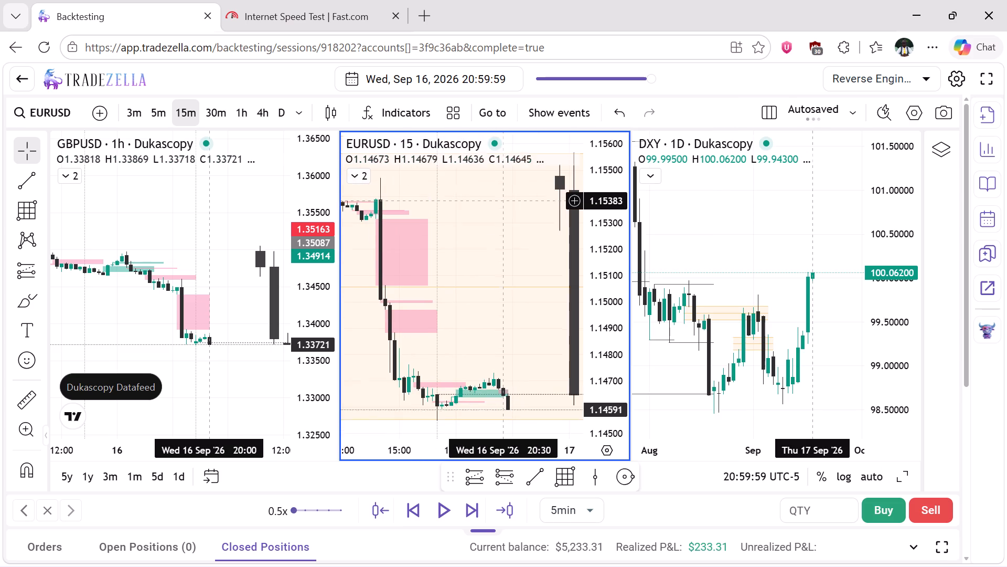
scroll(504, 201, "left", 1)
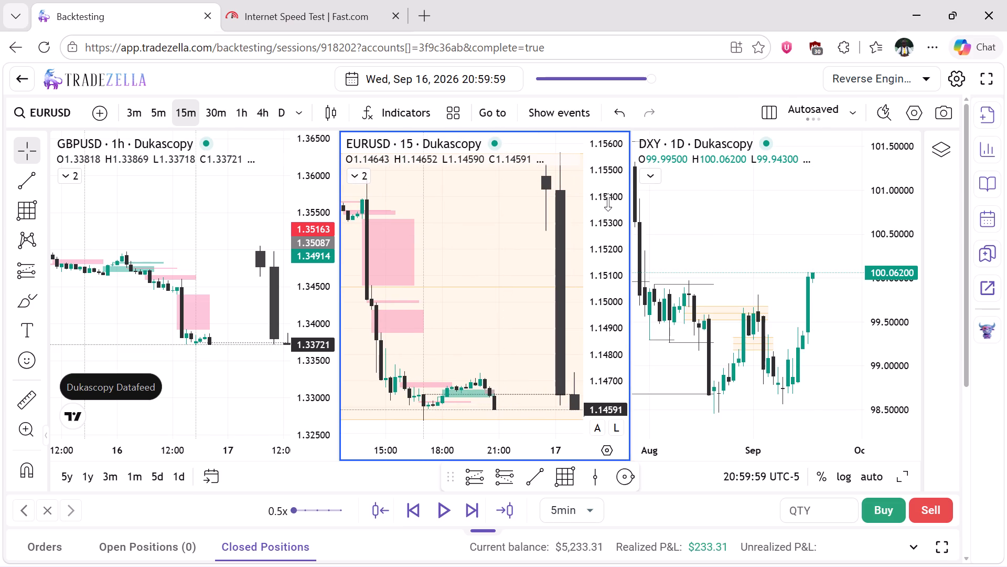
left_click_drag(608, 200, 607, 301)
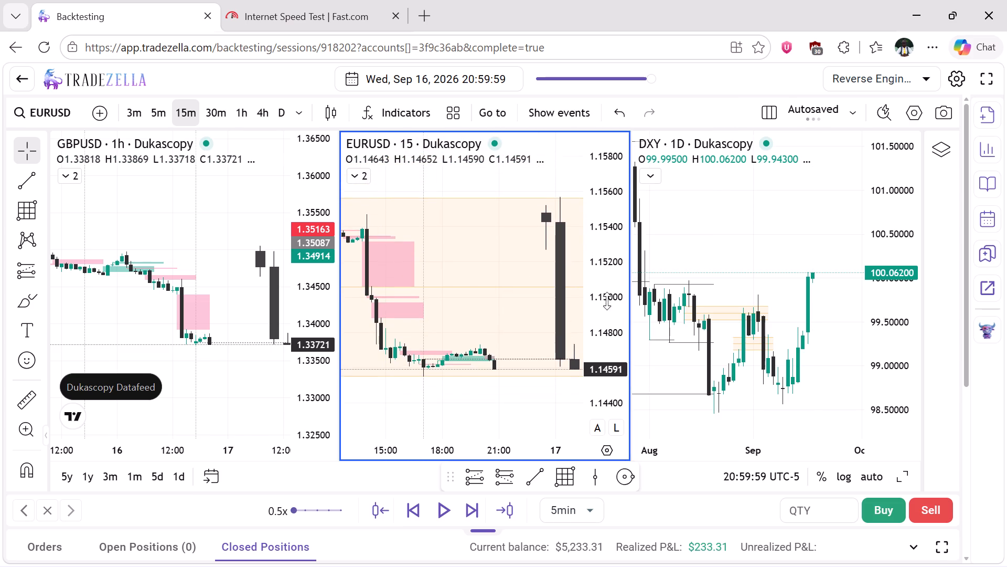
left_click_drag(607, 301, 608, 311)
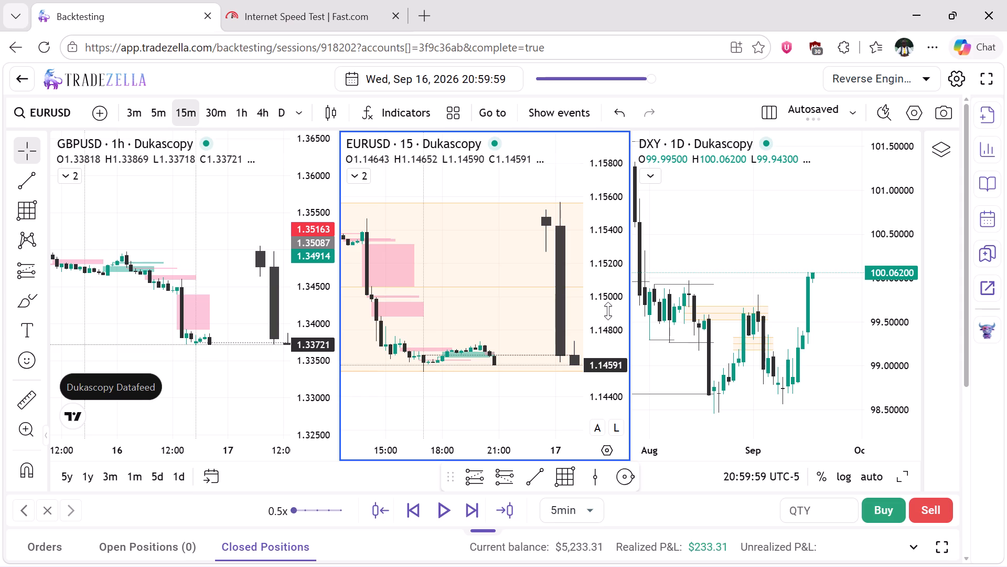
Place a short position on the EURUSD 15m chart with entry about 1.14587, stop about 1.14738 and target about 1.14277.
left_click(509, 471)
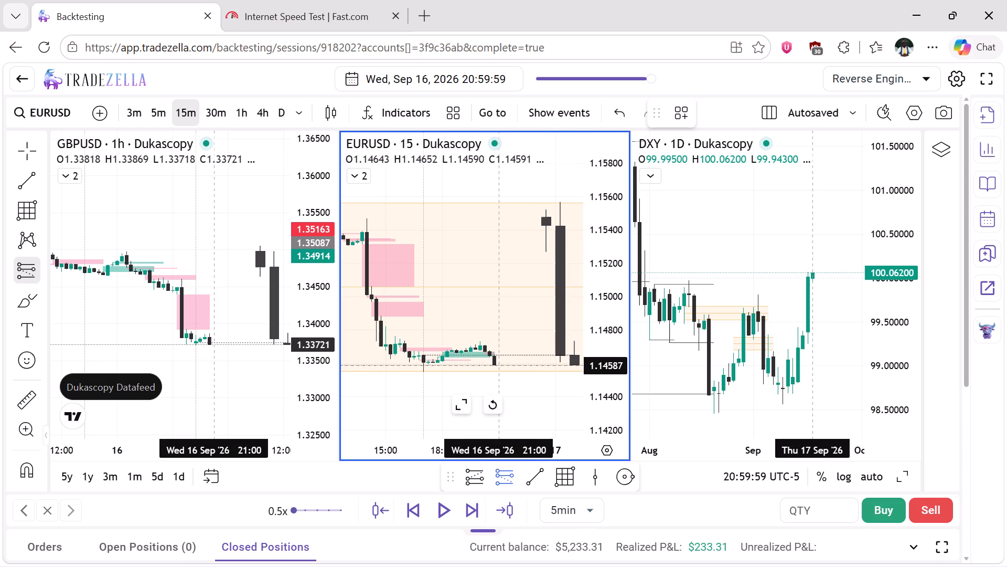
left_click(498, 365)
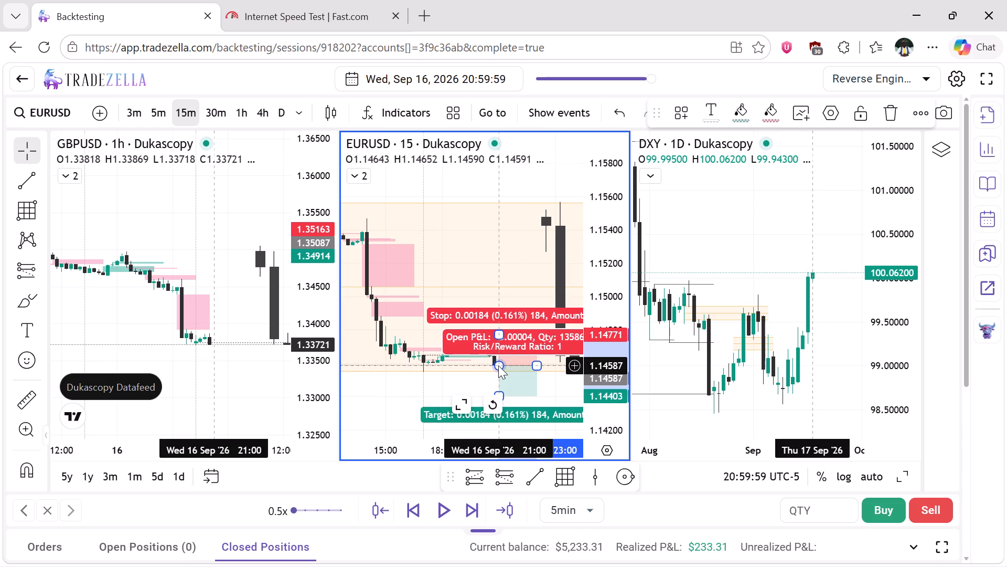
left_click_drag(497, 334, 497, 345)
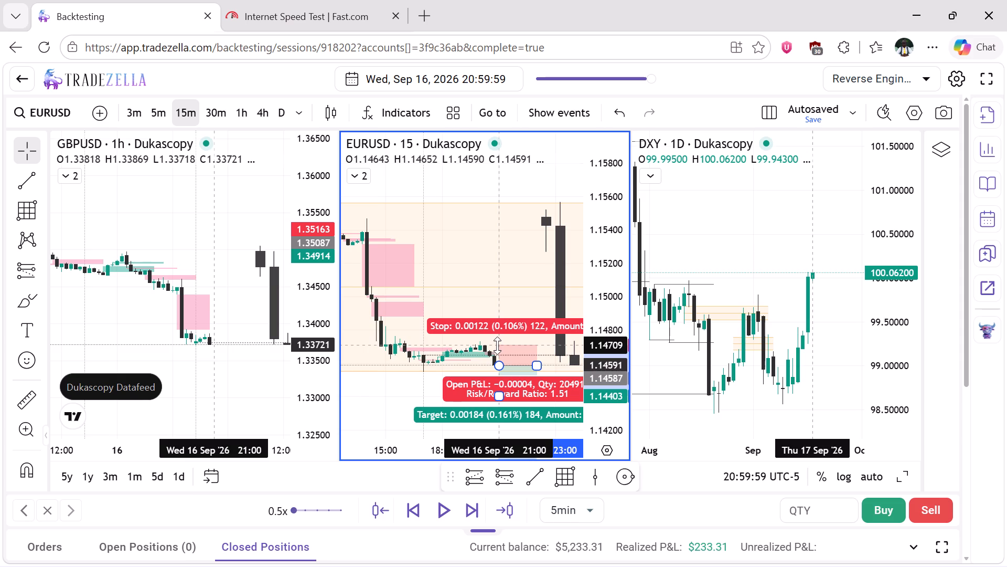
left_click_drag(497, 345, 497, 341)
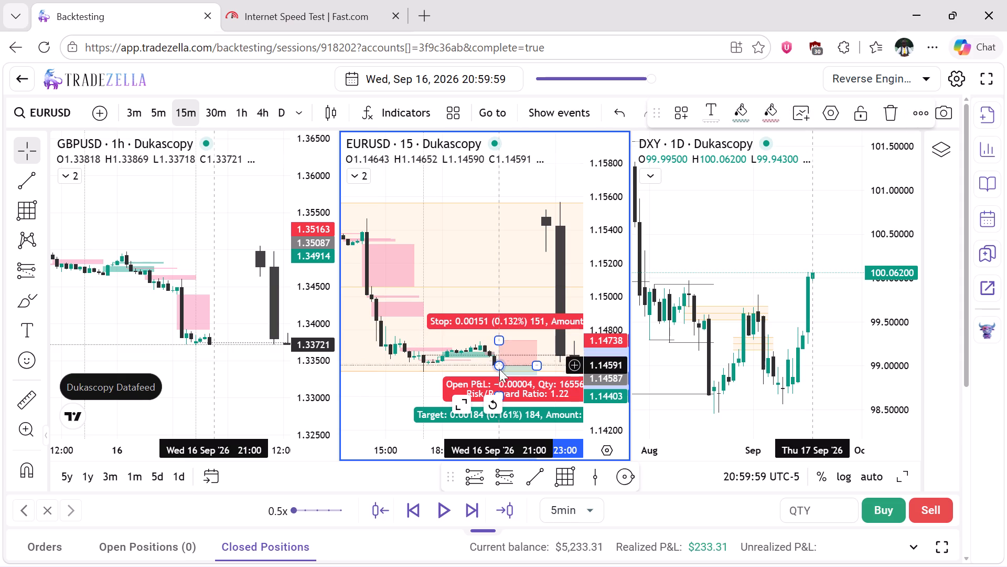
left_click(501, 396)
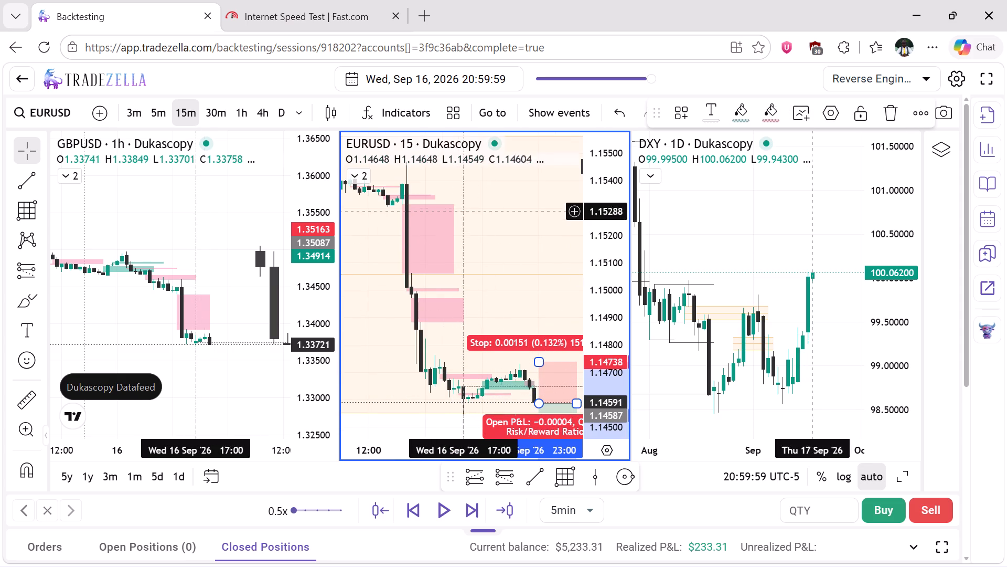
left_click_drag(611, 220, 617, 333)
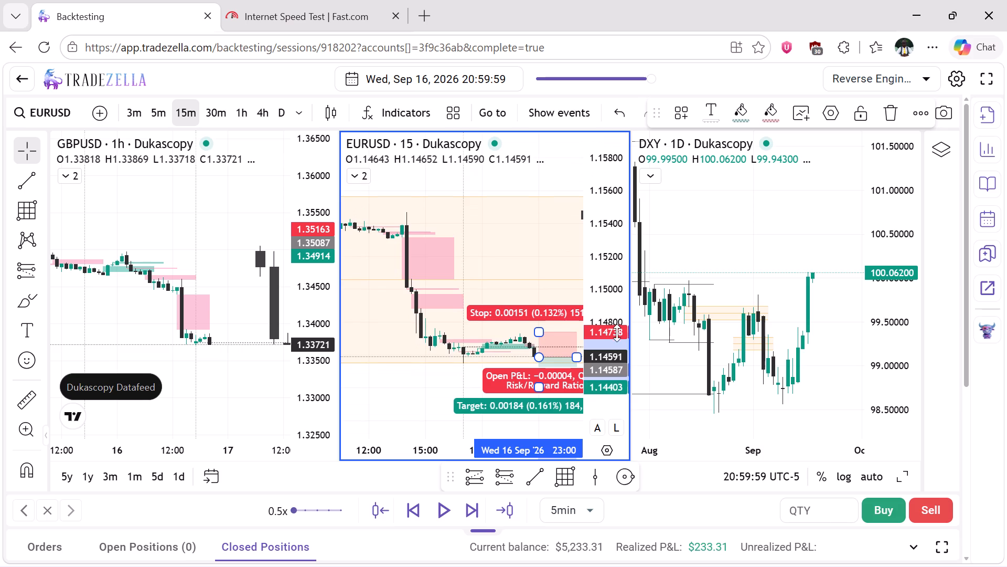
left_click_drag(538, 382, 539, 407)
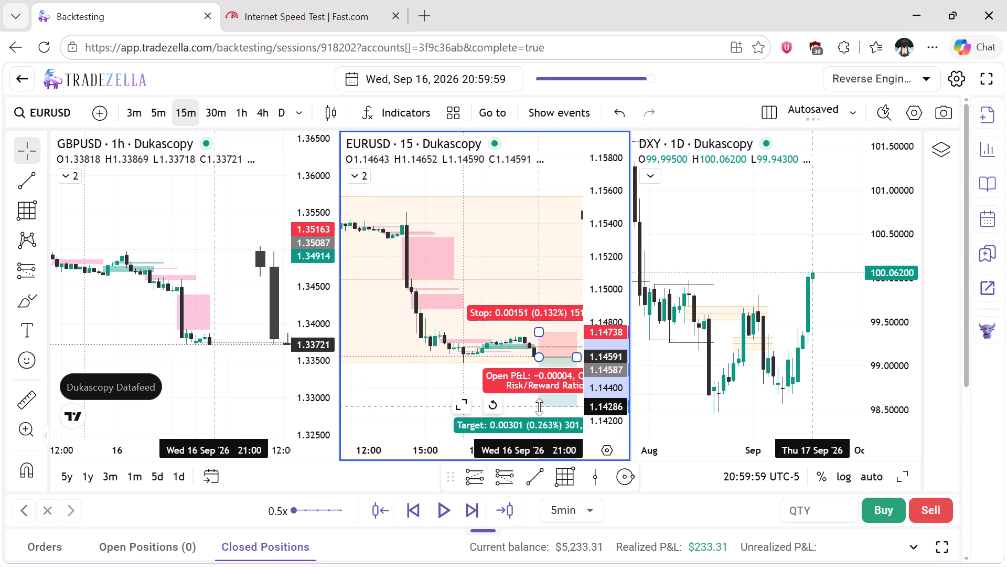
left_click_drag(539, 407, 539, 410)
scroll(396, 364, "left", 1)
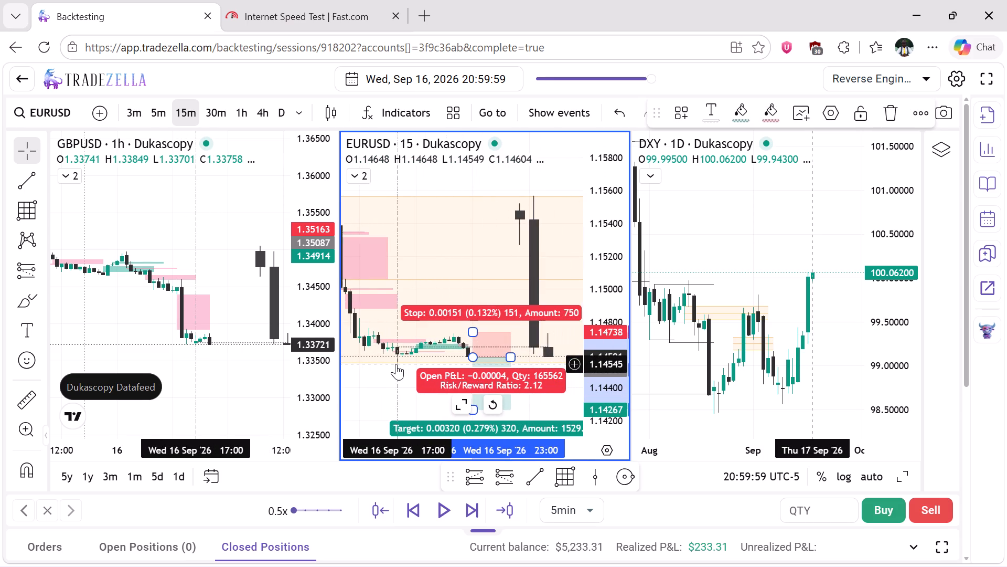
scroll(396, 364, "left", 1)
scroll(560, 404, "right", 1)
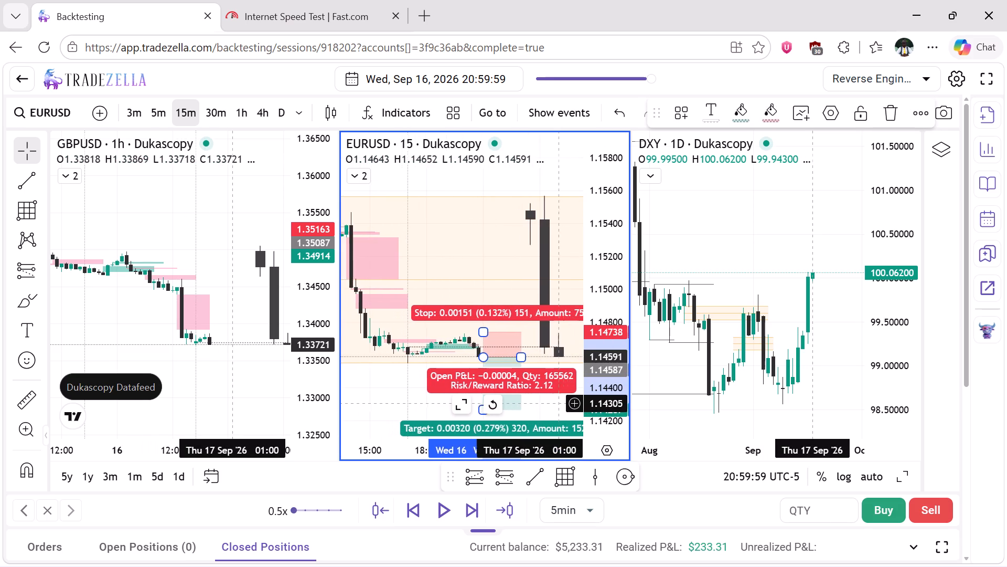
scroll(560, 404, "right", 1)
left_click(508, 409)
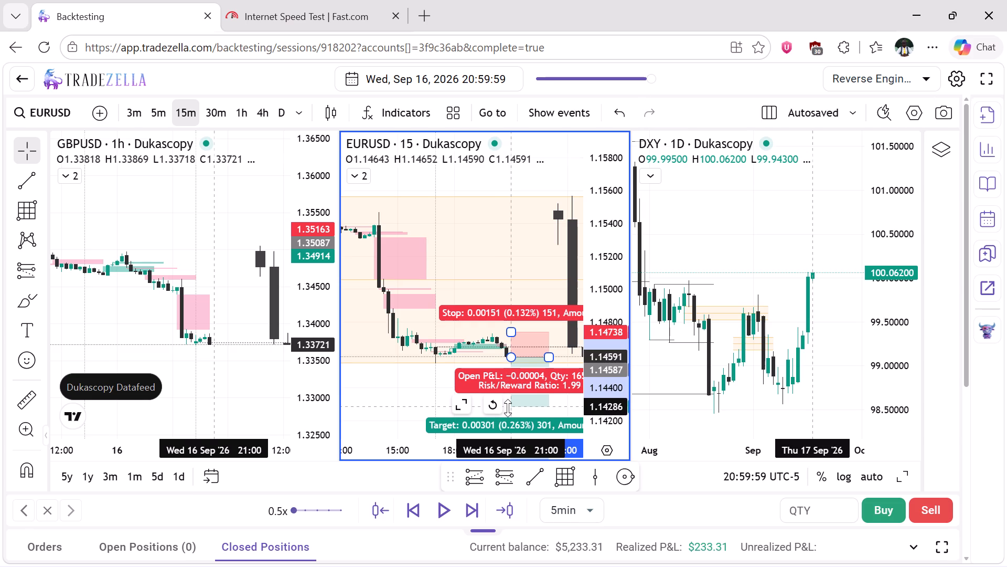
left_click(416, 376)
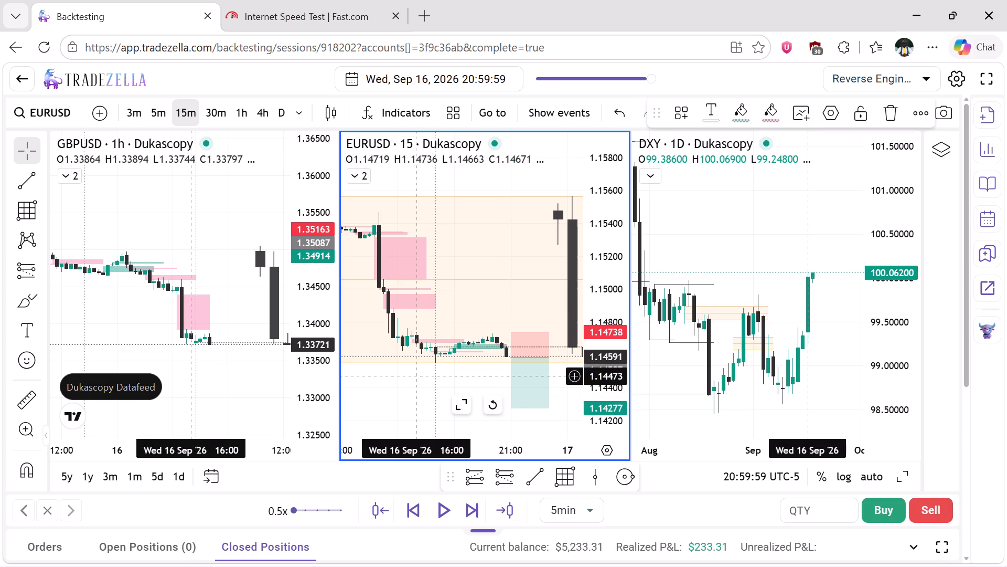
Review the earlier EURUSD 15m candles back to Sep 15 within the range box and return to the latest price.
scroll(416, 376, "right", 4)
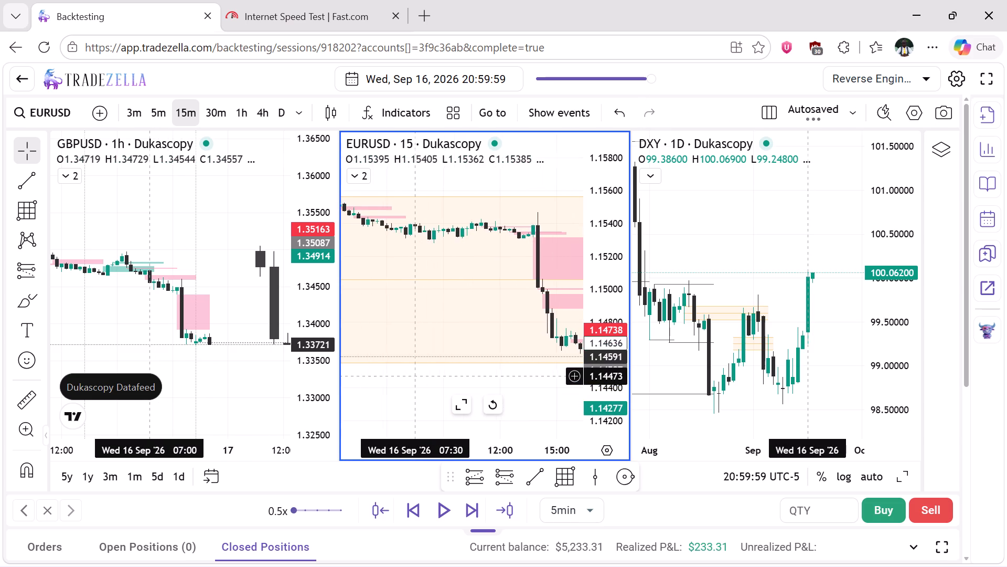
scroll(416, 376, "right", 4)
scroll(416, 376, "left", 1)
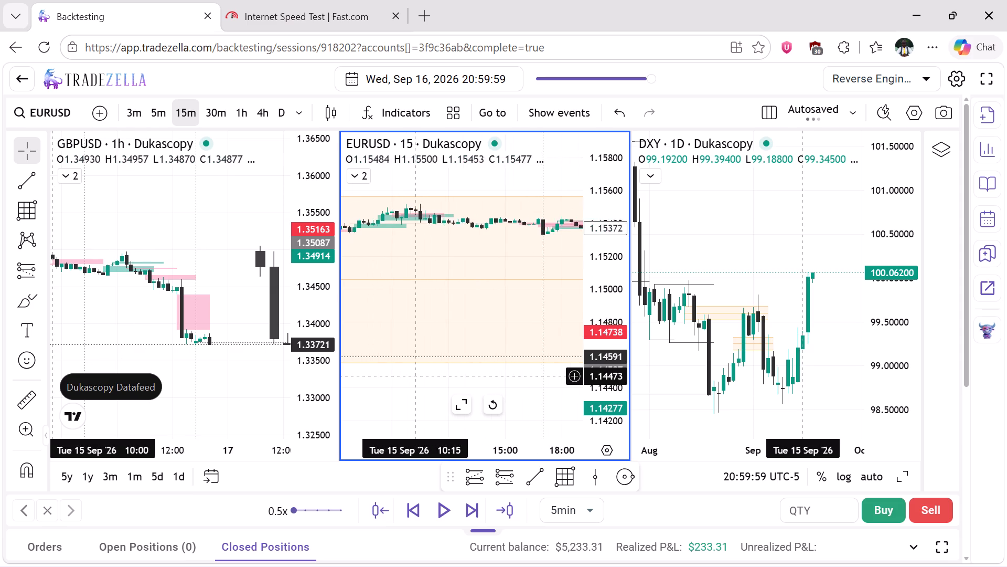
scroll(416, 376, "left", 3)
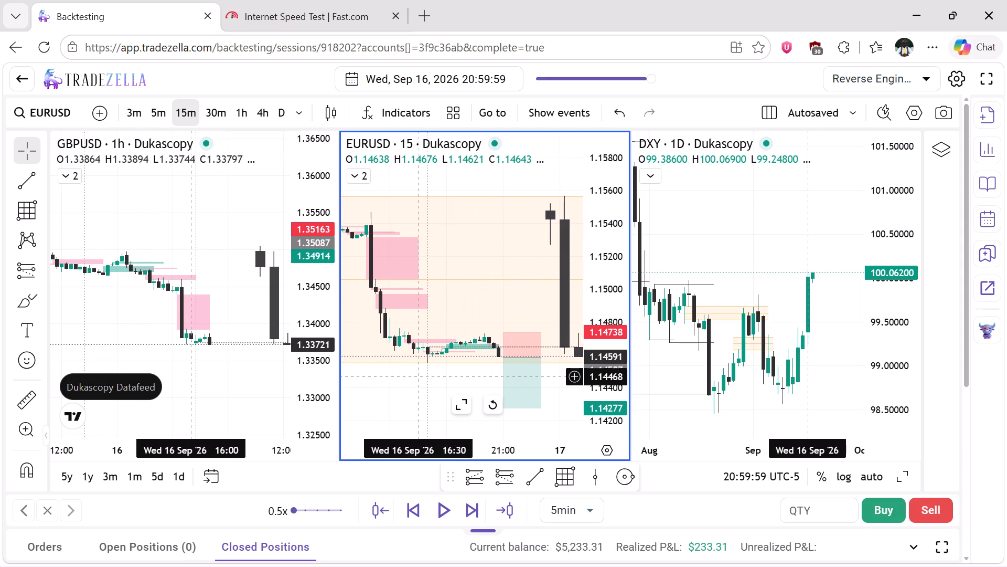
Advance the replay in 5-minute steps to Thu, Sep 17, 2026 03:04:59.
left_click(467, 507)
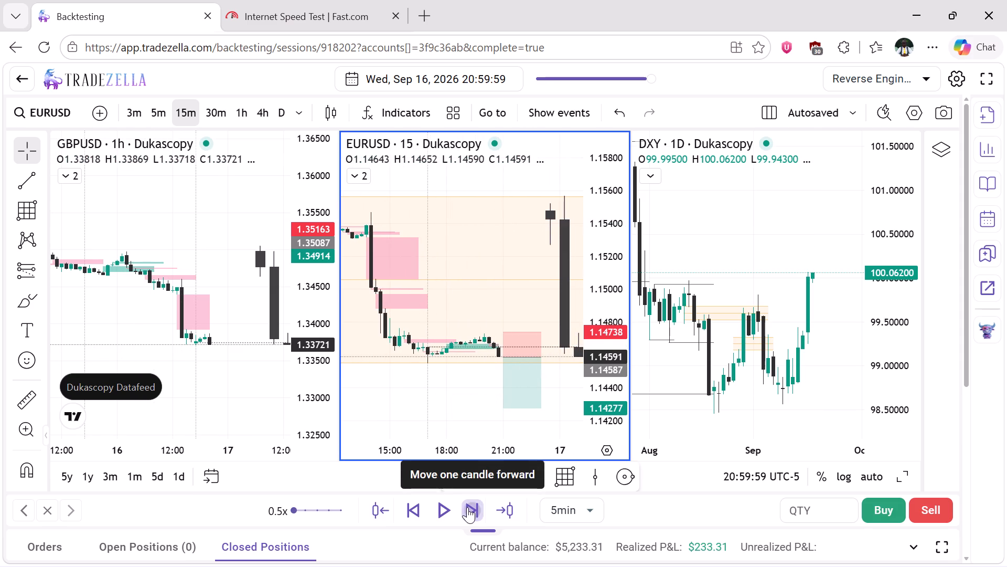
left_click(467, 507)
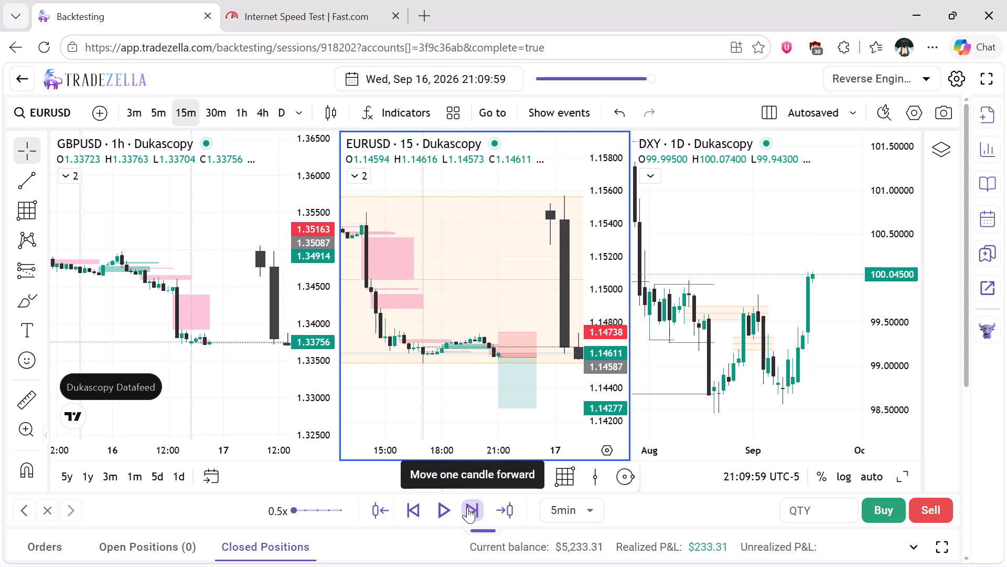
left_click(467, 507)
left_click(467, 507)
left_click(467, 507)
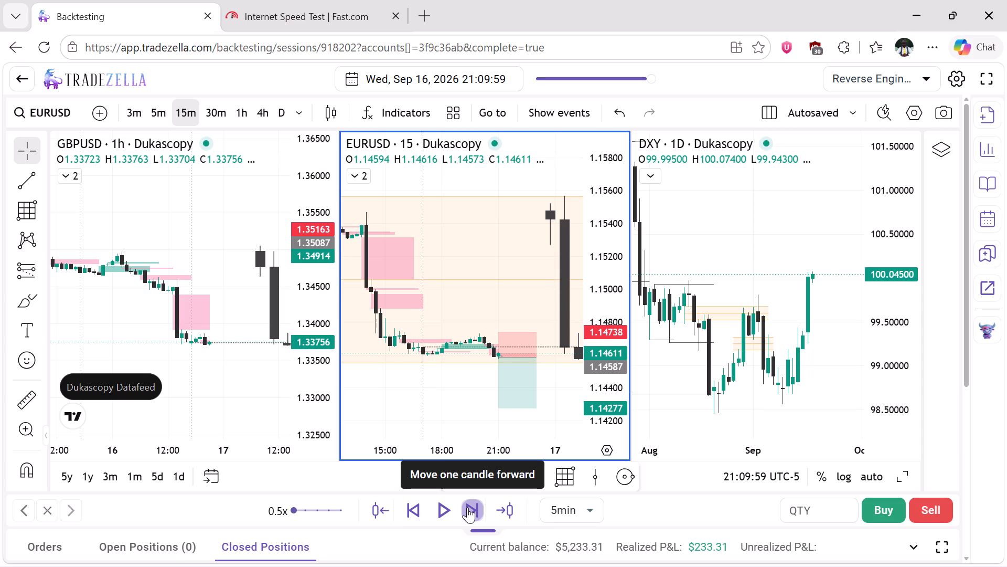
left_click(467, 507)
left_click(467, 507)
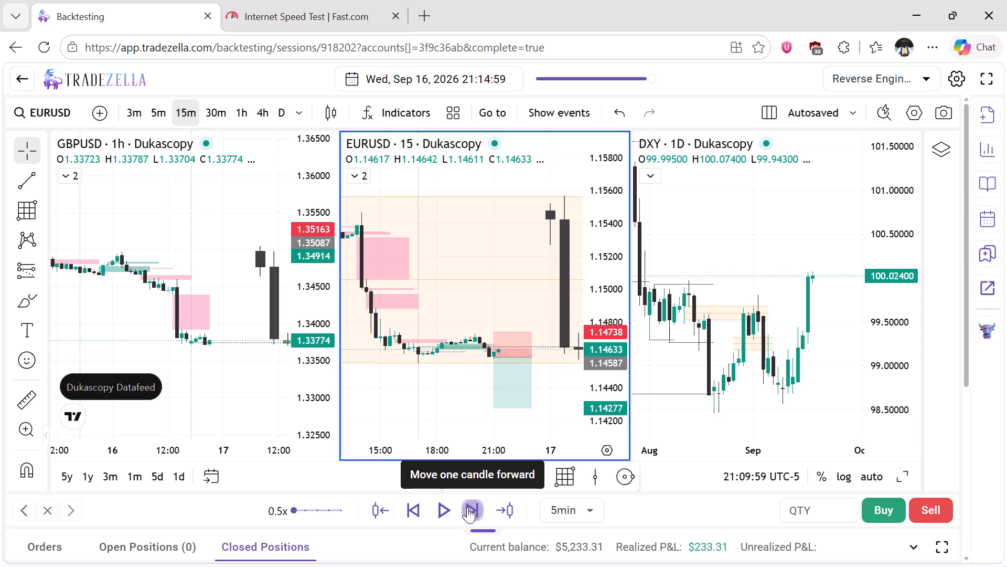
double_click(467, 507)
triple_click(467, 507)
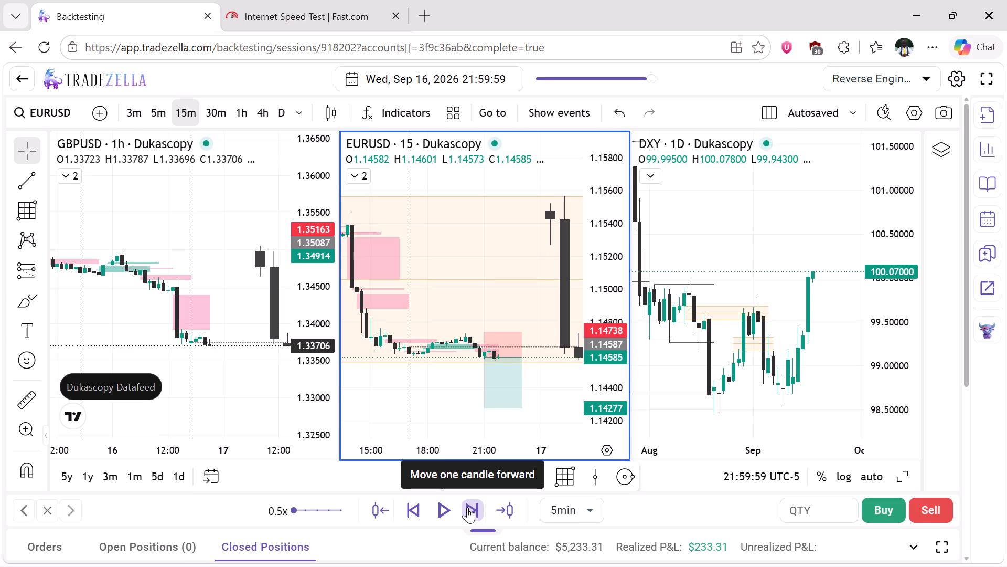
left_click(467, 507)
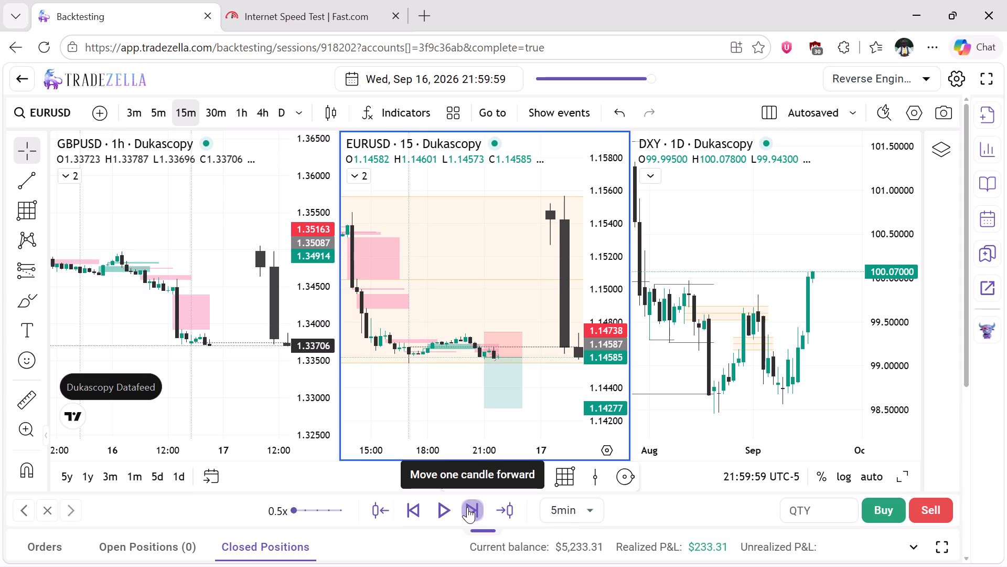
left_click(467, 507)
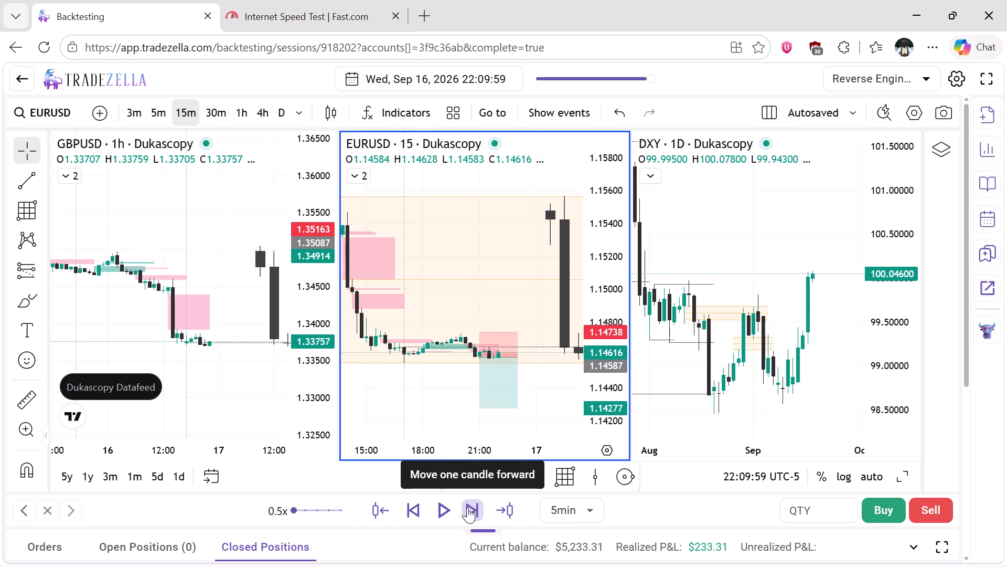
left_click(467, 507)
triple_click(467, 507)
triple_click(467, 507)
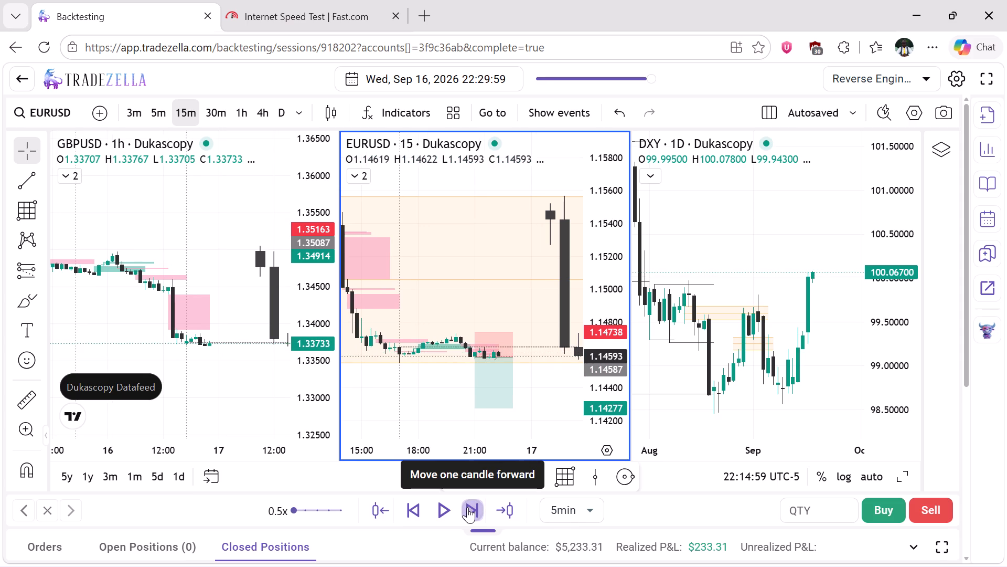
triple_click(467, 507)
triple_click(467, 507)
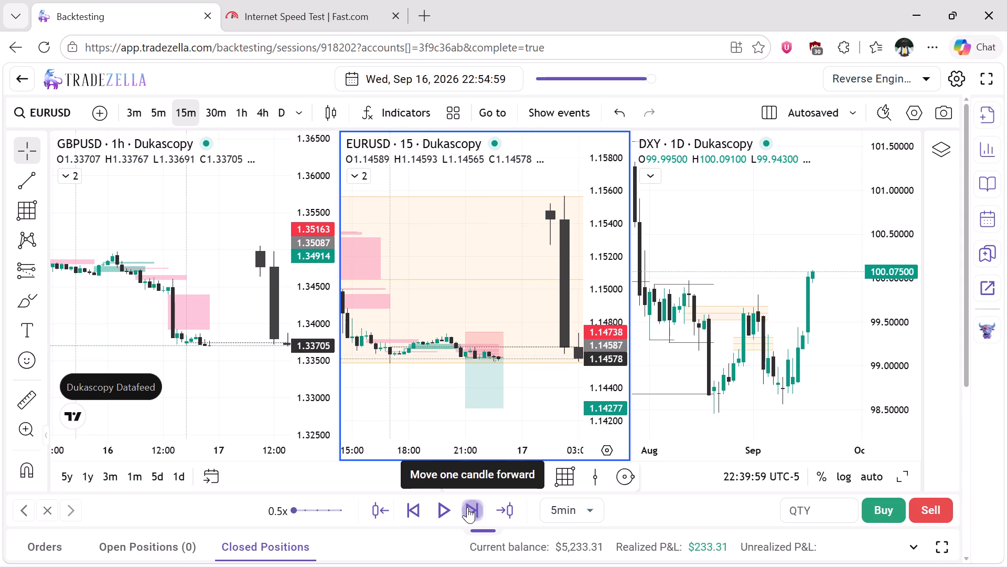
triple_click(467, 507)
triple_click(467, 507)
triple_click(467, 507)
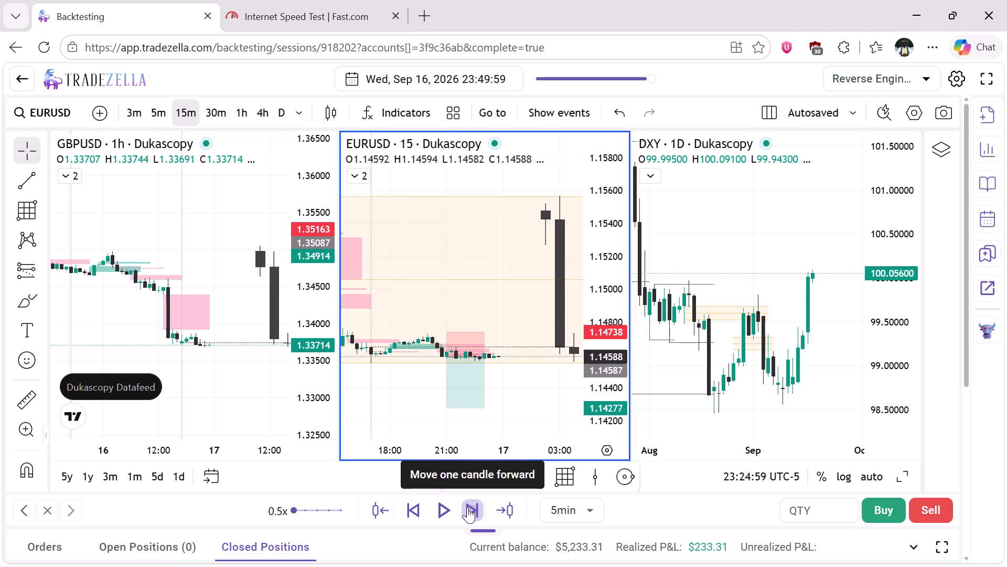
triple_click(467, 507)
triple_click(467, 507)
left_click(467, 507)
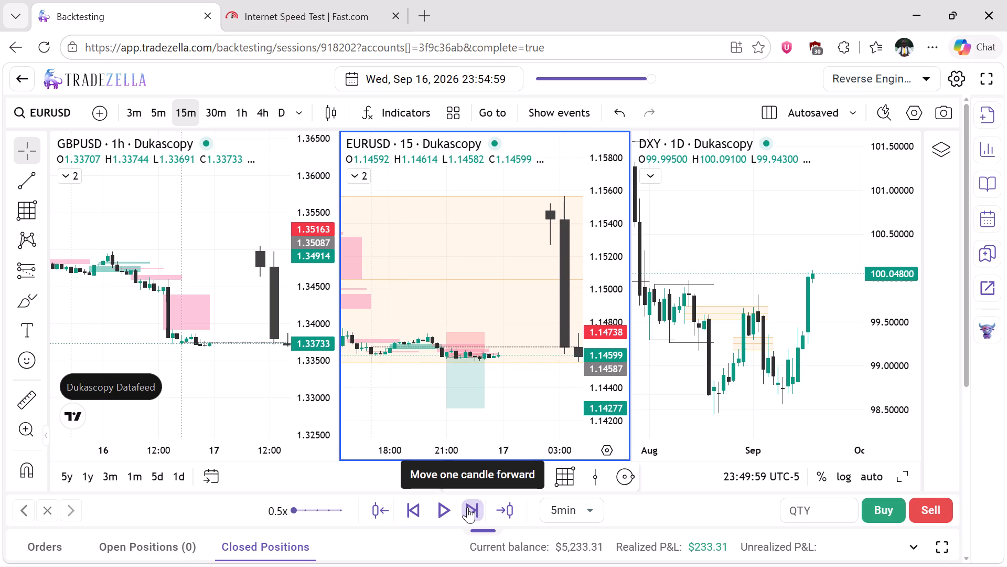
triple_click(467, 507)
triple_click(467, 507)
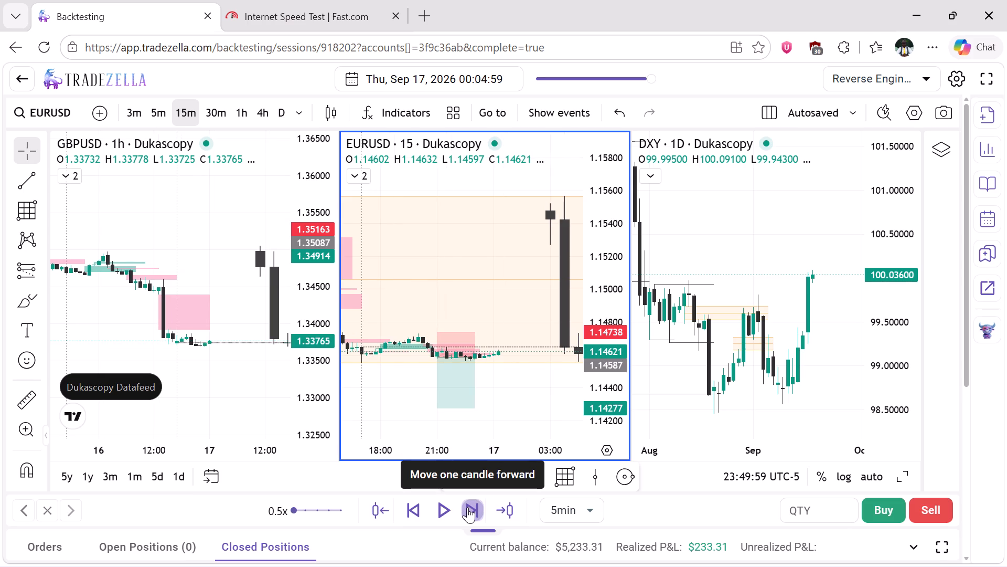
triple_click(467, 507)
triple_click(467, 507)
triple_click(467, 507)
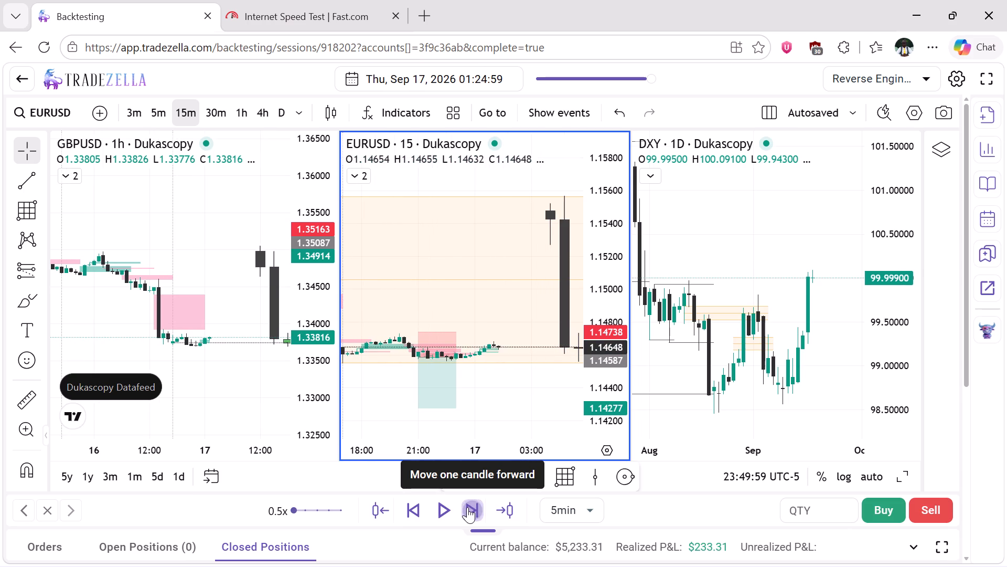
triple_click(467, 507)
triple_click(467, 507)
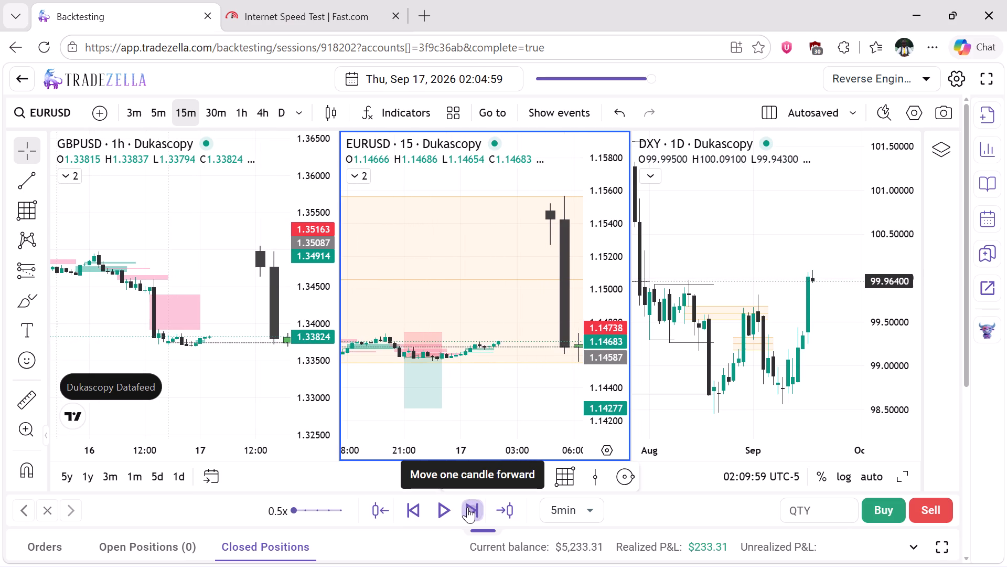
triple_click(467, 507)
triple_click(467, 507)
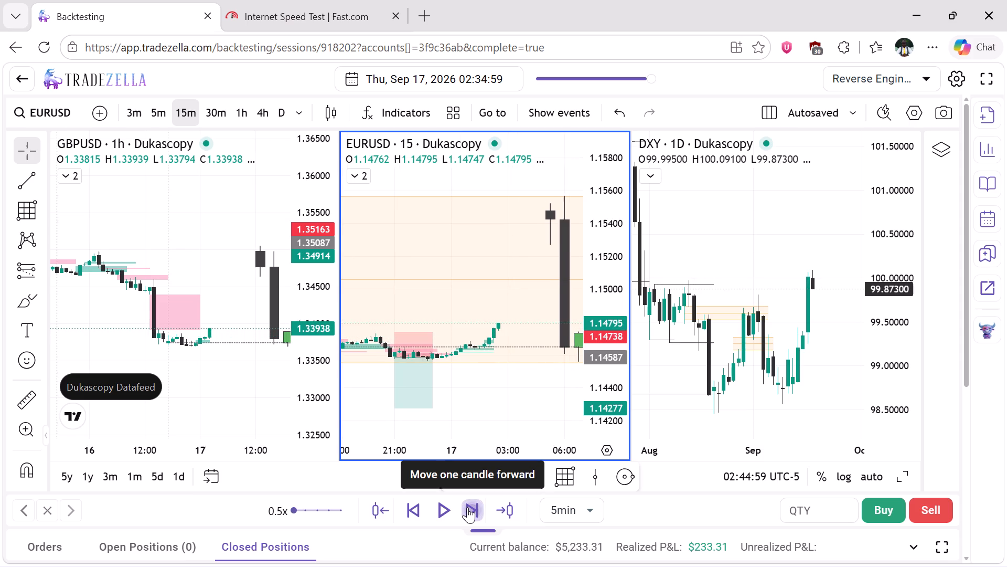
left_click(467, 507)
double_click(467, 507)
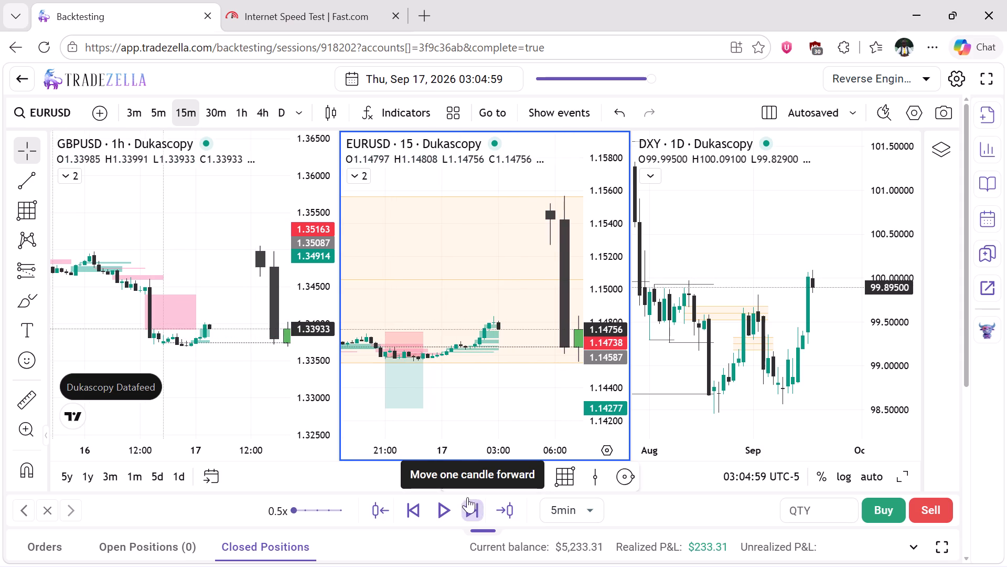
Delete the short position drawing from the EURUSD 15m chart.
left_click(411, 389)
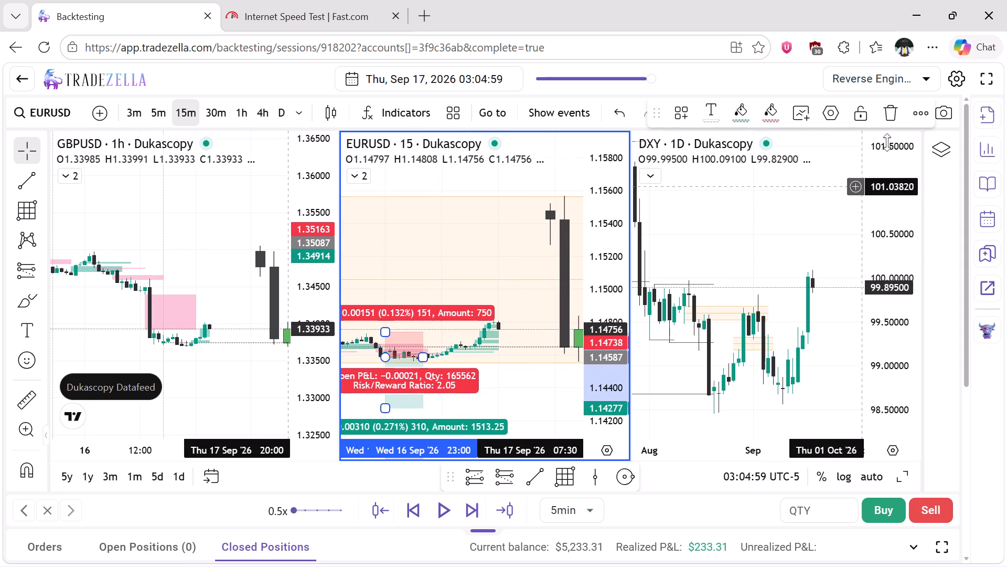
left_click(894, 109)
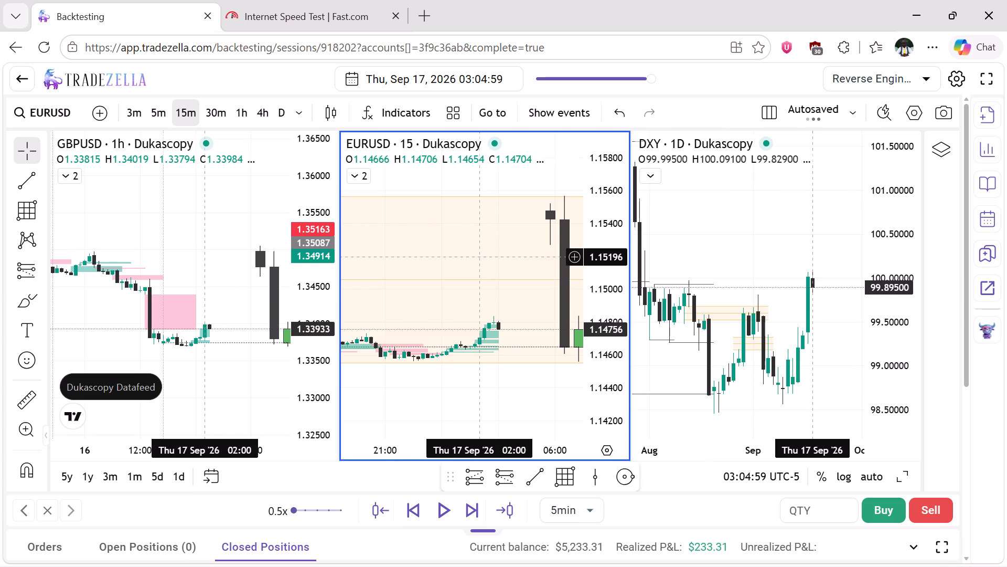
Switch the EURUSD chart to the daily timeframe and compress its price scale to span about 1.12 to 1.18.
left_click(284, 124)
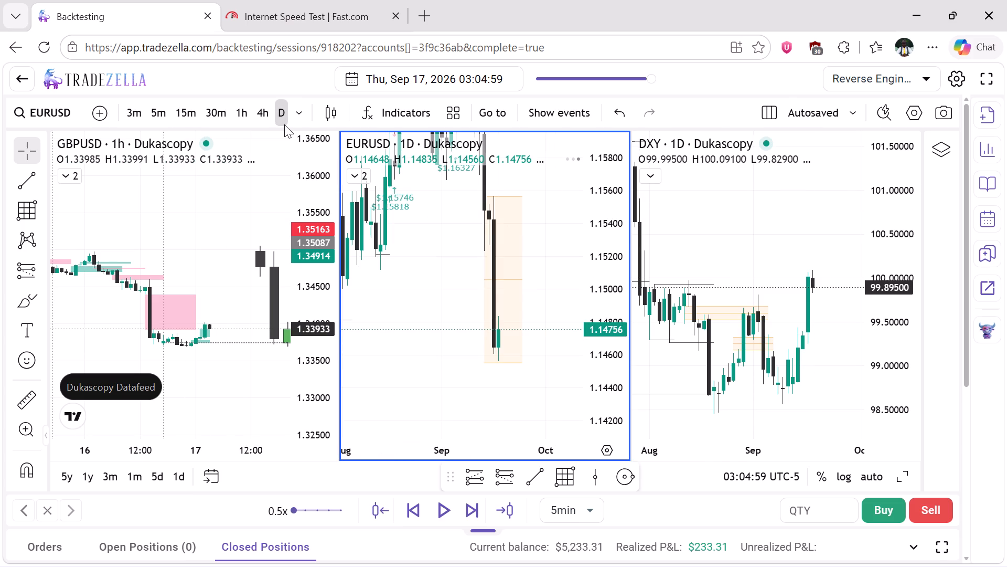
left_click_drag(610, 207, 615, 260)
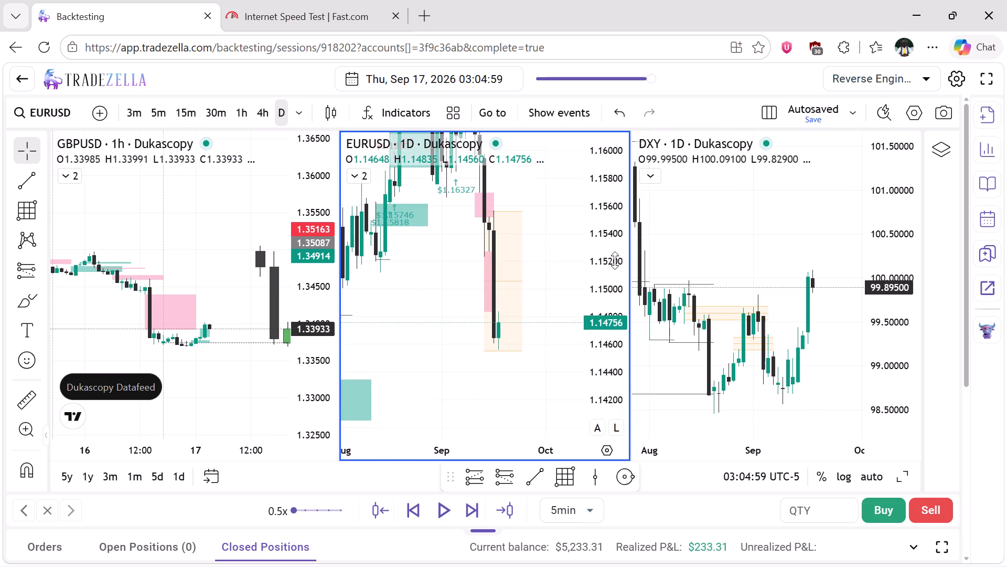
left_click_drag(615, 260, 630, 414)
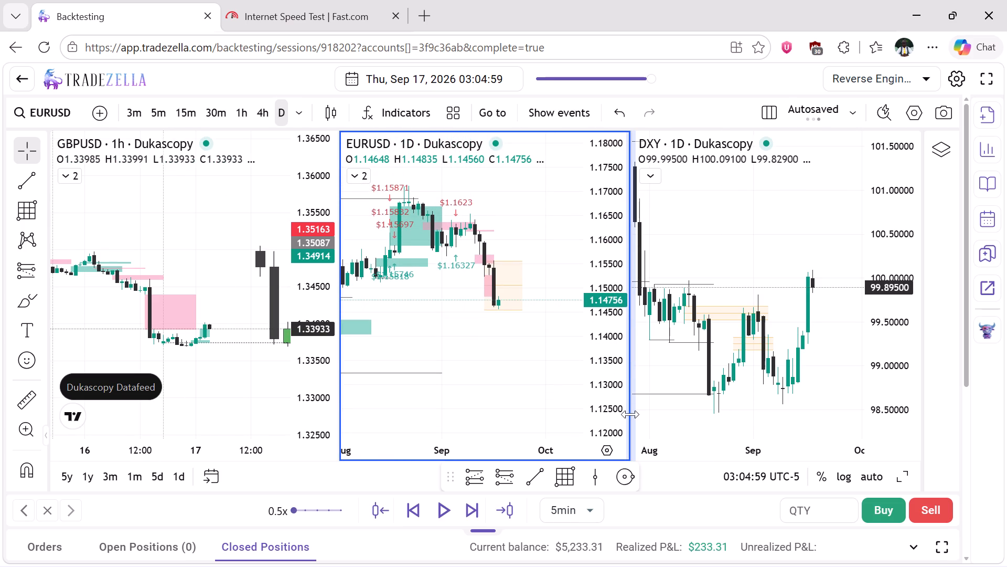
Delete the orange range box drawn over the mid-September candles on the EURUSD daily chart.
left_click(518, 259)
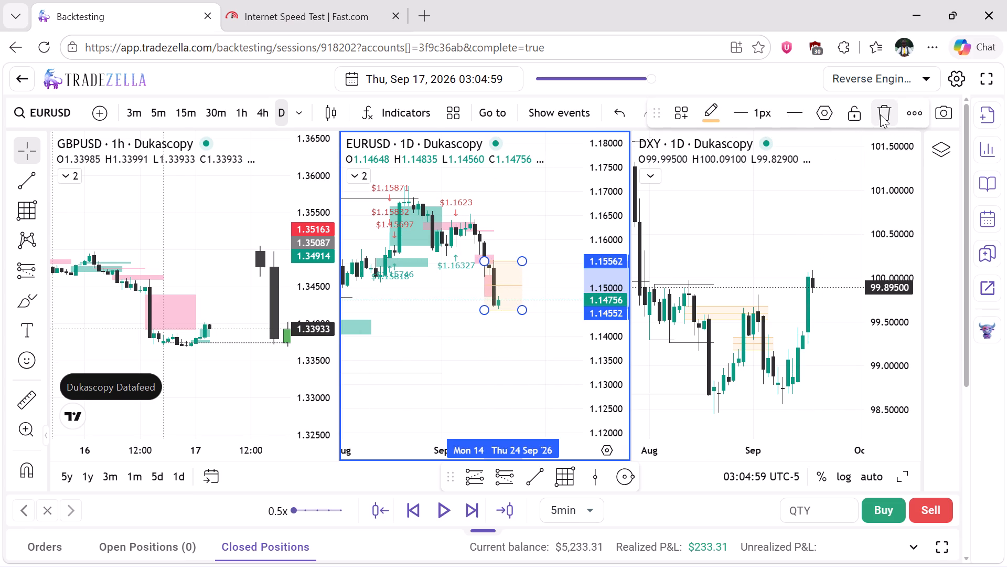
left_click(880, 114)
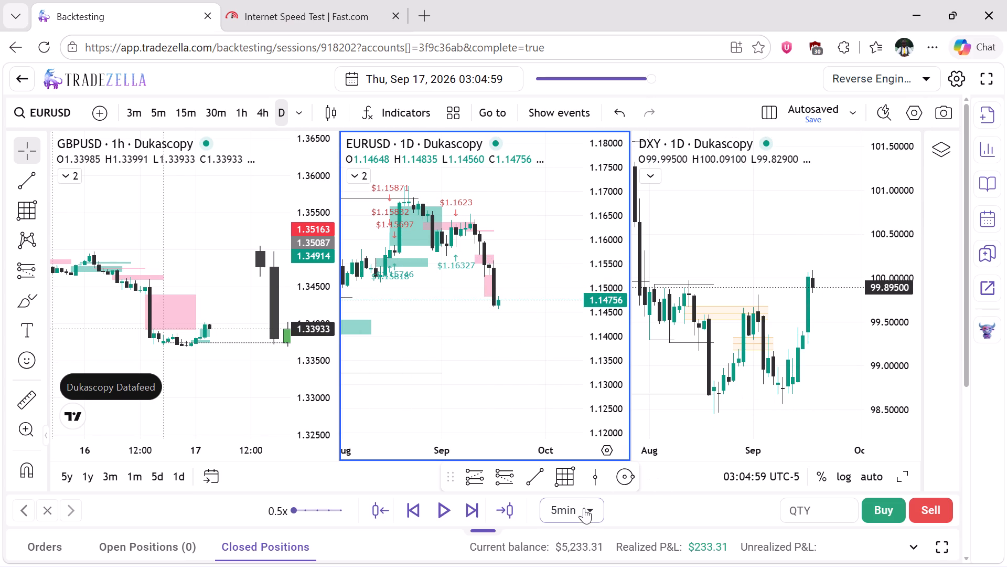
Switch the GBPUSD chart to the daily timeframe.
left_click(584, 508)
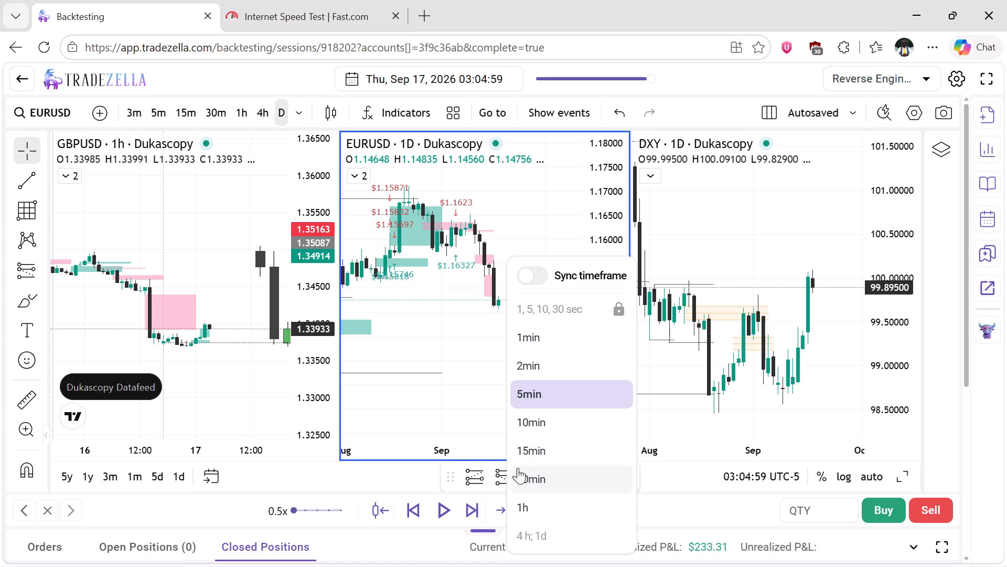
left_click(168, 247)
left_click(221, 183)
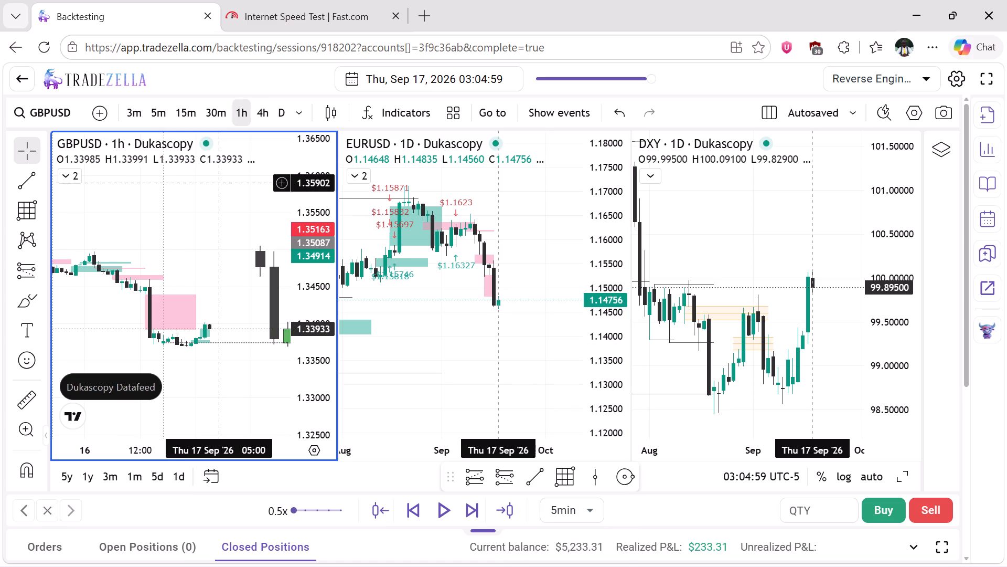
left_click(277, 112)
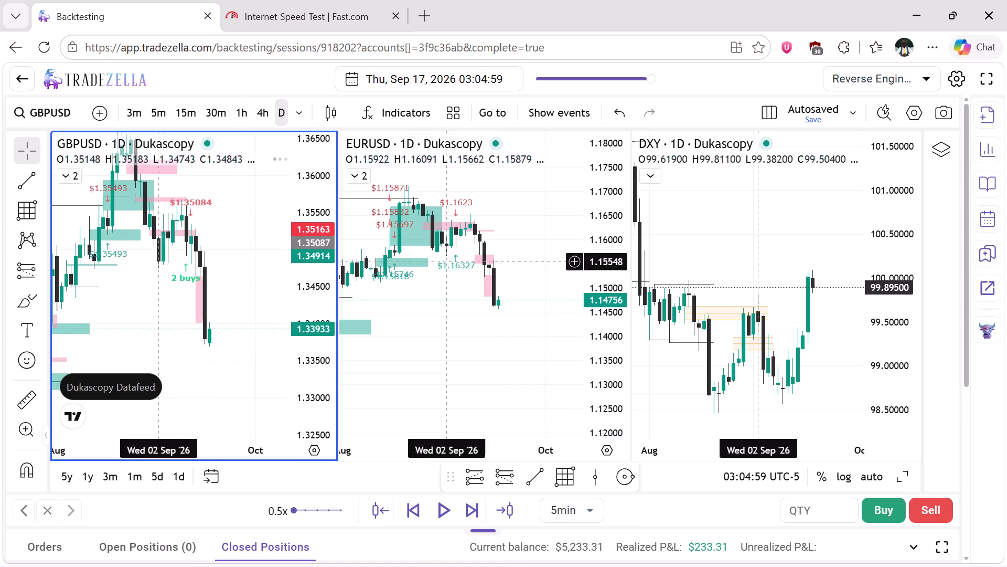
Set the replay interval to 4h and advance candle by candle to Mon, Sep 21, 2026 04:59:59.
left_click(588, 509)
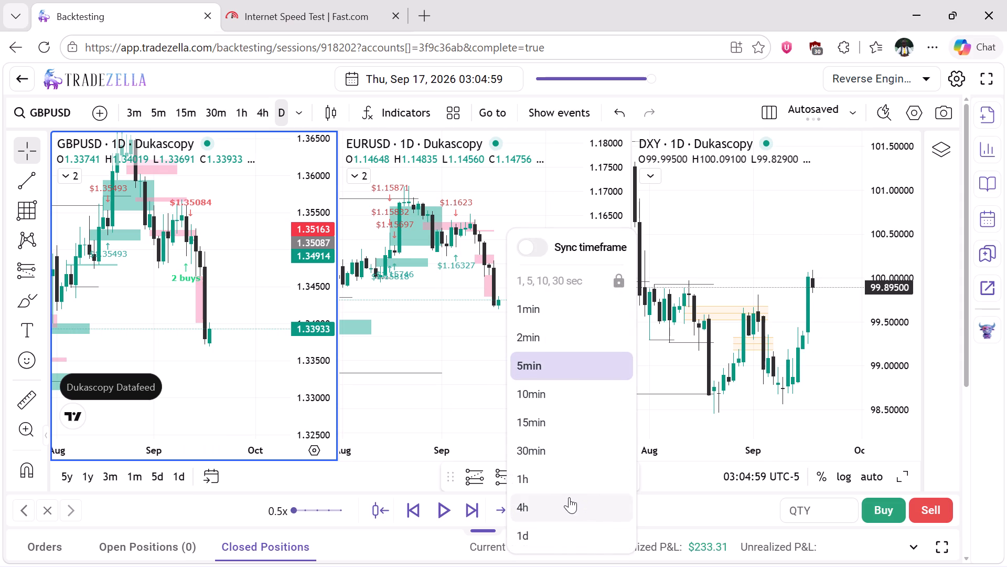
left_click(567, 501)
left_click(480, 517)
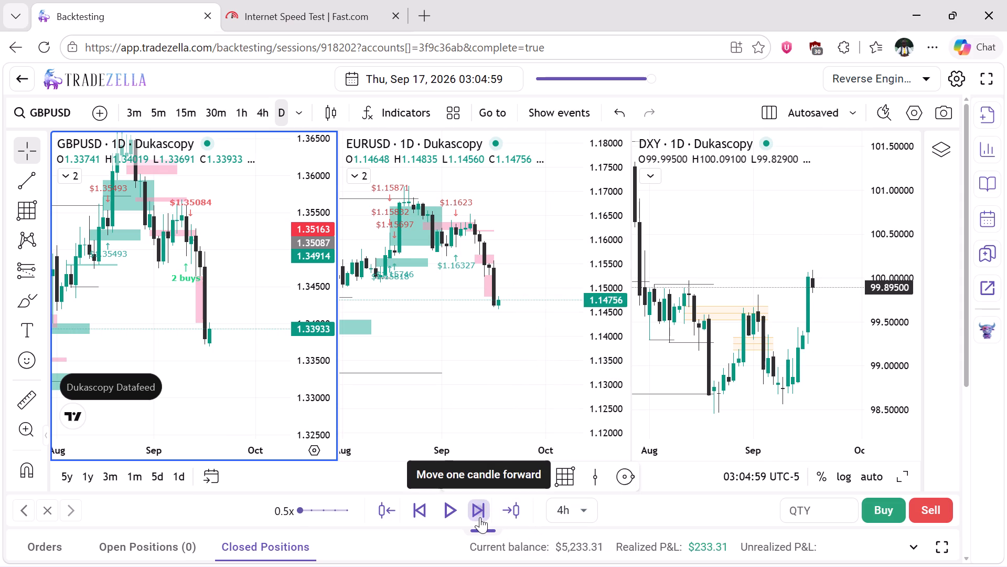
left_click(480, 517)
left_click(480, 517)
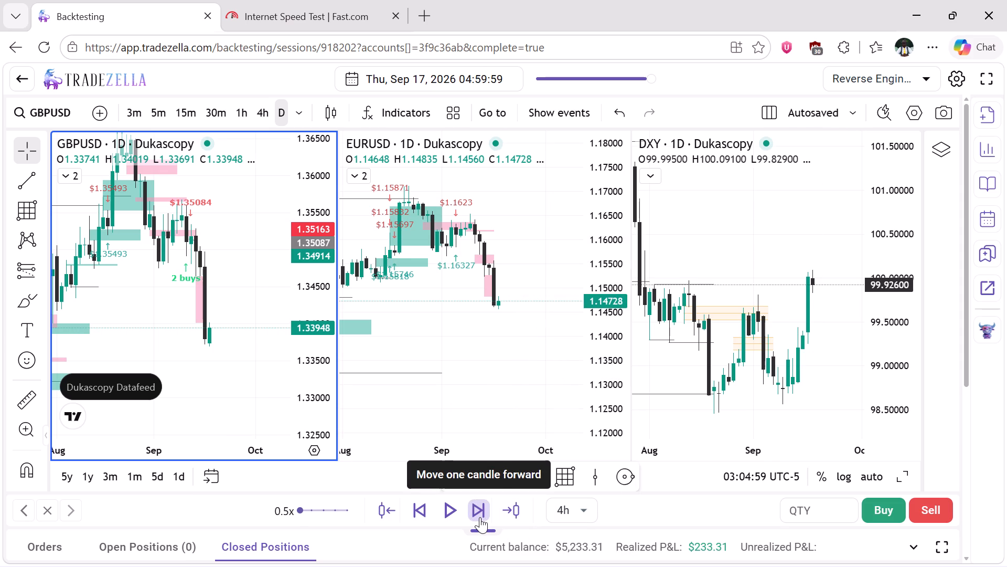
left_click(480, 517)
left_click(480, 517)
left_click(480, 517)
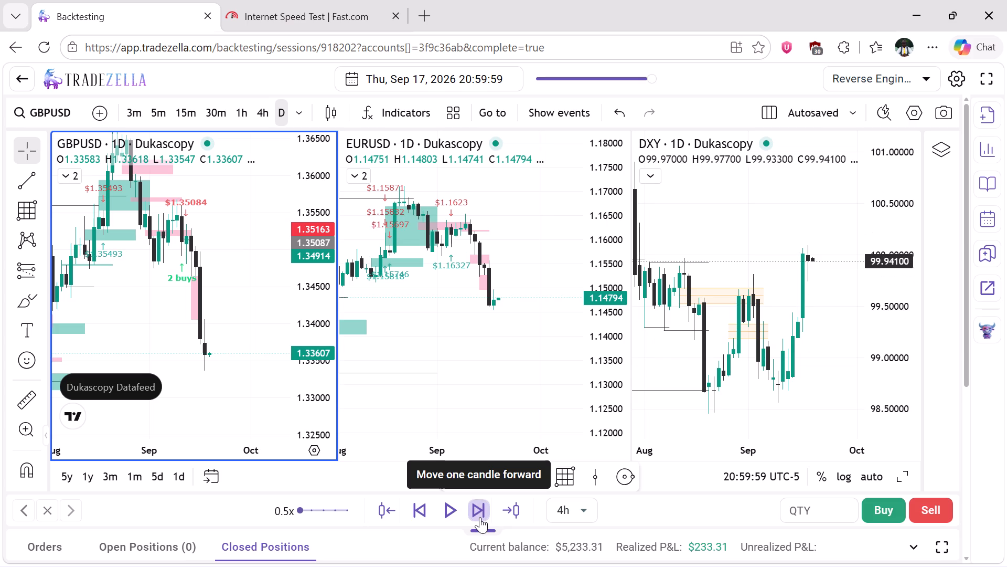
left_click(480, 517)
left_click(480, 517)
left_click(480, 517)
left_click(480, 517)
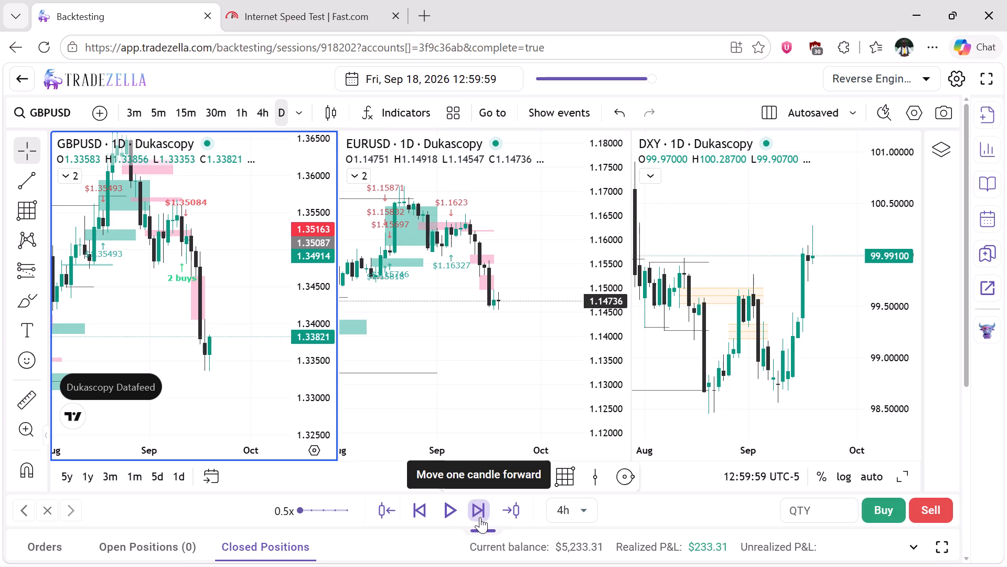
left_click(480, 517)
left_click(480, 517)
left_click(480, 517)
left_click(480, 517)
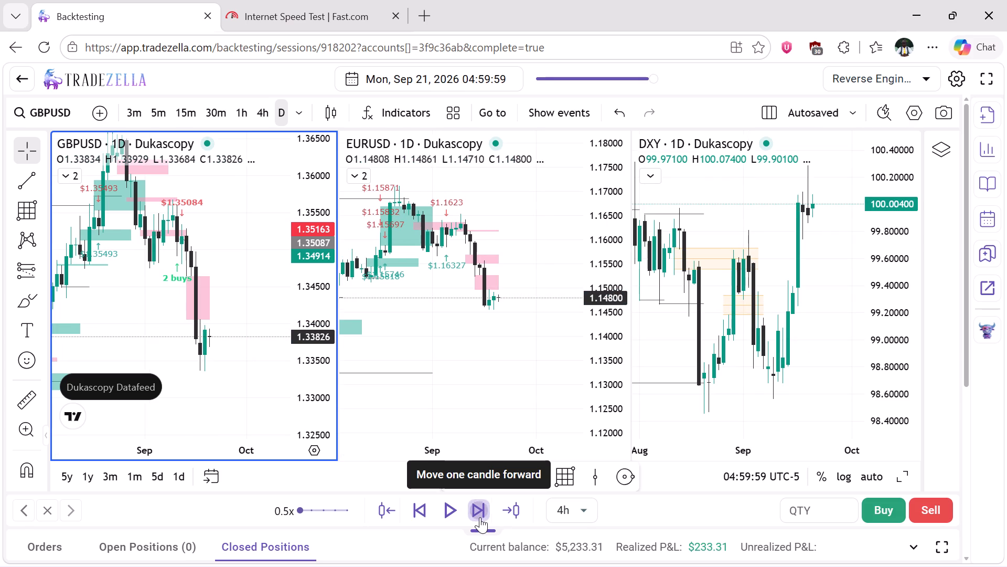
Advance the replay in 4-hour steps to Fri, Sep 25, 2026 00:59:59.
left_click(480, 517)
left_click(480, 517)
double_click(480, 517)
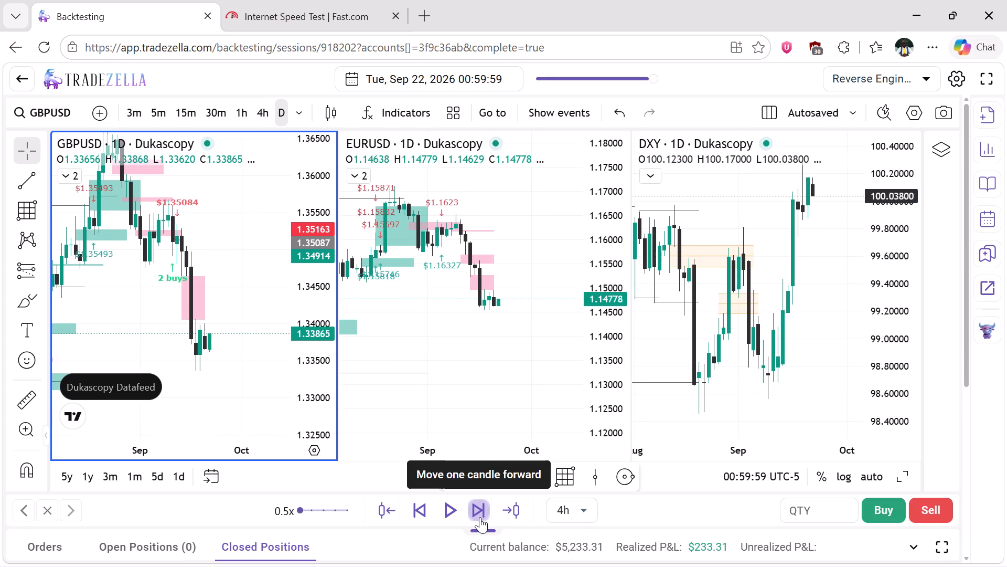
left_click(480, 517)
left_click(480, 517)
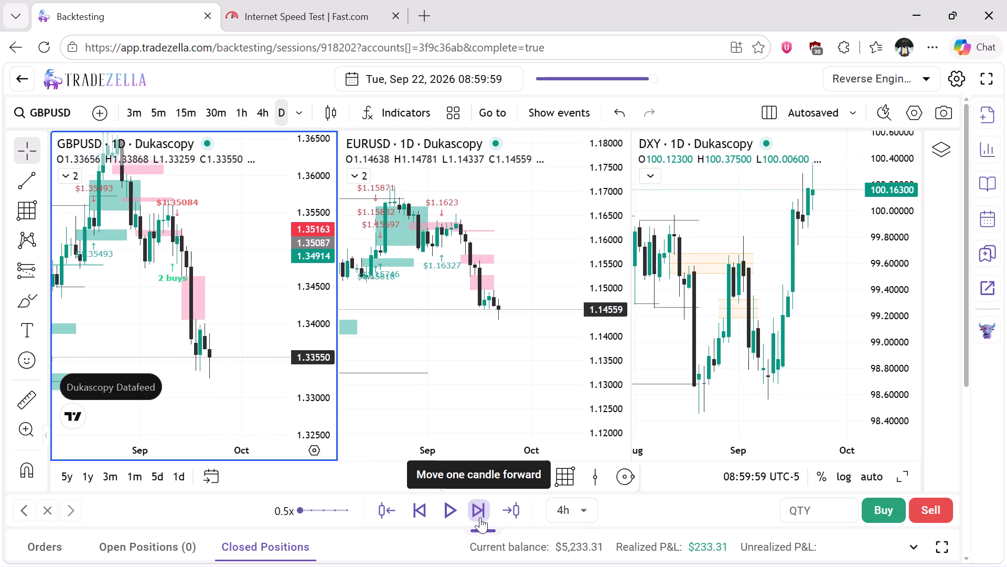
left_click(480, 517)
triple_click(480, 517)
left_click(480, 517)
triple_click(480, 517)
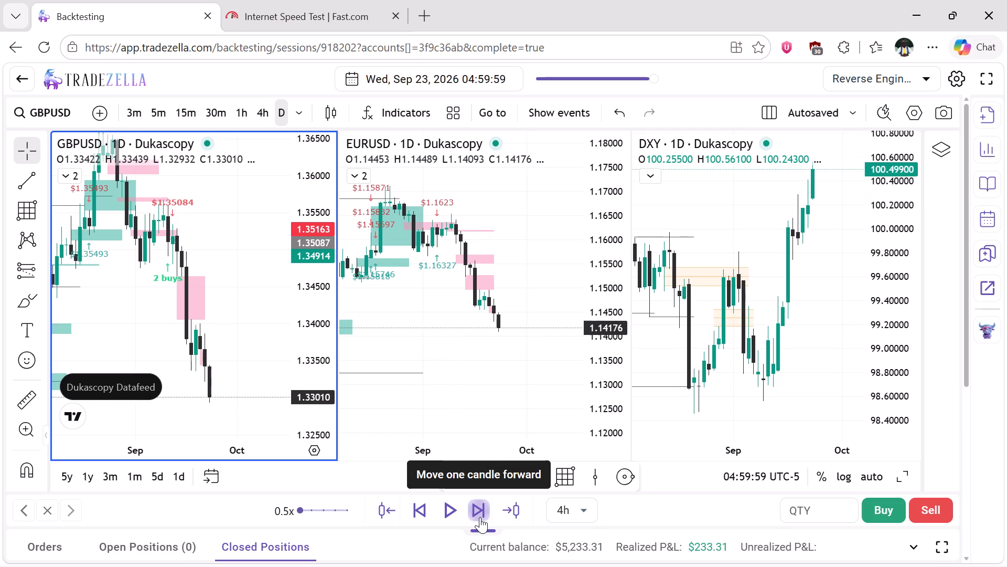
triple_click(480, 517)
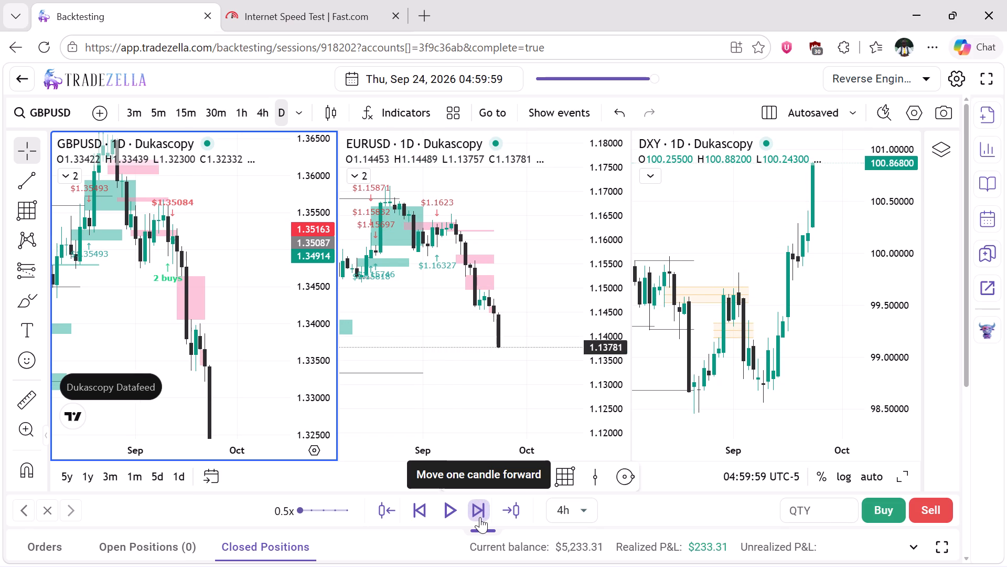
left_click(480, 517)
triple_click(480, 517)
triple_click(480, 517)
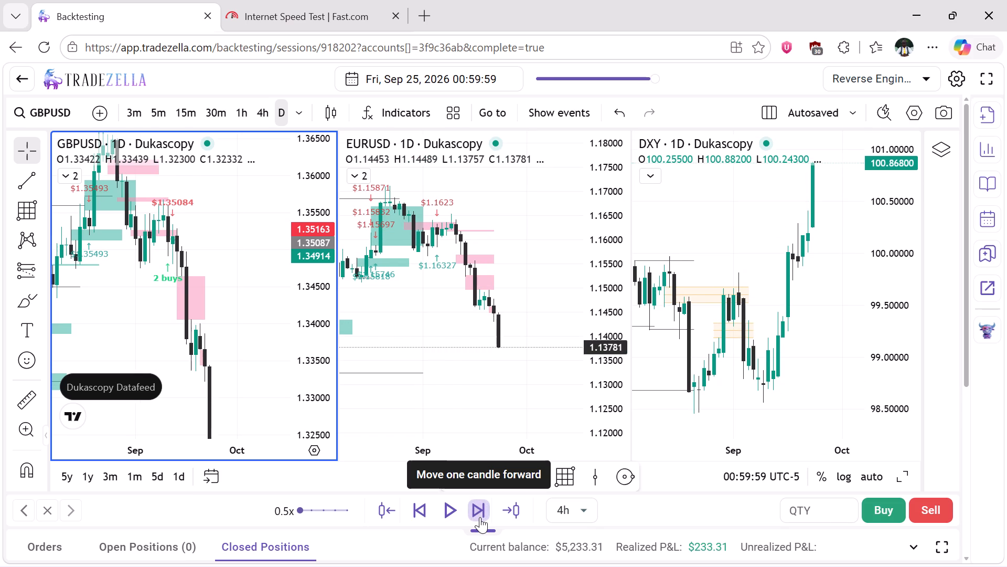
Advance the replay in 4-hour steps to Fri, Oct 02, 2026 08:59:59.
triple_click(480, 517)
triple_click(480, 517)
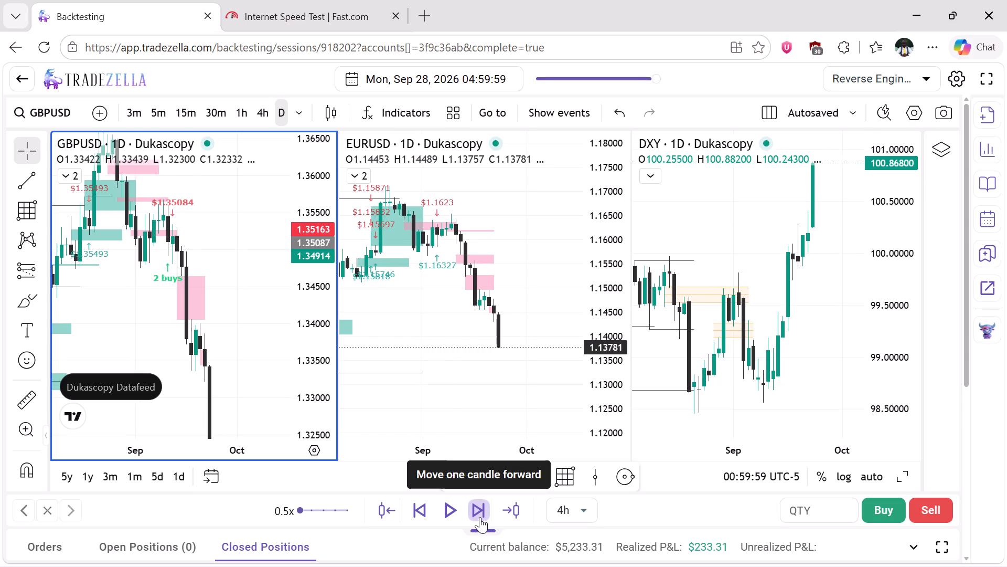
triple_click(480, 517)
left_click(480, 517)
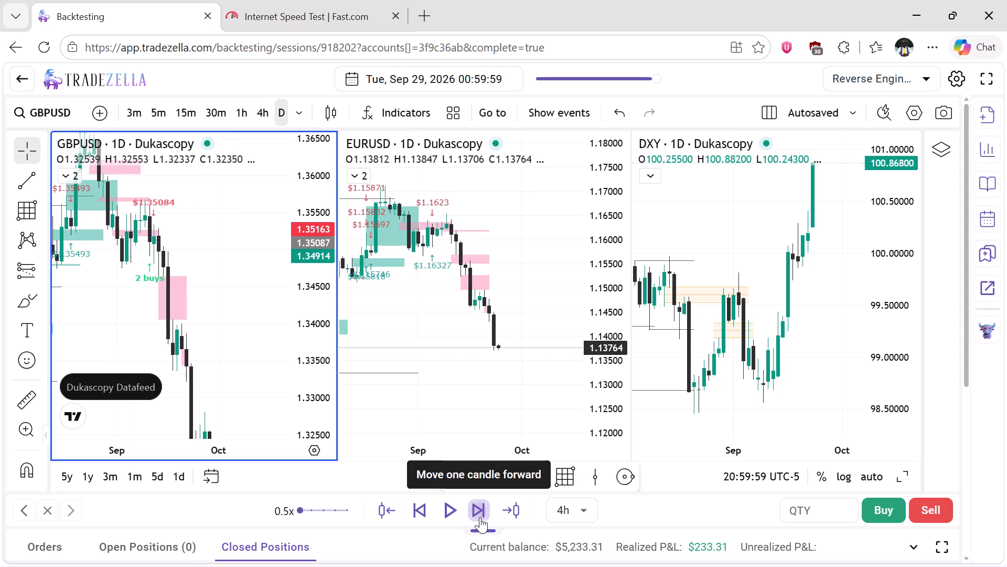
double_click(480, 517)
triple_click(480, 517)
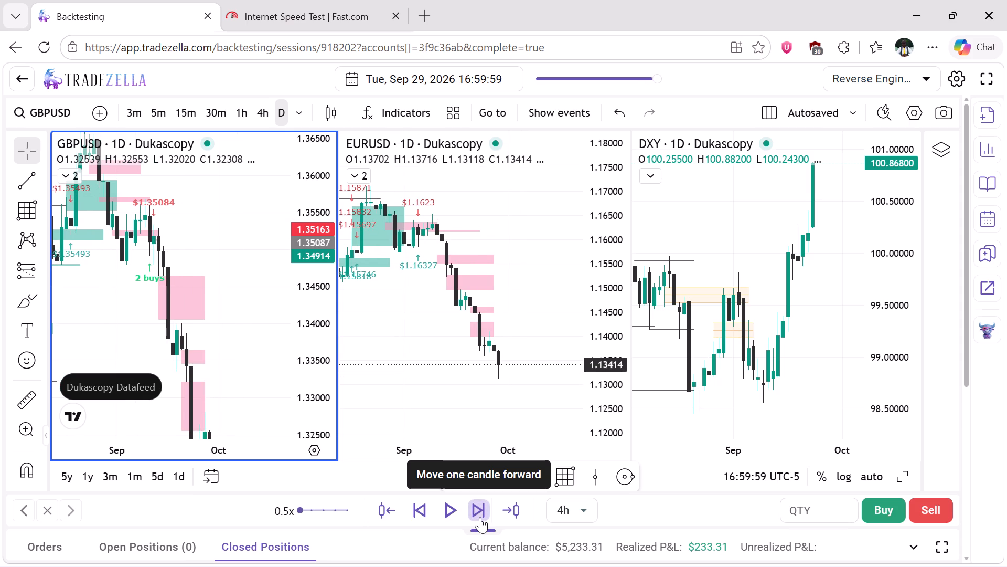
left_click(480, 517)
left_click(480, 517)
left_click(480, 517)
double_click(480, 517)
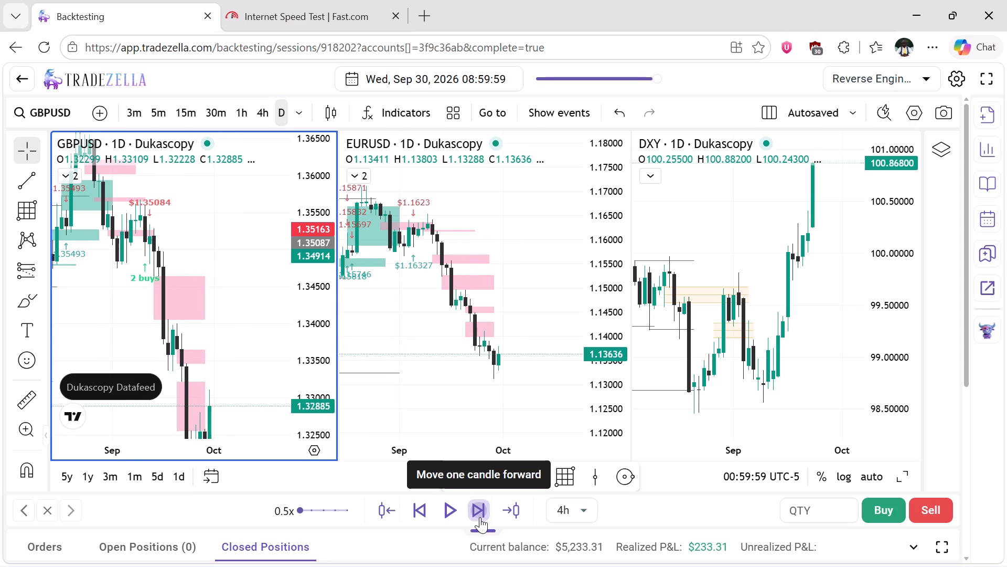
double_click(480, 517)
triple_click(480, 517)
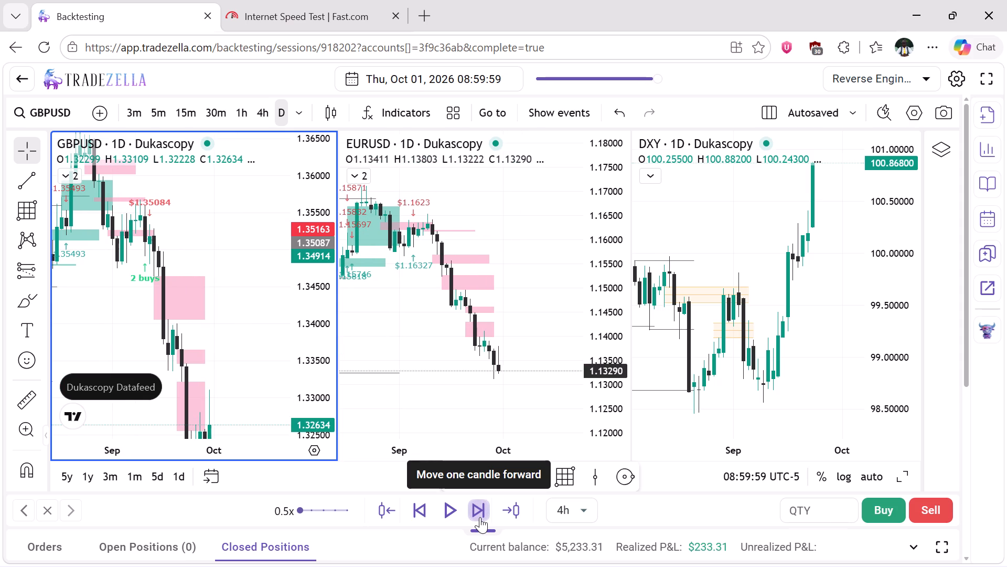
triple_click(480, 517)
double_click(480, 517)
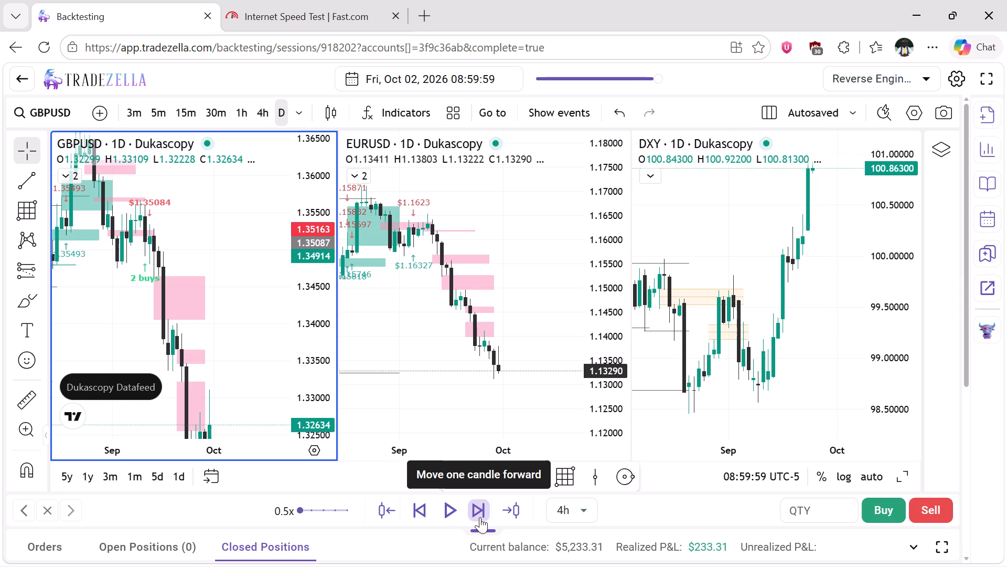
Advance the replay in 4-hour steps to the end of the backtesting session at Wed, Oct 07, 2026 00:00:00.
left_click(478, 510)
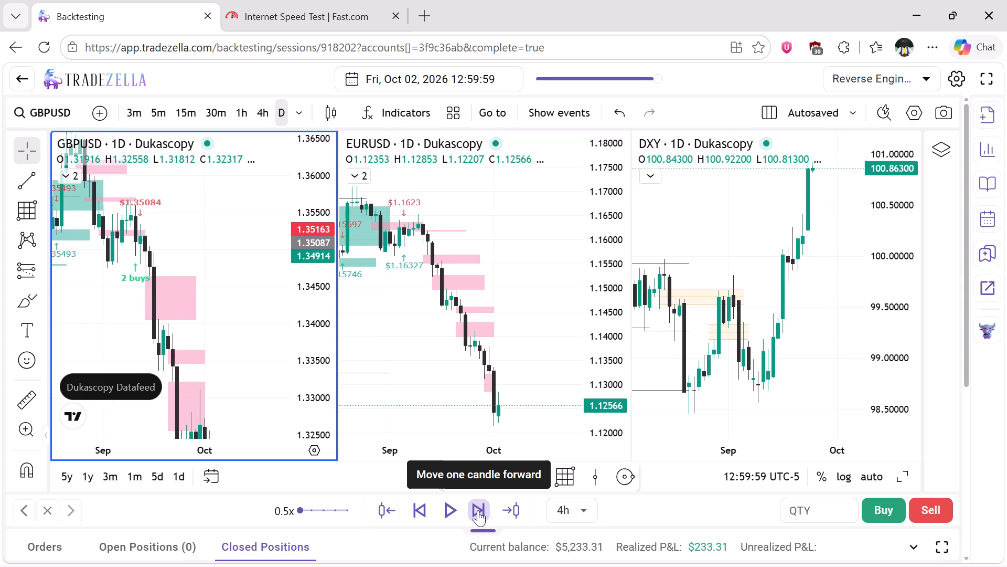
left_click(478, 510)
double_click(478, 510)
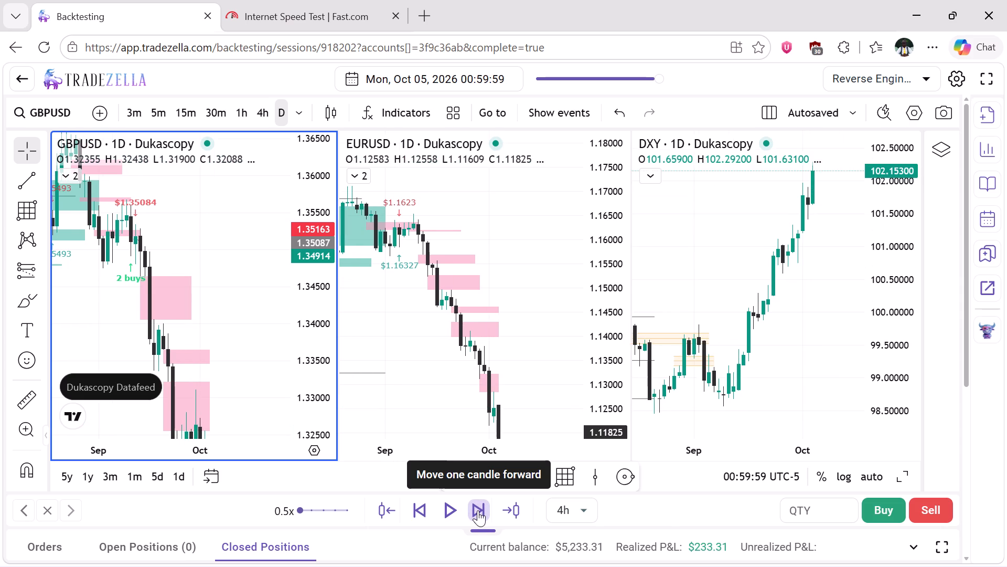
left_click(478, 510)
left_click(478, 510)
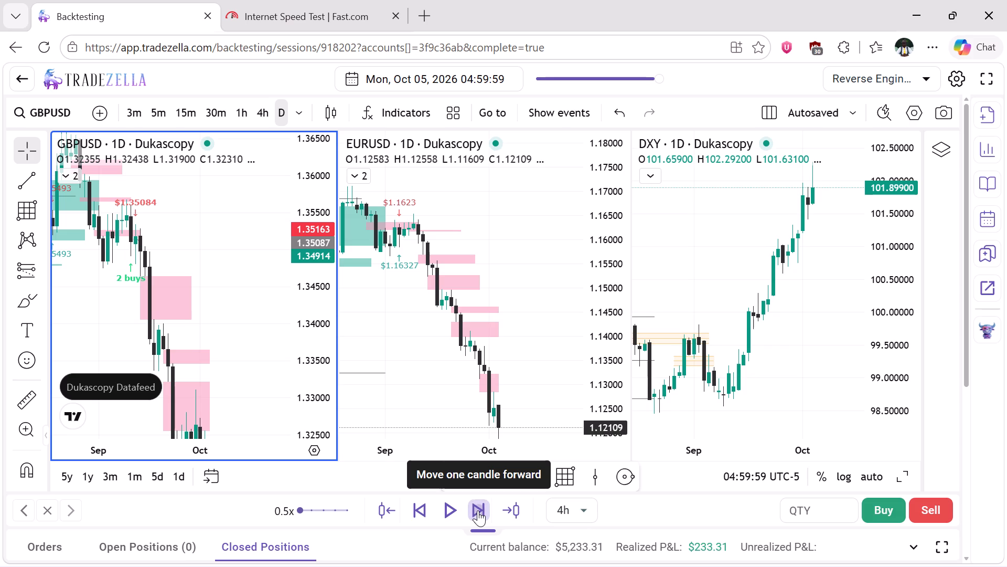
left_click(478, 510)
left_click(478, 510)
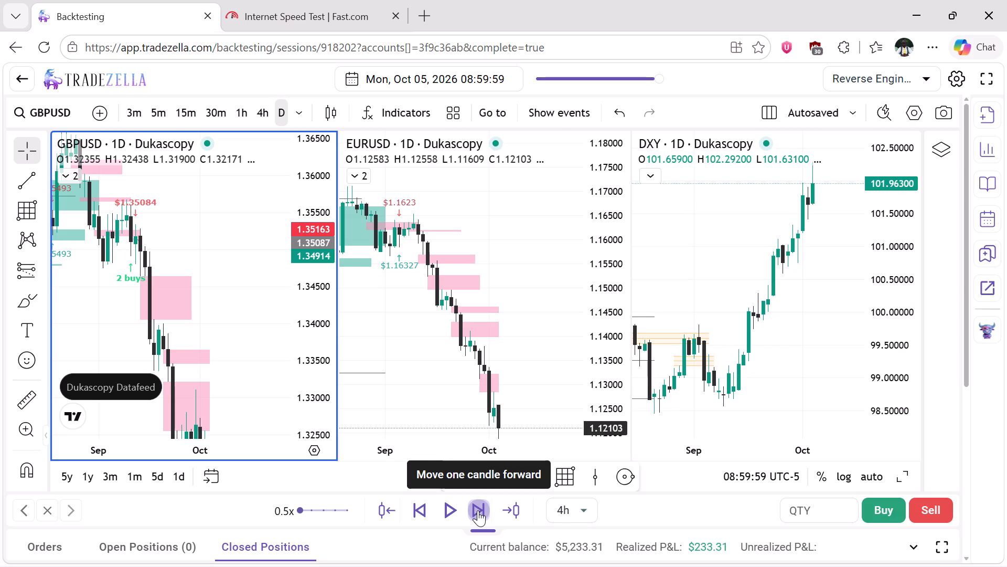
left_click(478, 510)
left_click(478, 510)
left_click(478, 510)
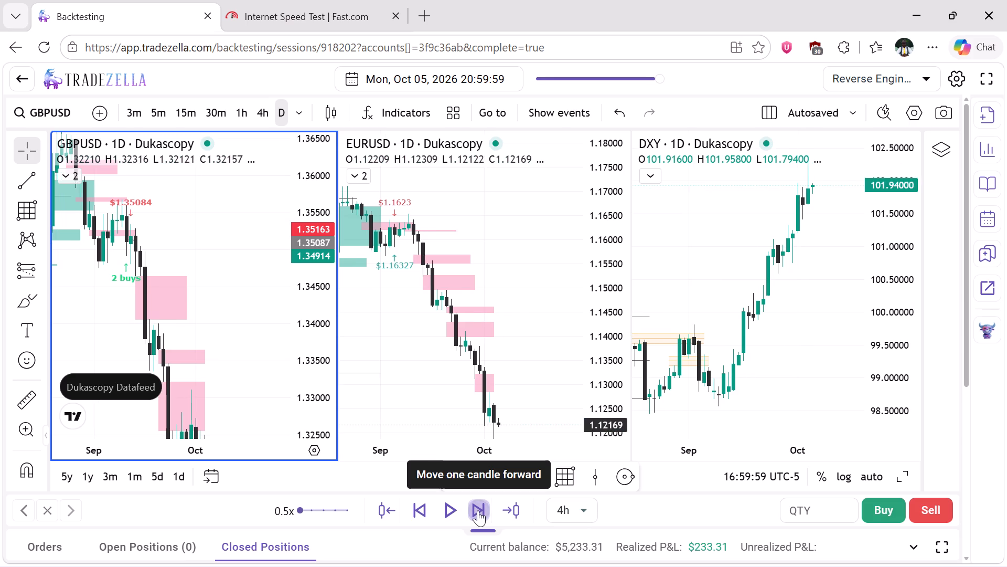
left_click(478, 510)
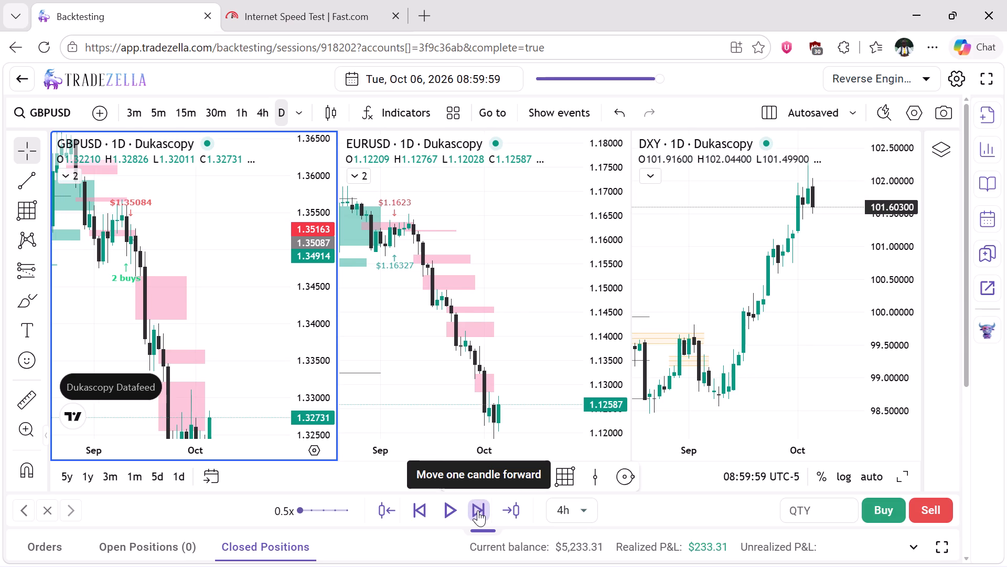
left_click(478, 510)
double_click(478, 510)
left_click(478, 510)
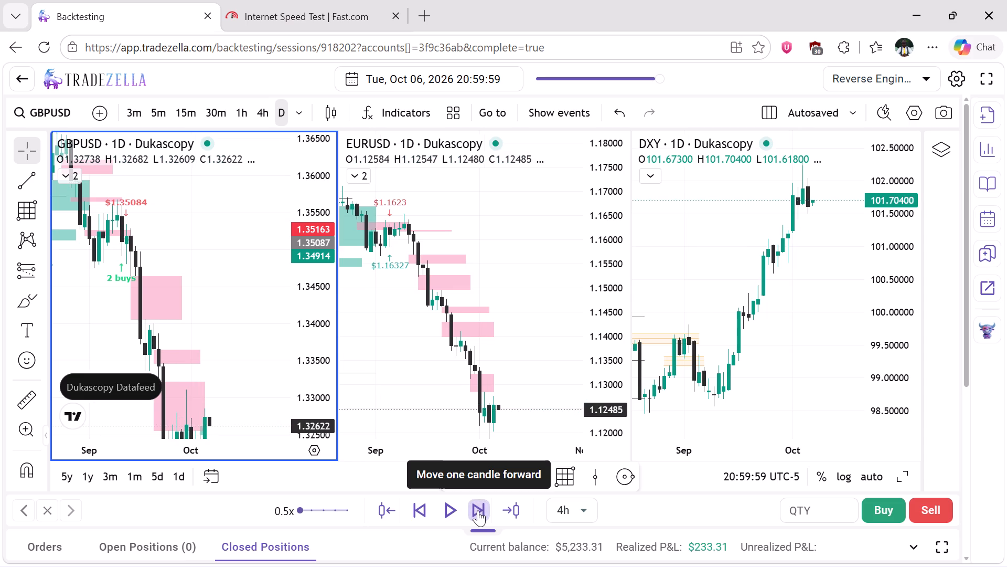
left_click(478, 510)
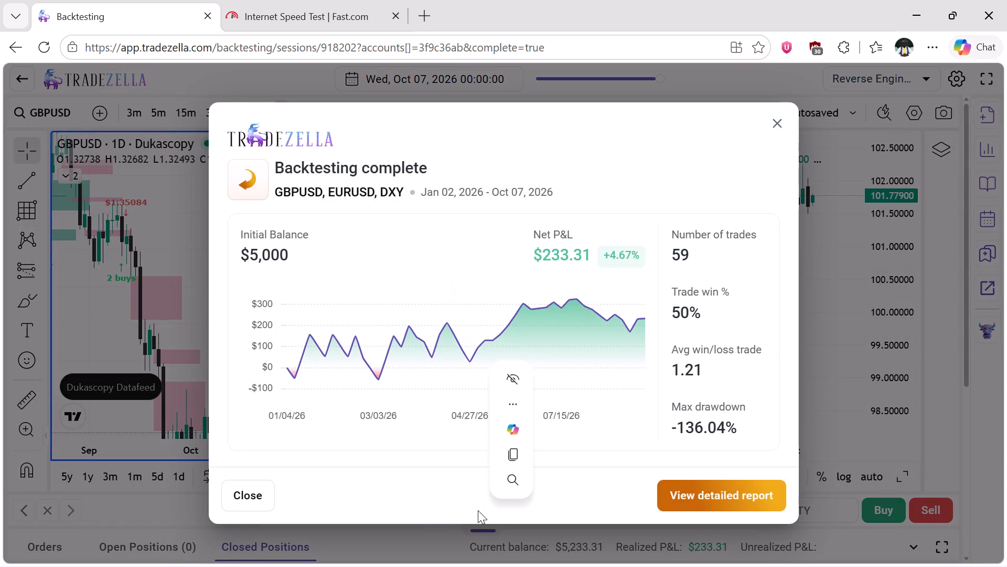
Open the detailed report of the completed backtest and examine its performance statistics.
left_click(349, 454)
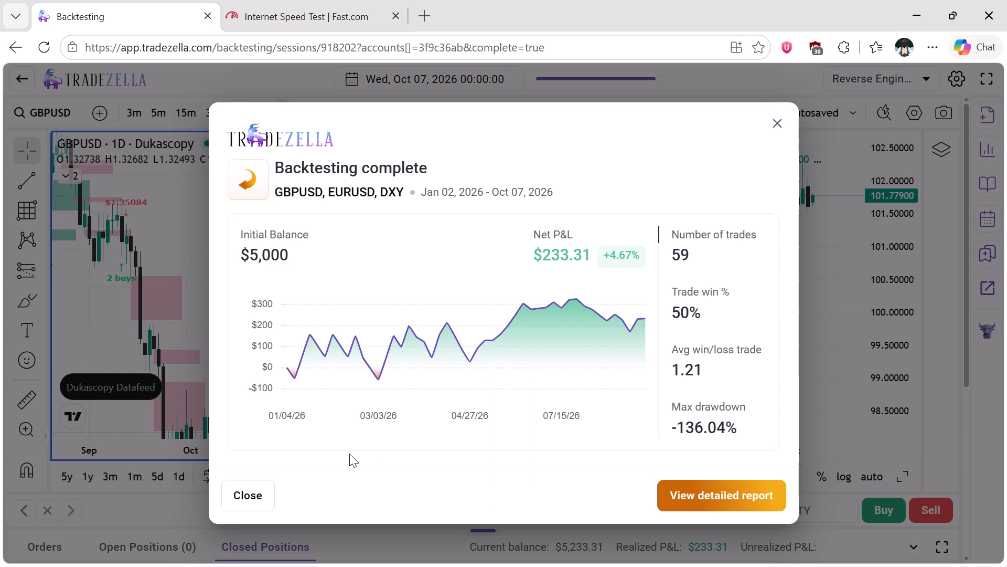
left_click(700, 493)
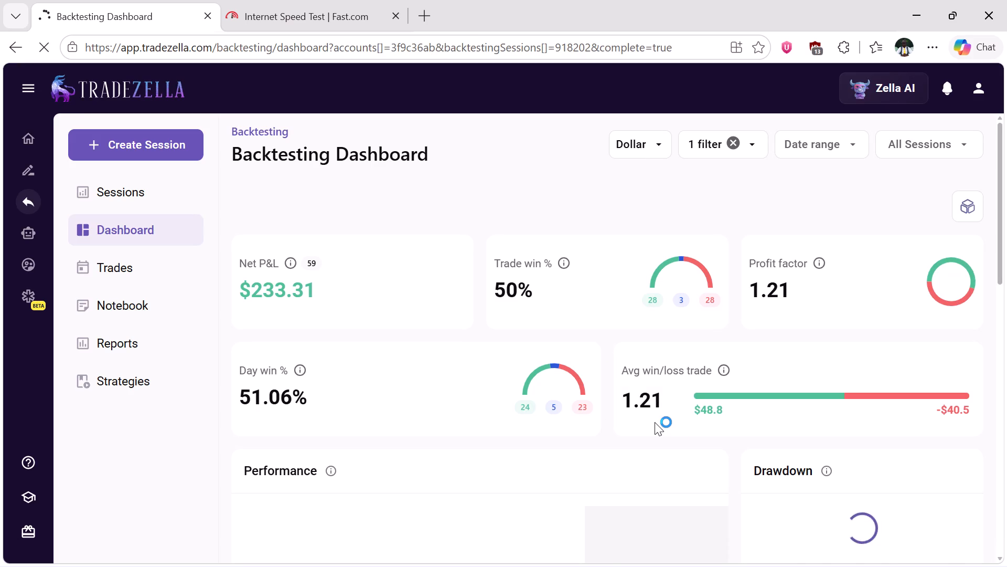
scroll(655, 416, "down", 1)
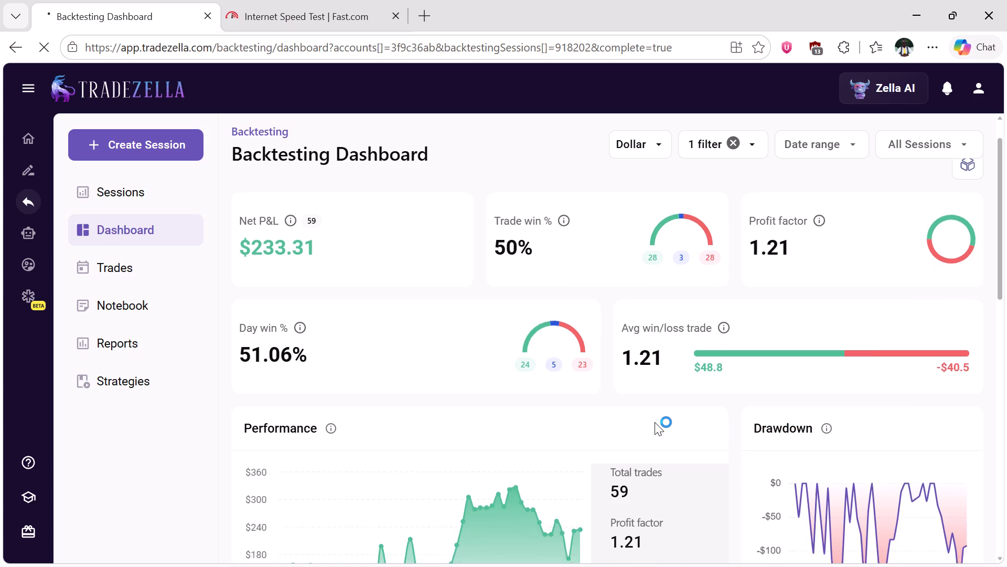
scroll(655, 422, "down", 2)
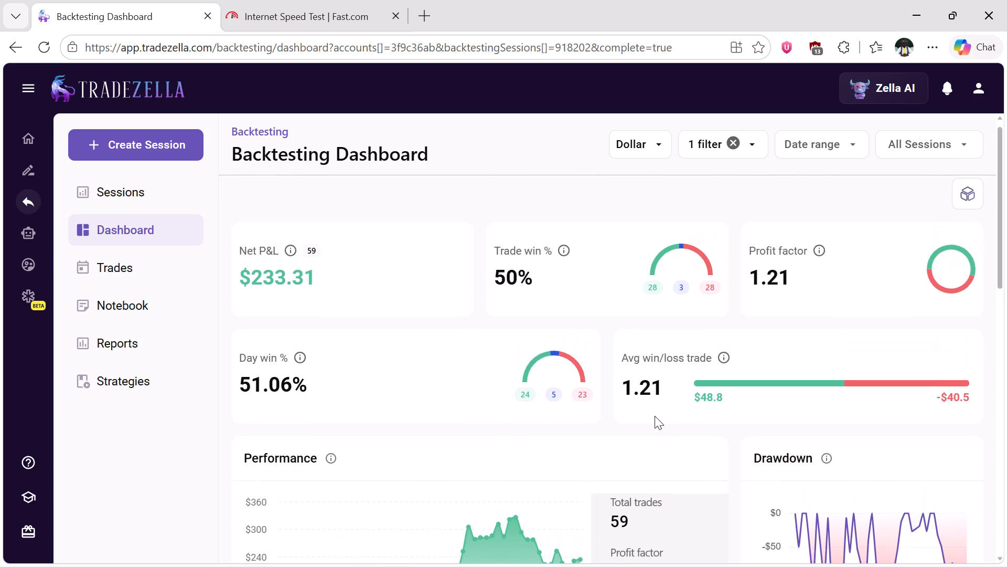
Examine the backtesting dashboard's performance and drawdown charts, yearly P&L calendar and Statistics section.
scroll(655, 416, "down", 4)
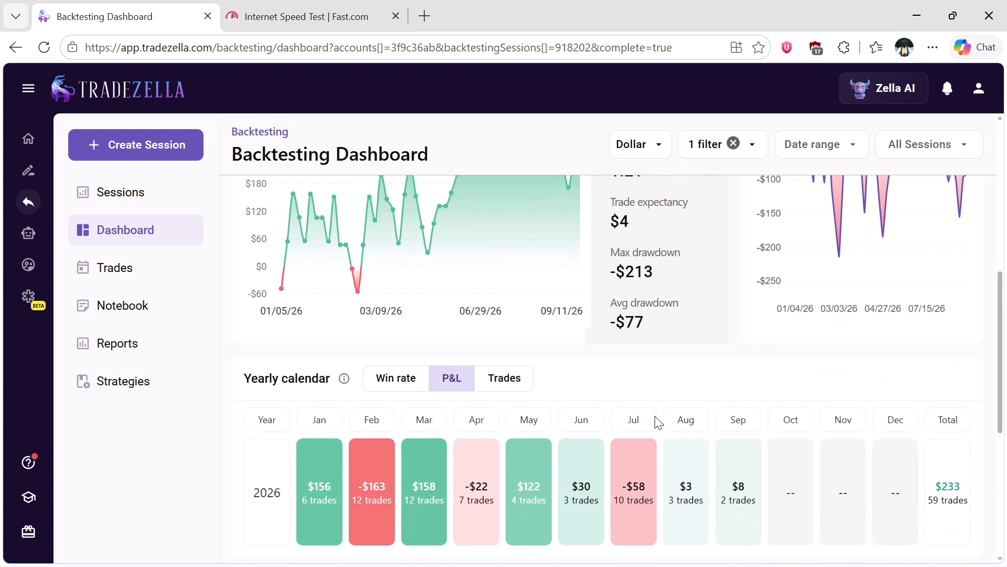
scroll(655, 416, "down", 2)
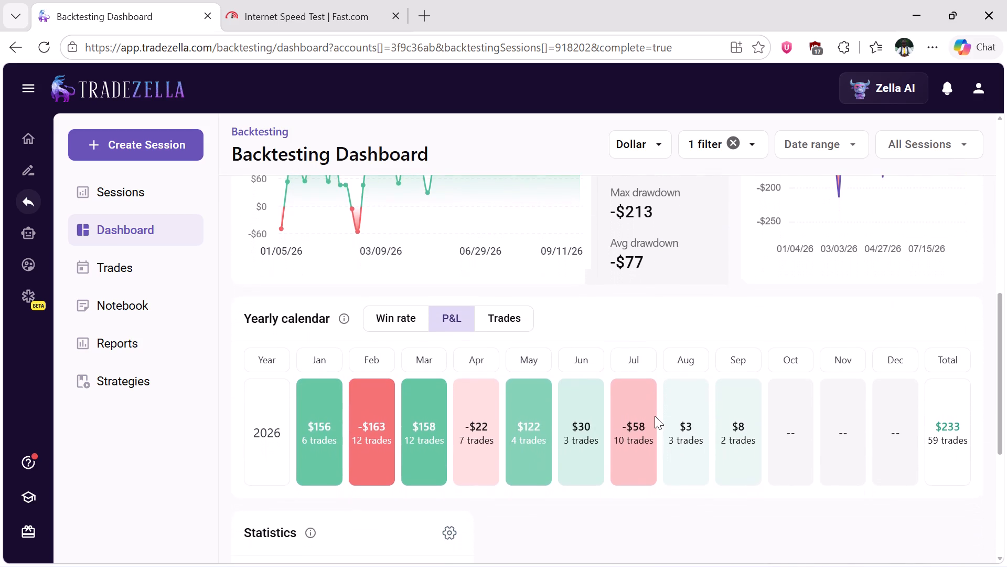
scroll(655, 416, "down", 3)
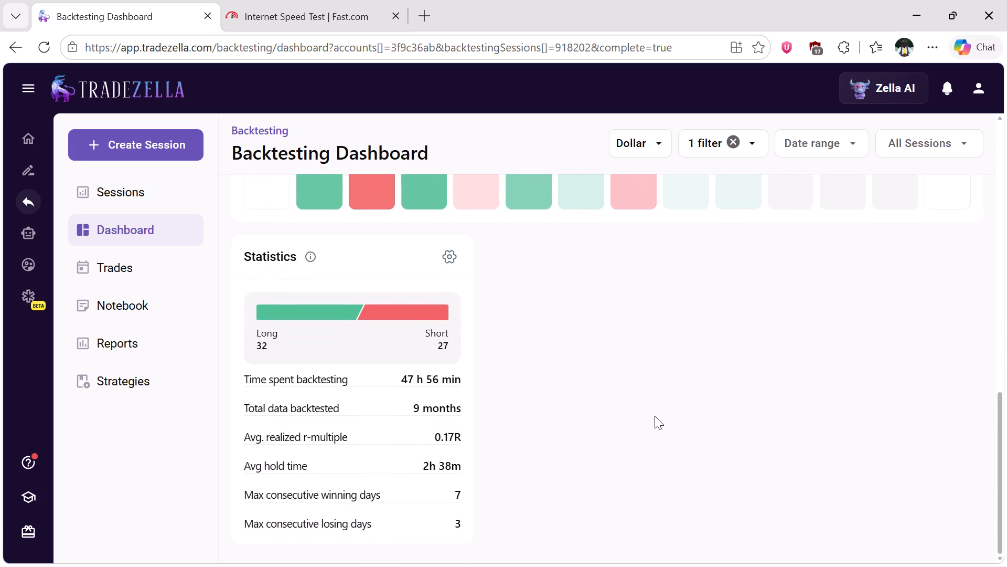
scroll(655, 416, "down", 1)
scroll(655, 416, "up", 1)
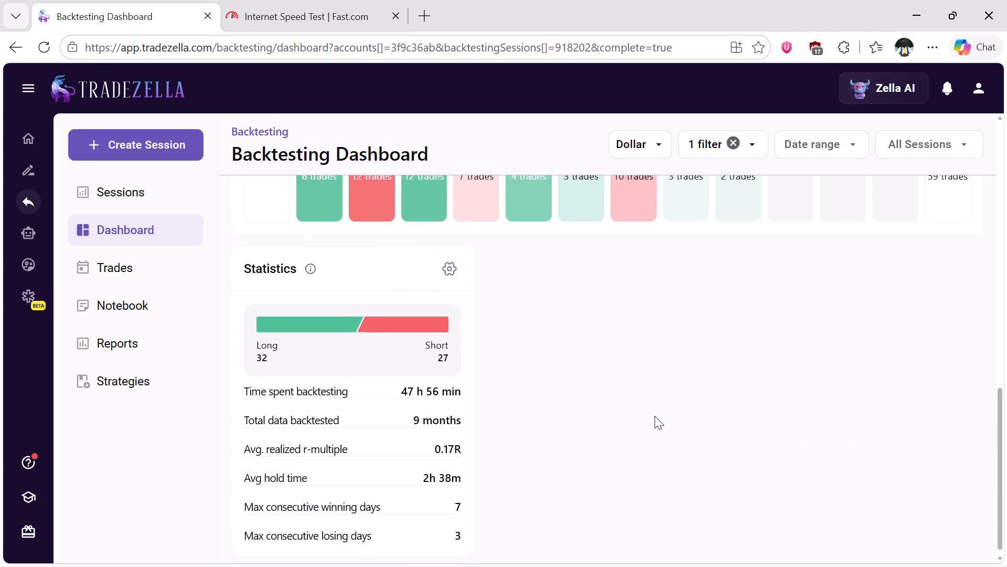
scroll(655, 416, "up", 4)
scroll(655, 416, "down", 4)
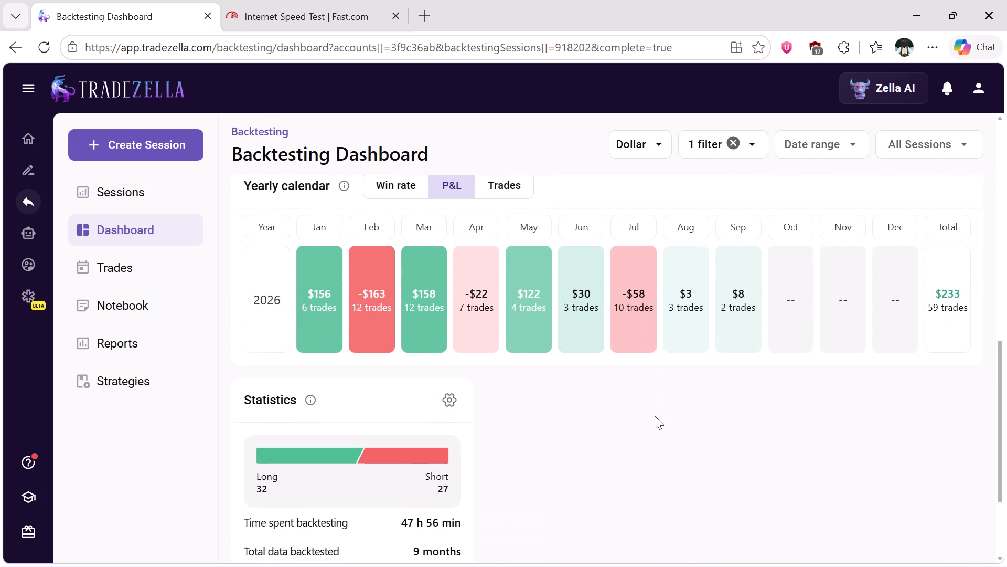
scroll(655, 416, "down", 1)
Review the dashboard's performance and drawdown charts again, along with the net P&L, win rate and profit factor summaries.
scroll(655, 416, "up", 3)
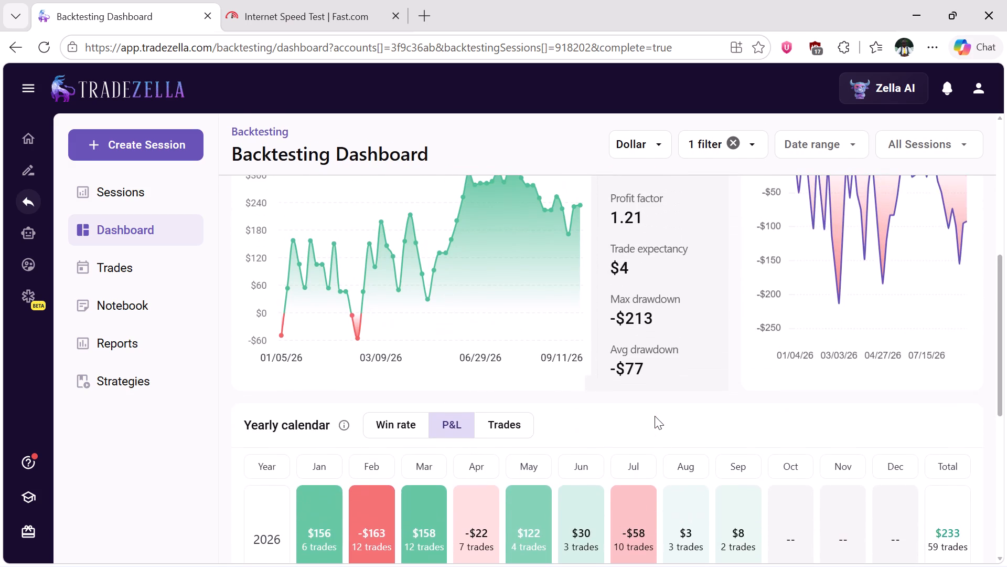
scroll(655, 416, "up", 4)
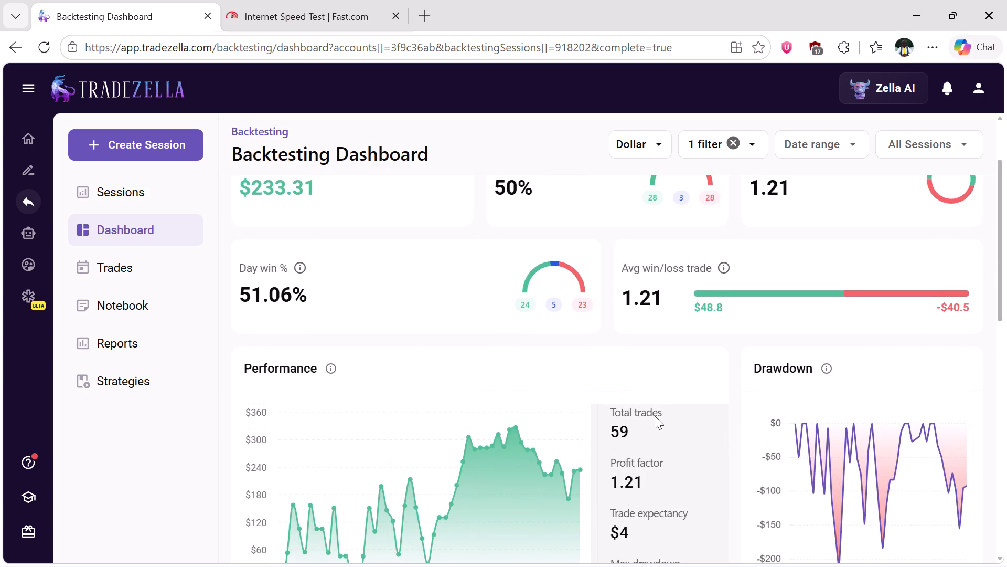
scroll(655, 416, "up", 1)
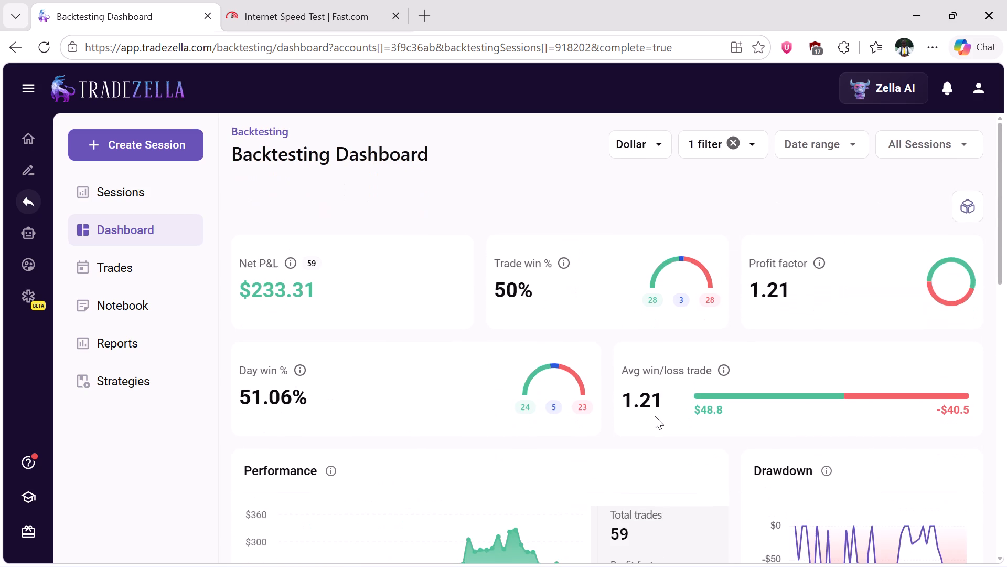
scroll(655, 416, "down", 5)
scroll(655, 416, "up", 4)
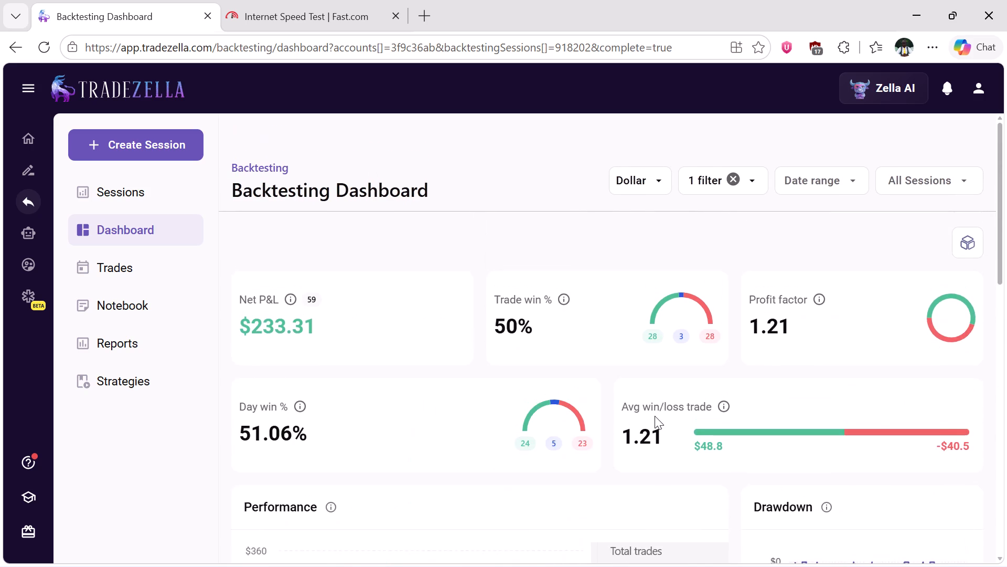
scroll(655, 416, "up", 1)
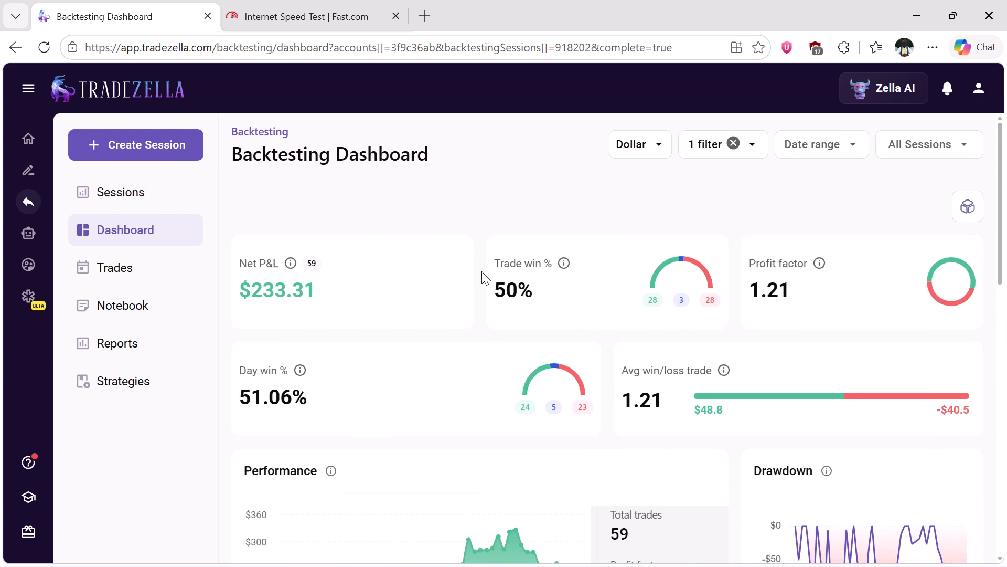
scroll(481, 271, "up", 1)
View the backtesting sessions list and check the Reverse Engineering session's entry.
left_click(125, 193)
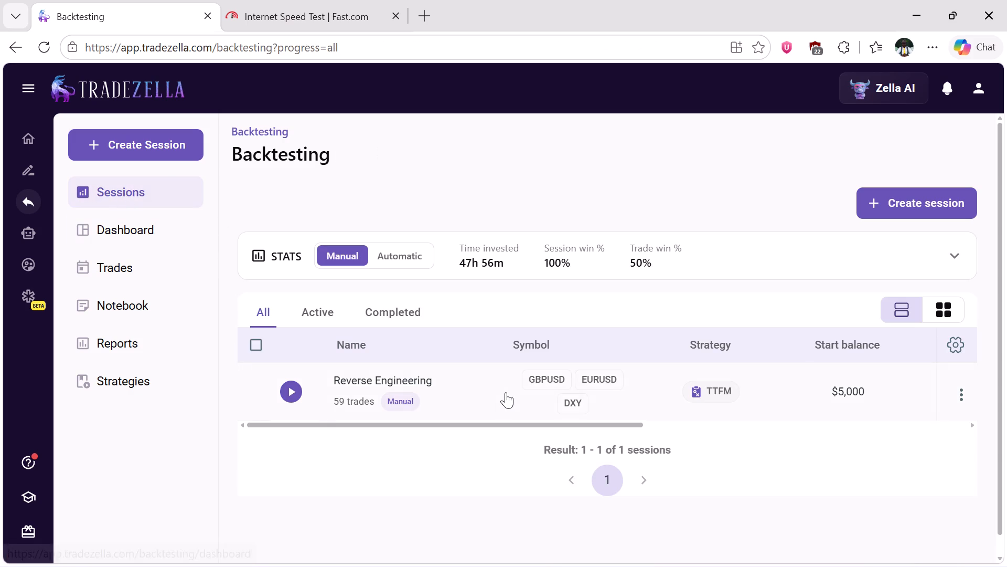
scroll(506, 392, "left", 7)
scroll(506, 392, "right", 5)
Return to the backtesting dashboard and review its summary metrics, yearly calendar and long/short statistics.
left_click(131, 232)
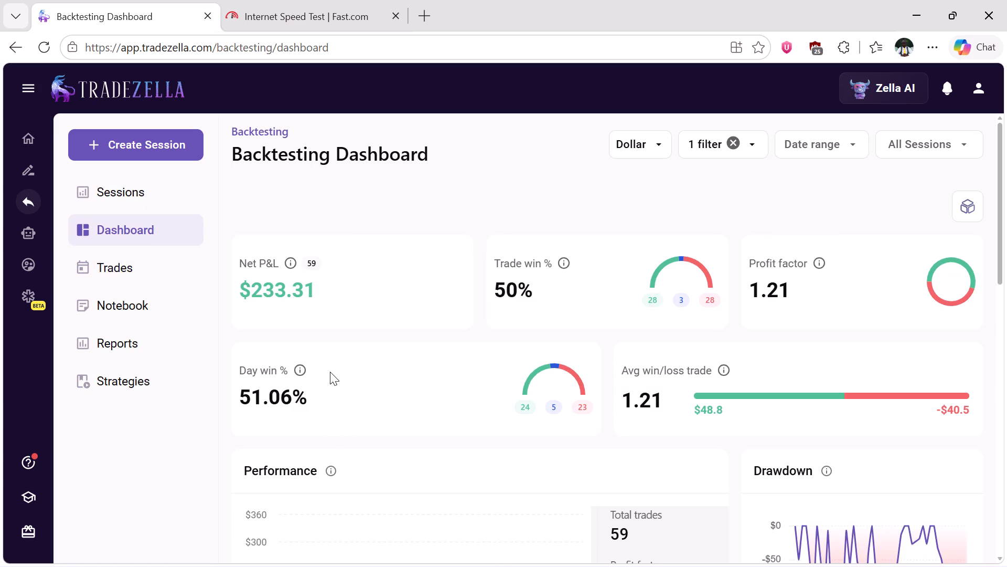
scroll(330, 372, "down", 9)
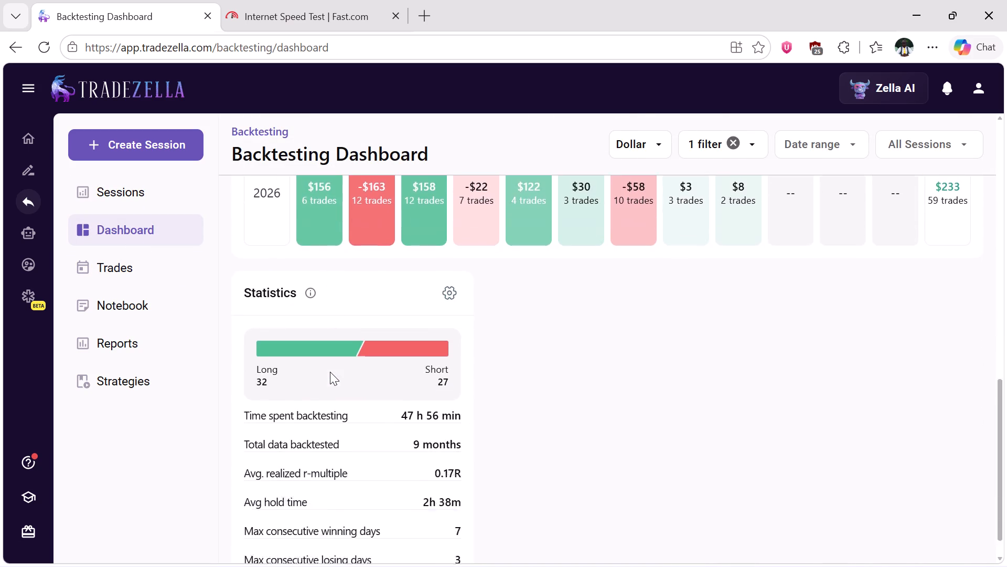
scroll(330, 372, "down", 1)
scroll(330, 372, "up", 7)
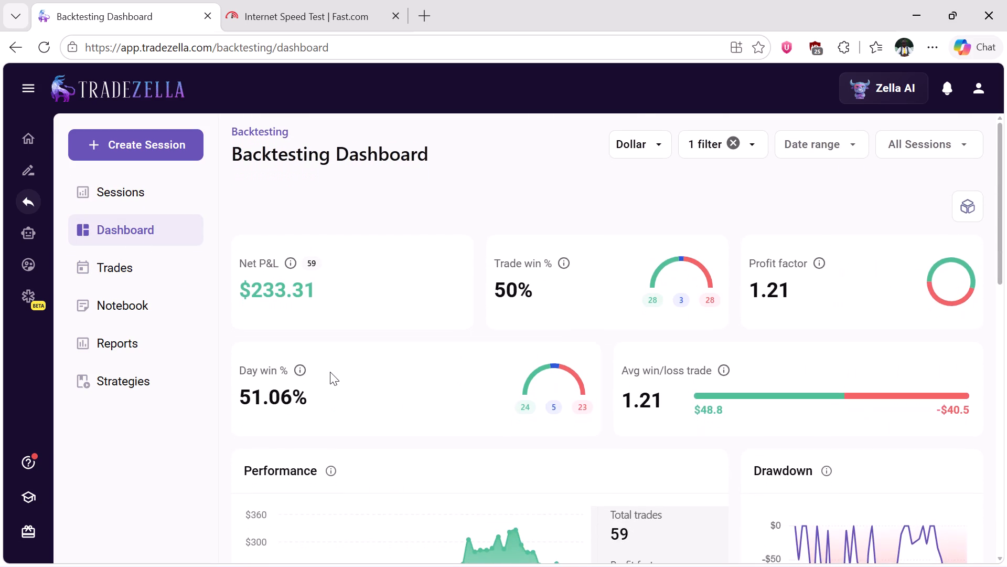
scroll(330, 372, "down", 2)
Open the backtesting trades list and examine its summary stats and individual trade results.
left_click(106, 264)
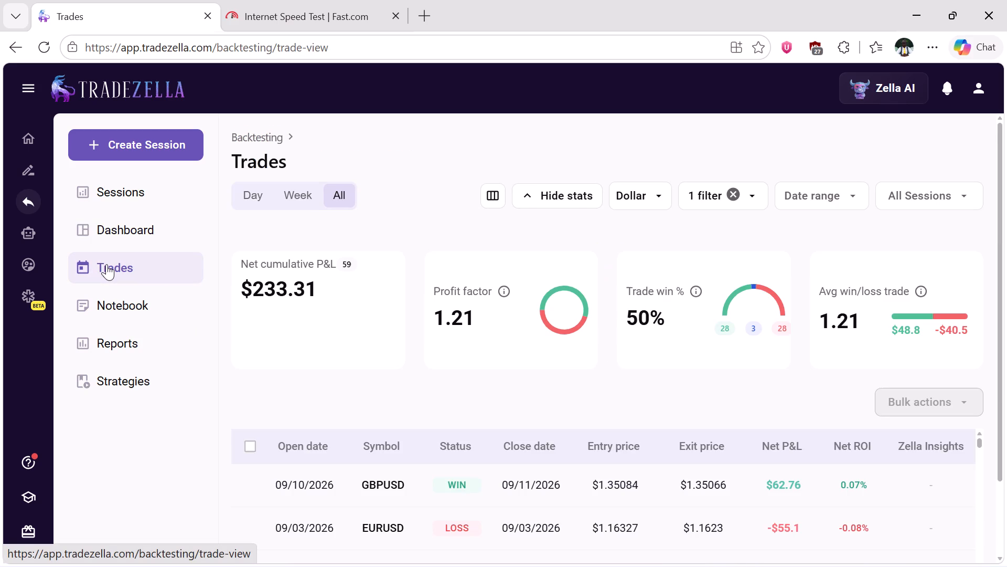
scroll(359, 383, "down", 1)
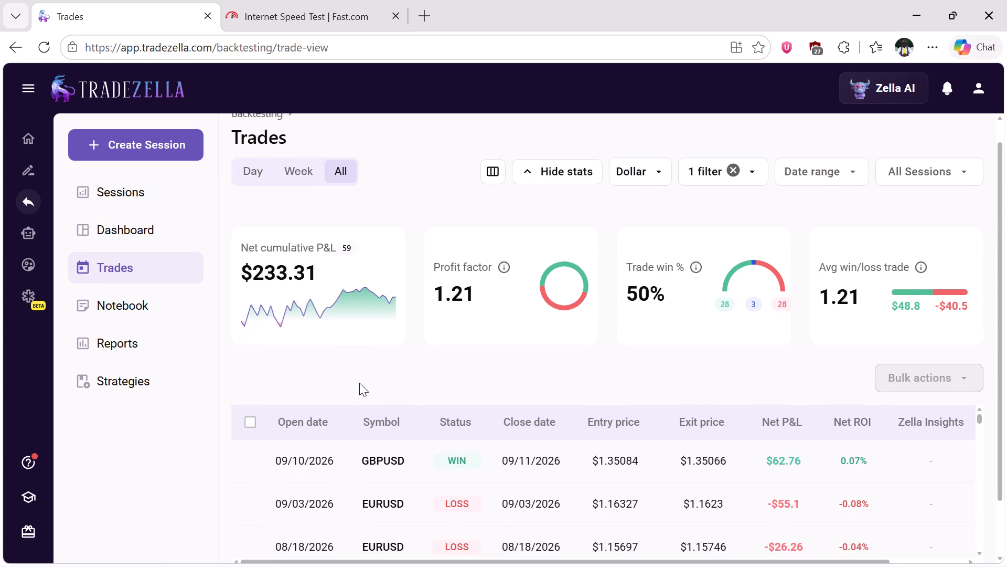
scroll(359, 383, "down", 4)
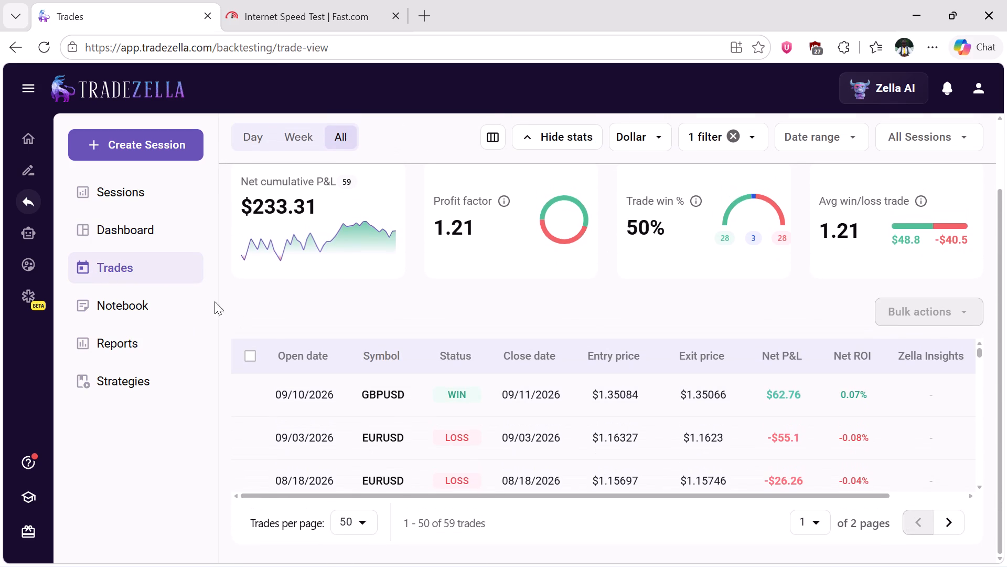
Open the backtesting reports.
left_click(134, 340)
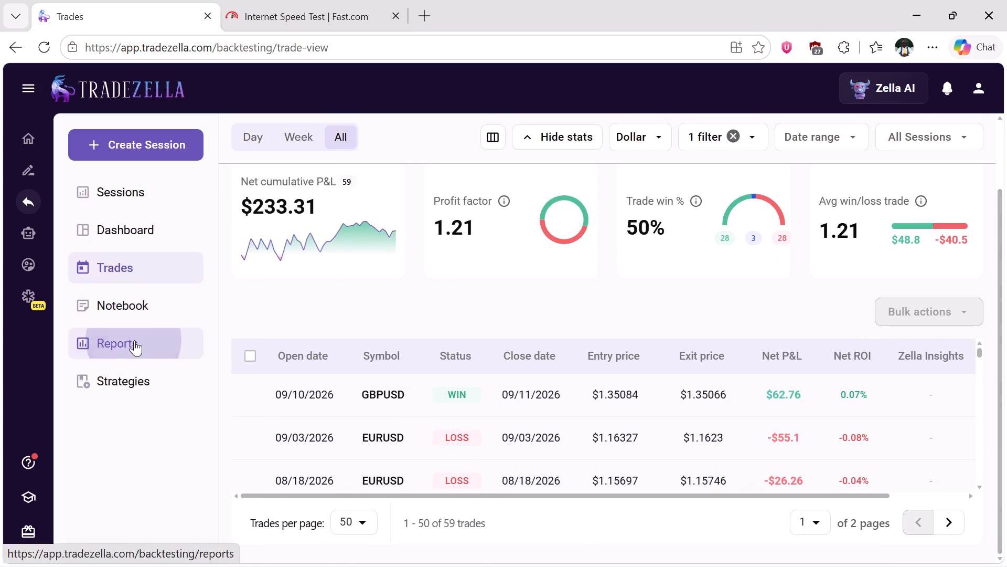